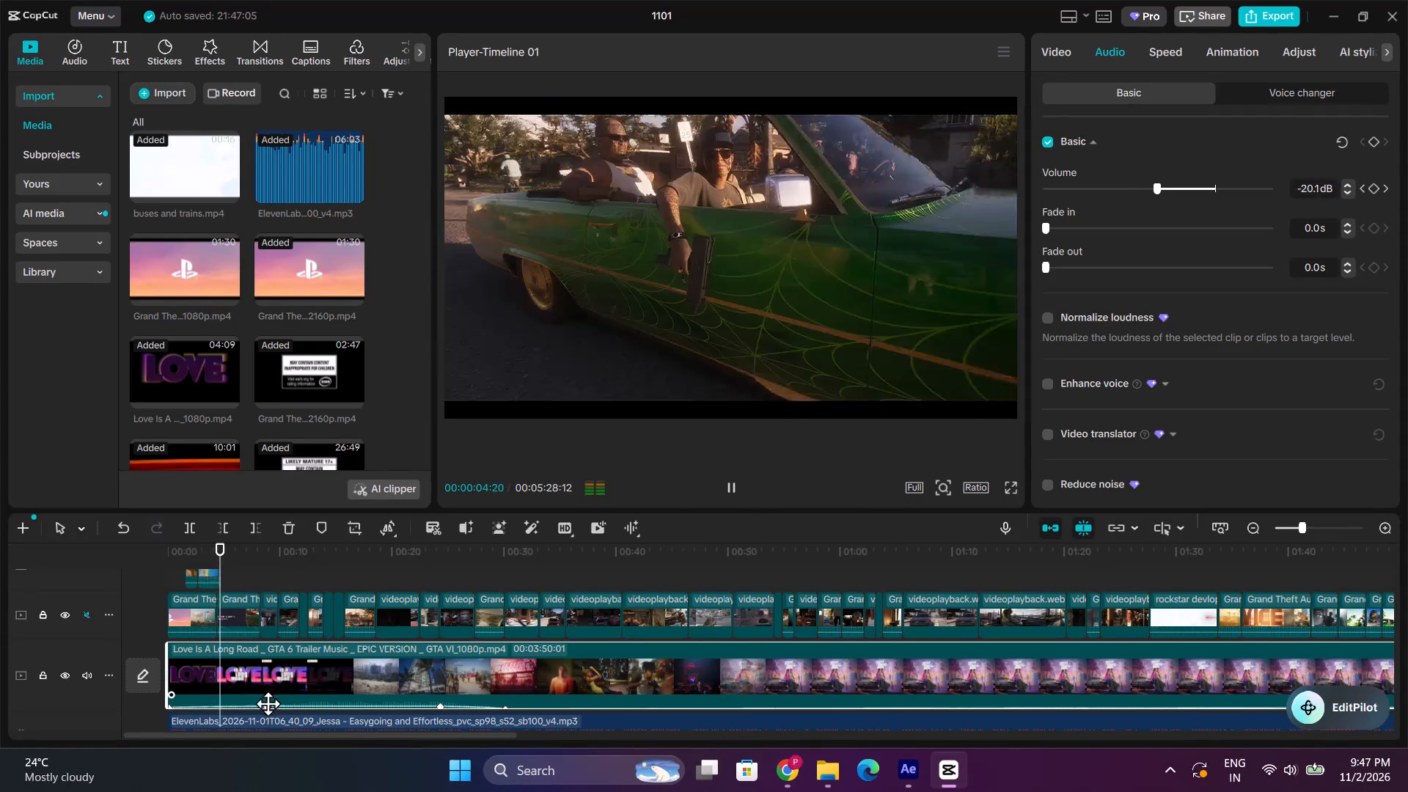
Move the early volume keyframe on the Love Is A Long Road music clip back to about 5 seconds.
drag(265, 705, 243, 701)
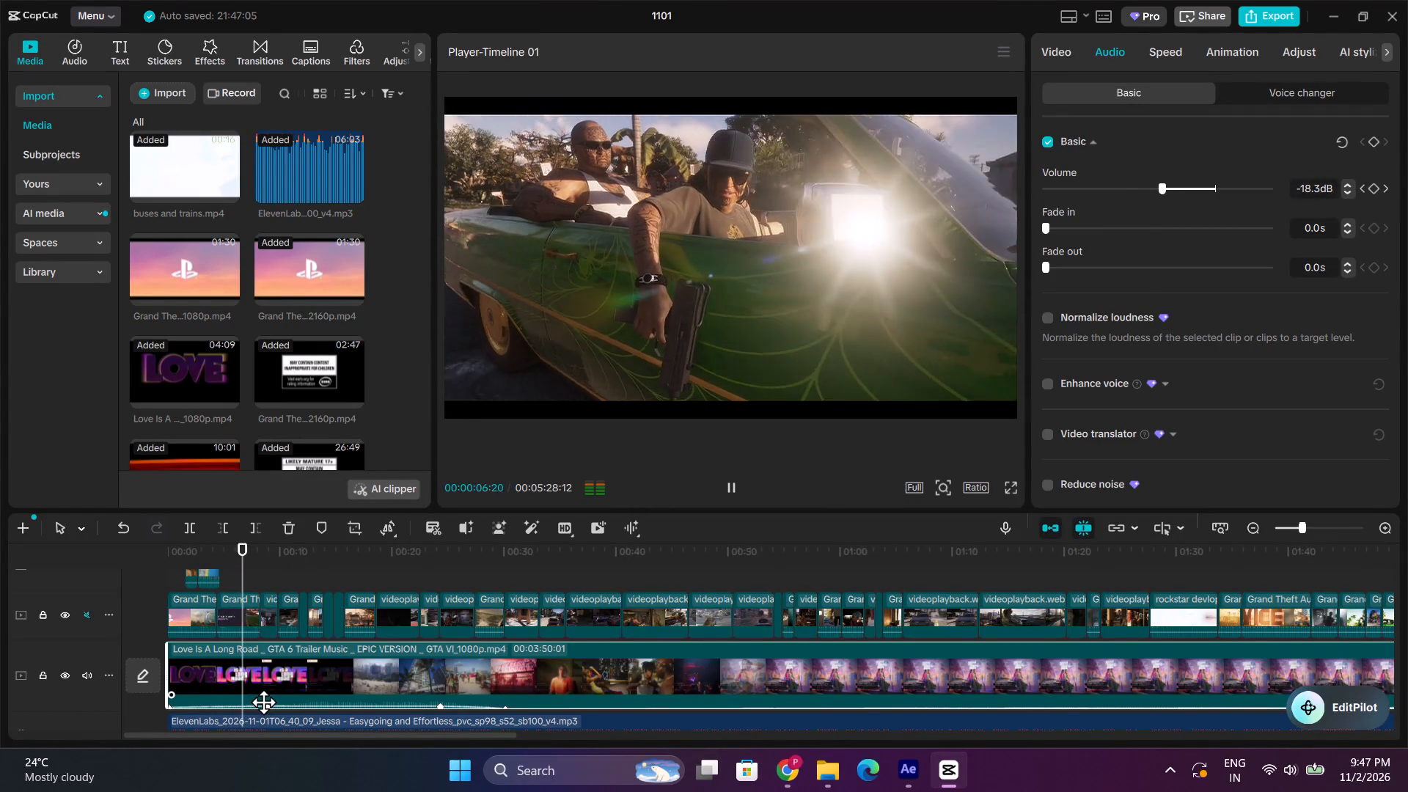
drag(261, 556, 269, 555)
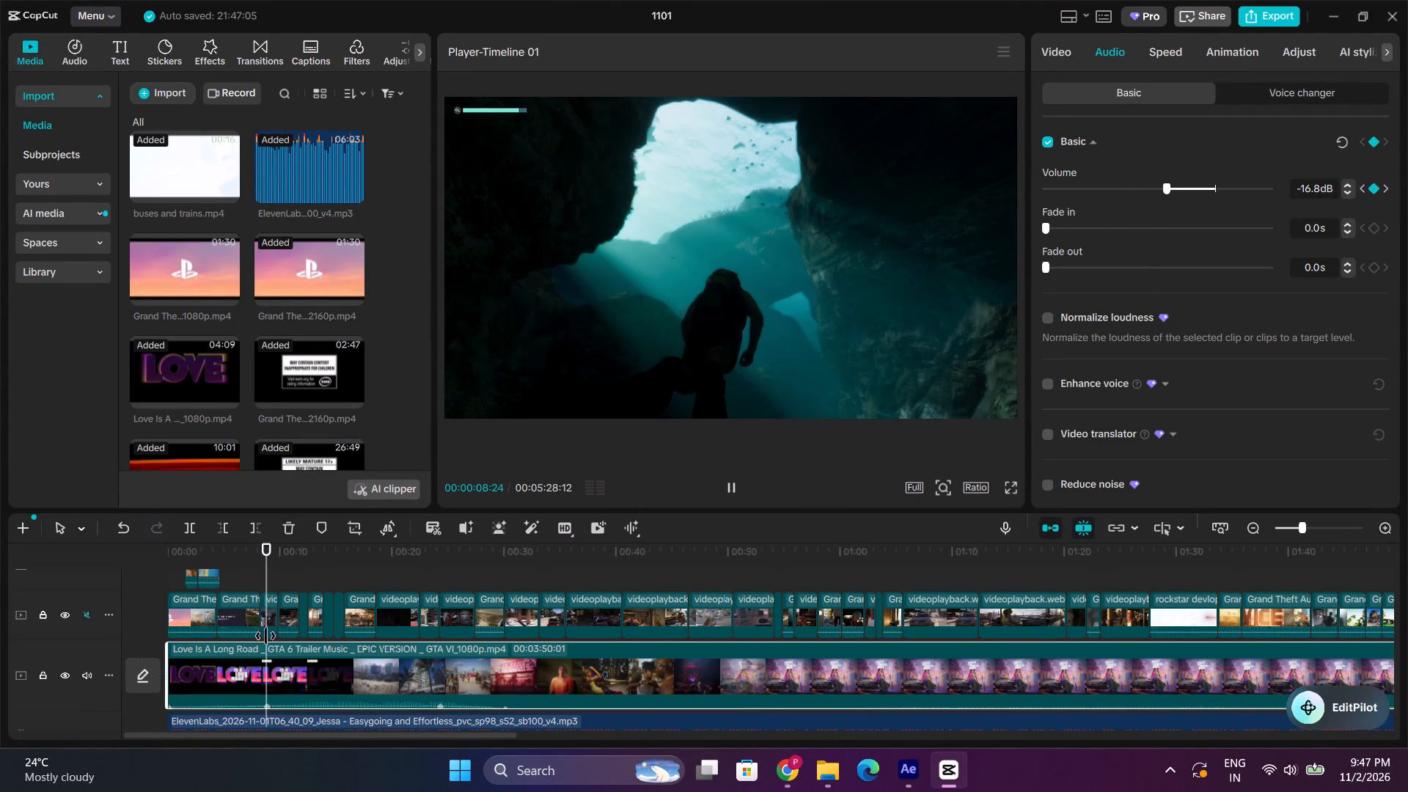
drag(265, 706, 222, 691)
Play the timeline from the start to check the music volume over the opening clips.
drag(202, 549, 130, 544)
key(space)
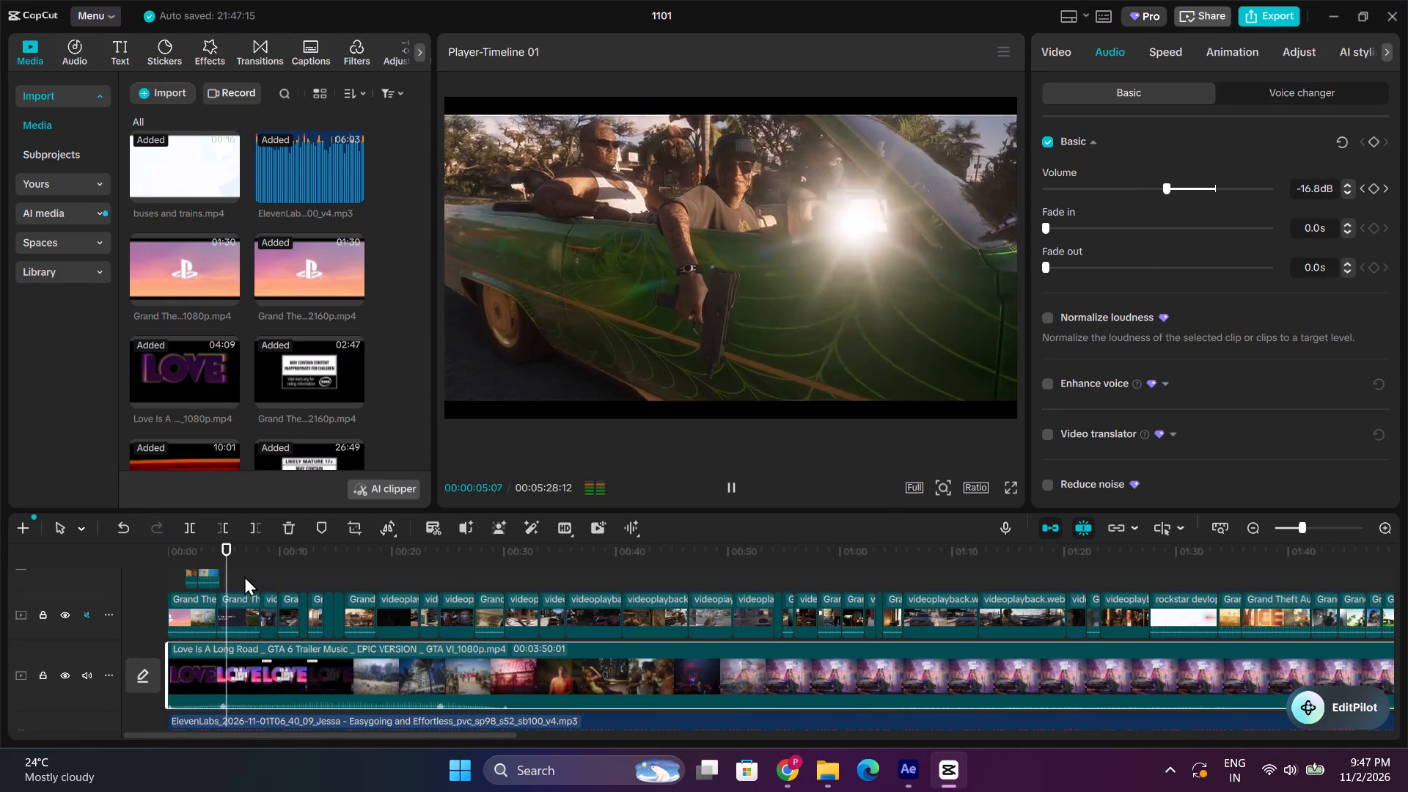
scroll(333, 623, up, 1)
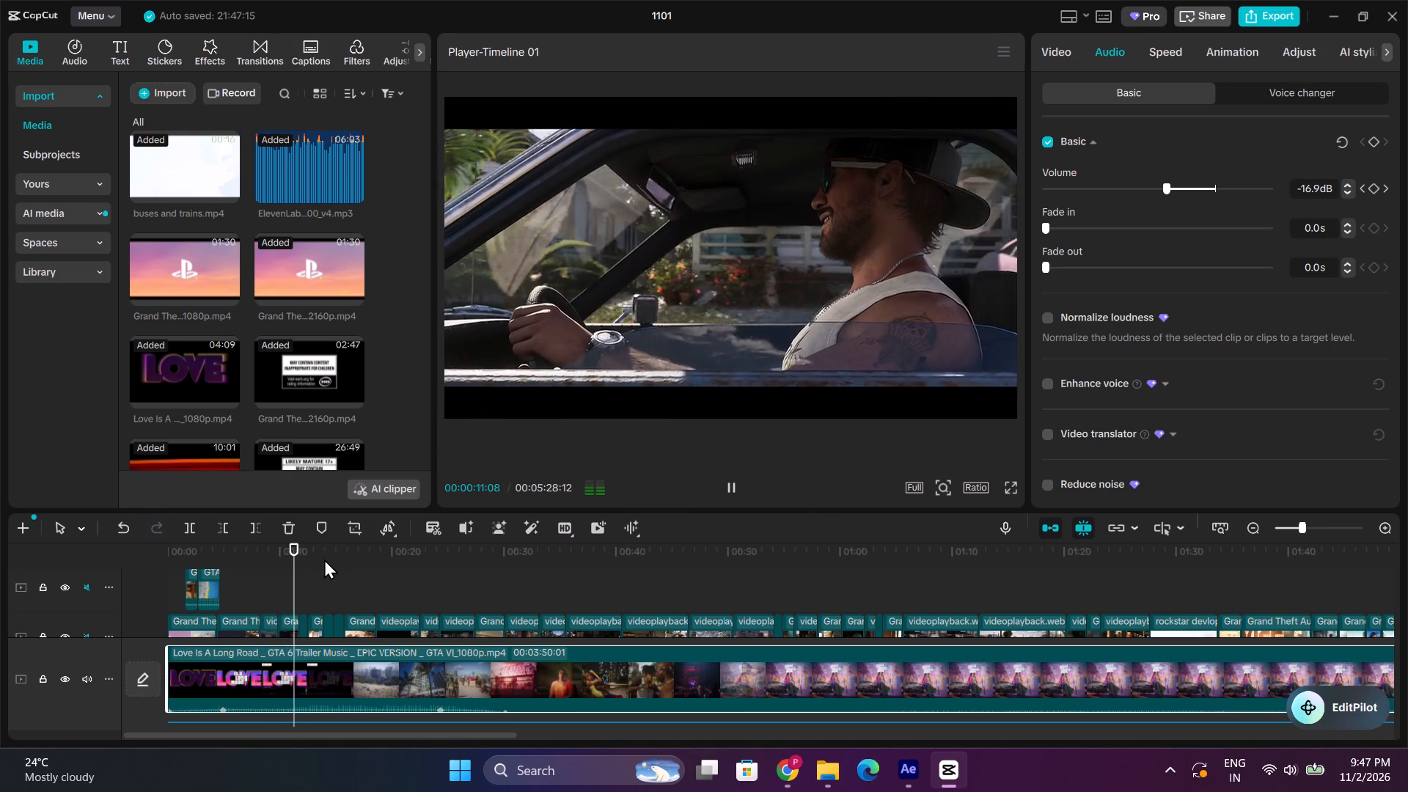
scroll(384, 634, down, 1)
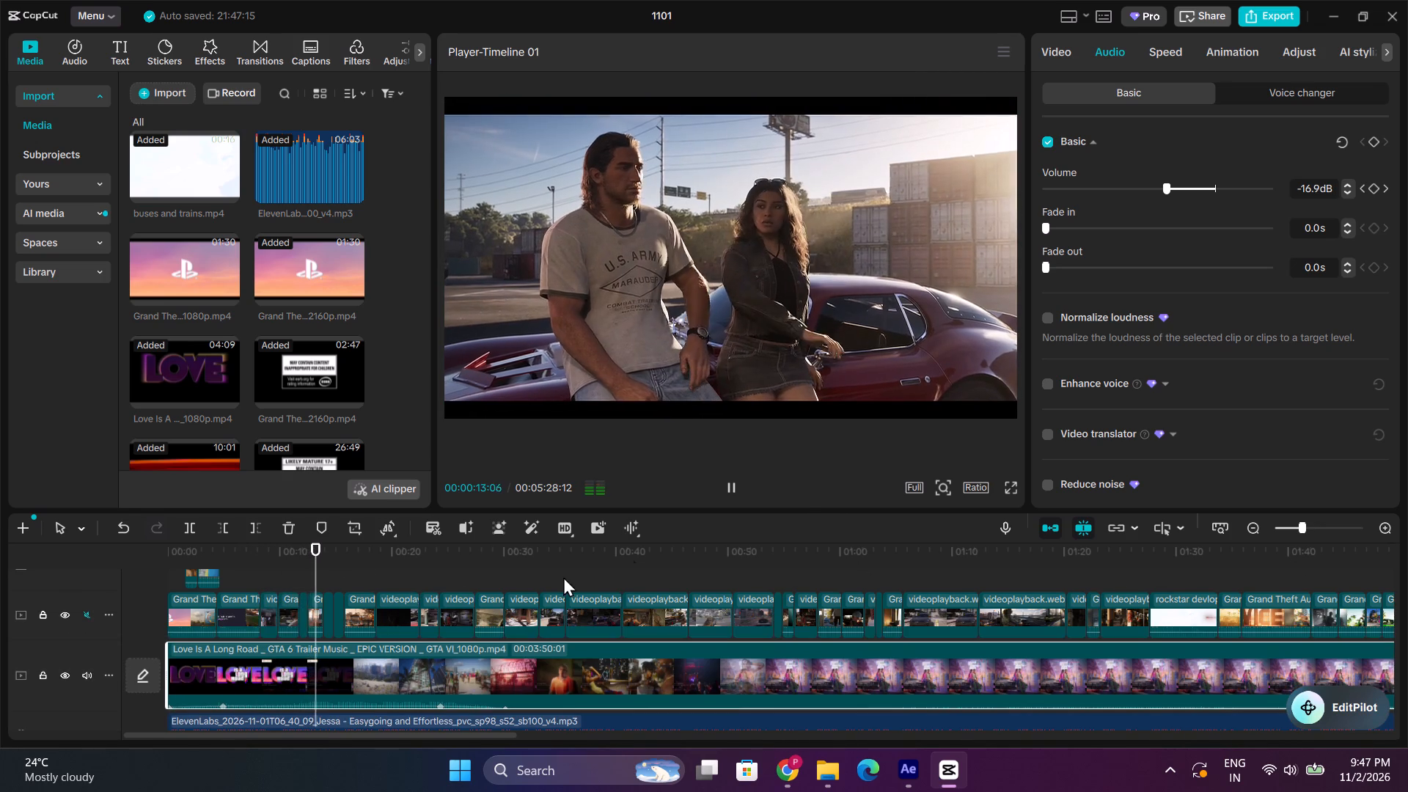
key(space)
Switch to Chrome and return to the "meme sfx pack" YouTube results to look for a suitable sound effects video.
click(796, 782)
click(152, 0)
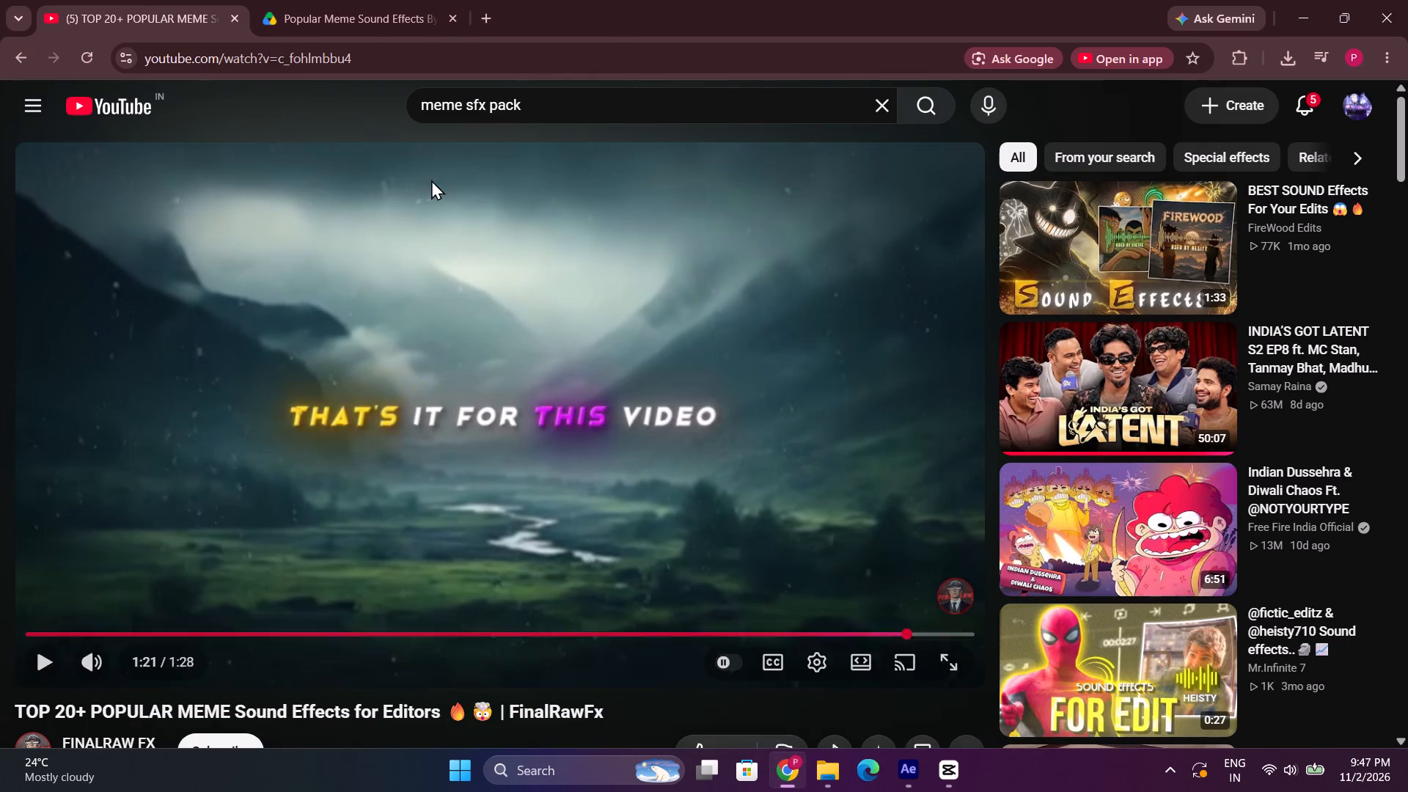
click(6, 49)
scroll(272, 485, down, 3)
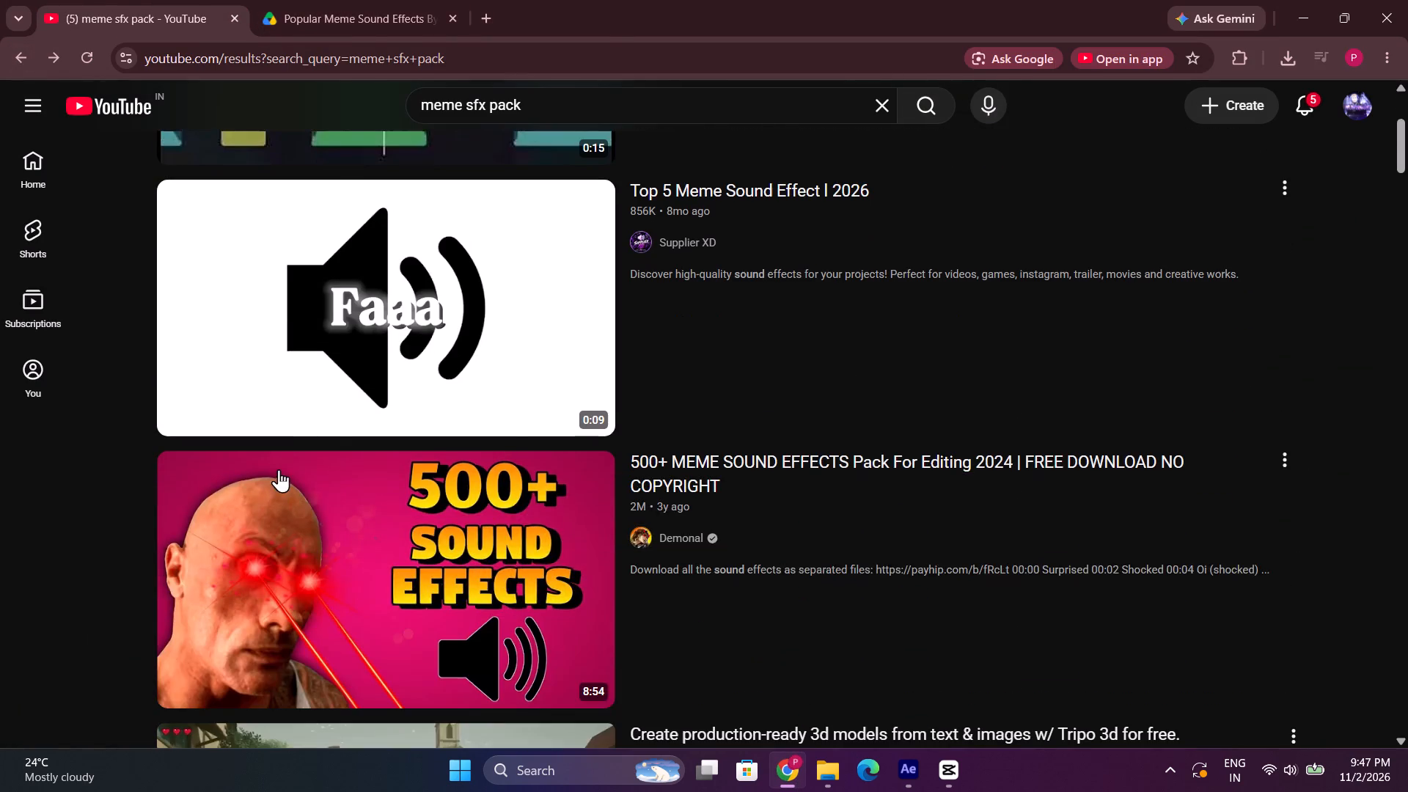
scroll(324, 439, down, 6)
scroll(326, 440, up, 3)
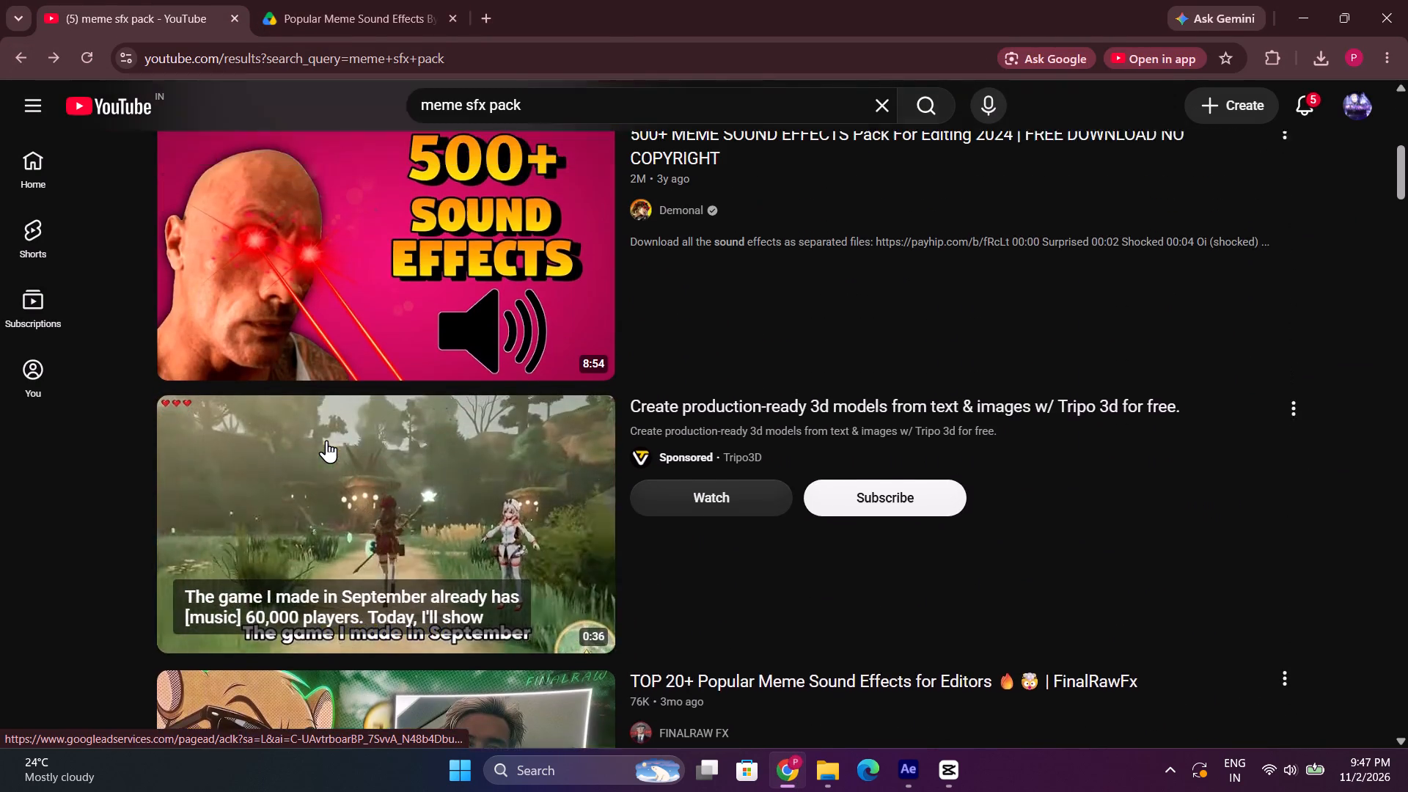
scroll(326, 440, down, 11)
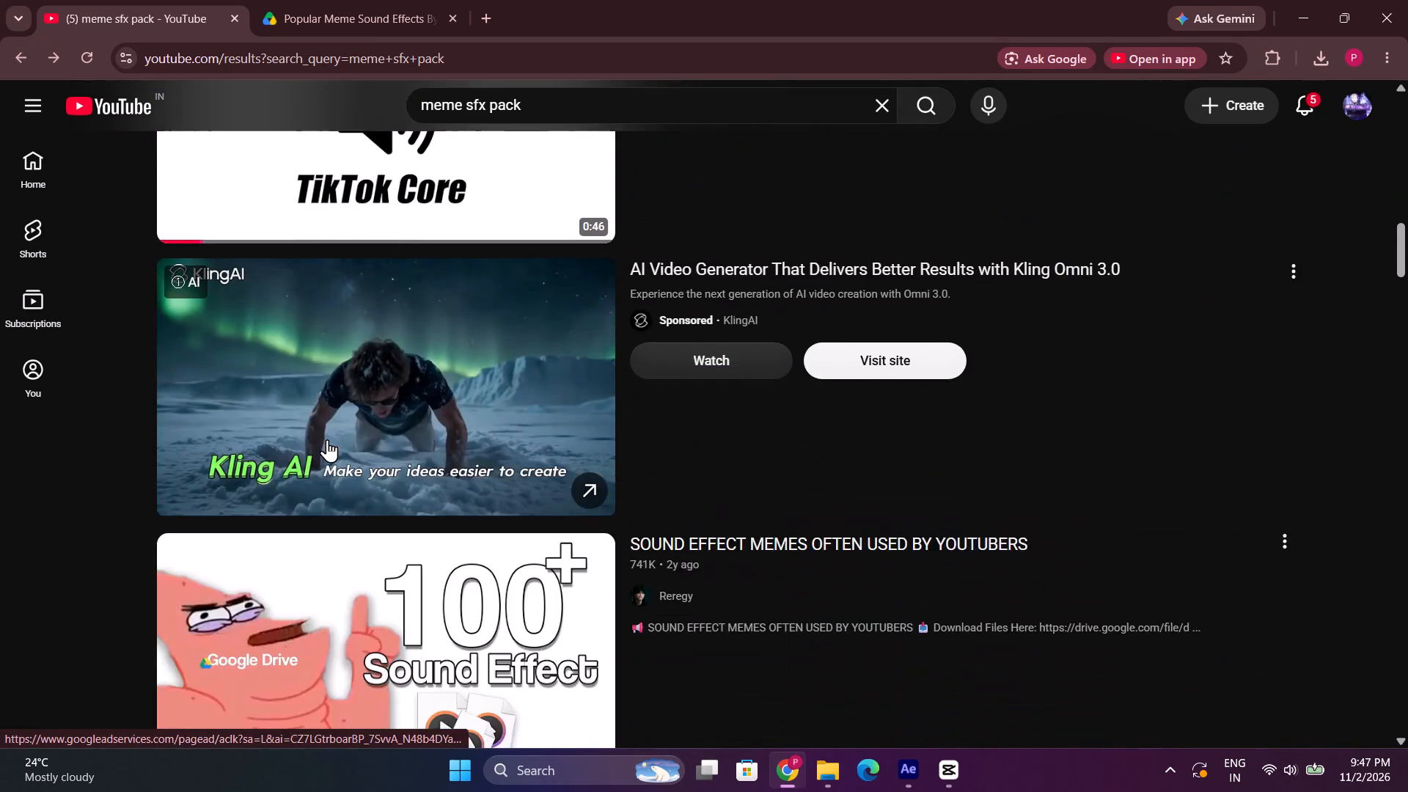
scroll(327, 439, up, 3)
scroll(440, 387, down, 3)
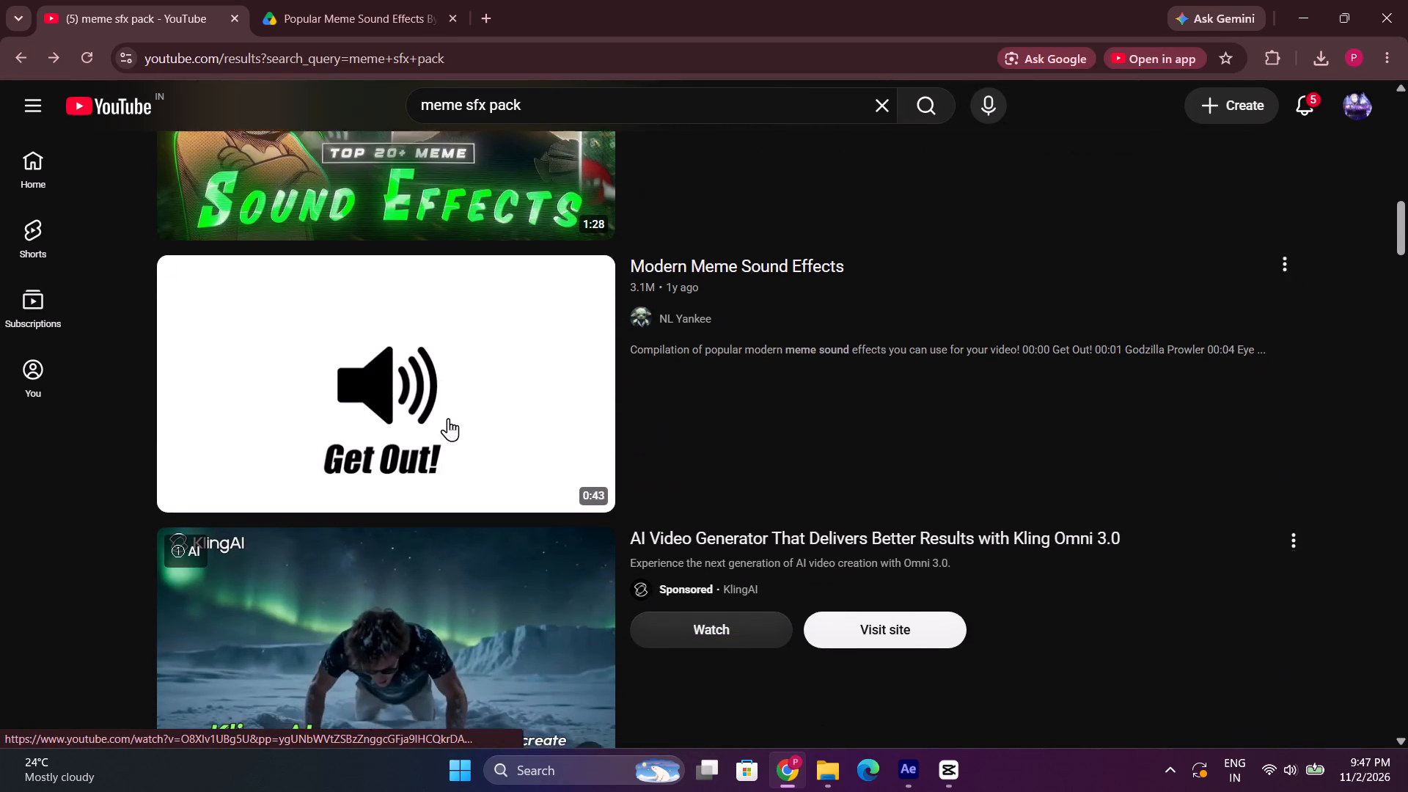
scroll(448, 418, down, 5)
scroll(458, 311, up, 2)
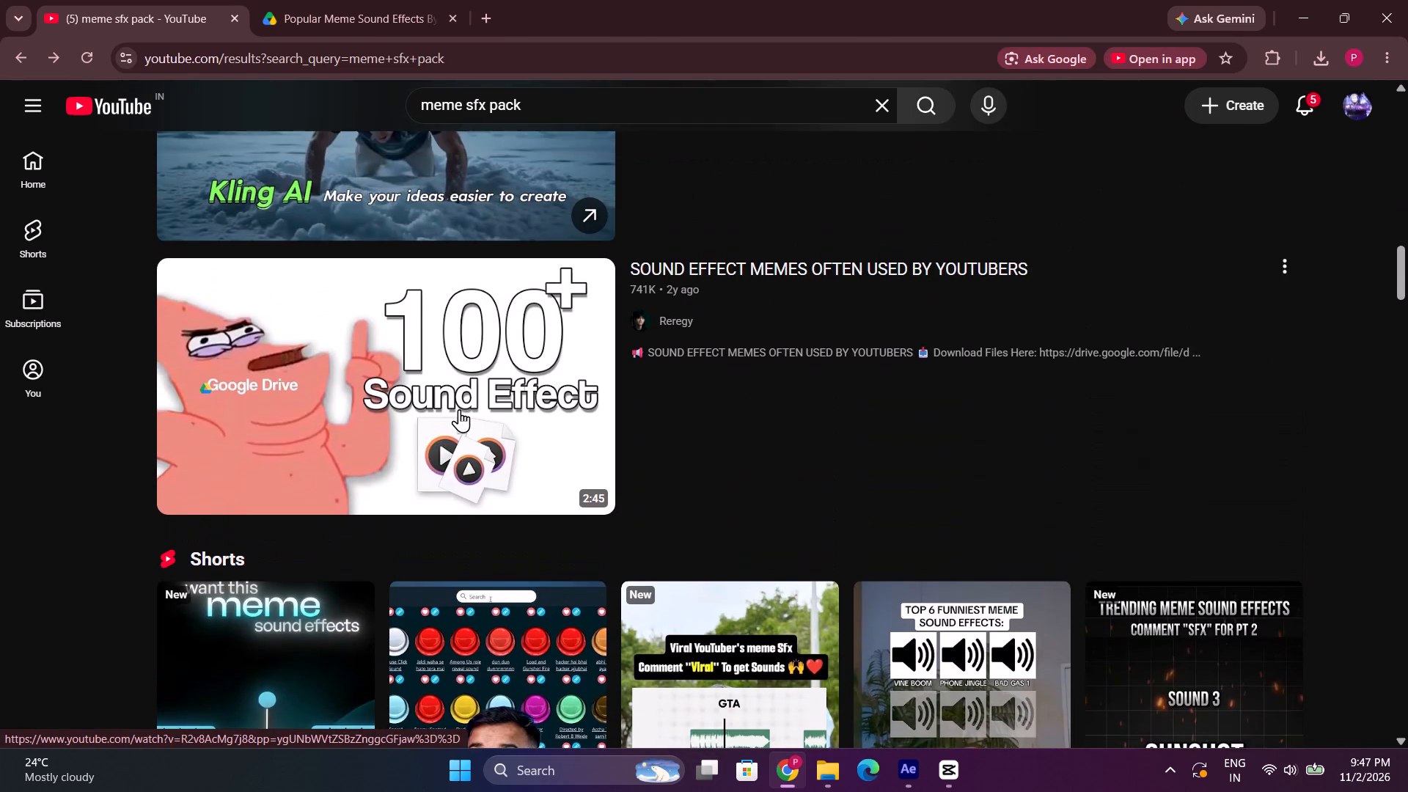
scroll(461, 409, down, 10)
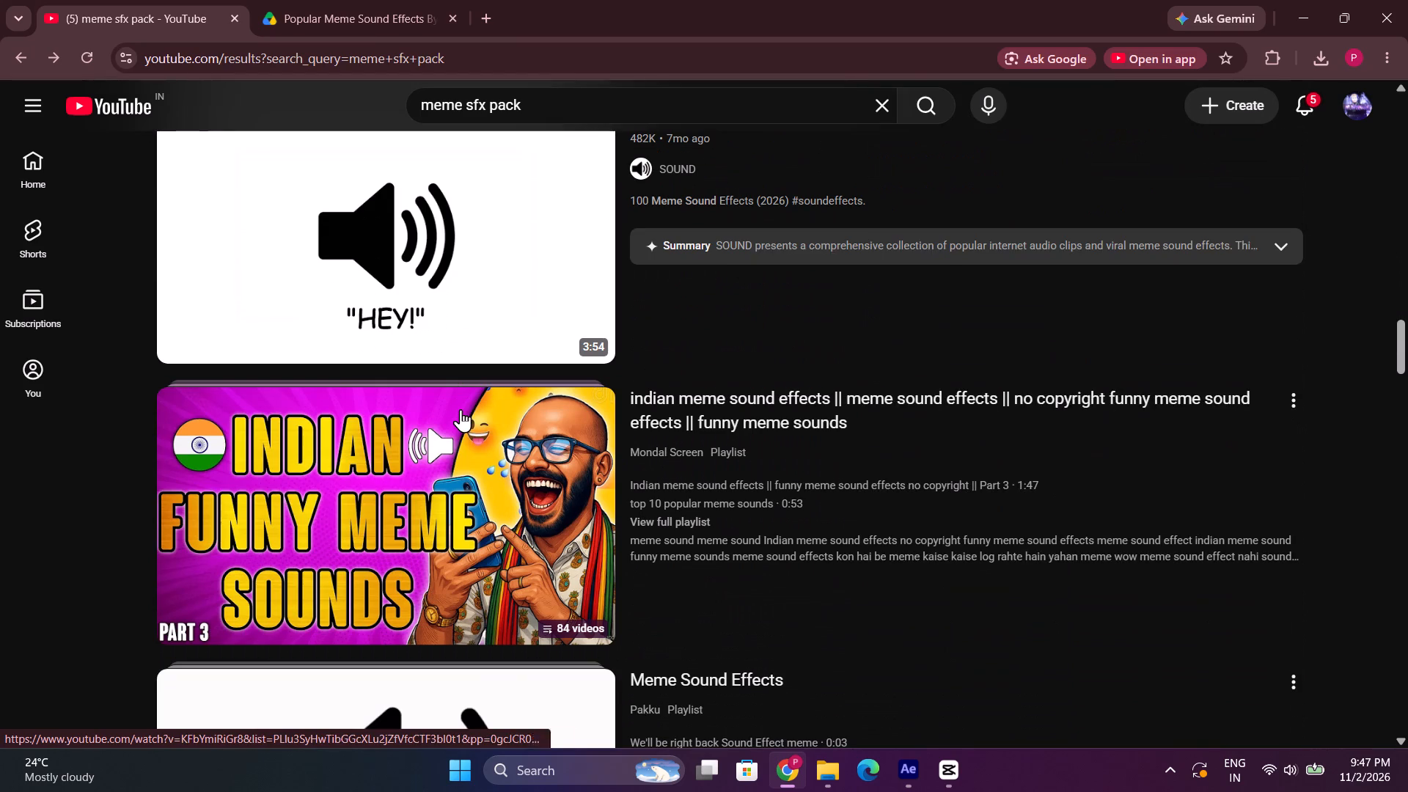
scroll(461, 408, down, 7)
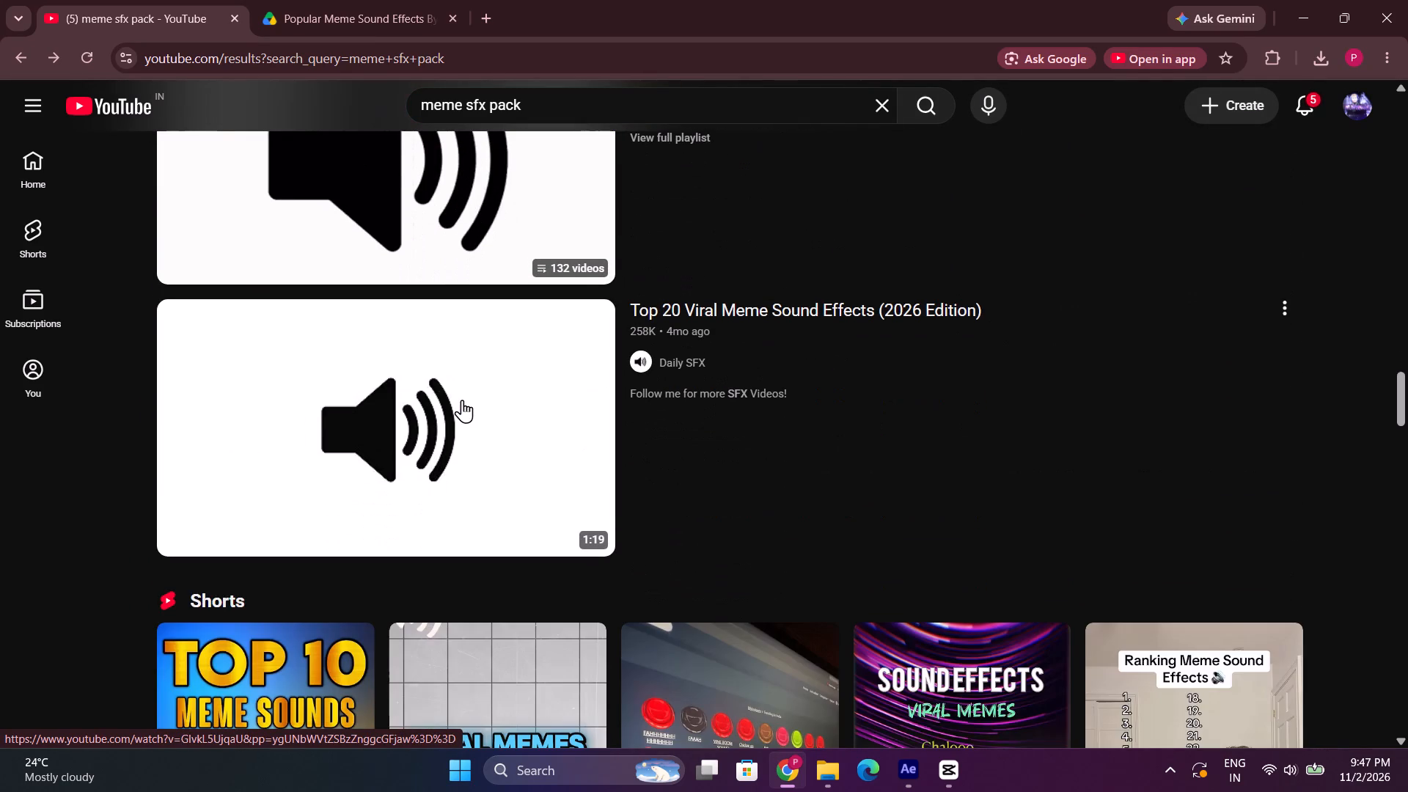
Open the video "Top 20 Viral Meme Sound Effects (2026 Edition)" and reload it to get past the ads.
click(461, 397)
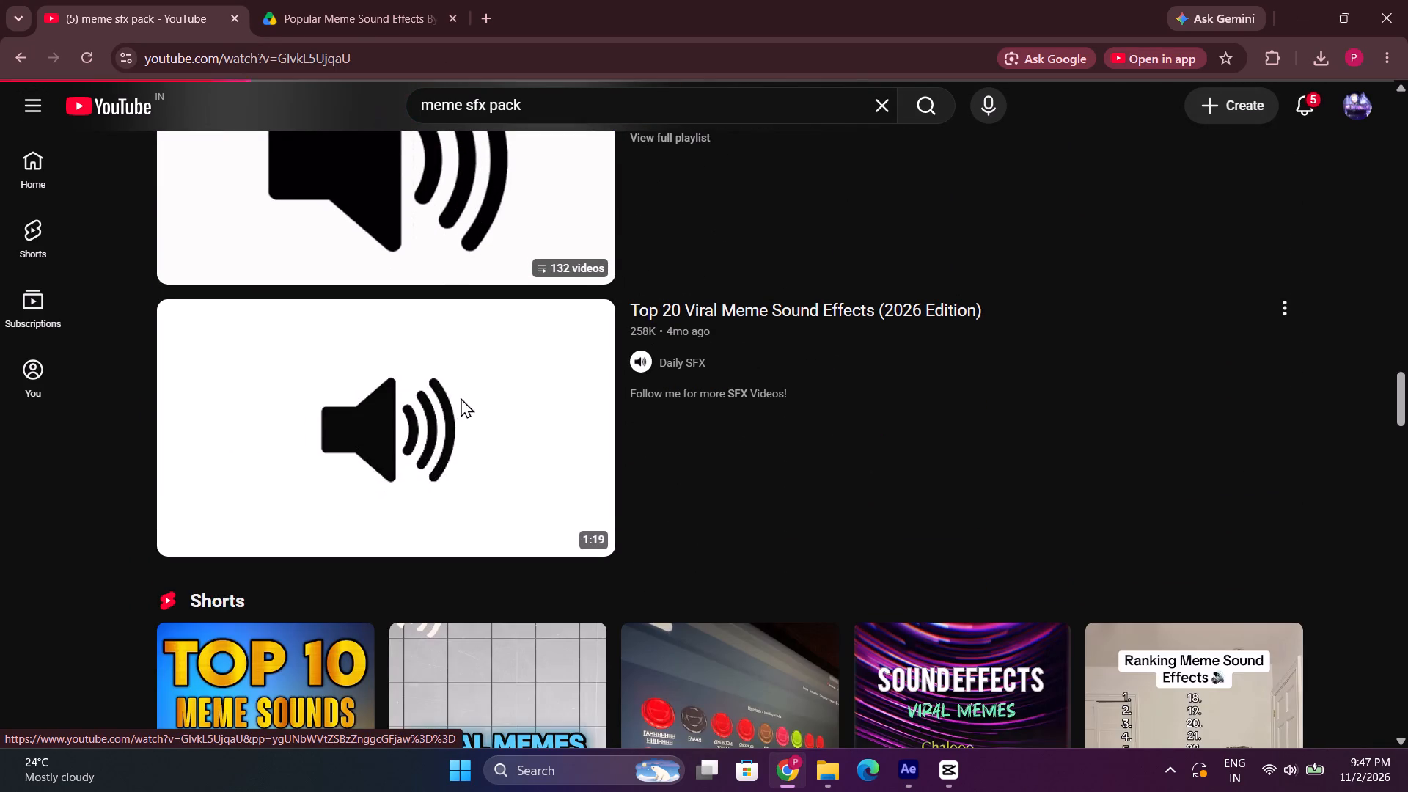
click(434, 422)
key(super+bracketleft)
click(433, 421)
key(super+bracketright)
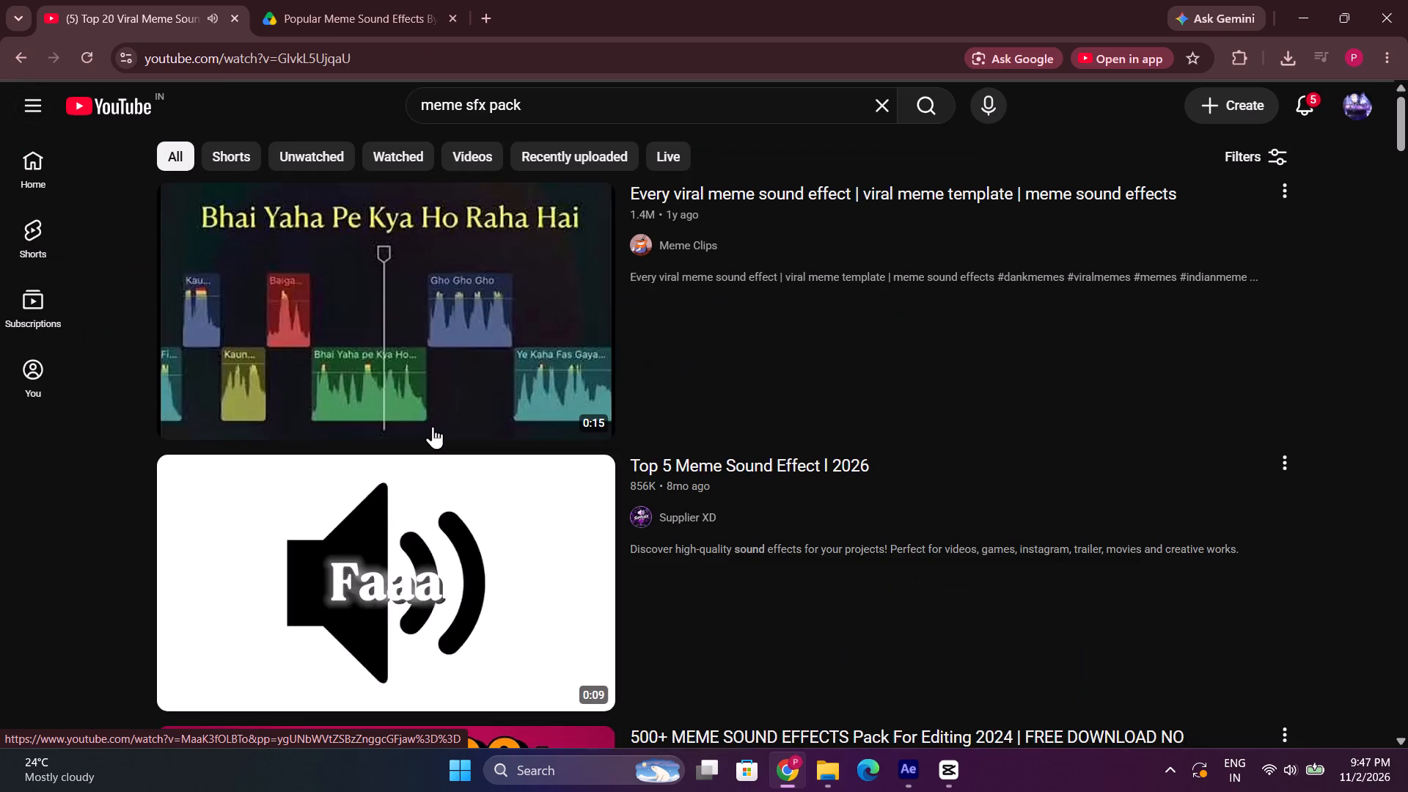
key(super+bracketleft)
drag(427, 375, 427, 355)
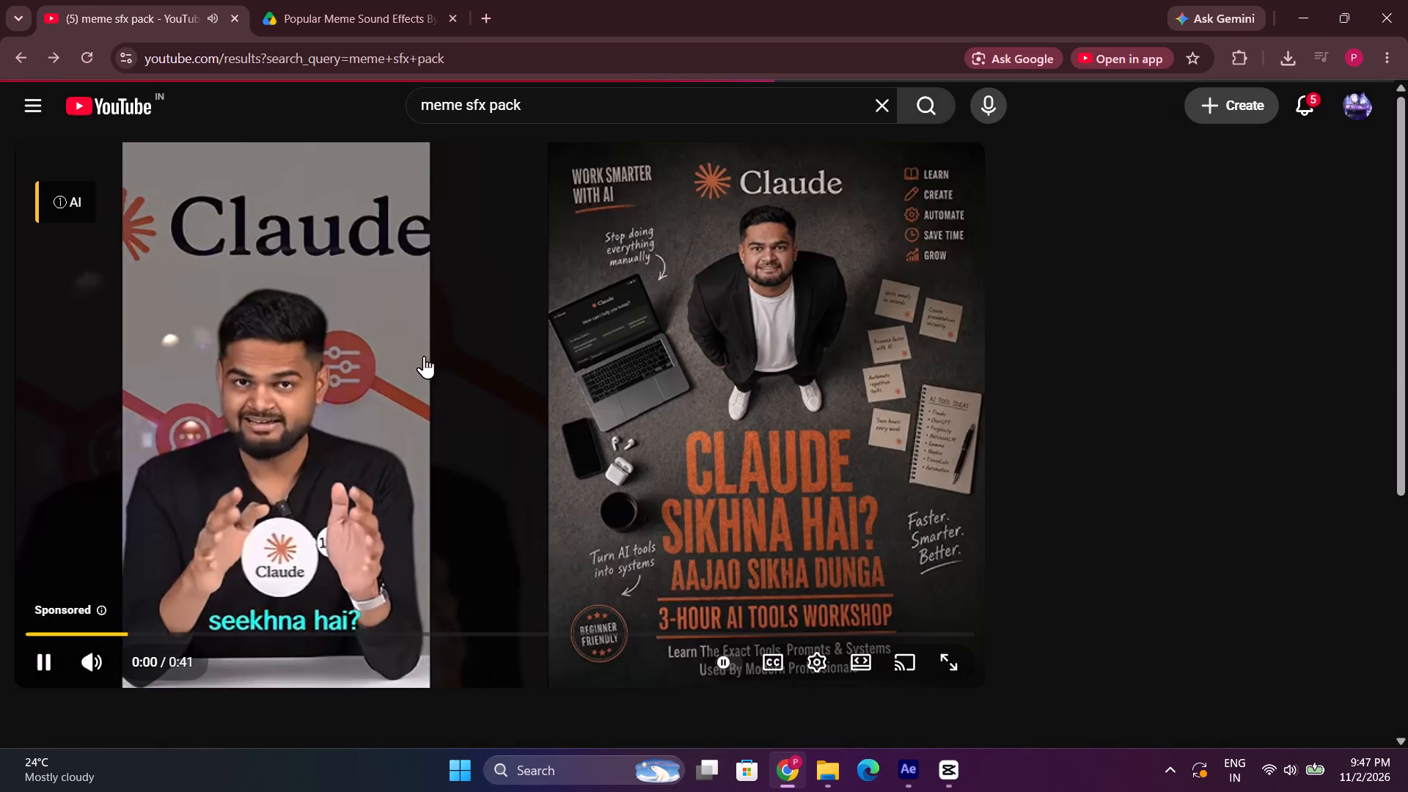
click(411, 373)
key(super+bracketright)
key(super+bracketleft)
click(378, 391)
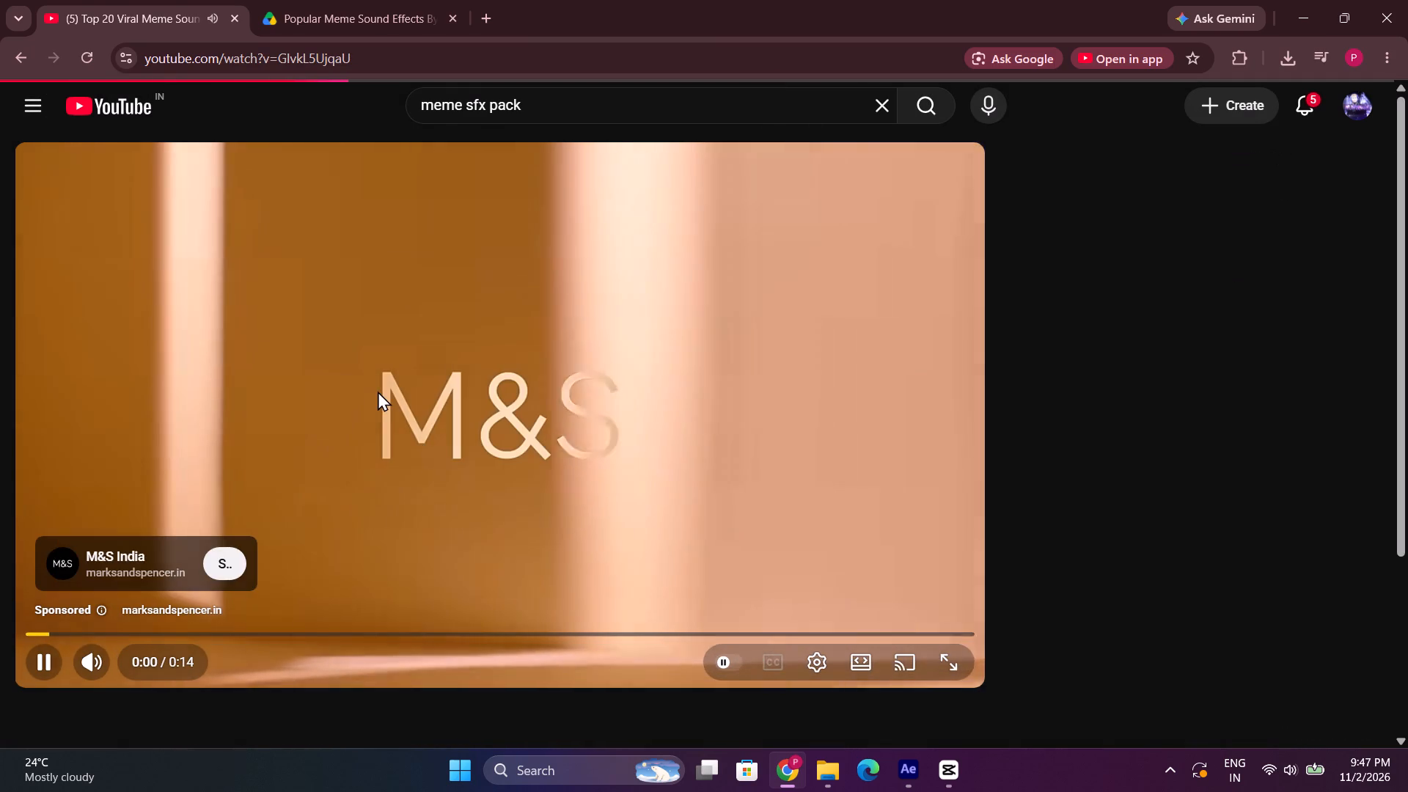
key(super+bracketright)
drag(374, 436, 389, 470)
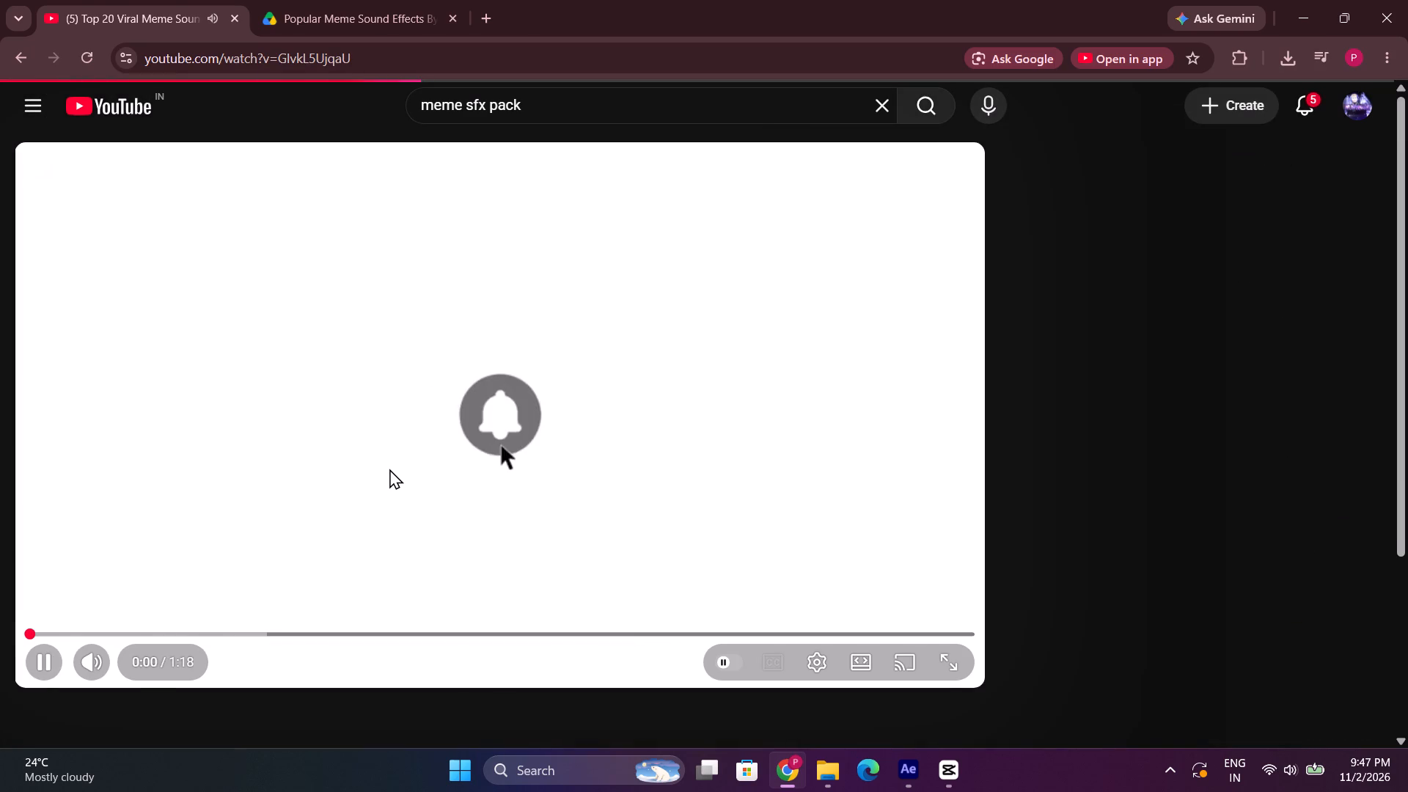
Skip through the Top 20 Viral Meme Sound Effects video, listening for a usable sound.
key(Right)
key(Right)
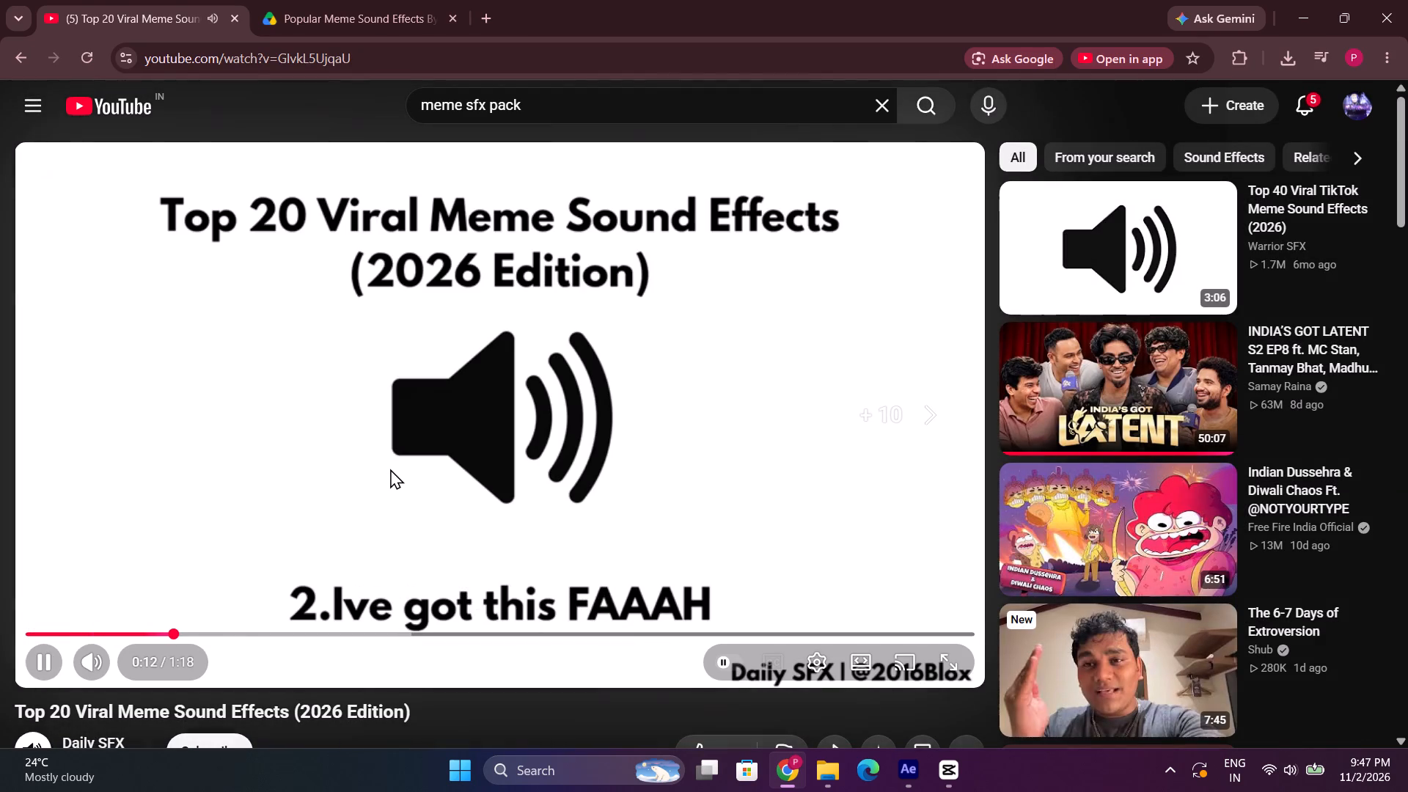
key(Right)
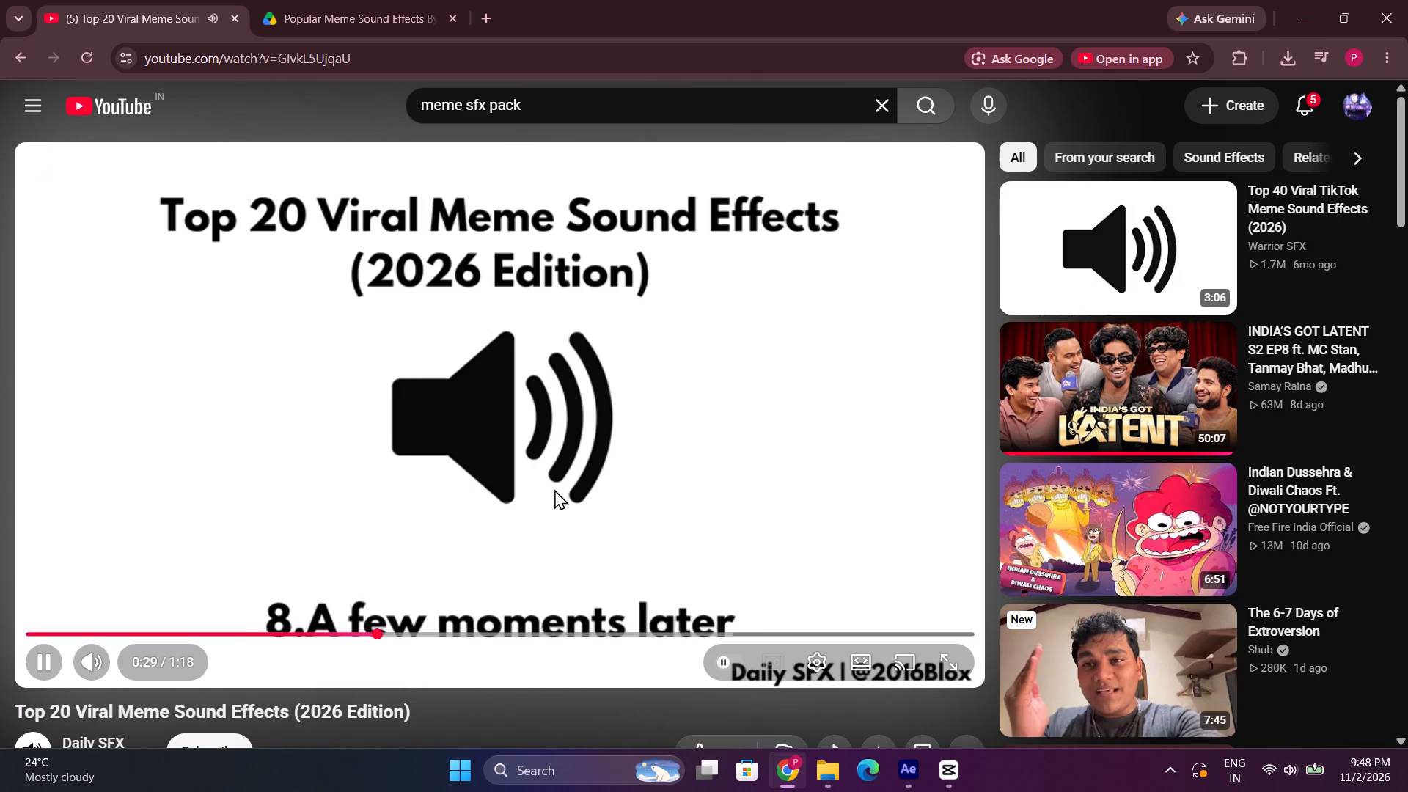
key(Right)
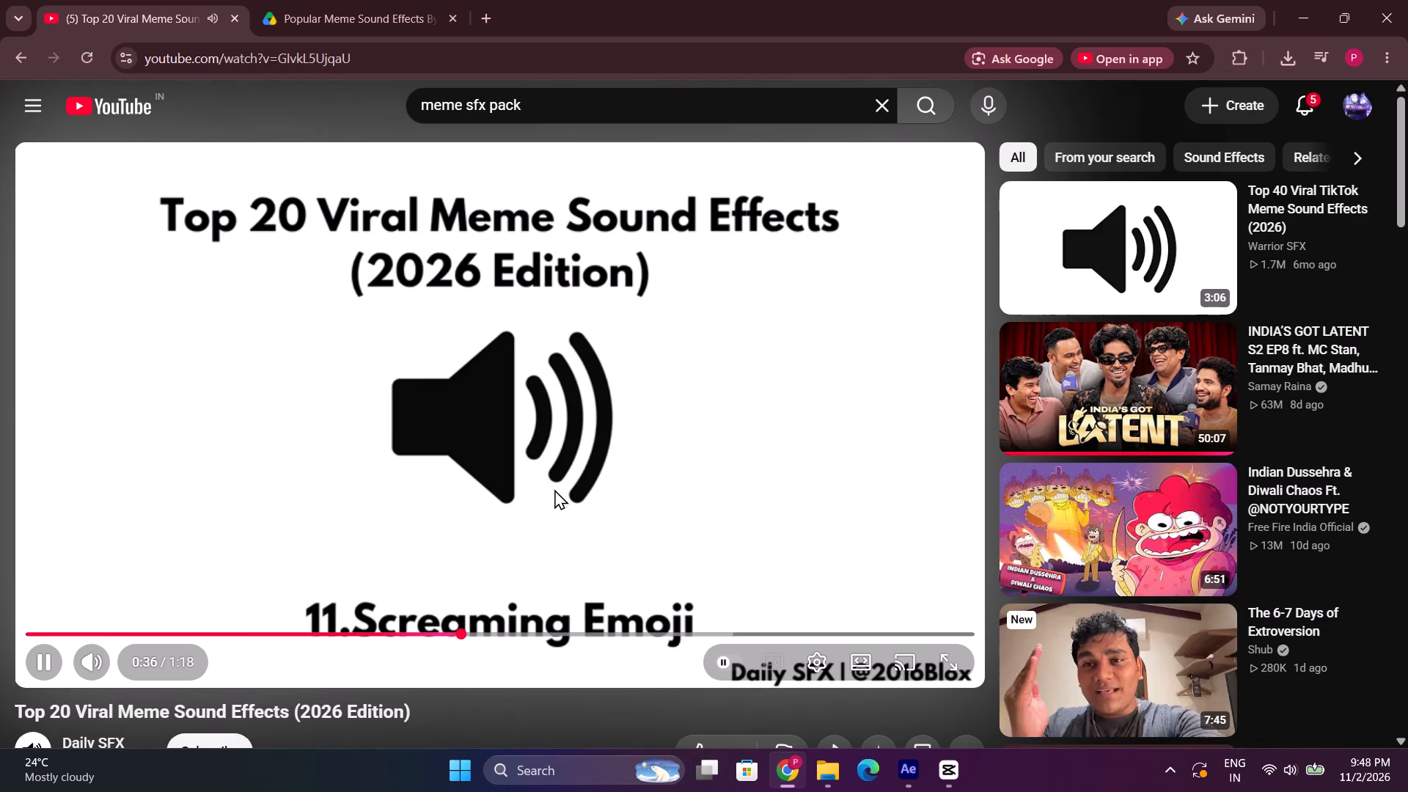
click(435, 638)
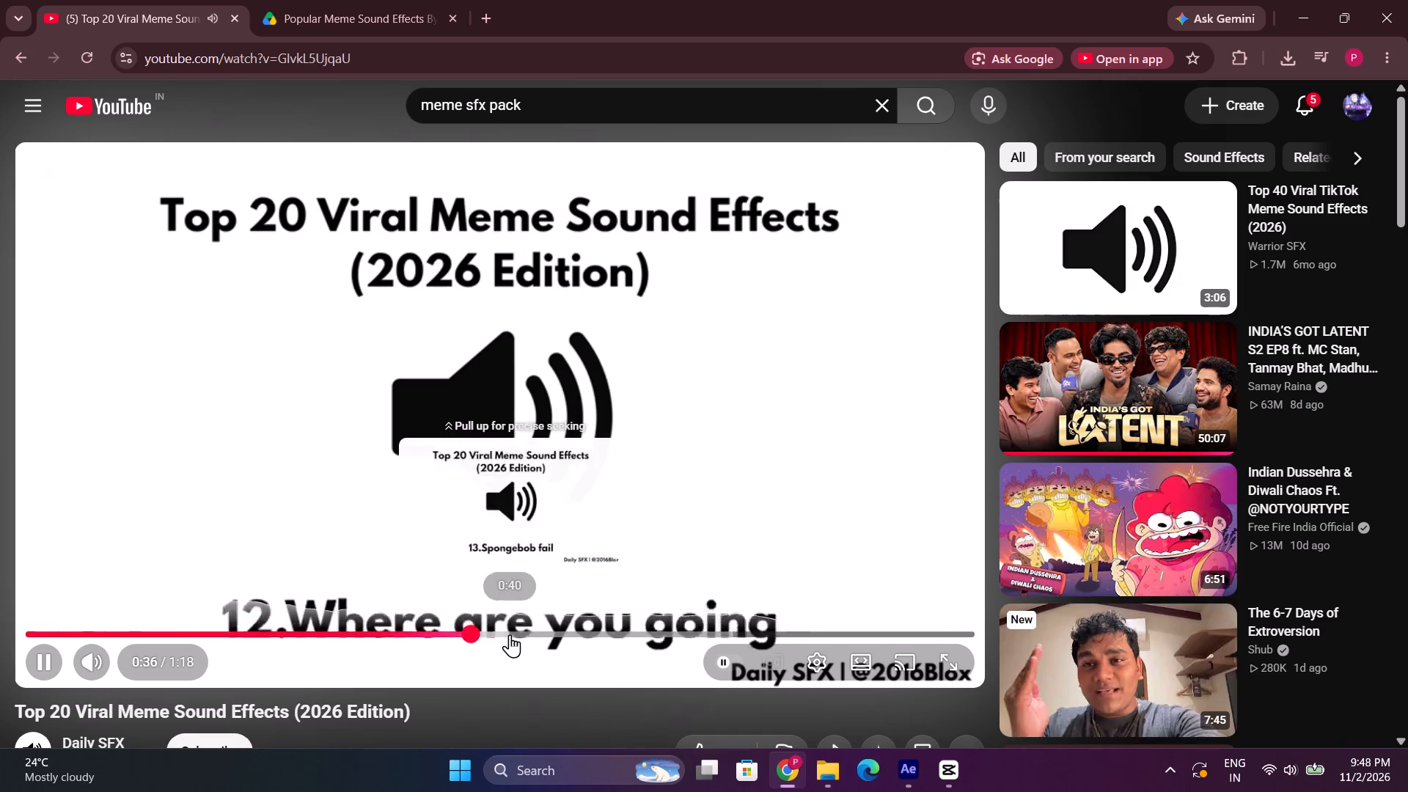
key(Right)
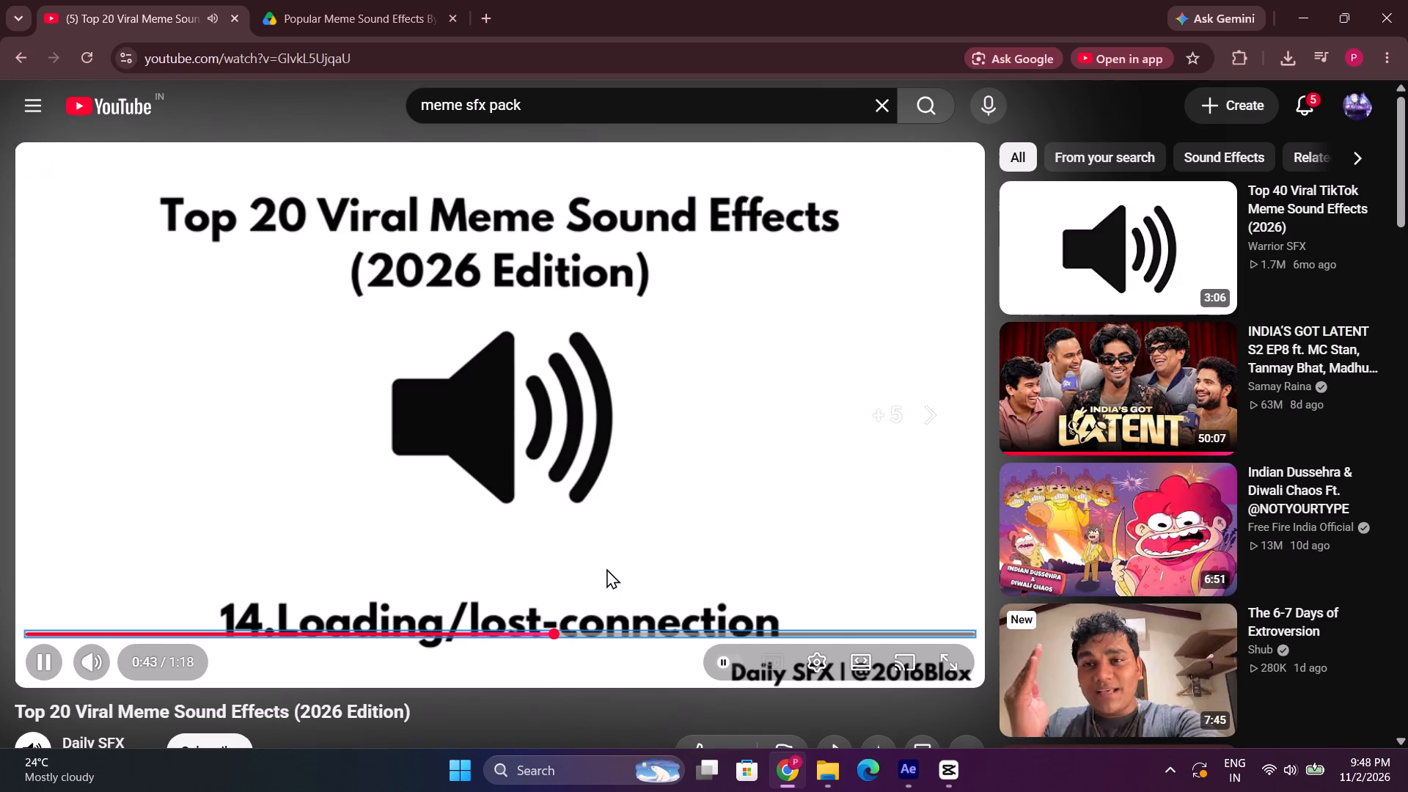
click(597, 632)
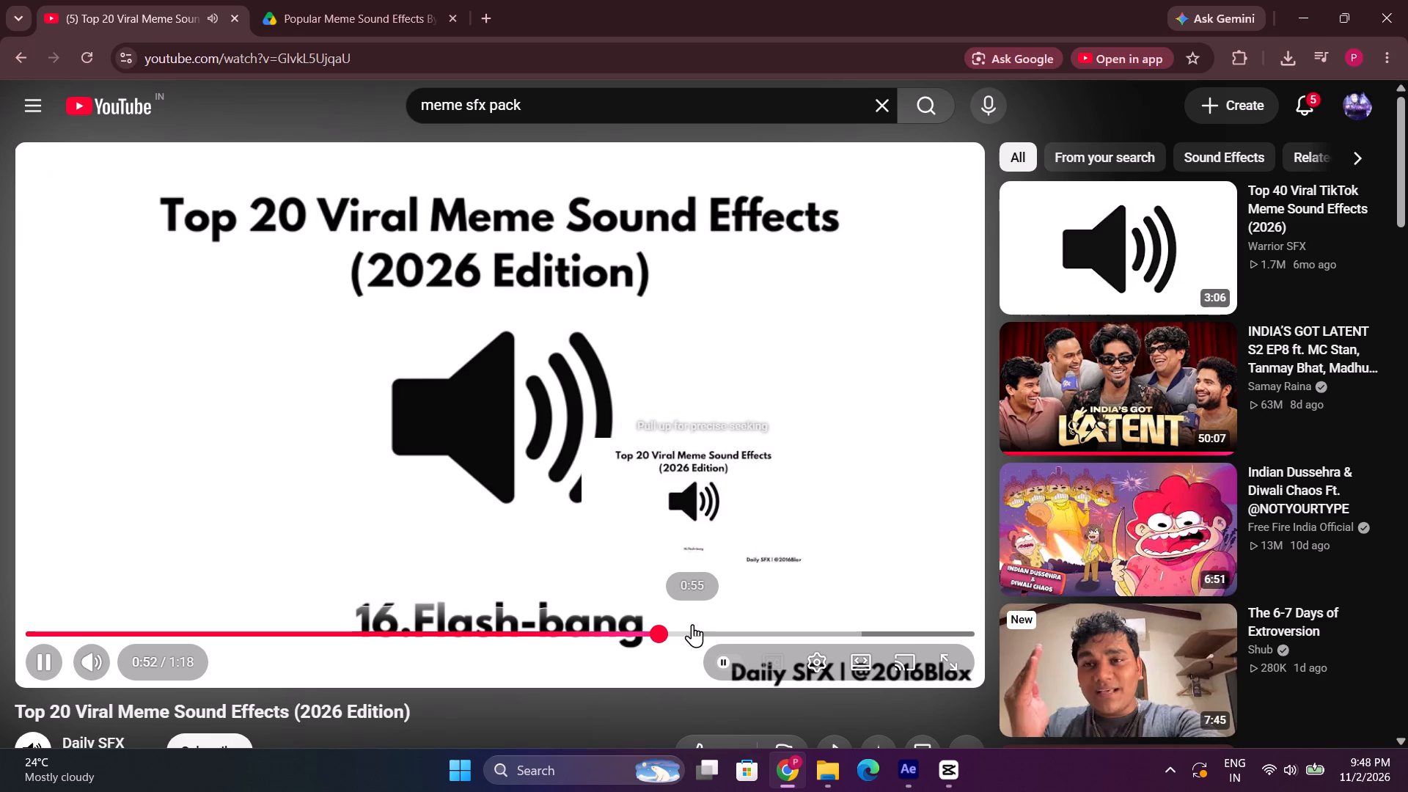
click(711, 623)
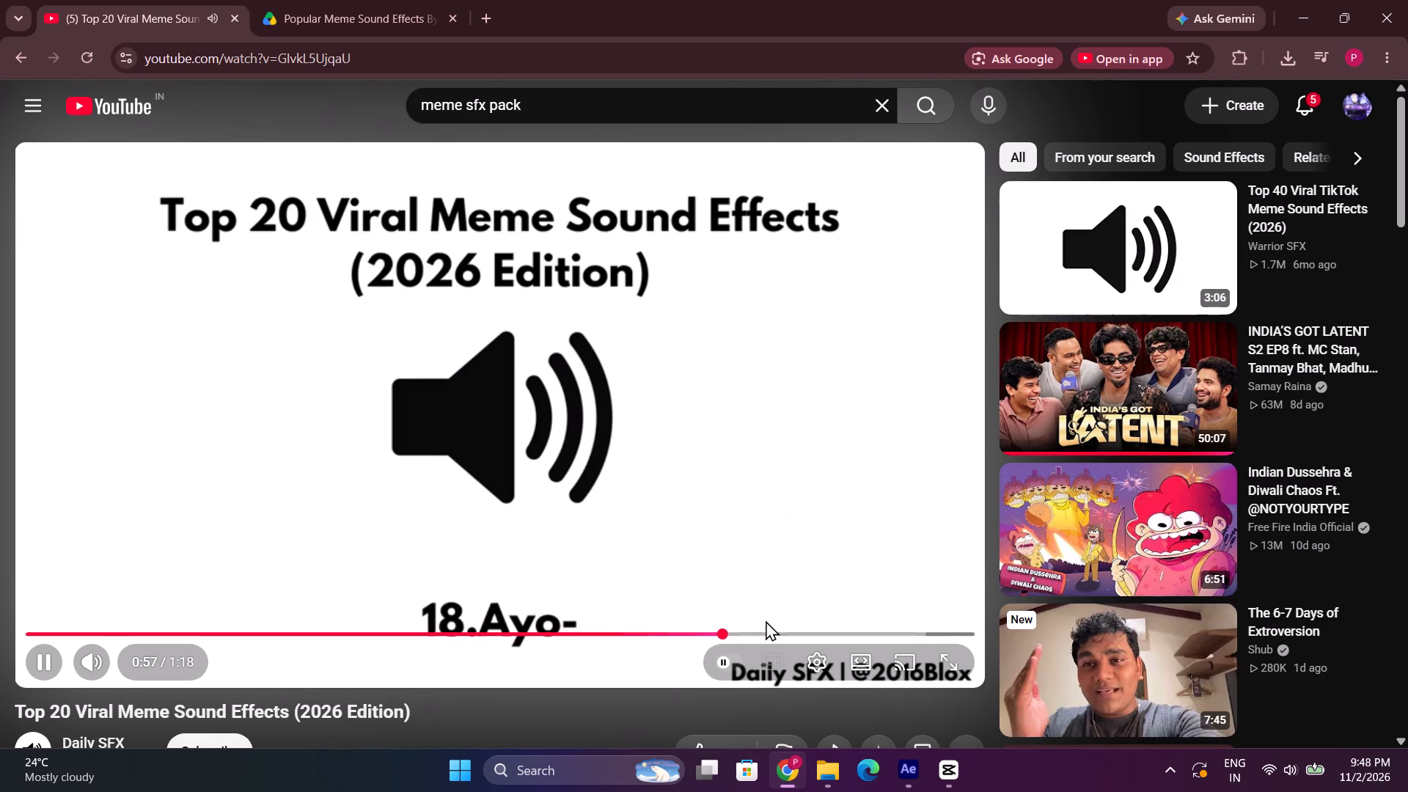
key(Right)
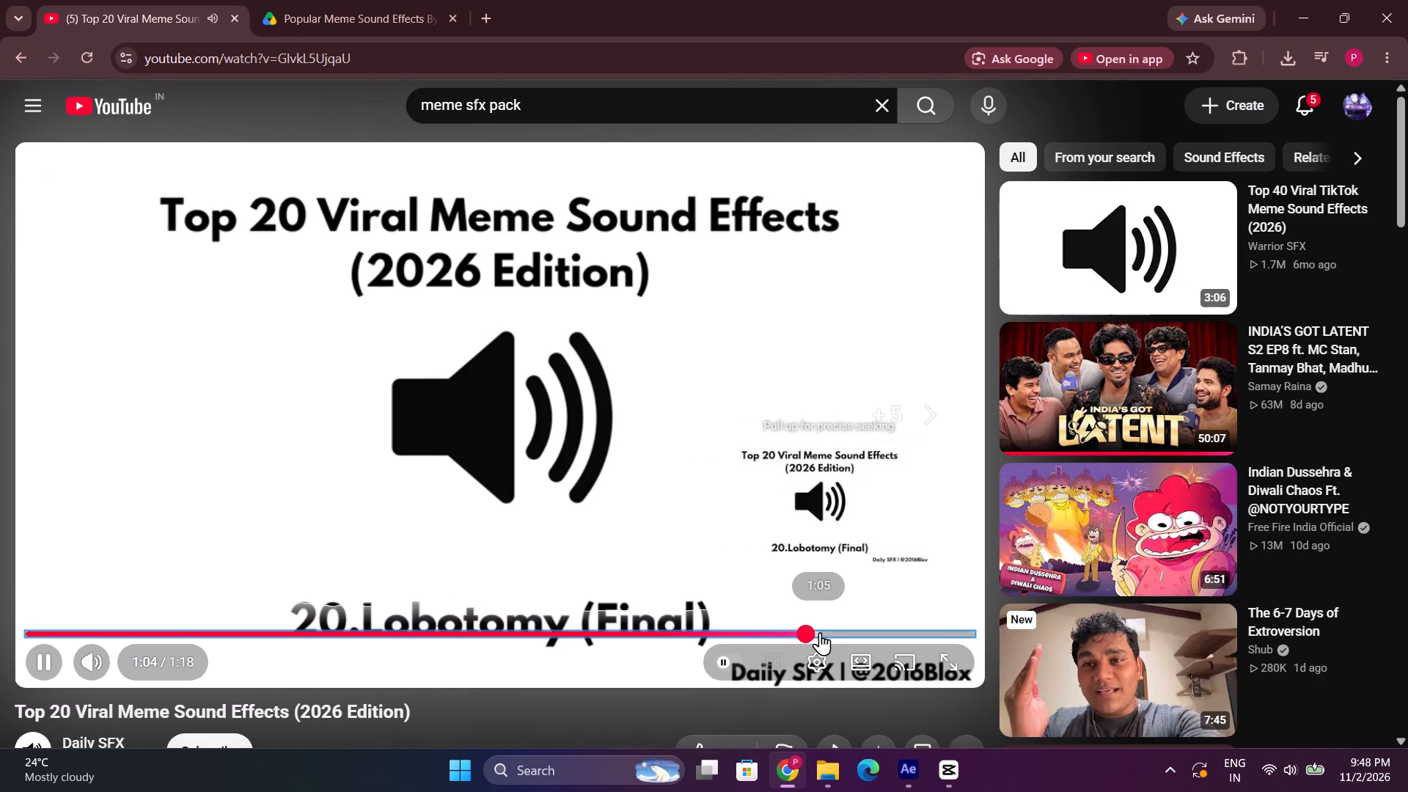
click(836, 631)
key(Right)
key(Right)
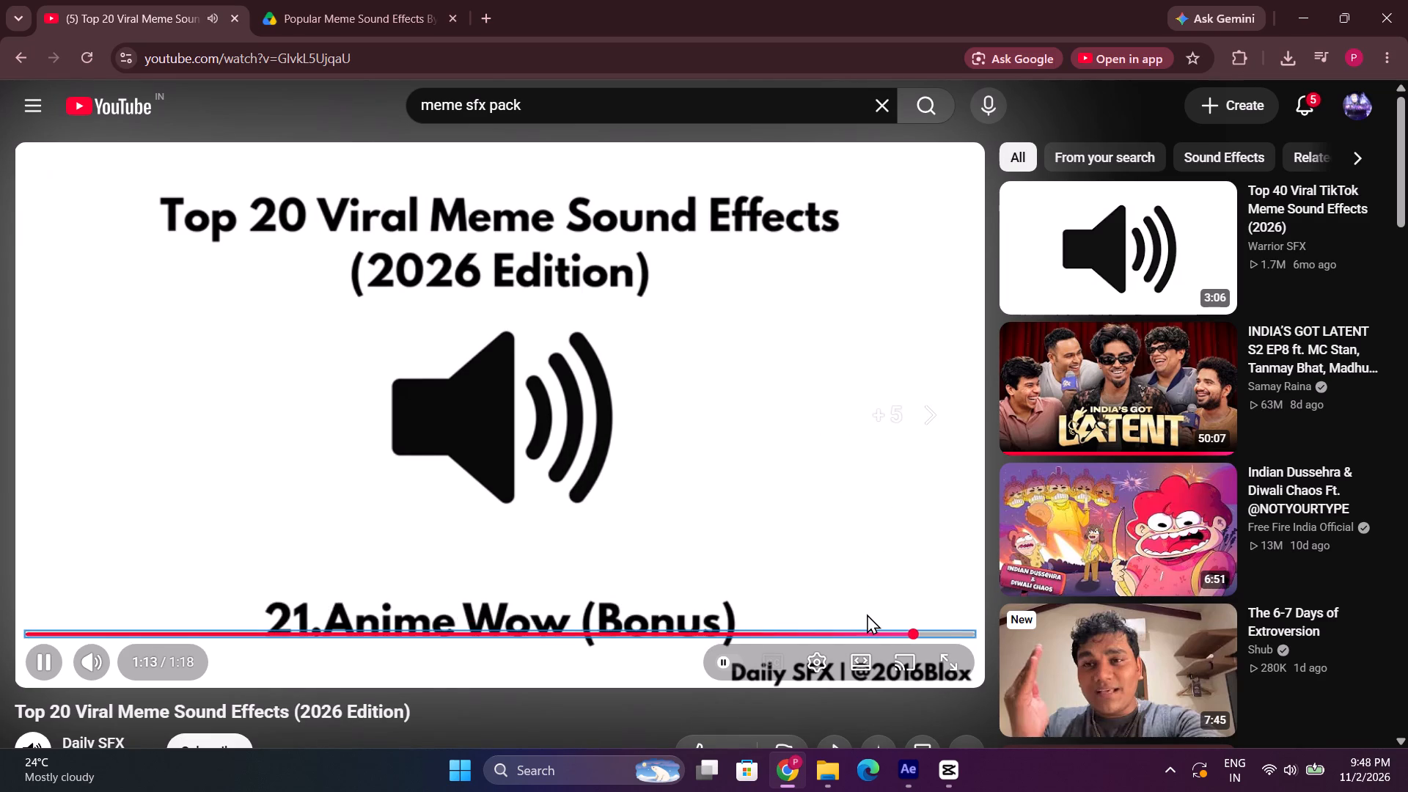
Search YouTube for "rizz meme sfx".
drag(585, 100, 254, 100)
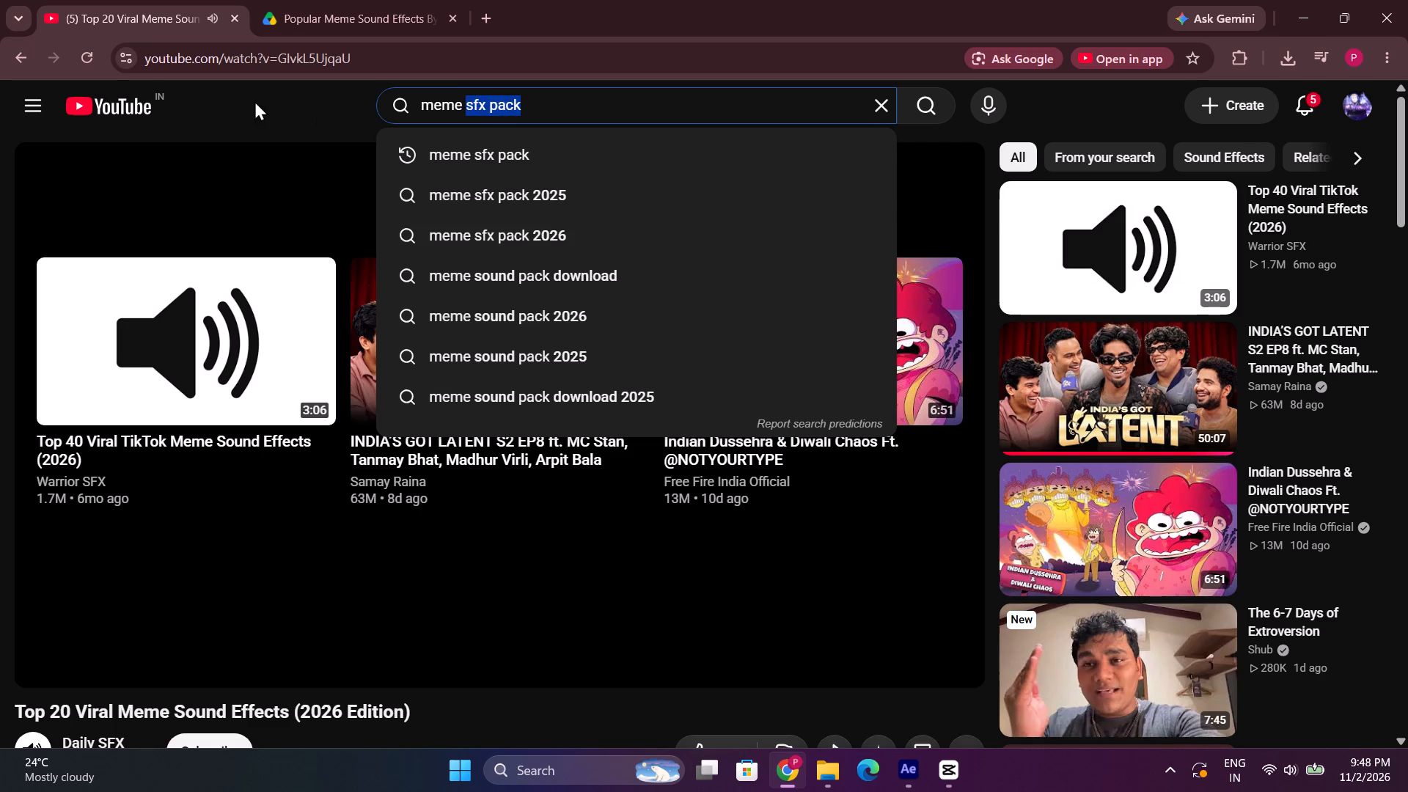
drag(254, 100, 271, 100)
text(rizz me)
key(BackSpace)
text(eme sfx)
key(Return)
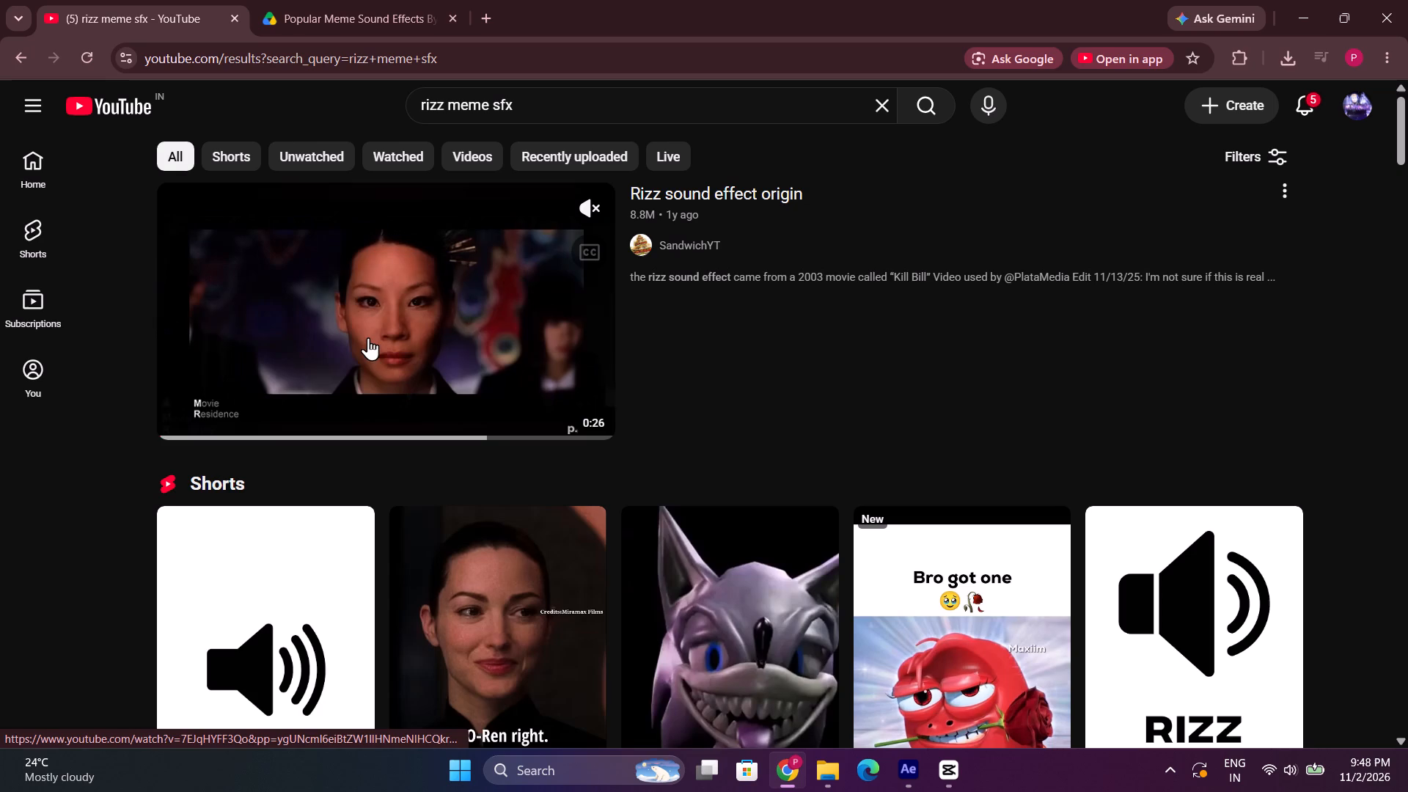
Unmute the "Rizz sound effect origin" preview and listen to different parts of it to find the sound effect.
click(584, 209)
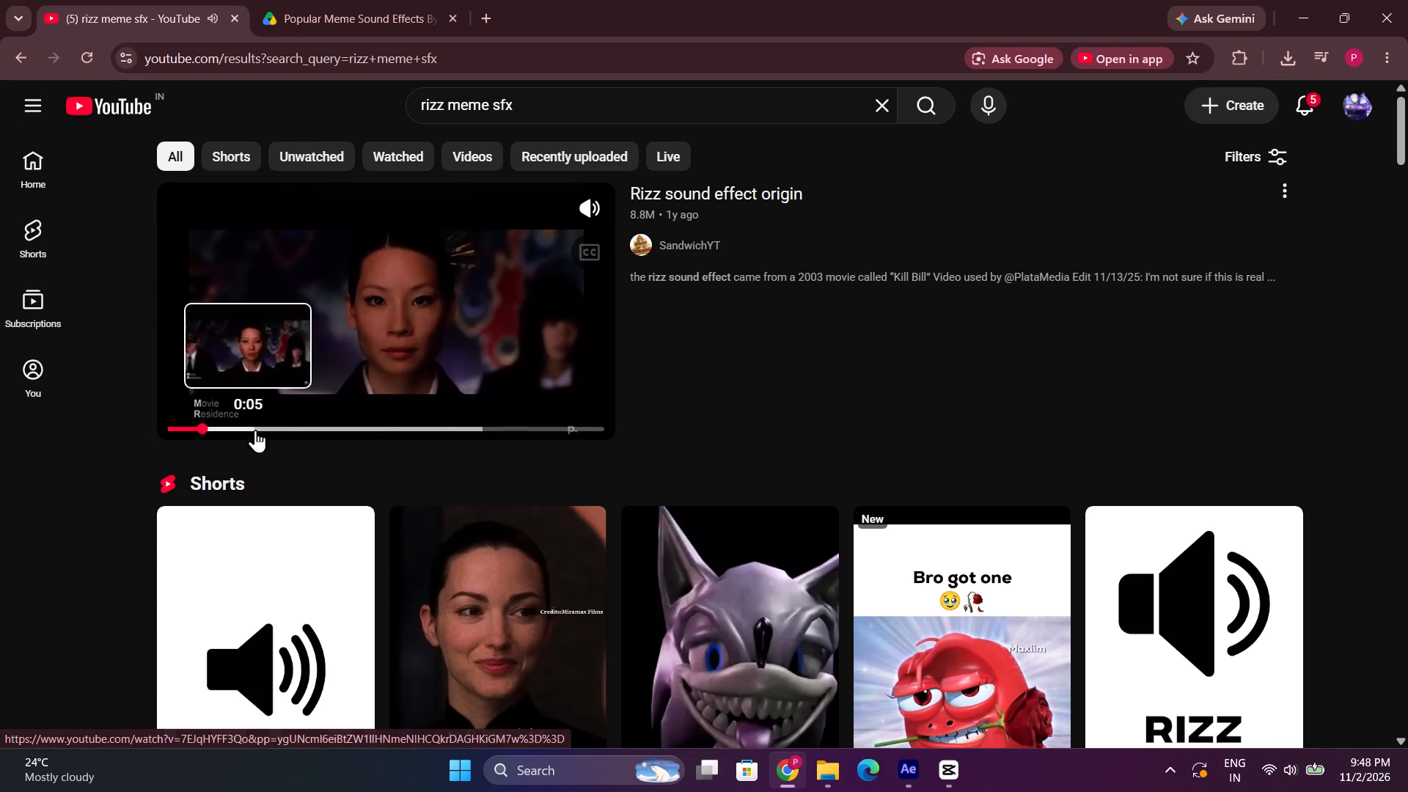
click(255, 430)
click(338, 420)
click(409, 417)
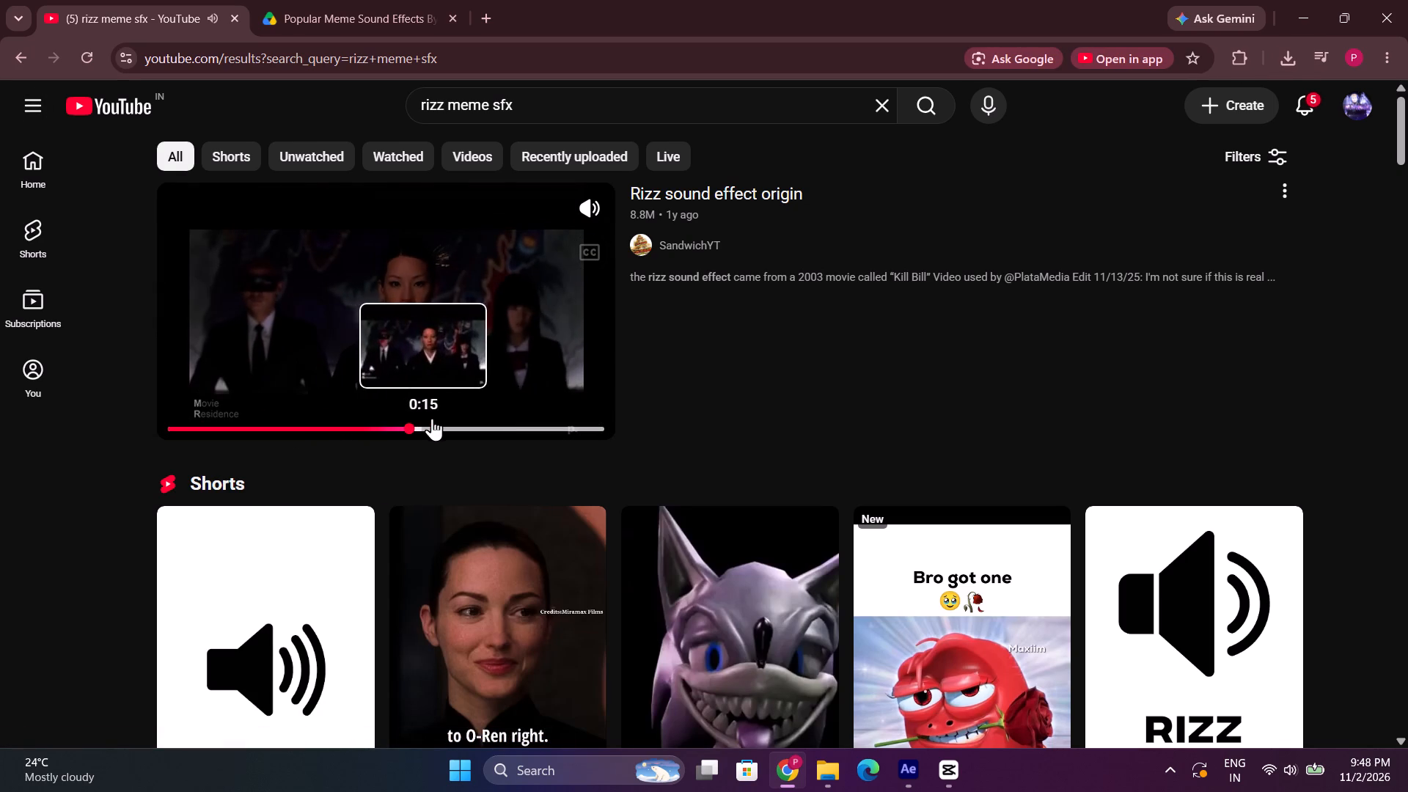
click(482, 423)
click(441, 424)
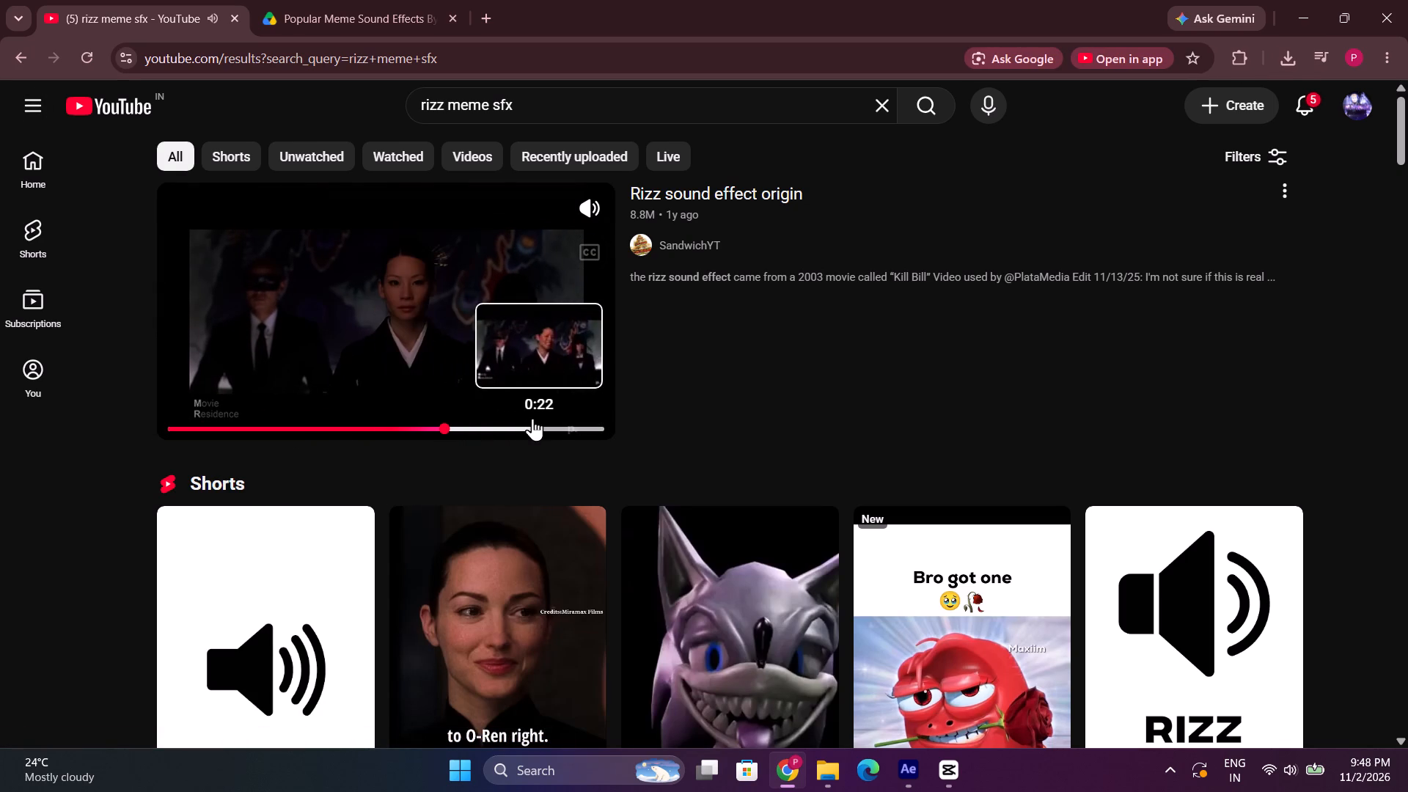
click(545, 417)
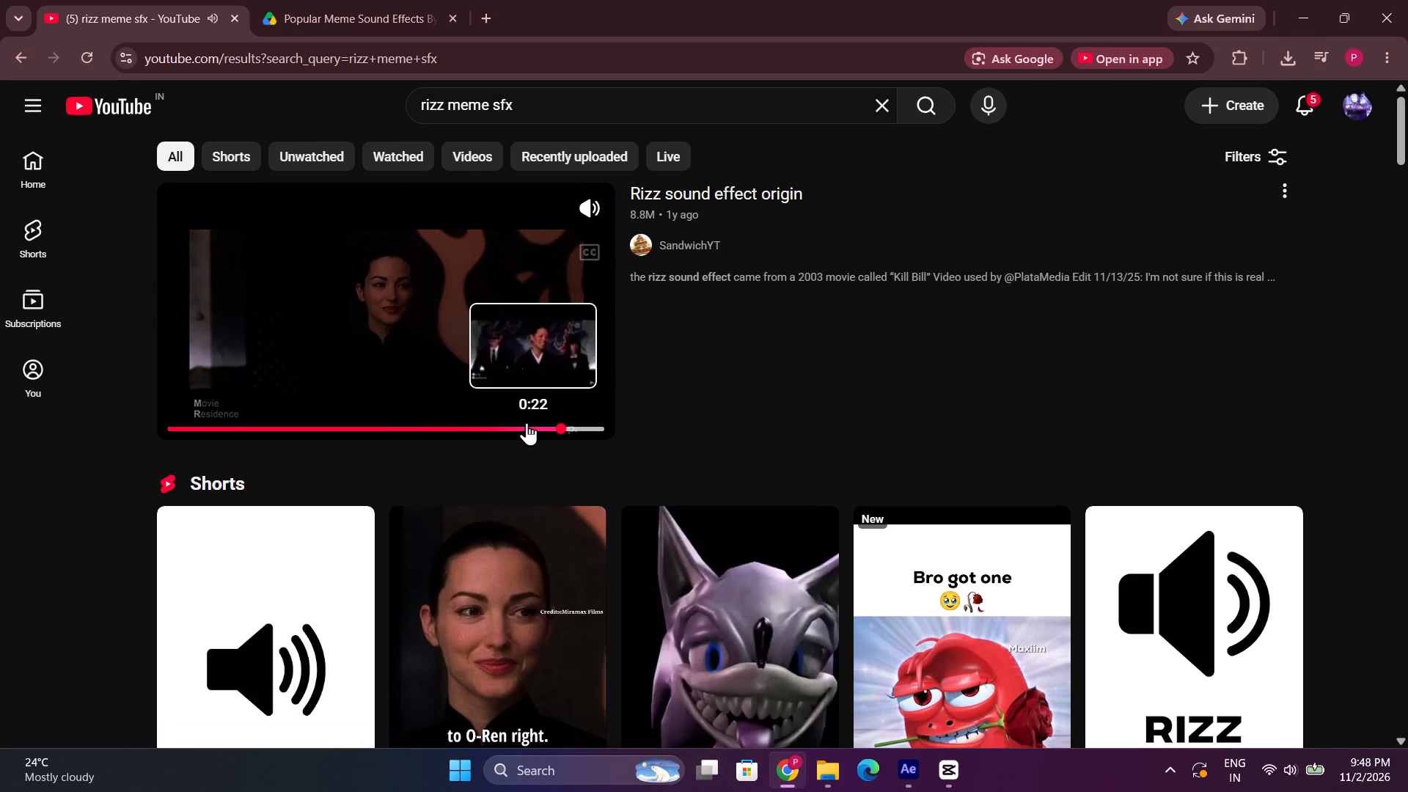
click(527, 422)
click(489, 422)
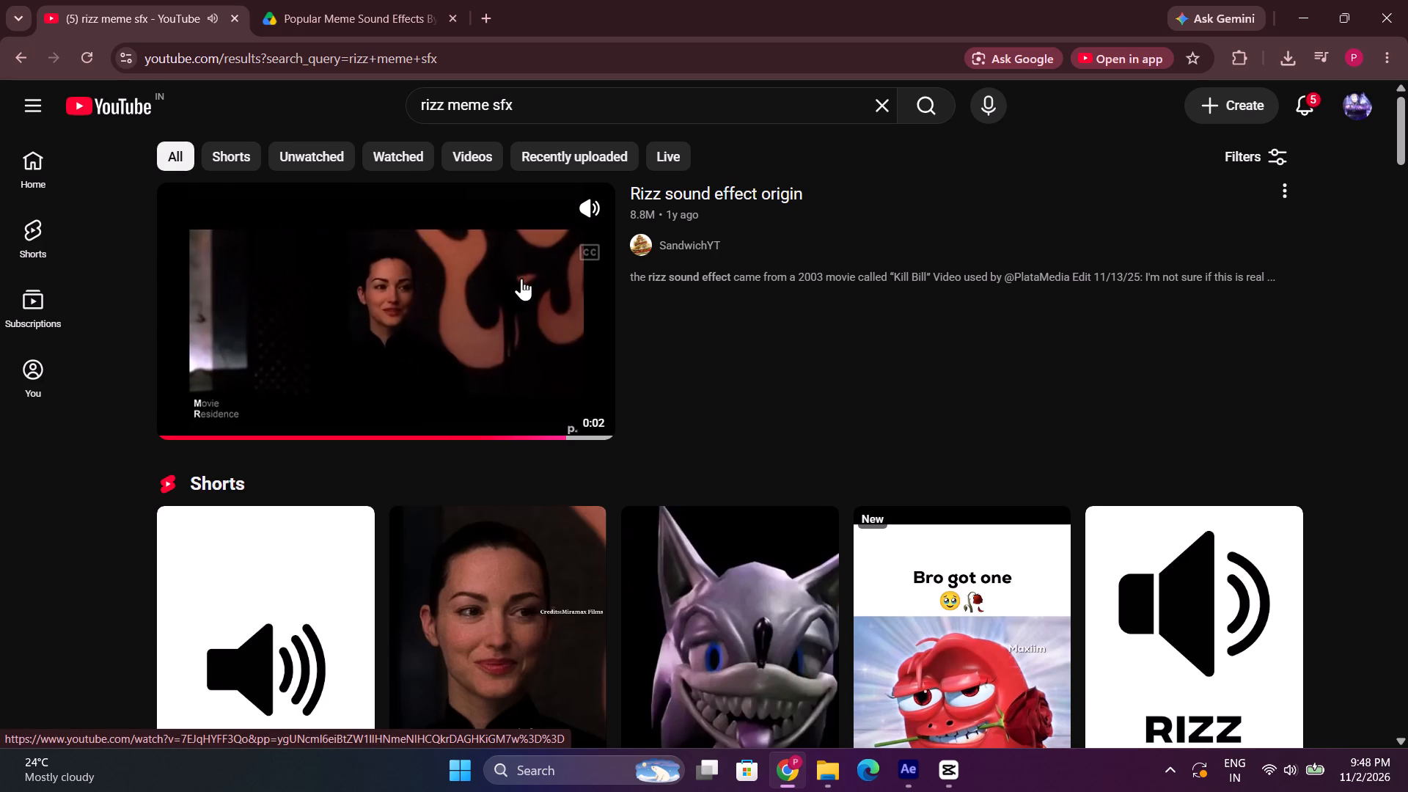
Open the "RIZZ Sound Effect" video by Animated Sound Effects from the search results and replay it from near the start.
scroll(364, 336, down, 4)
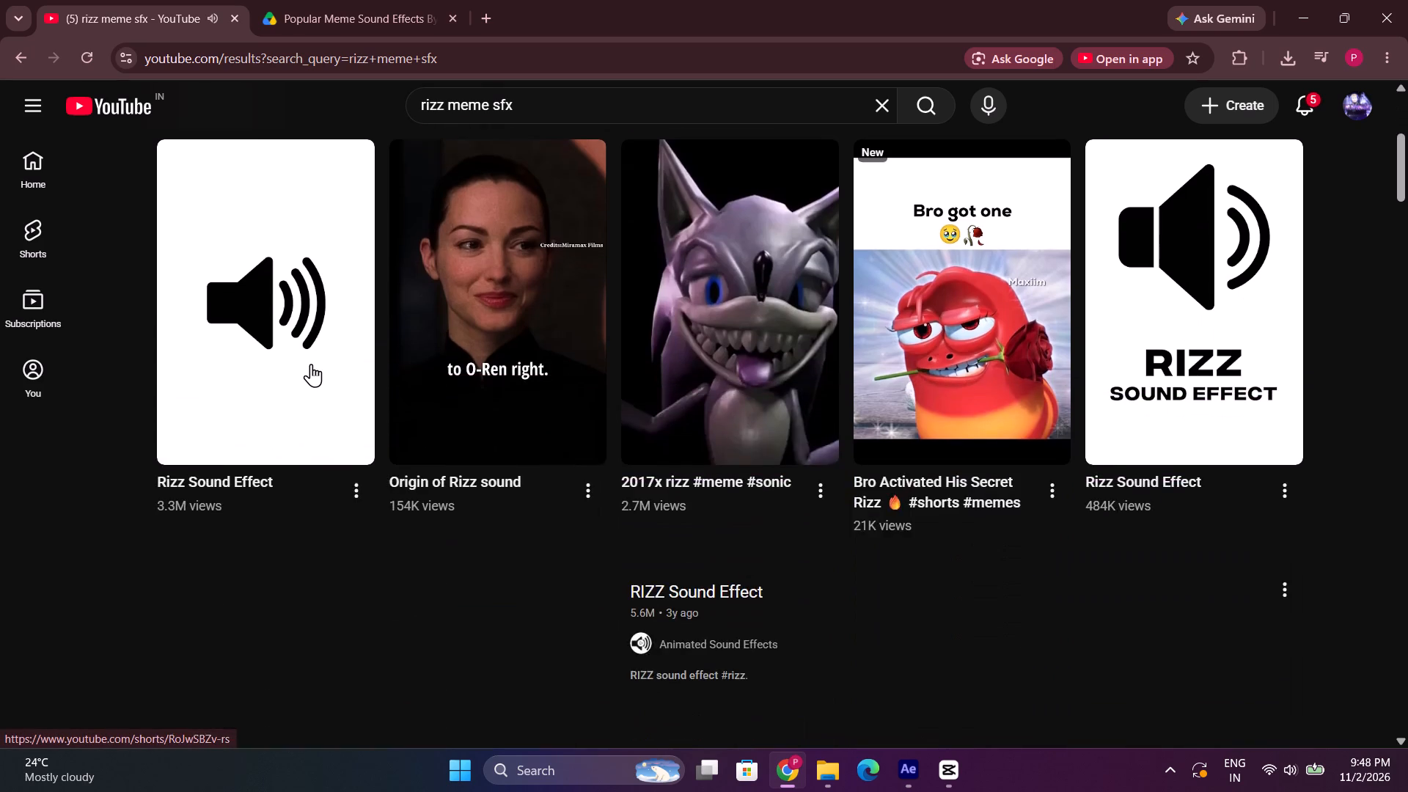
scroll(310, 364, down, 5)
scroll(378, 318, up, 1)
click(376, 339)
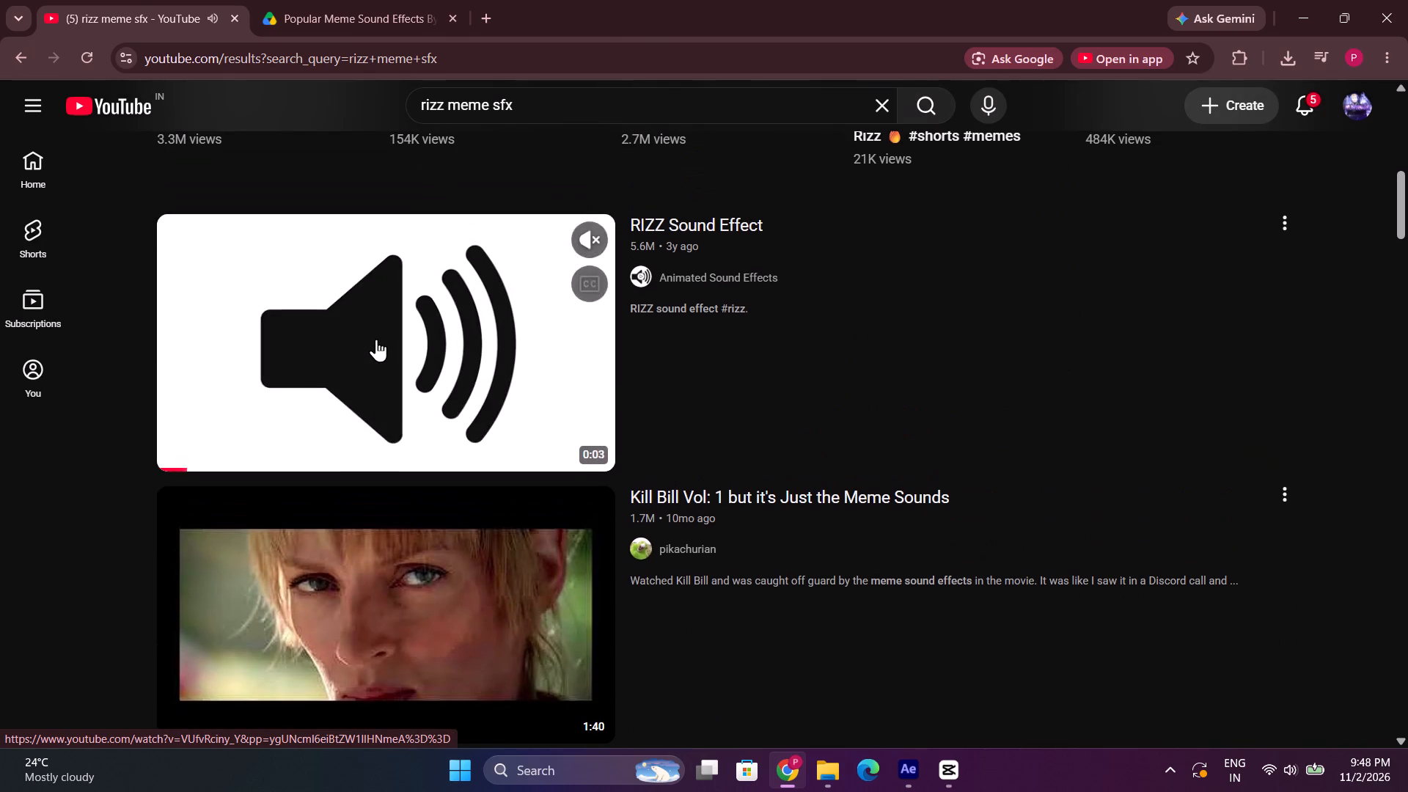
scroll(722, 543, down, 2)
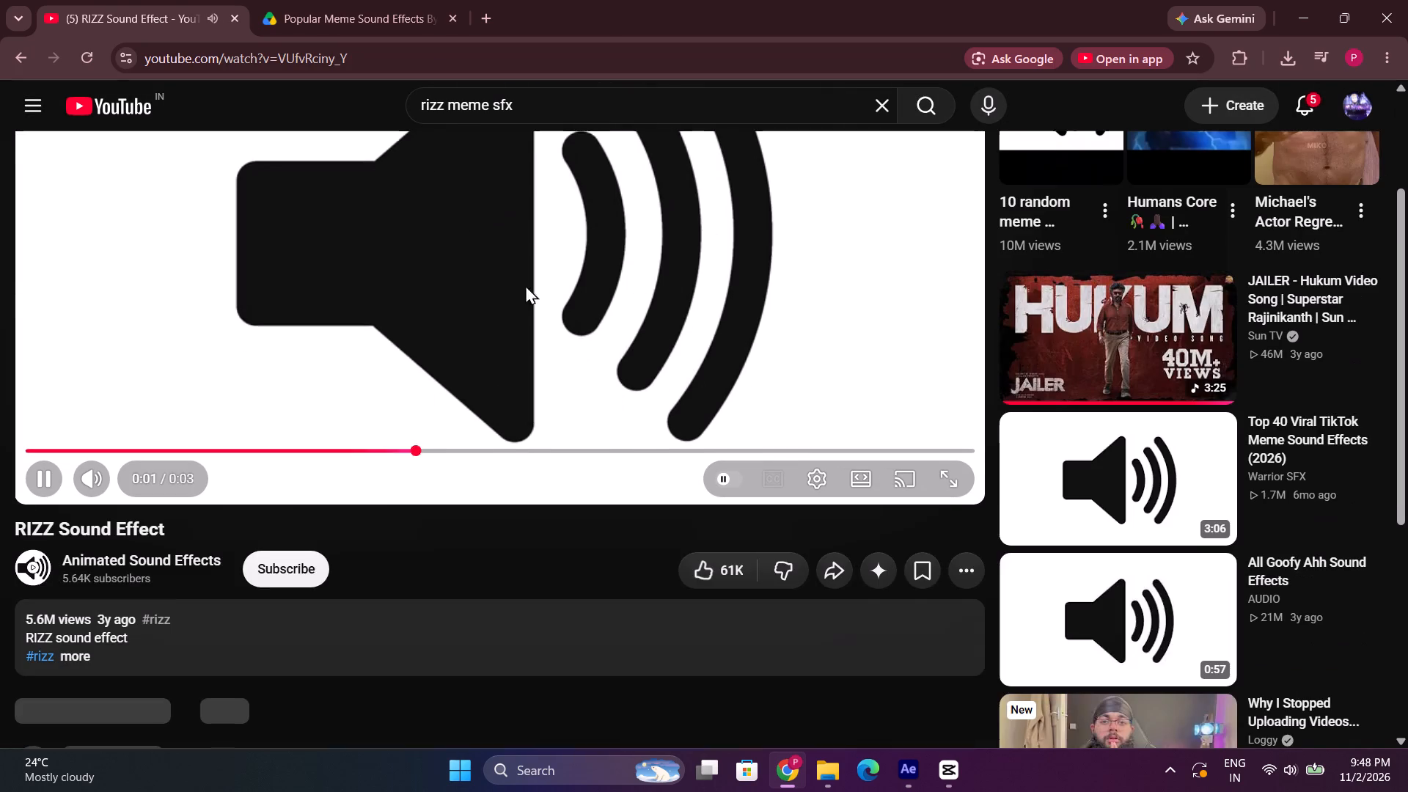
click(145, 451)
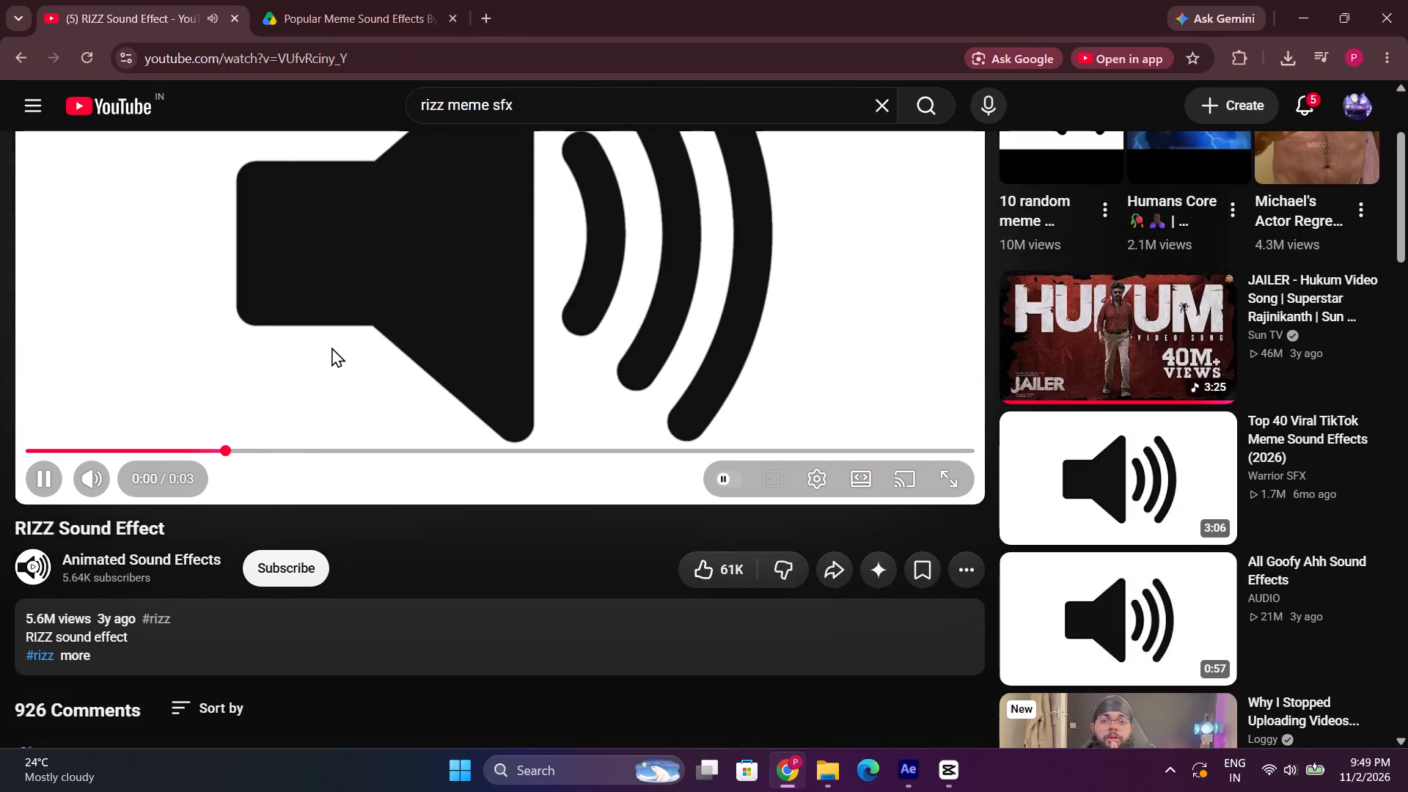
Copy the share link of the "RIZZ Sound Effect" video.
click(831, 563)
click(848, 494)
Search Google for "yt video downloader 4k" in a new tab, open the Vd6s downloader and load the copied link there.
click(484, 11)
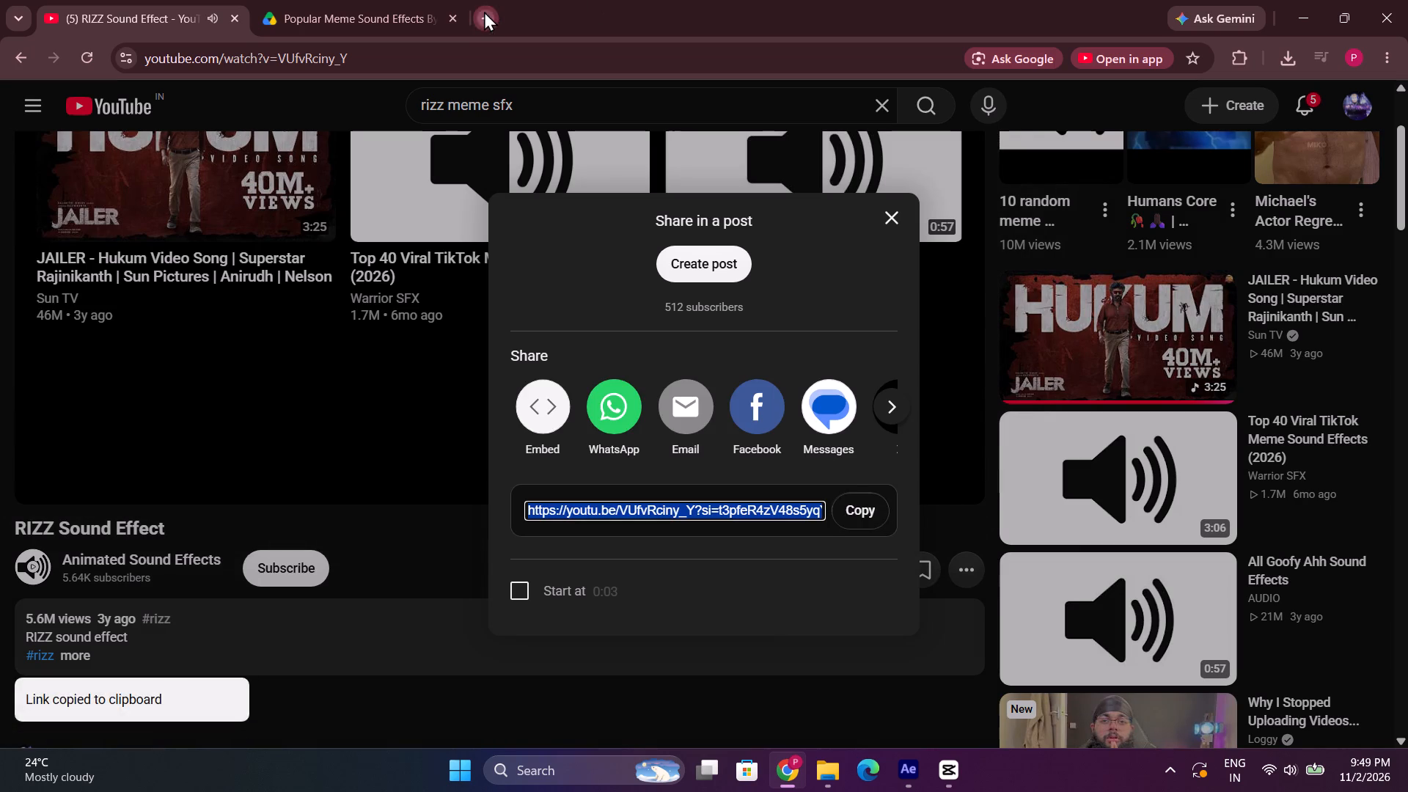
click(514, 353)
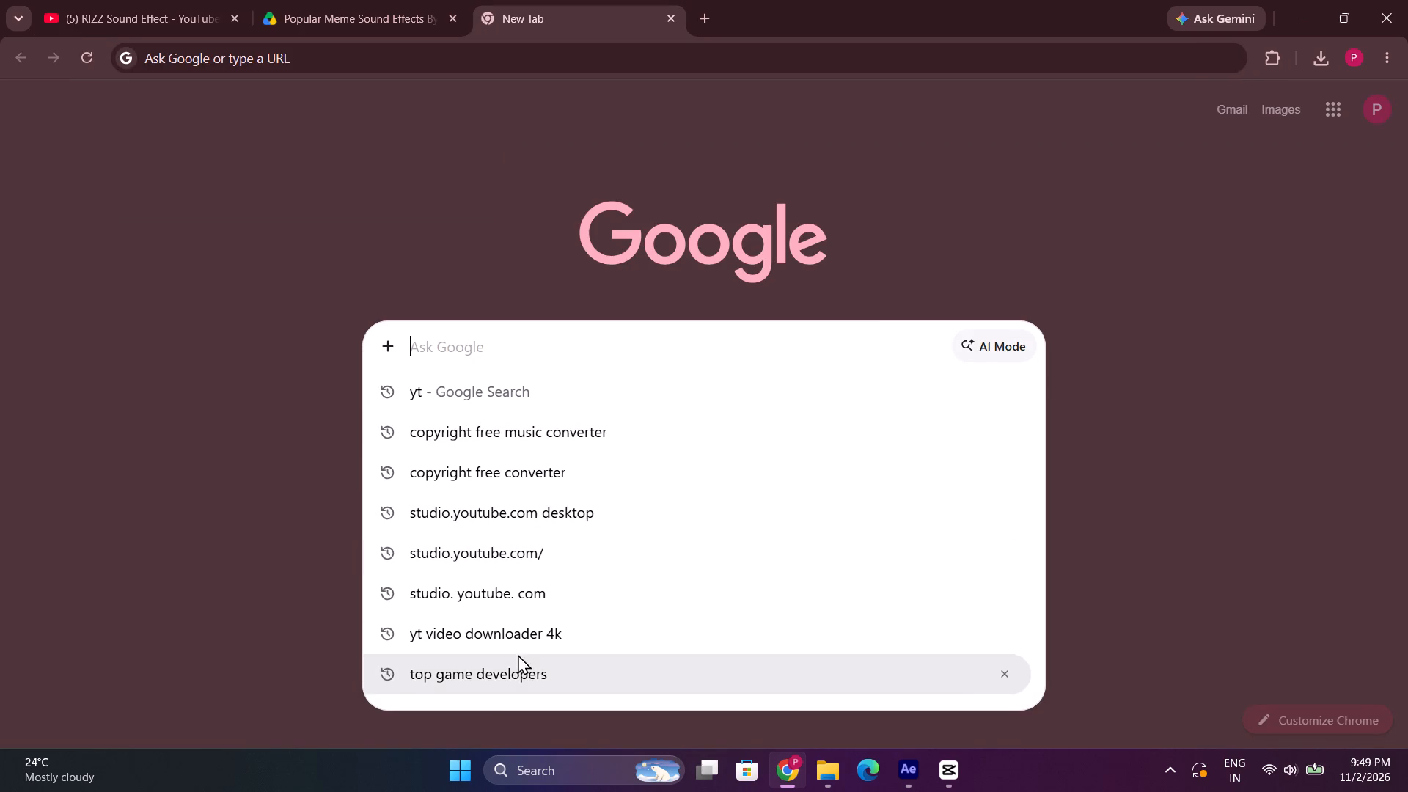
click(520, 639)
click(389, 322)
click(395, 306)
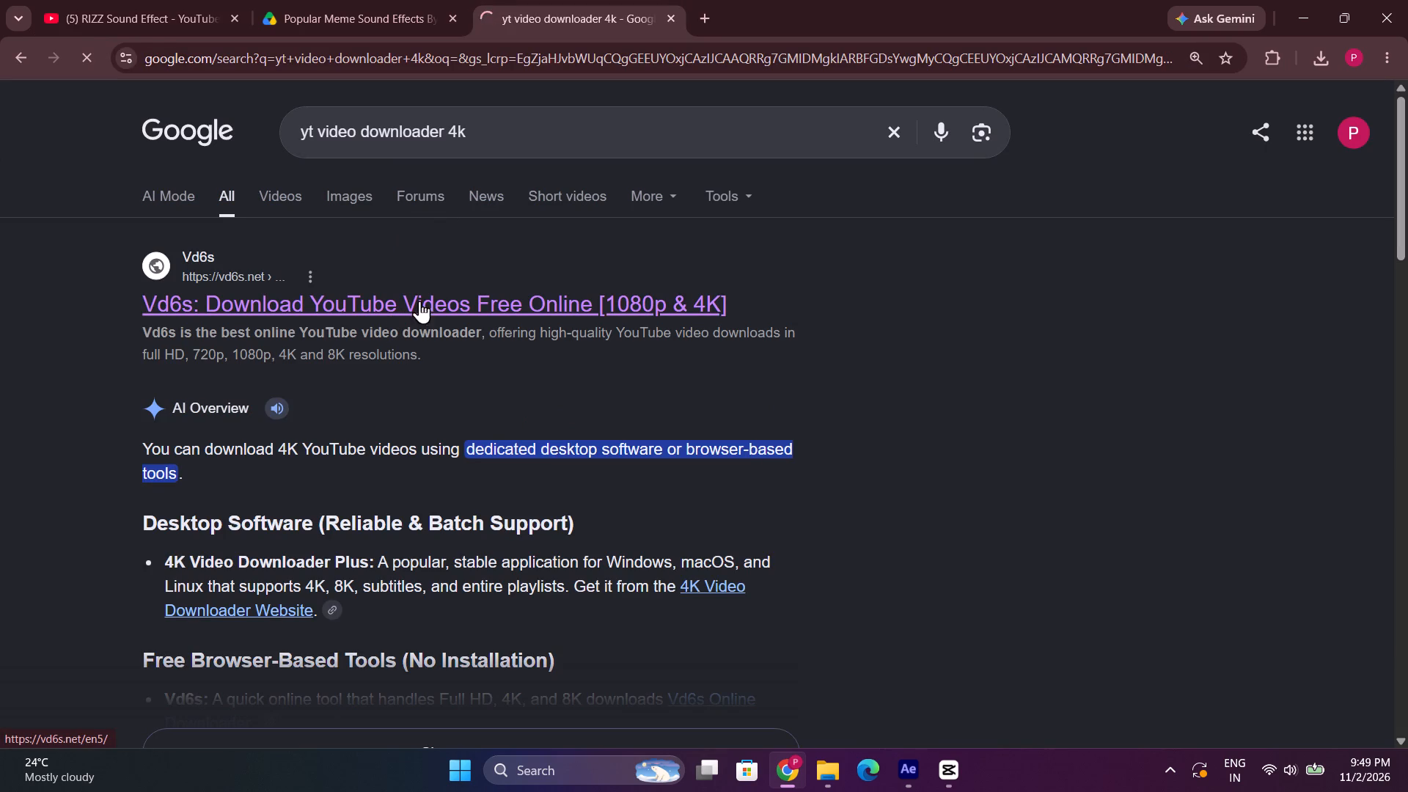
click(672, 397)
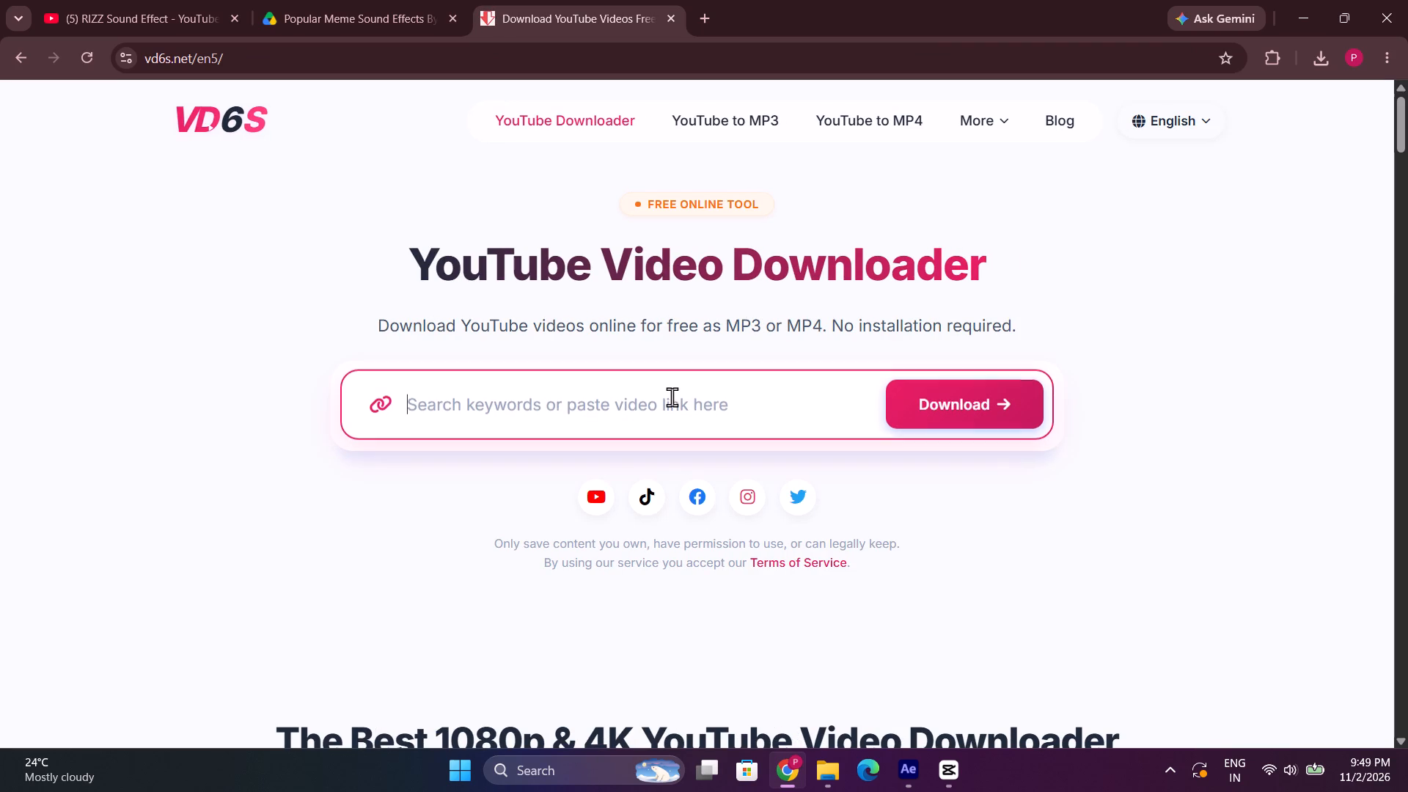
key(ctrl+v)
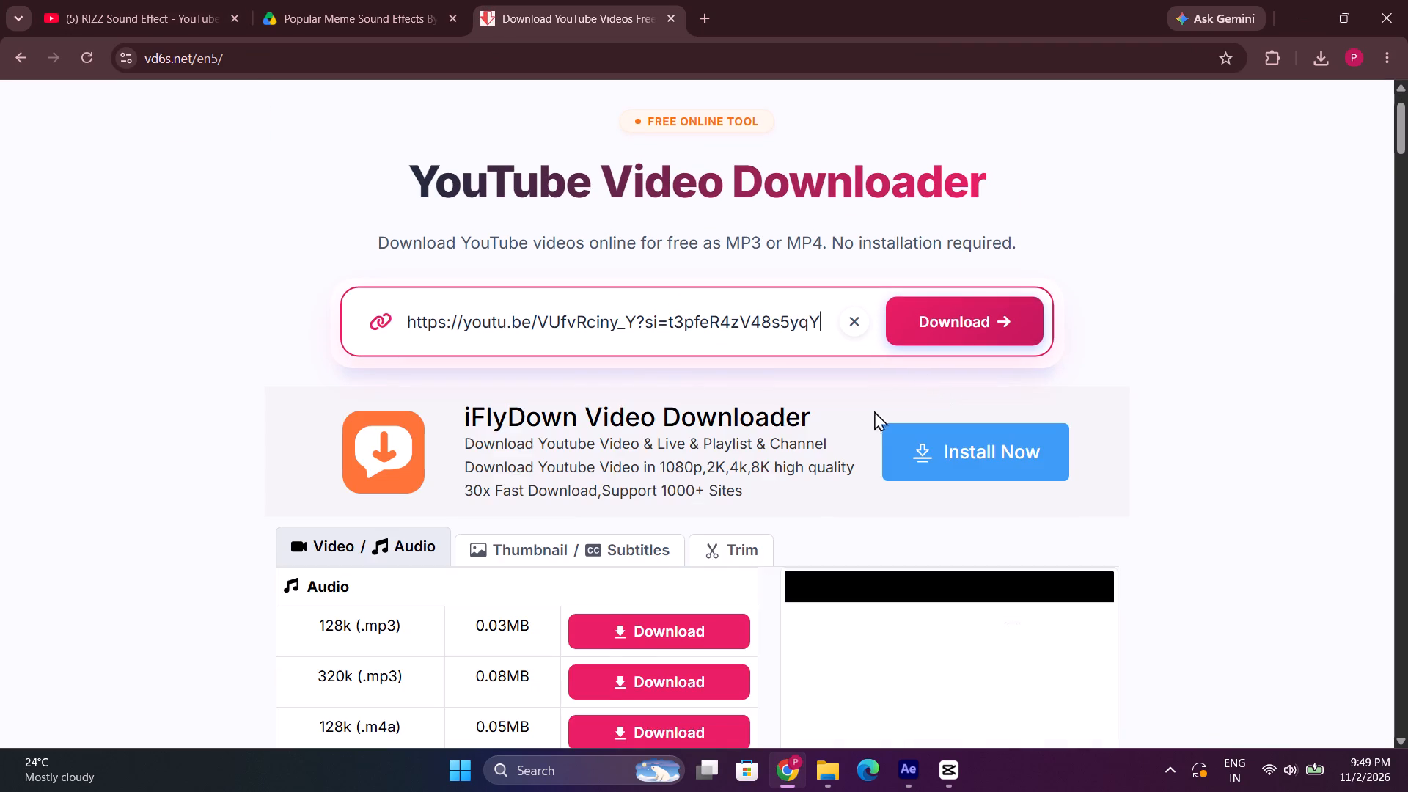
Download the RIZZ Sound Effect as a 1080p video file.
scroll(645, 557, down, 4)
click(628, 462)
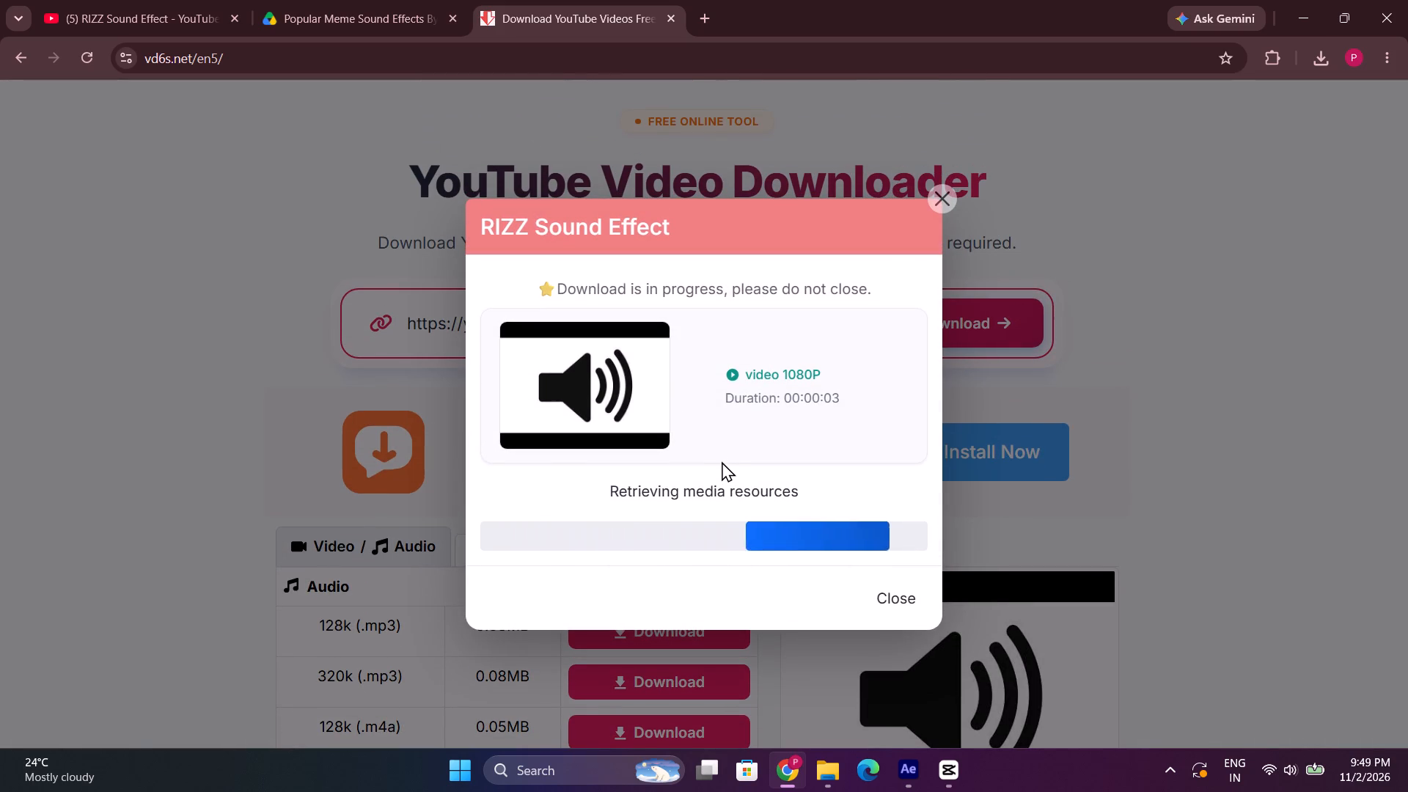
click(689, 381)
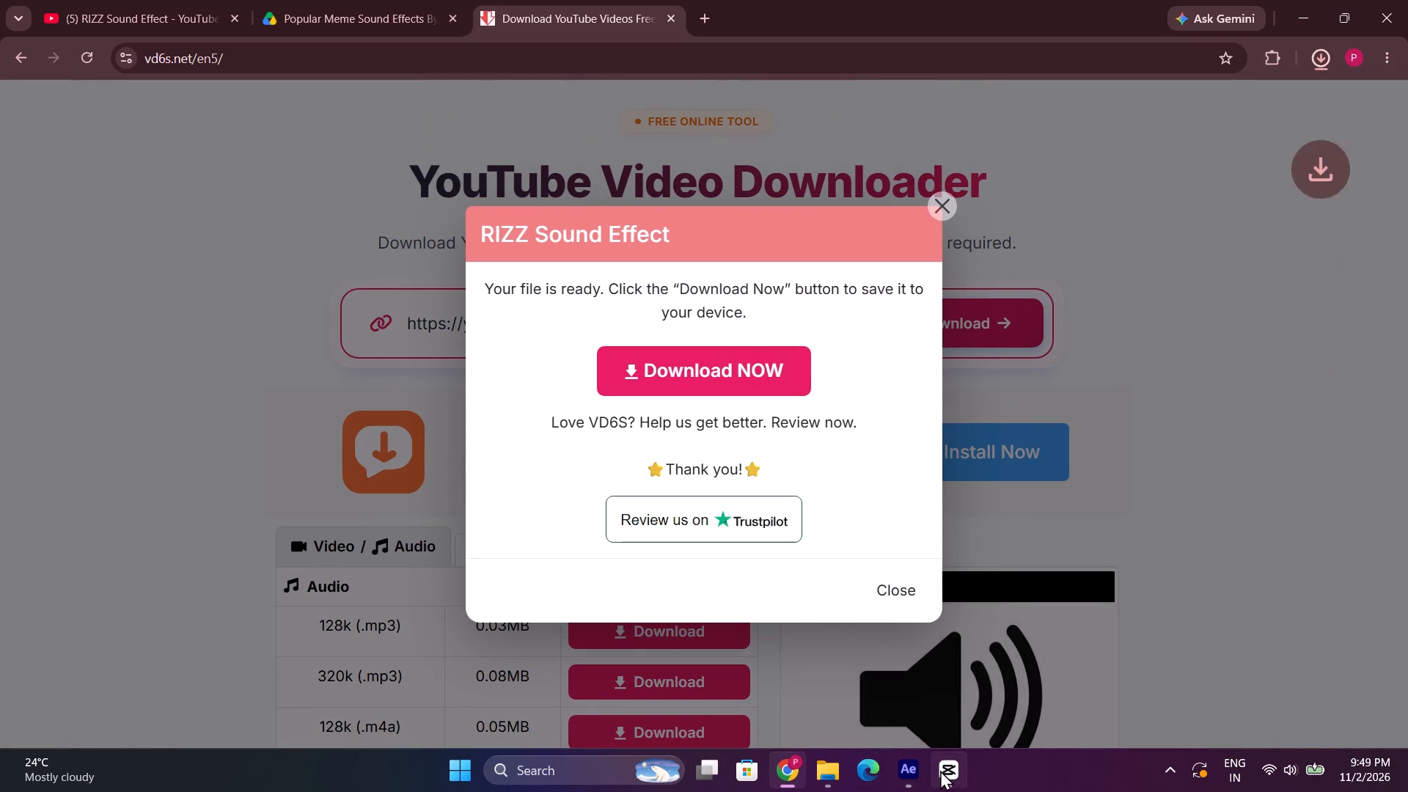
In File Explorer, move the RIZZ Sound Effect_1080p file from Downloads to the 8MEME folder inside Videos > editing.
click(827, 779)
click(128, 437)
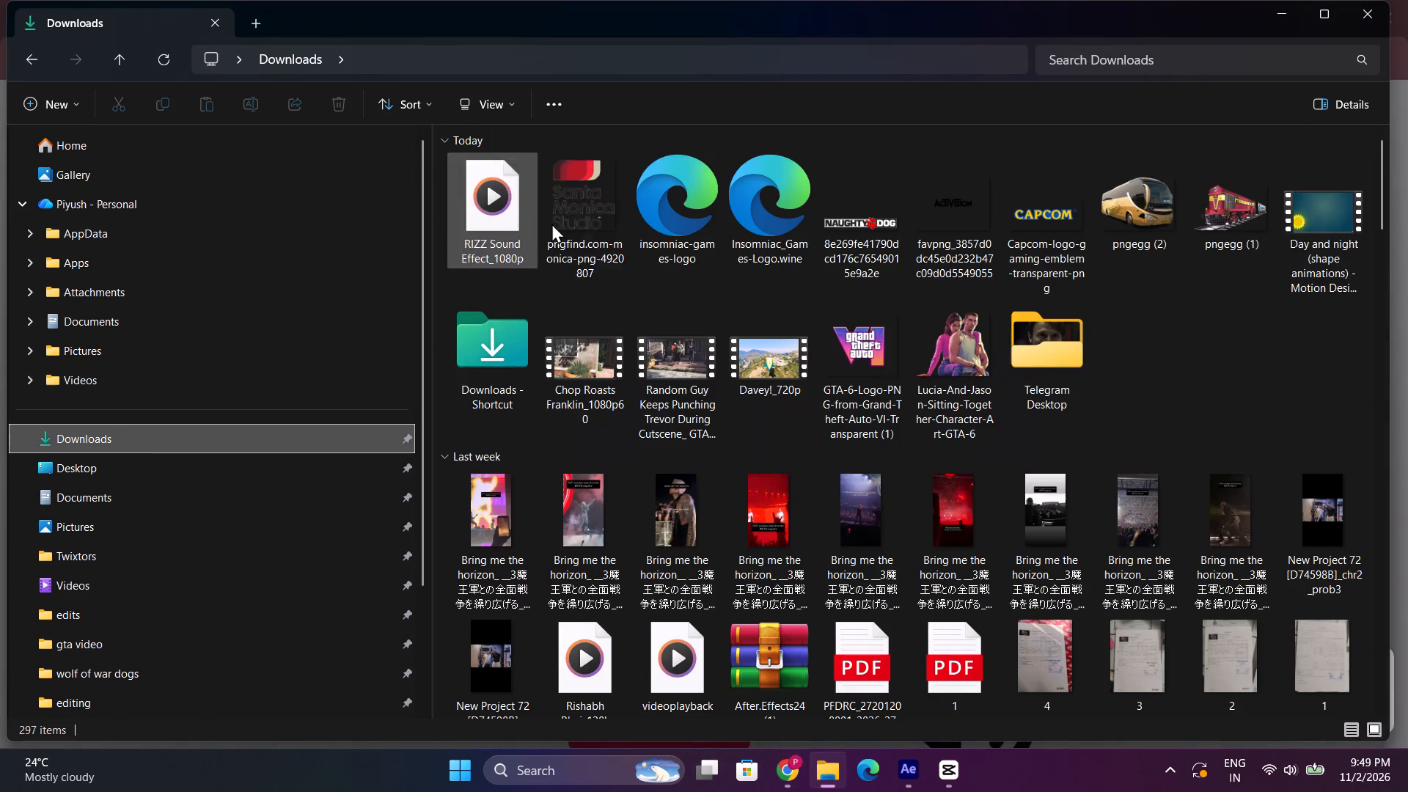
click(507, 201)
click(120, 97)
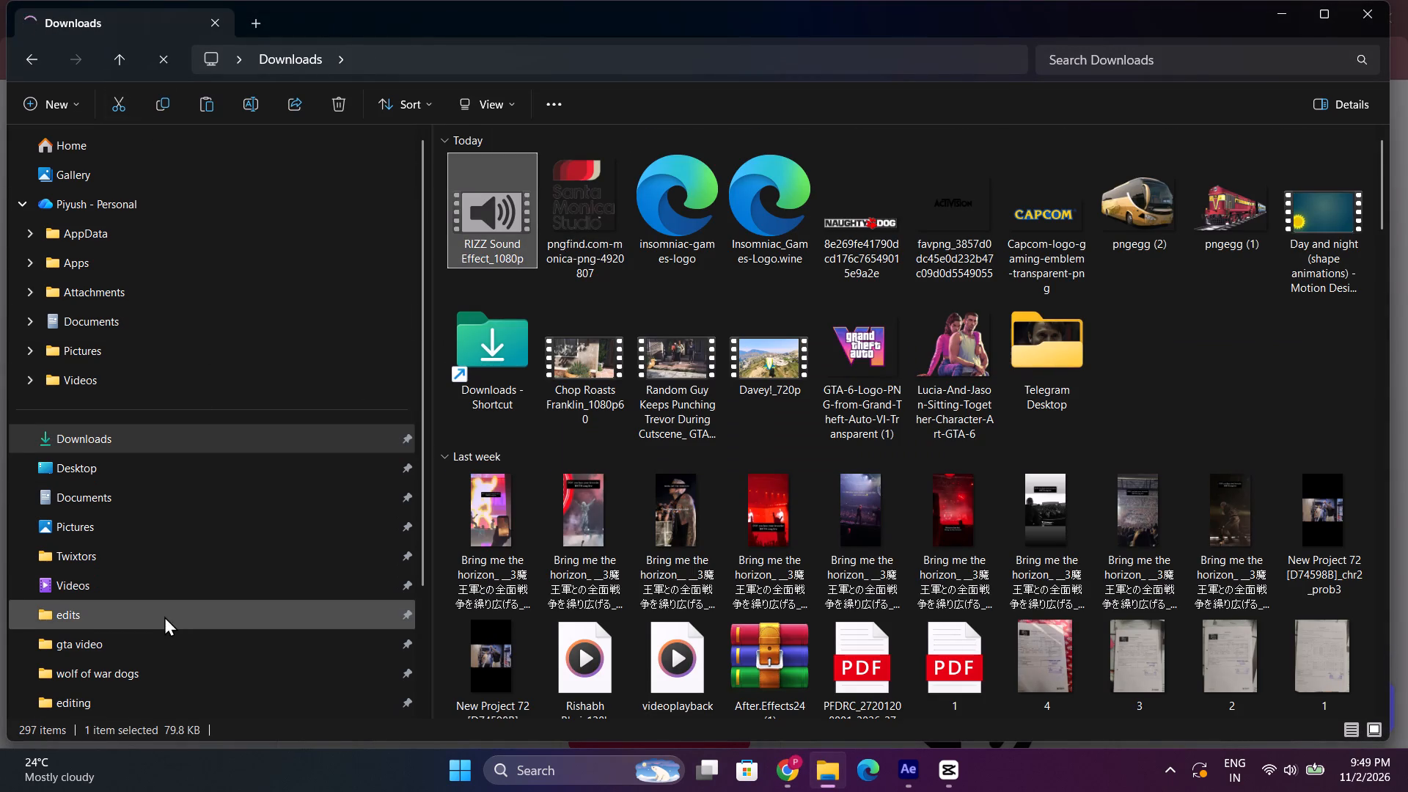
click(173, 587)
click(162, 713)
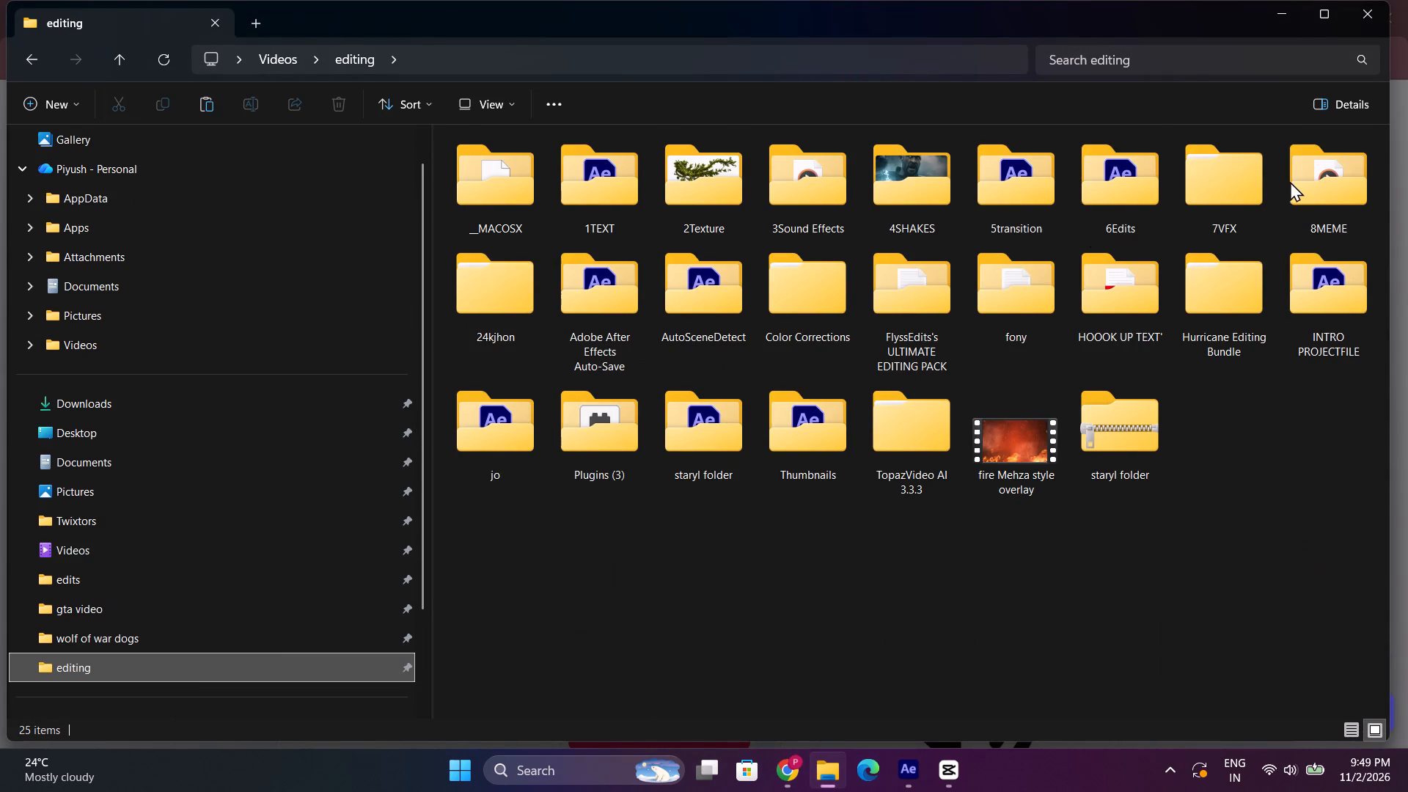
click(1290, 180)
drag(1290, 180, 1285, 188)
key(ctrl+v)
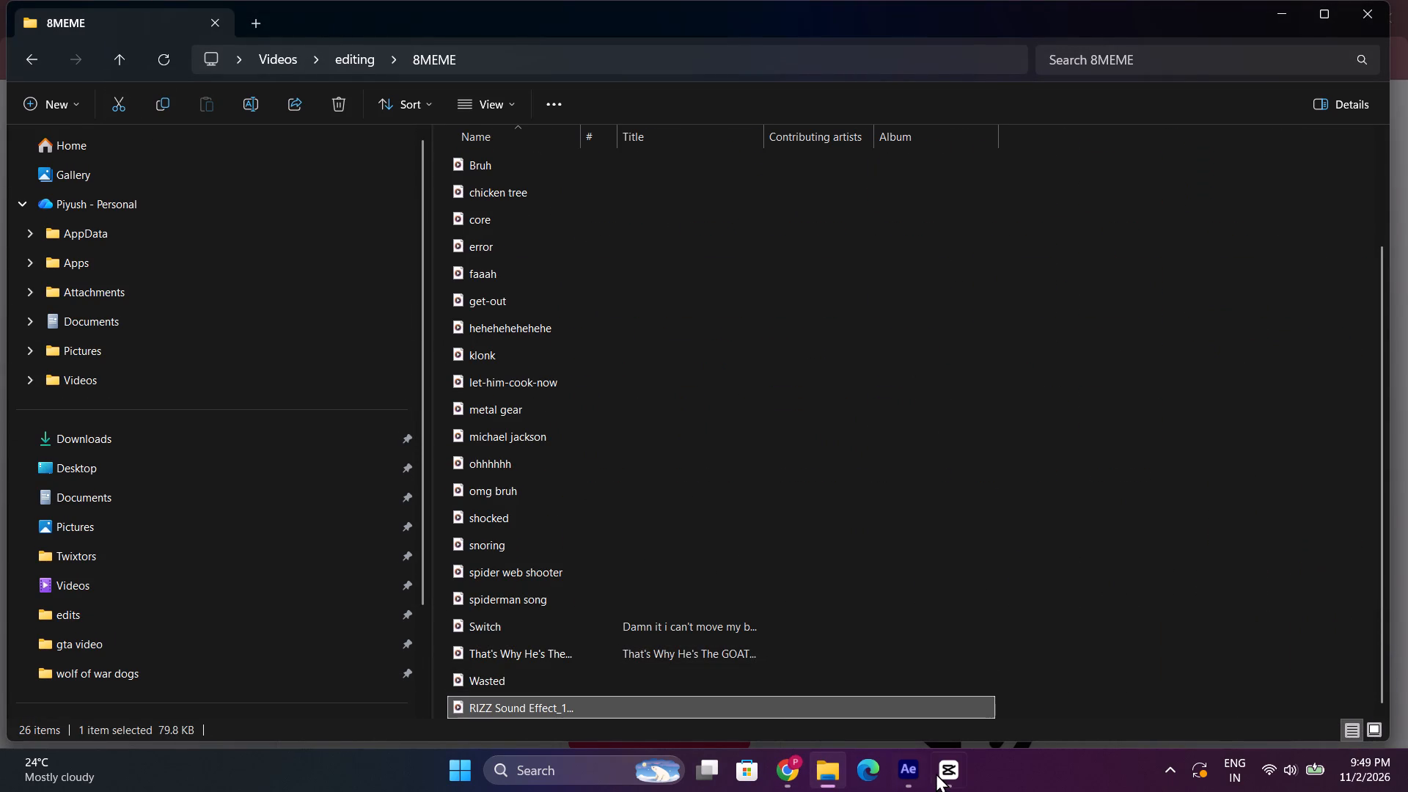
Switch to CapCut and import the RIZZ Sound Effect_1080p file from the Videos > editing > 8MEME folder.
click(936, 773)
click(151, 86)
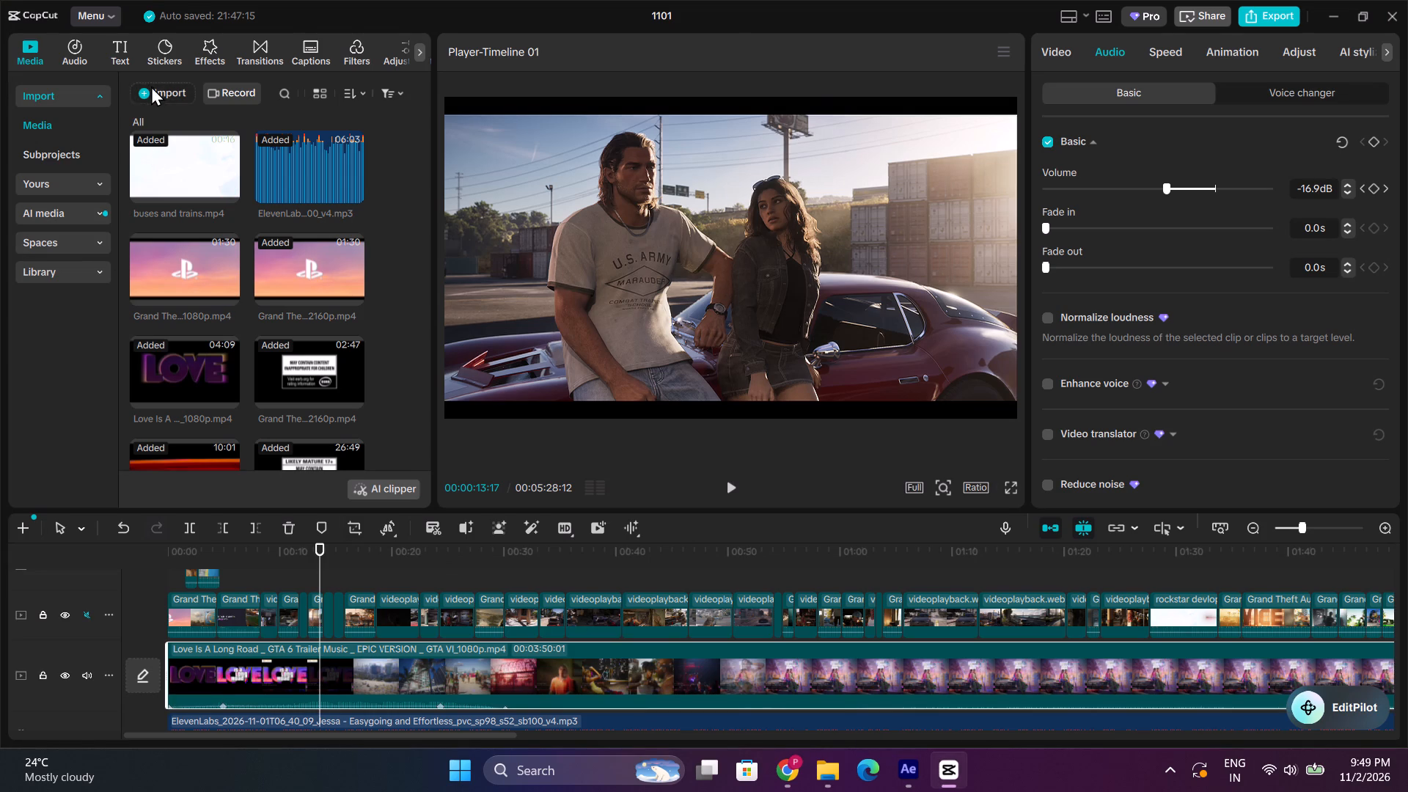
scroll(74, 244, down, 4)
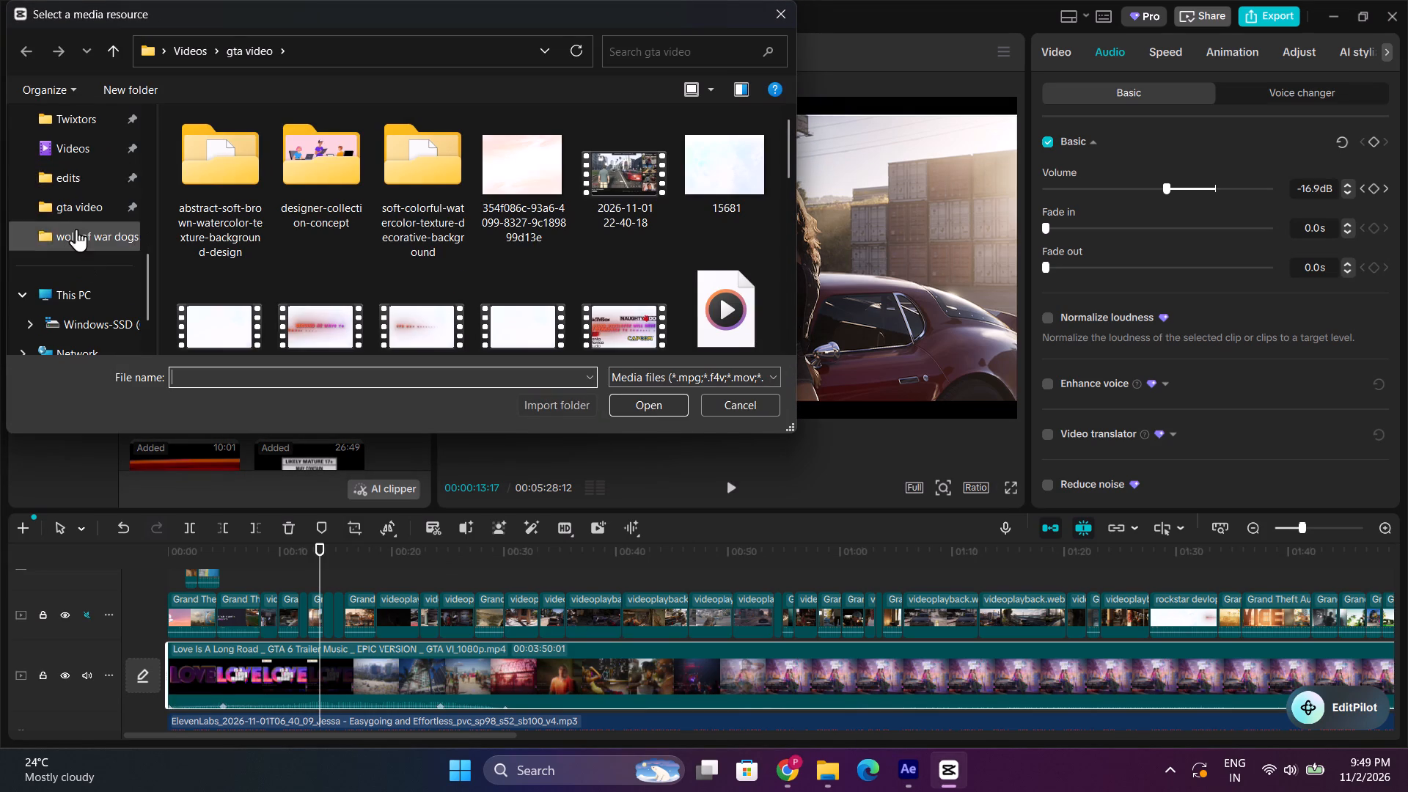
click(75, 147)
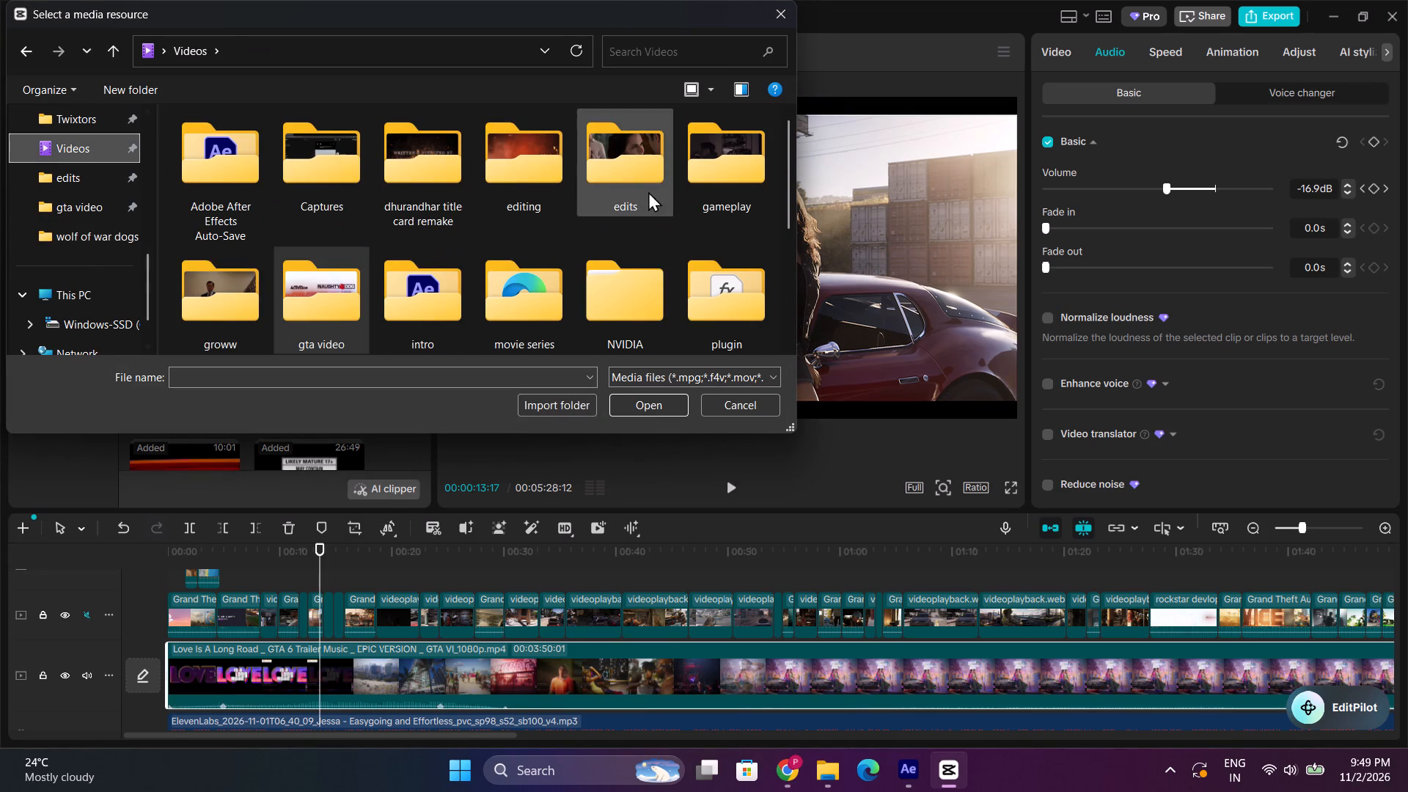
double_click(559, 165)
click(263, 277)
double_click(448, 295)
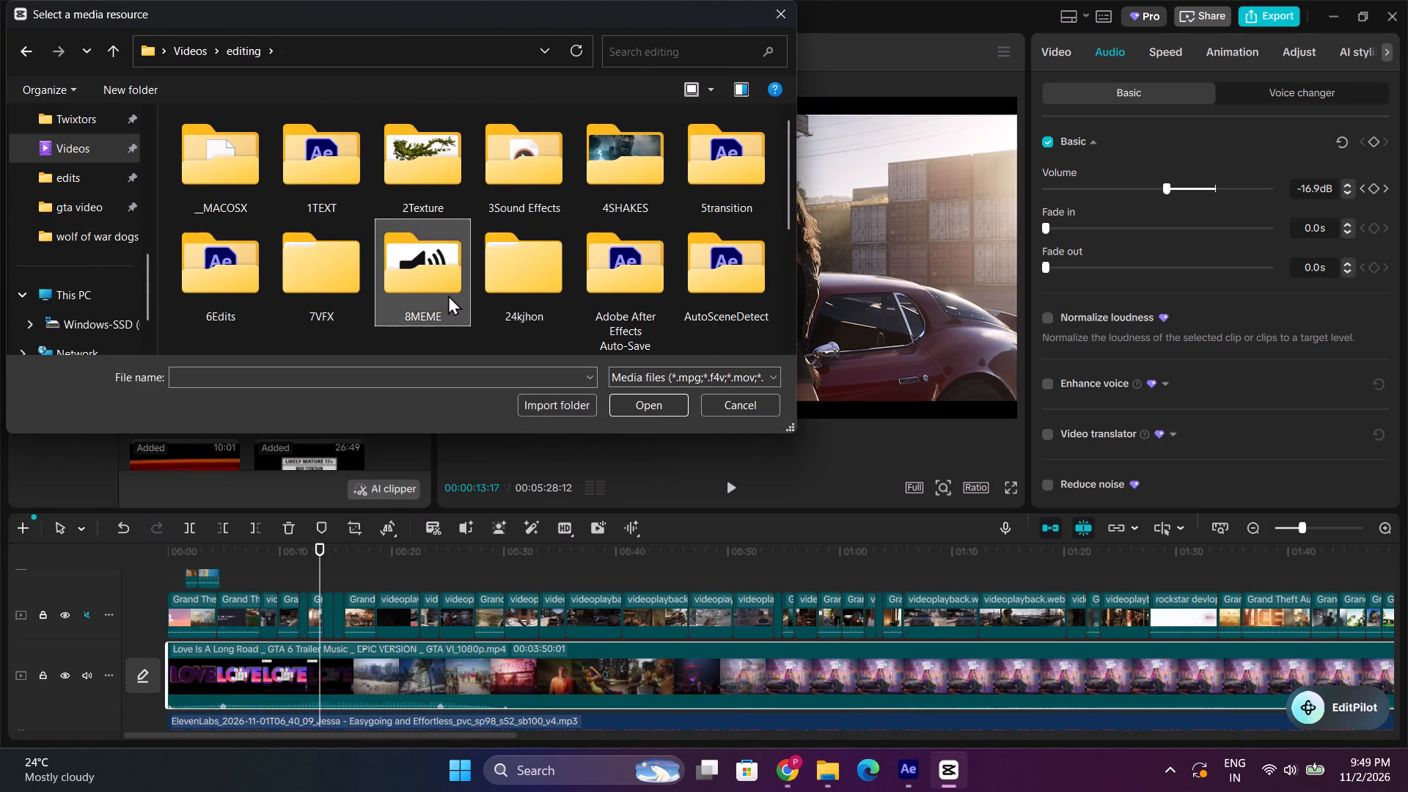
scroll(320, 214, down, 9)
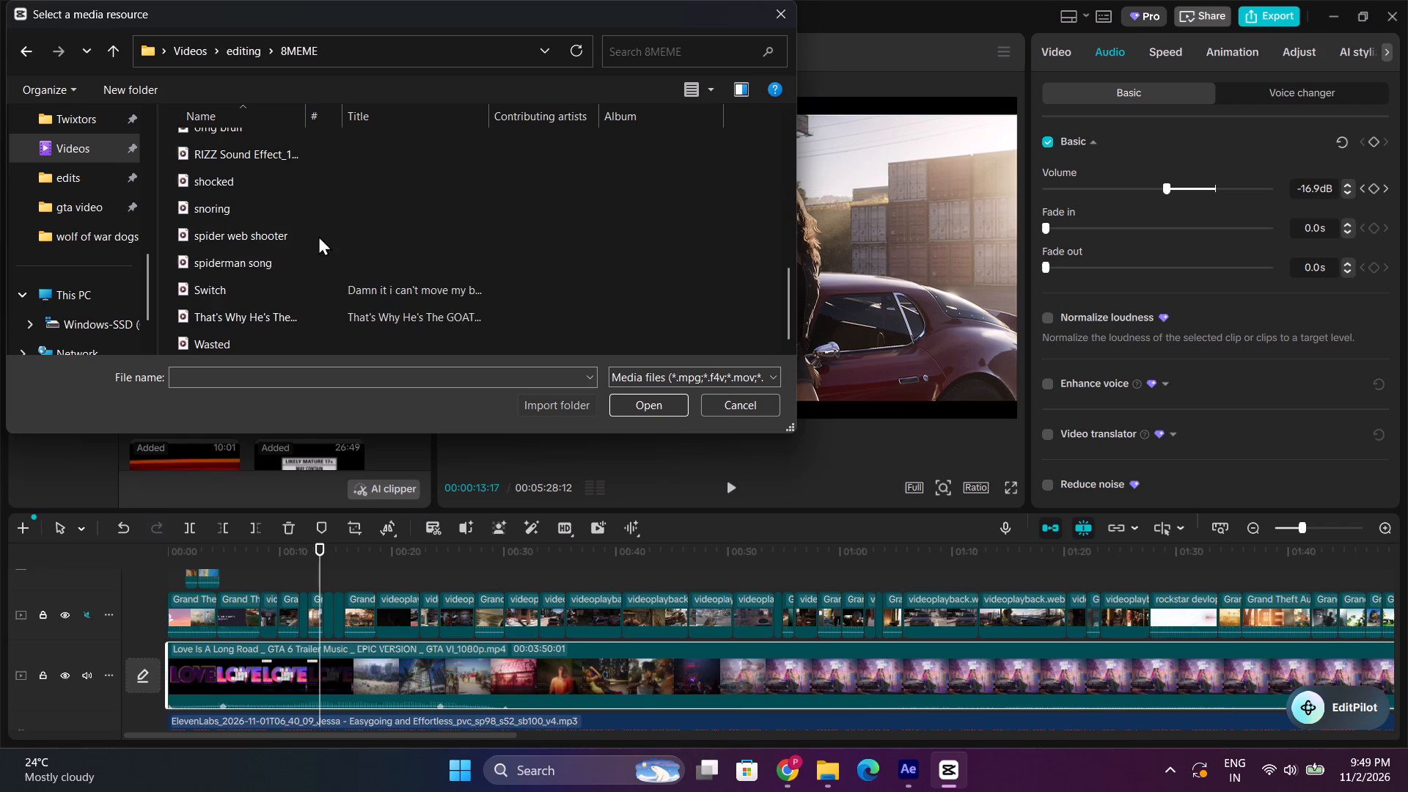
scroll(318, 229, up, 1)
double_click(309, 227)
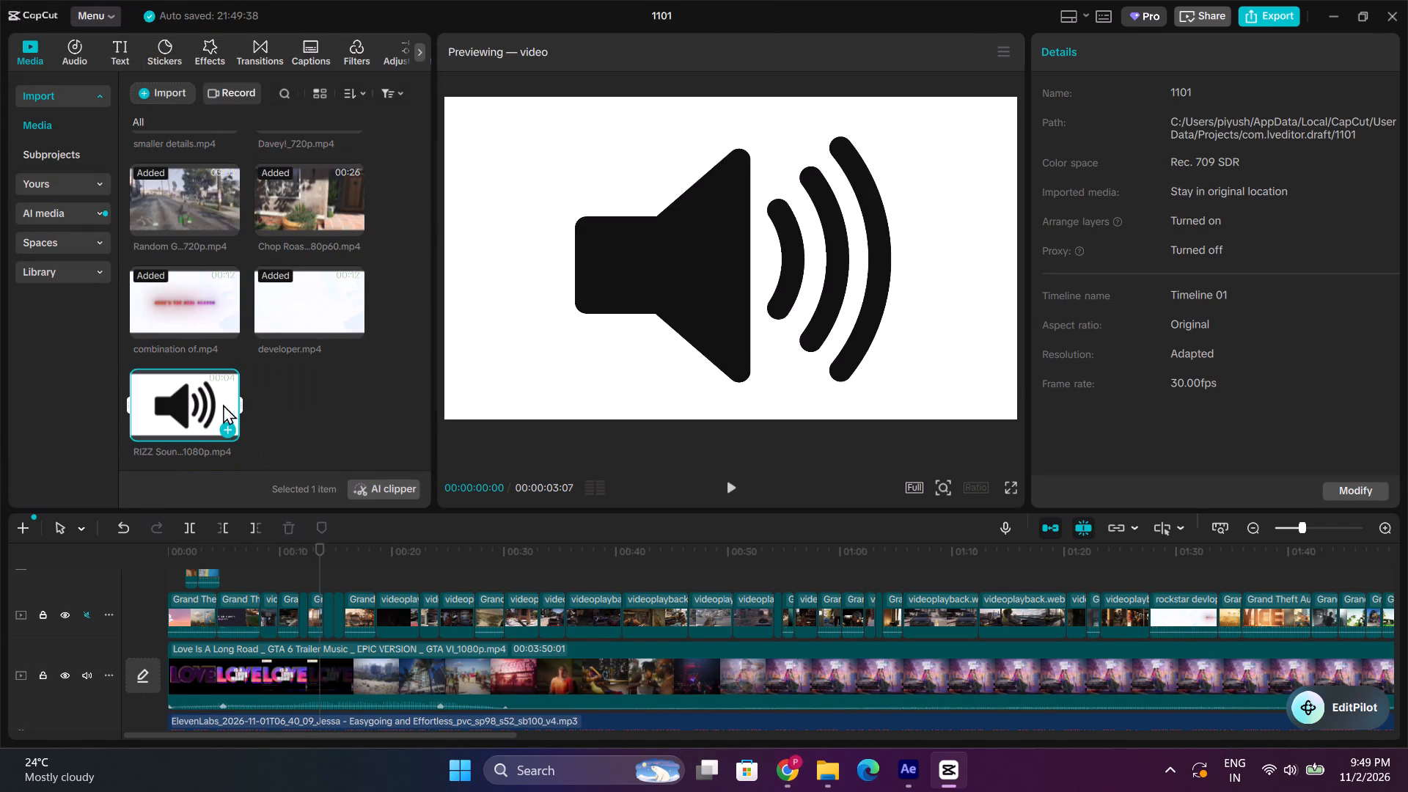
Place the RIZZ Sound Effect clip on the overlay track at about 12 seconds and play it back.
drag(185, 400, 312, 565)
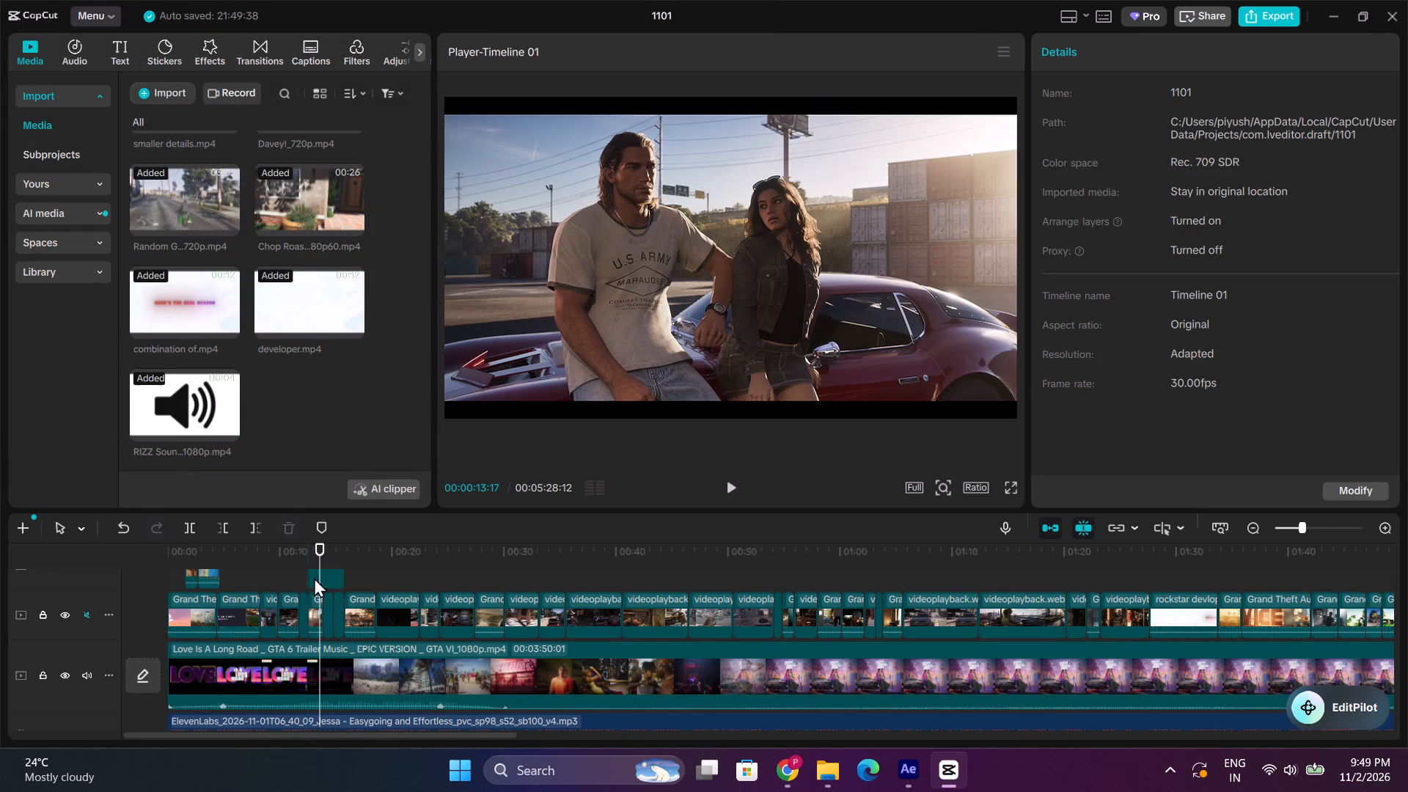
key(space)
scroll(339, 604, up, 2)
click(307, 567)
key(space)
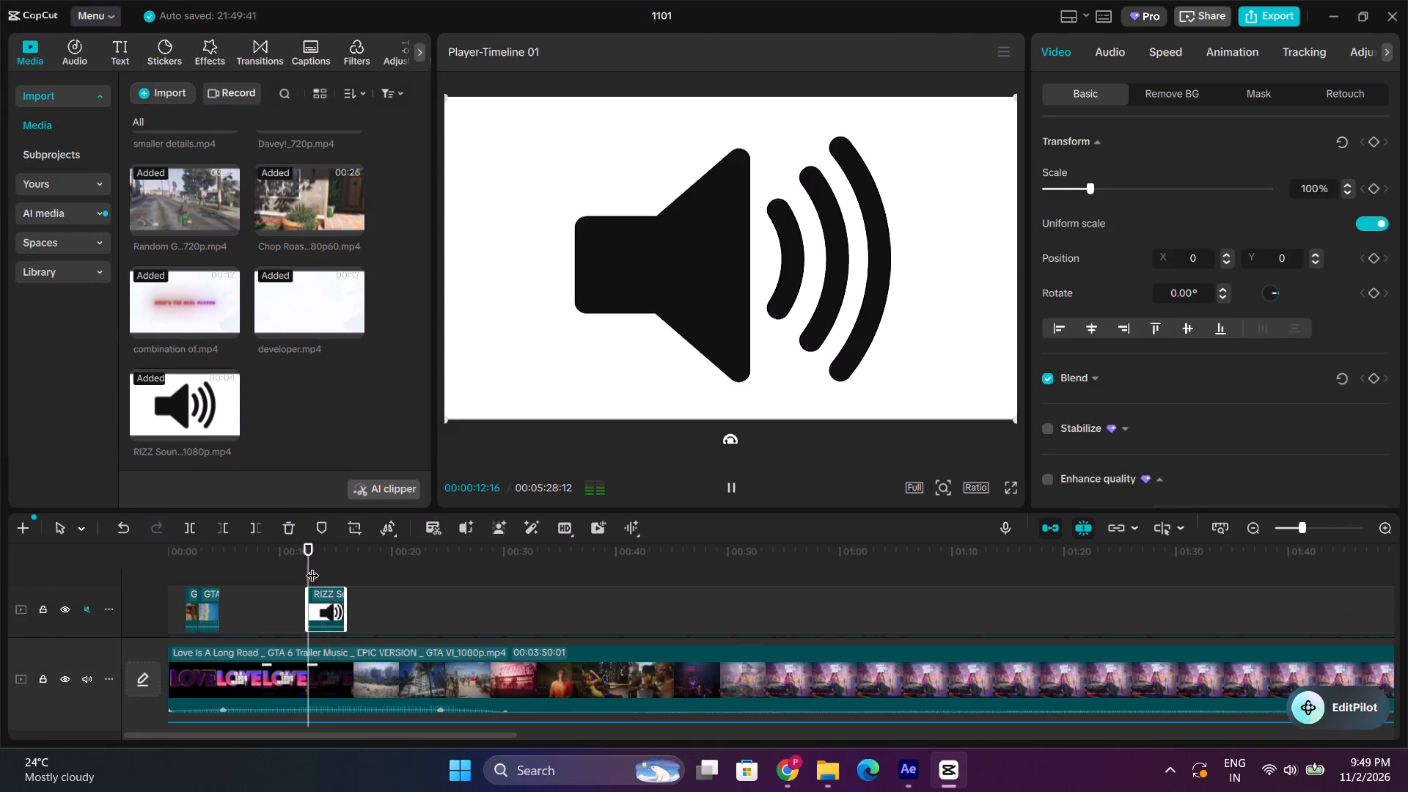
key(space)
Unmute the overlay track that holds the RIZZ Sound Effect clip.
click(1378, 519)
double_click(1384, 521)
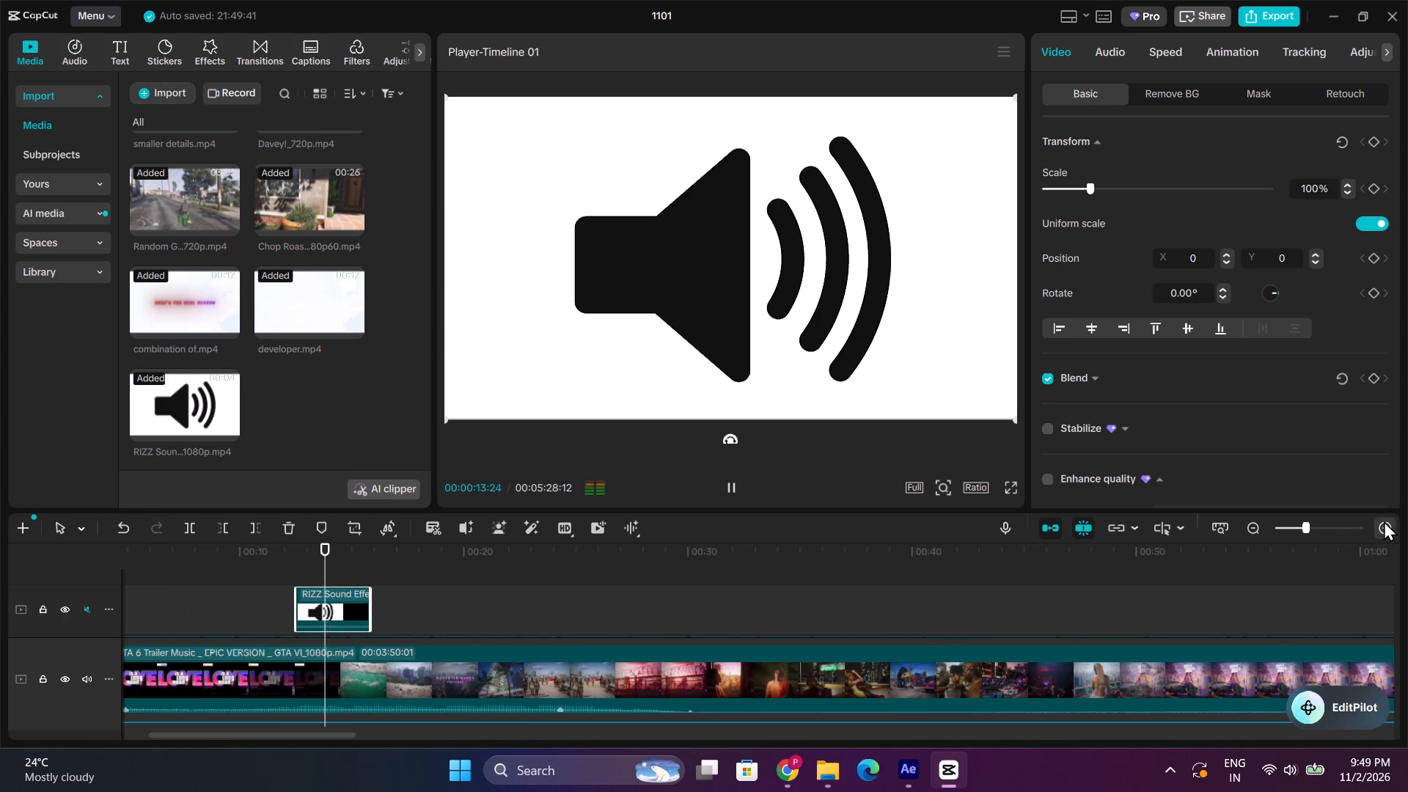
click(278, 568)
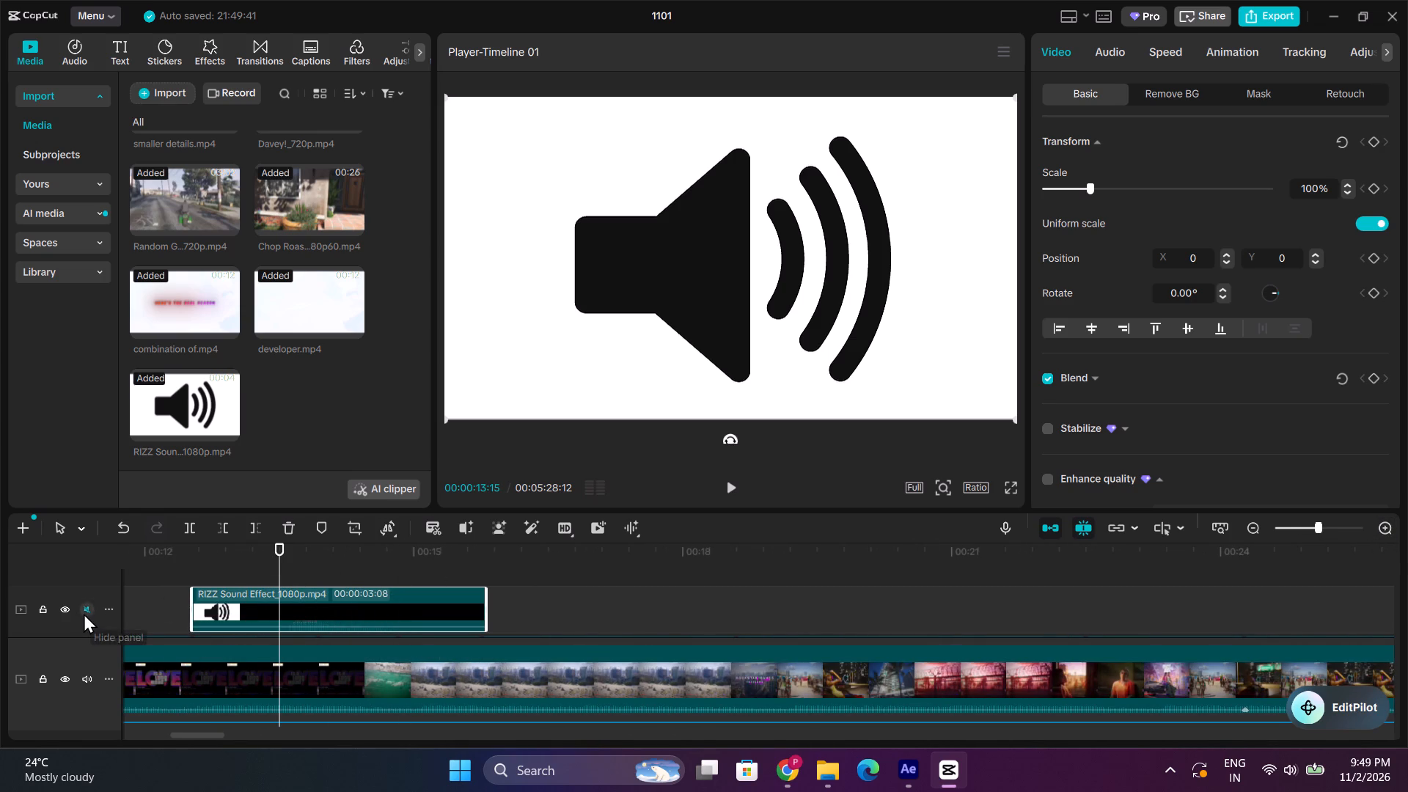
click(84, 612)
Silence the two clips at the start of the overlay track, Grand Theft and GTA 6 s FINAL, lowering their volume to -∞ dB.
scroll(328, 626, up, 1)
scroll(332, 604, down, 3)
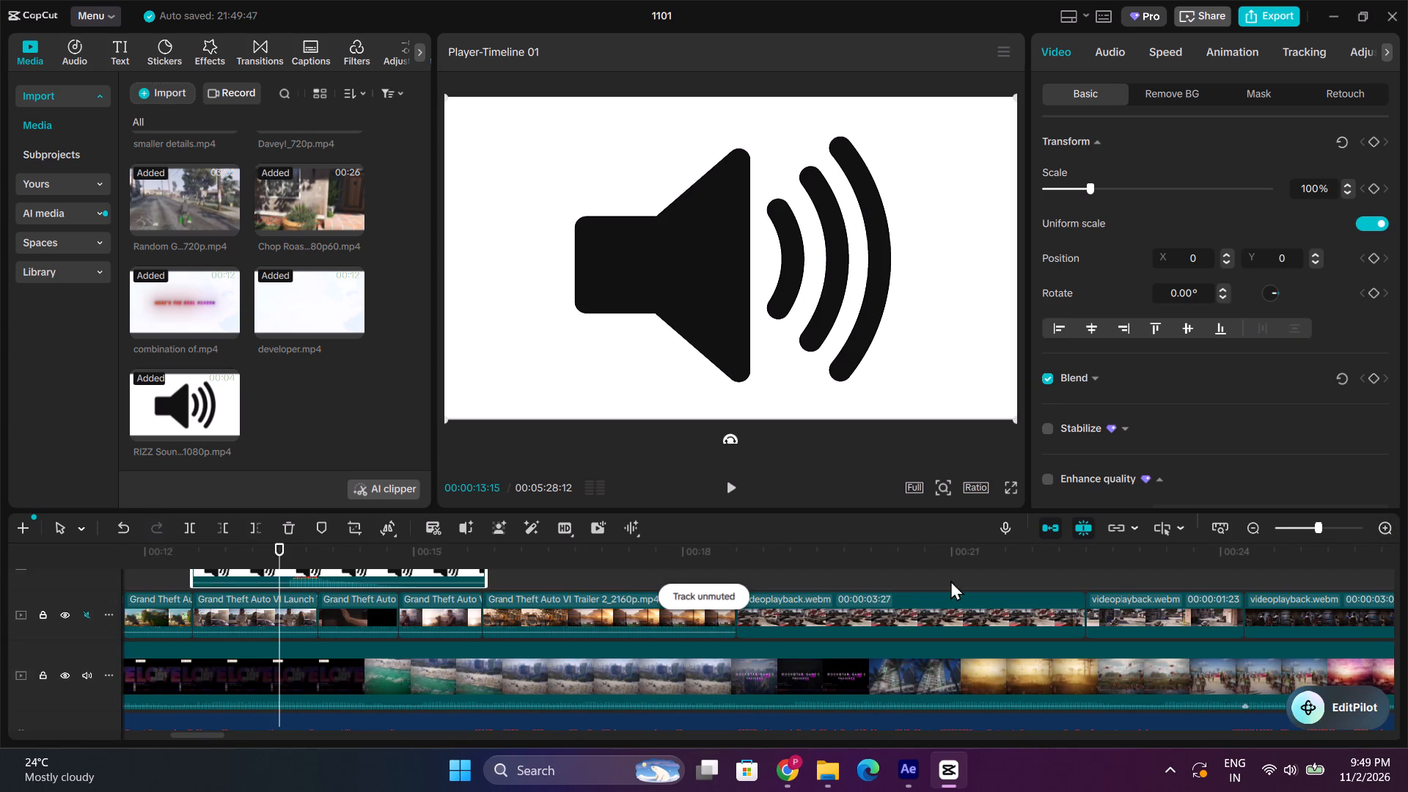
triple_click(1246, 524)
triple_click(1246, 524)
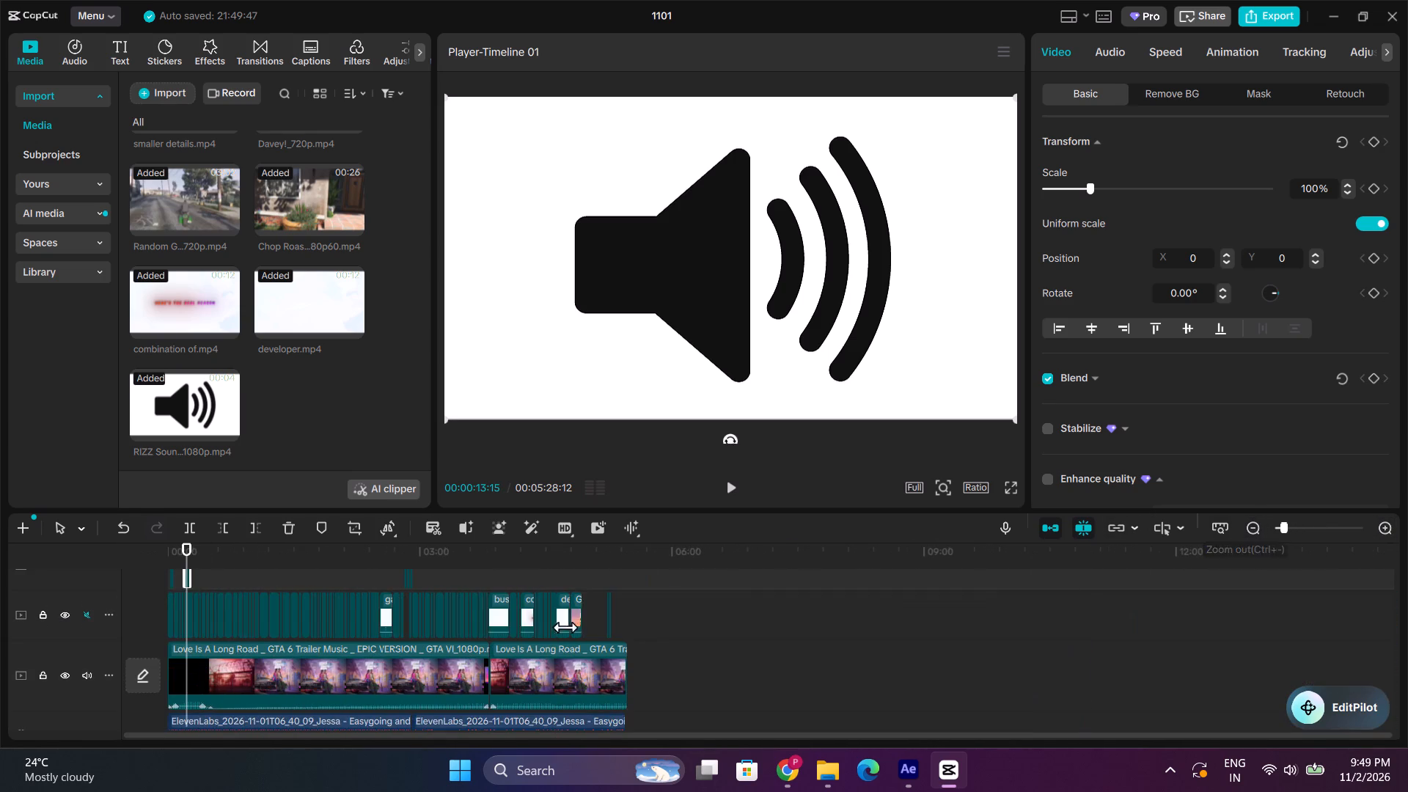
scroll(227, 615, up, 2)
click(1386, 522)
triple_click(1391, 521)
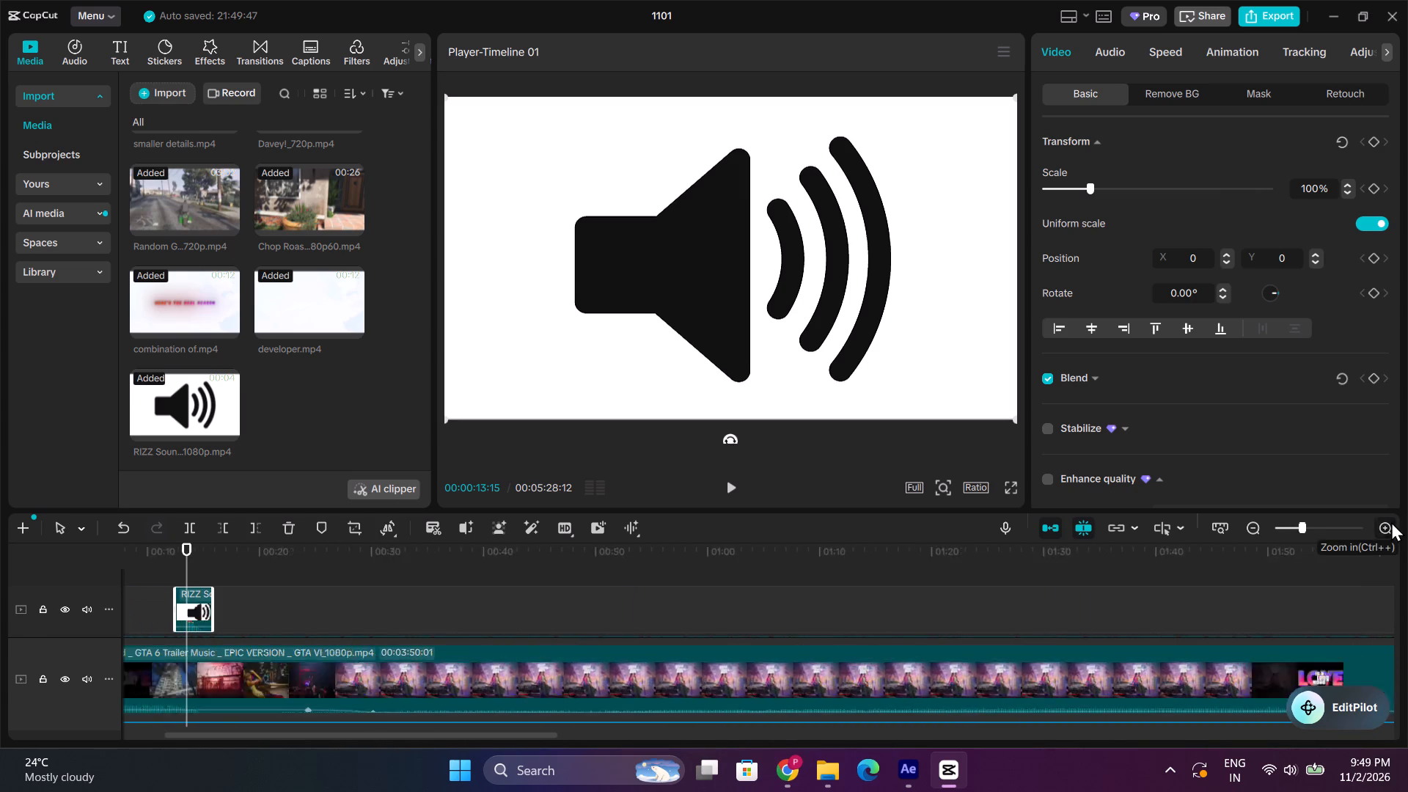
click(1391, 521)
click(251, 560)
drag(249, 560, 41, 561)
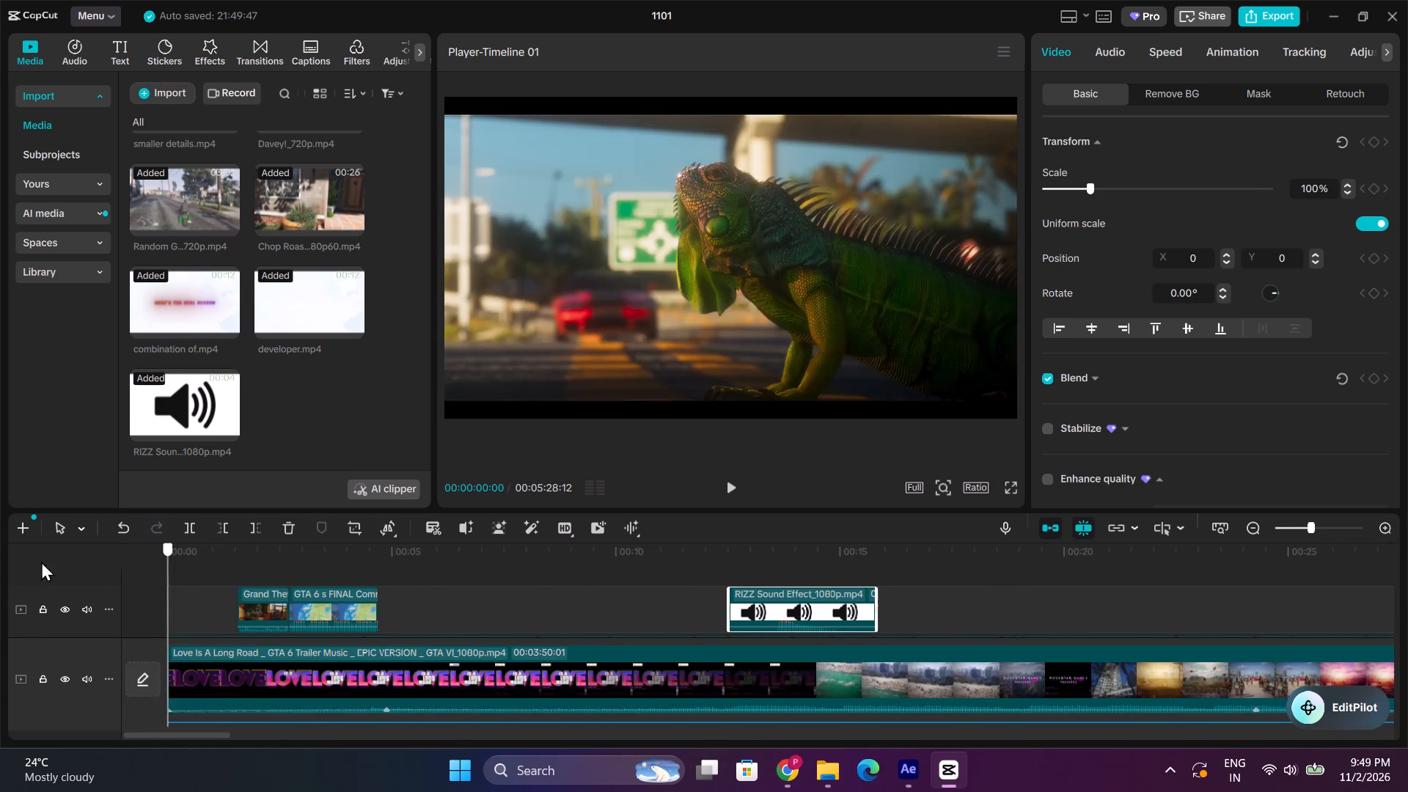
drag(41, 561, 268, 562)
click(326, 598)
click(1121, 53)
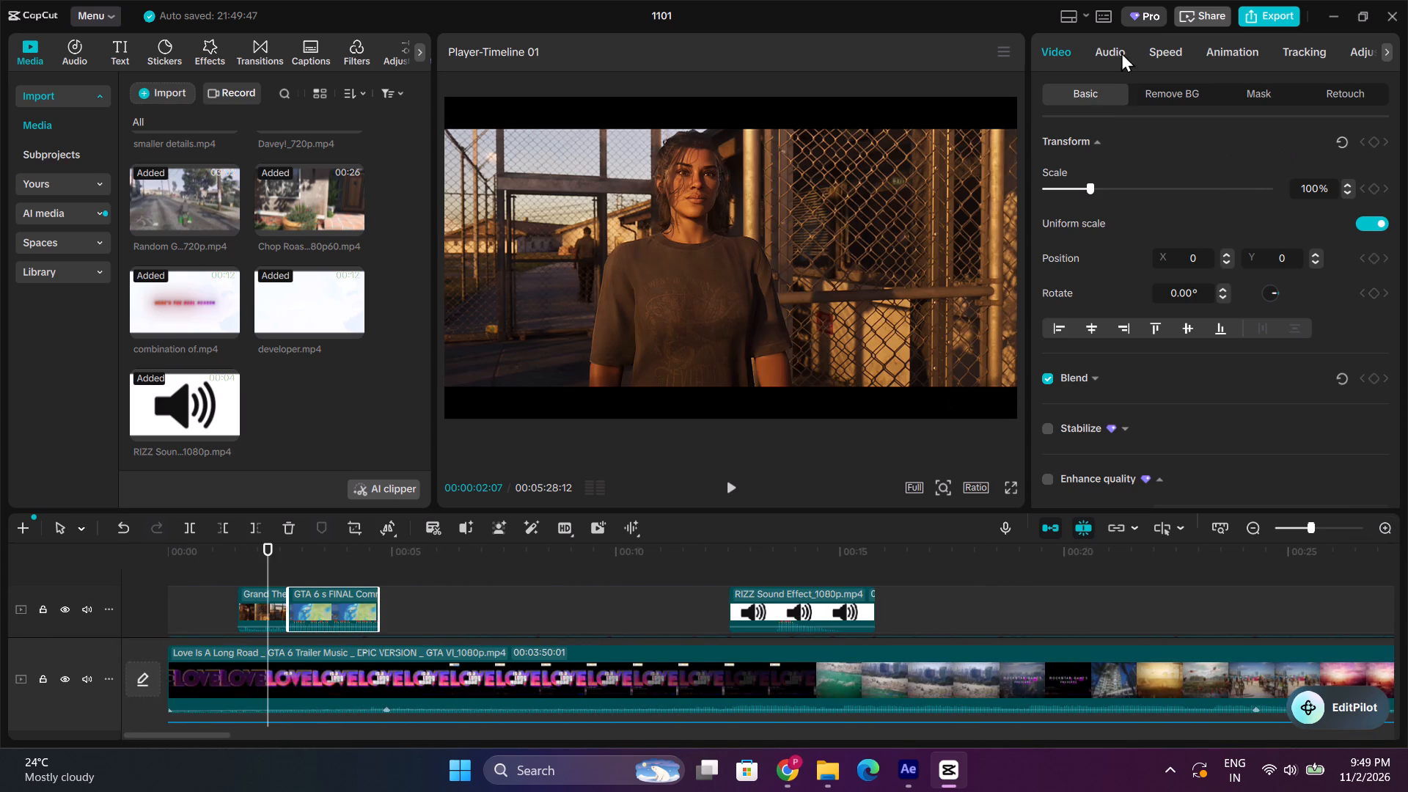
drag(1137, 180, 579, 253)
click(259, 615)
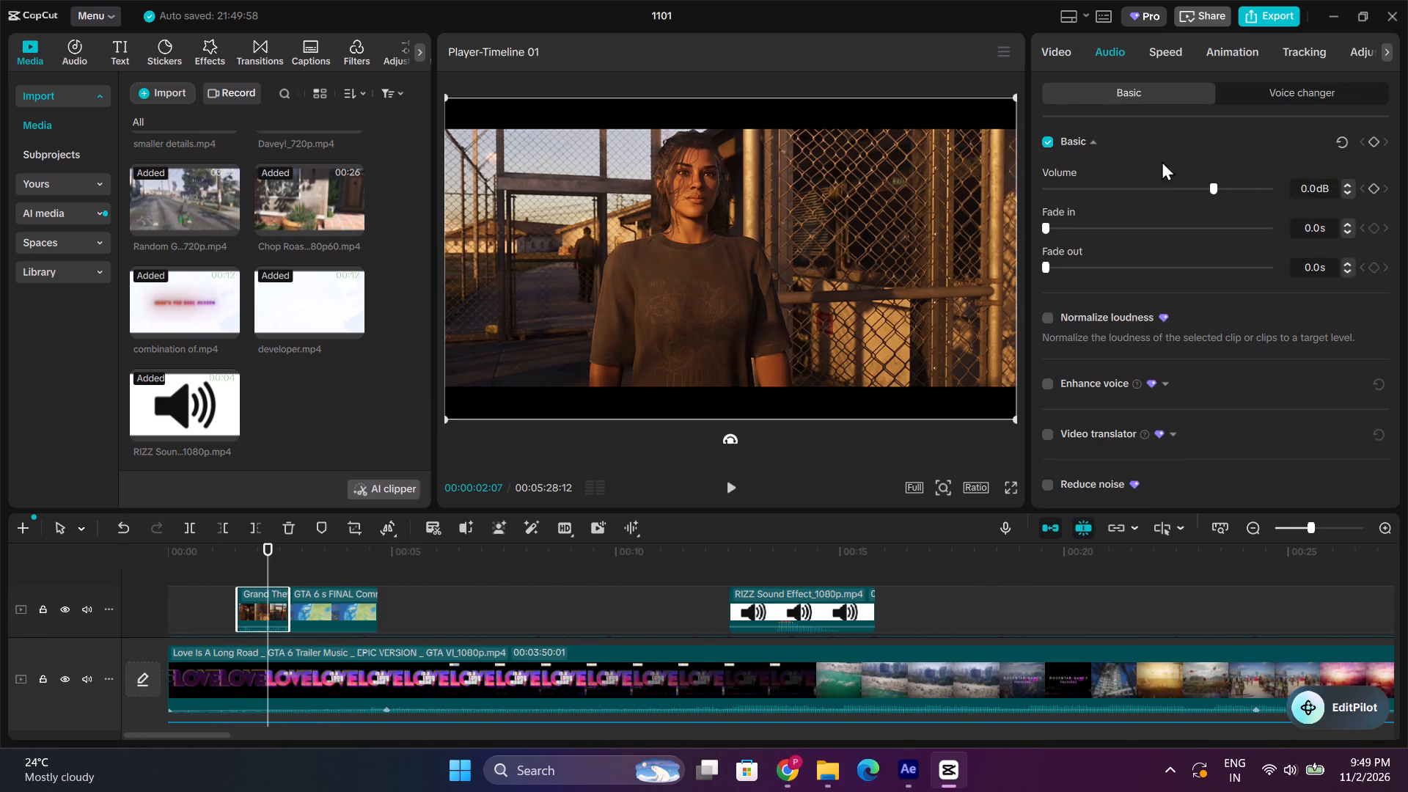
drag(1151, 180, 408, 278)
Play the Davey, Random Guy and Chop Roasts clips around 02:50 on the overlay track to check their sound.
click(925, 560)
drag(925, 560, 1407, 468)
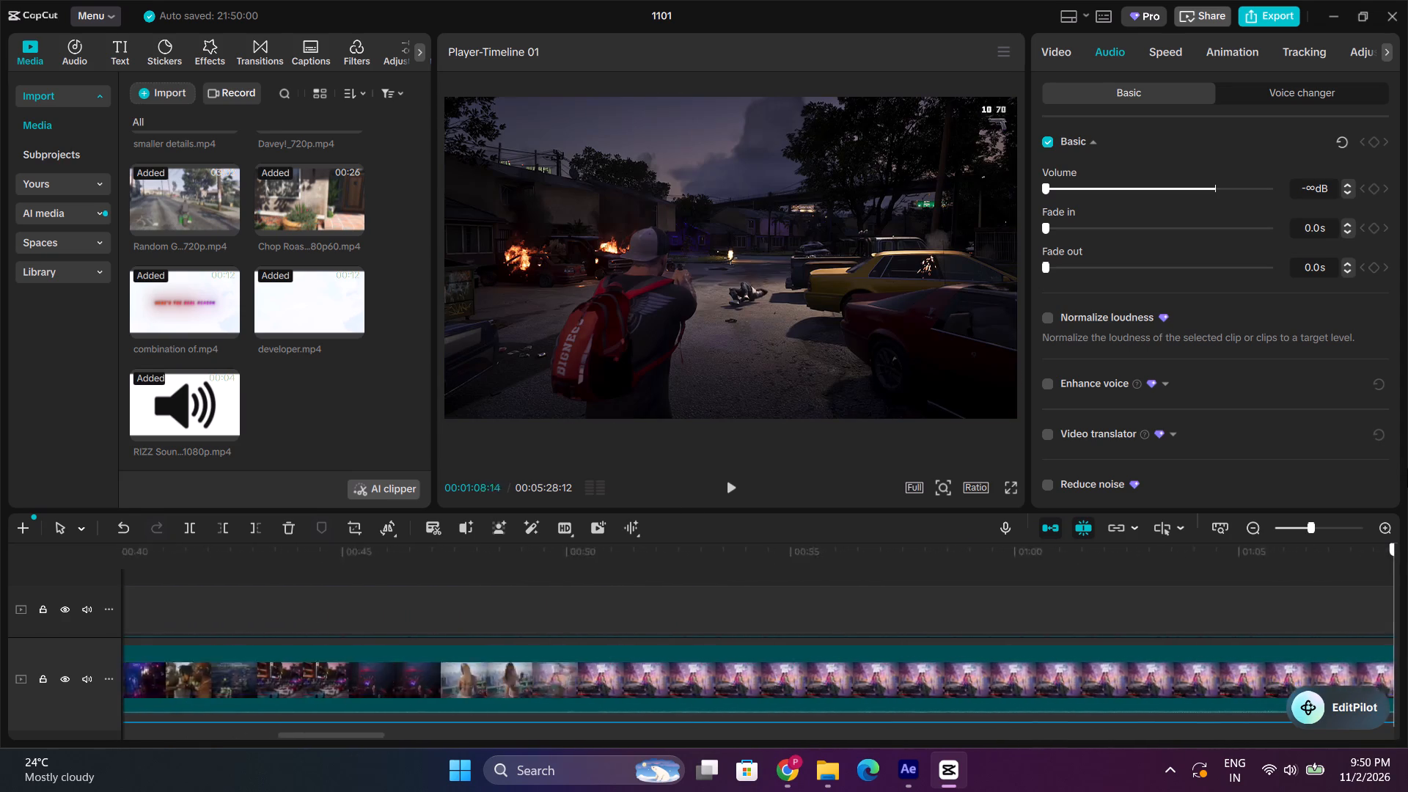
drag(1407, 468, 1396, 472)
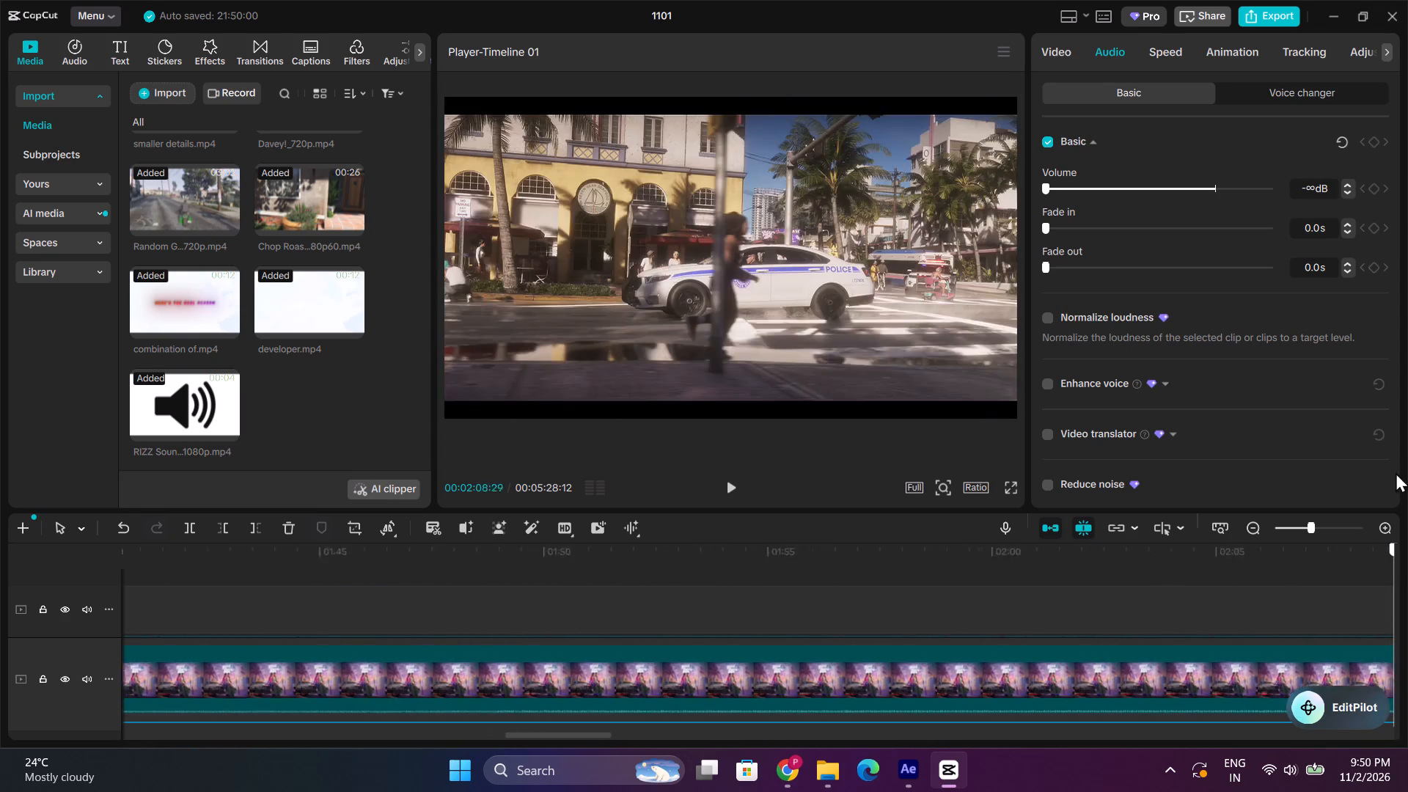
drag(1396, 472, 1244, 512)
click(1250, 543)
click(1253, 535)
triple_click(1255, 527)
click(1255, 527)
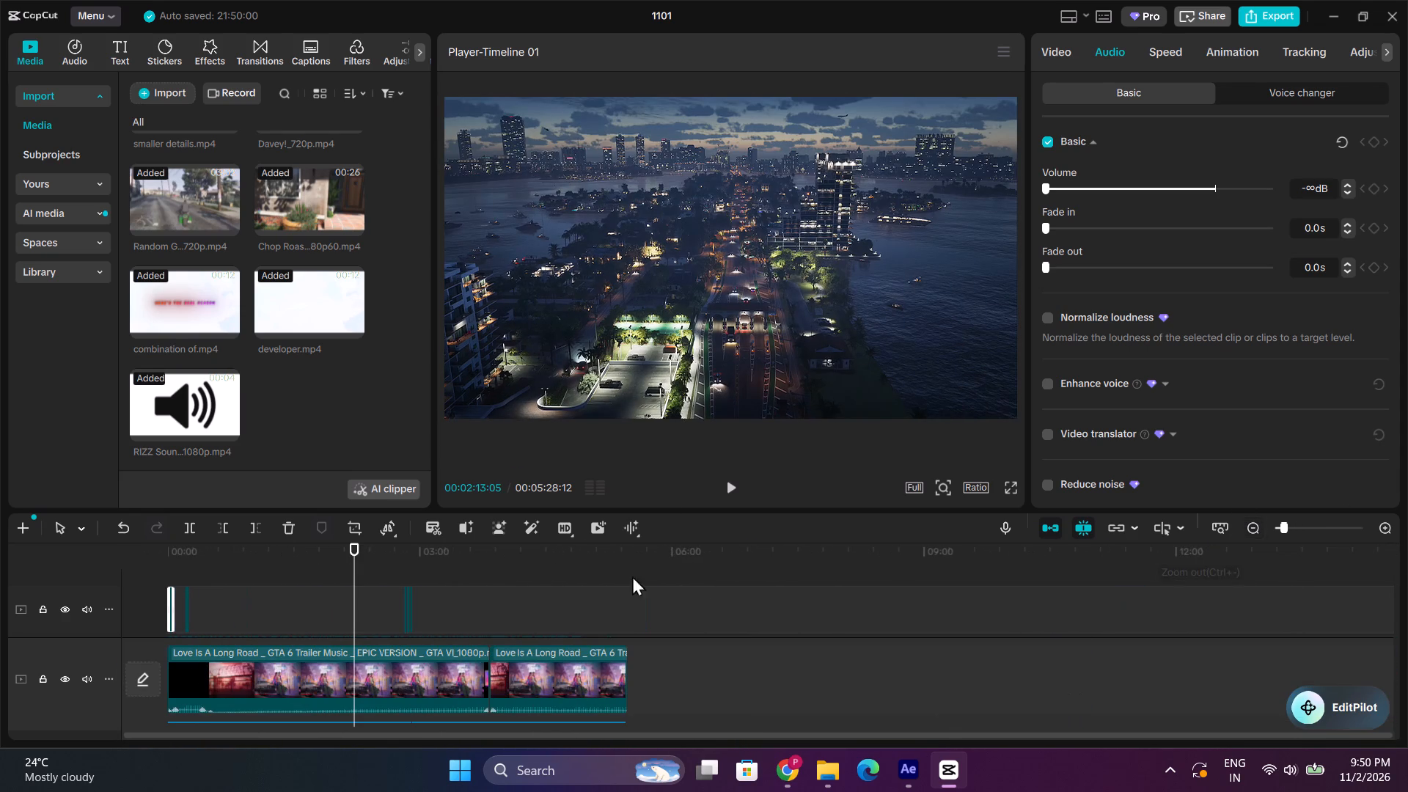
click(403, 555)
triple_click(1379, 521)
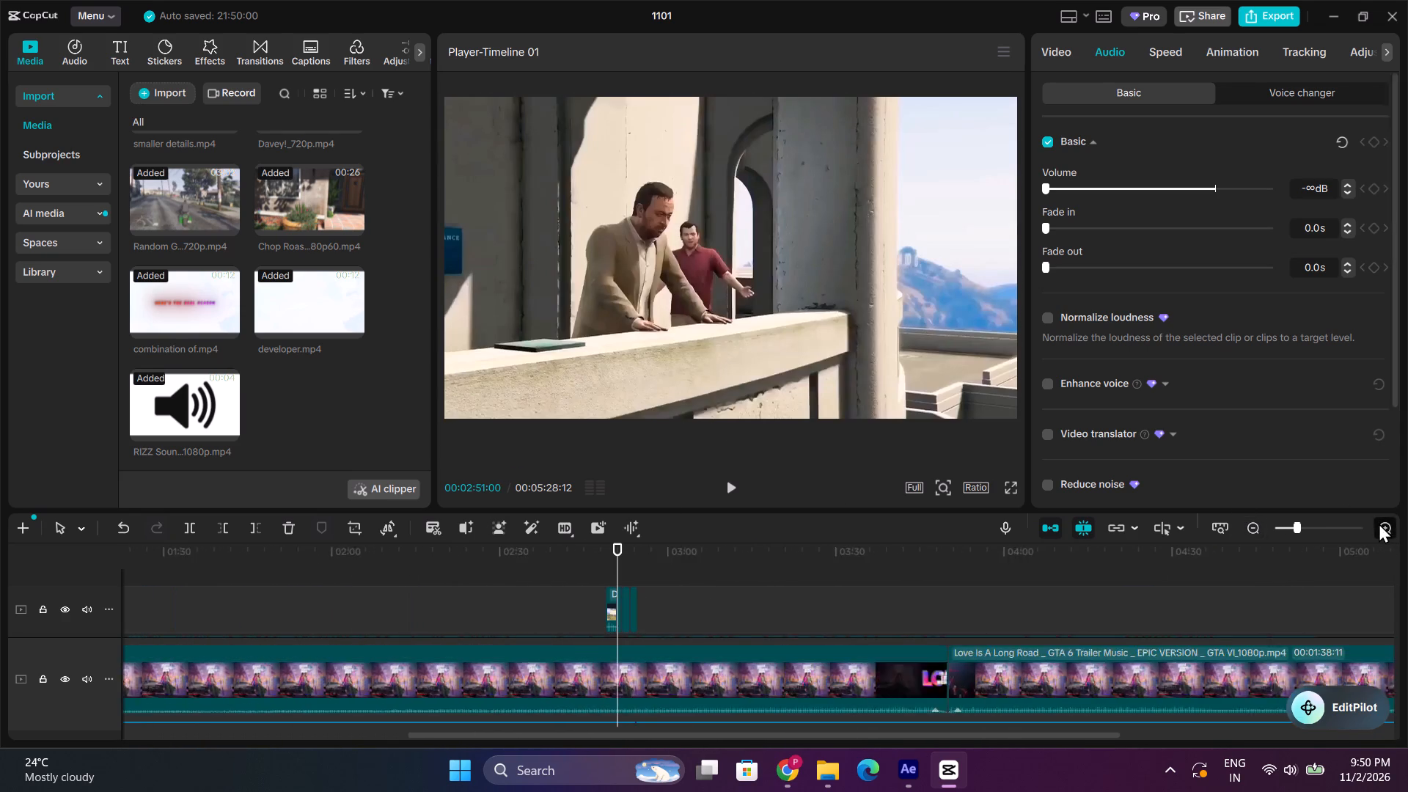
triple_click(1379, 523)
click(597, 565)
click(549, 560)
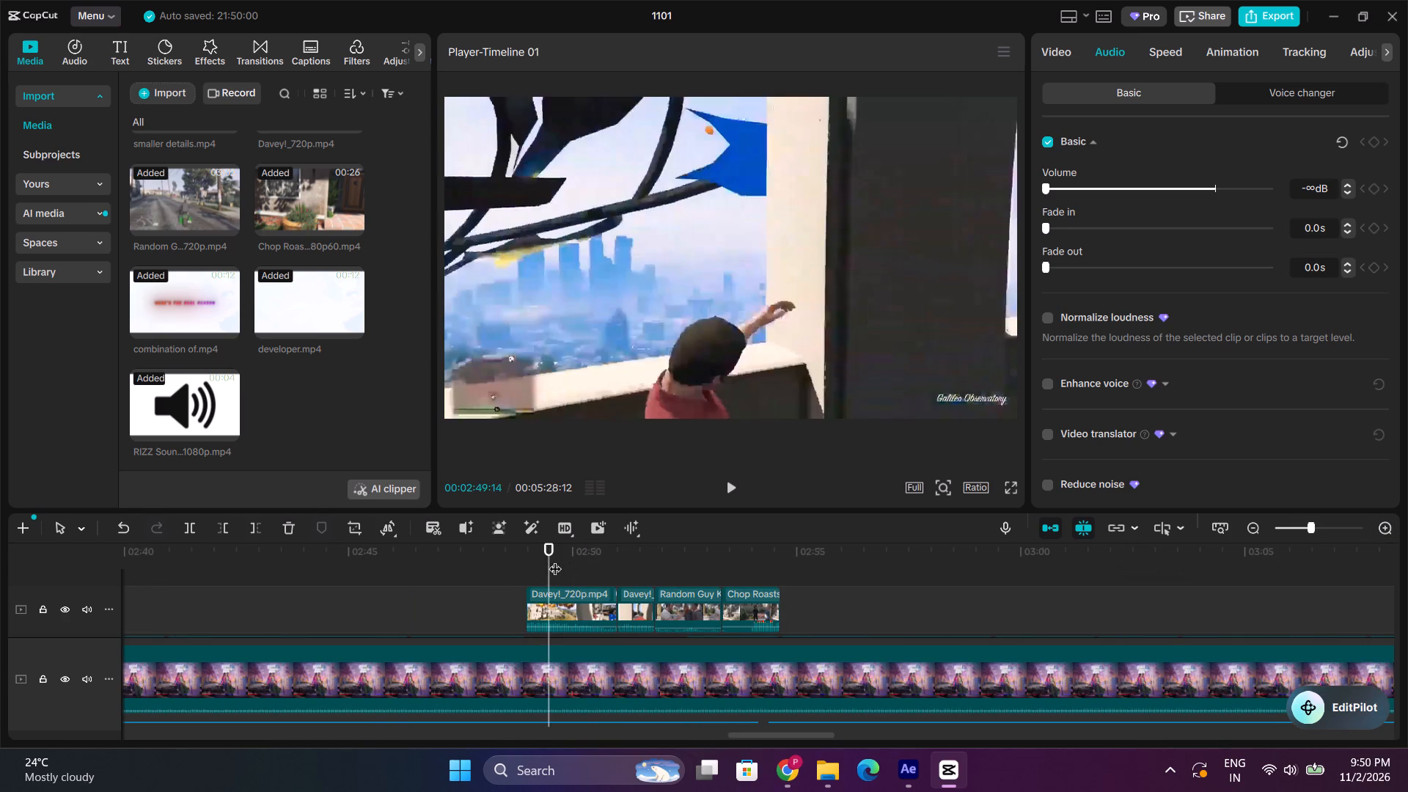
key(space)
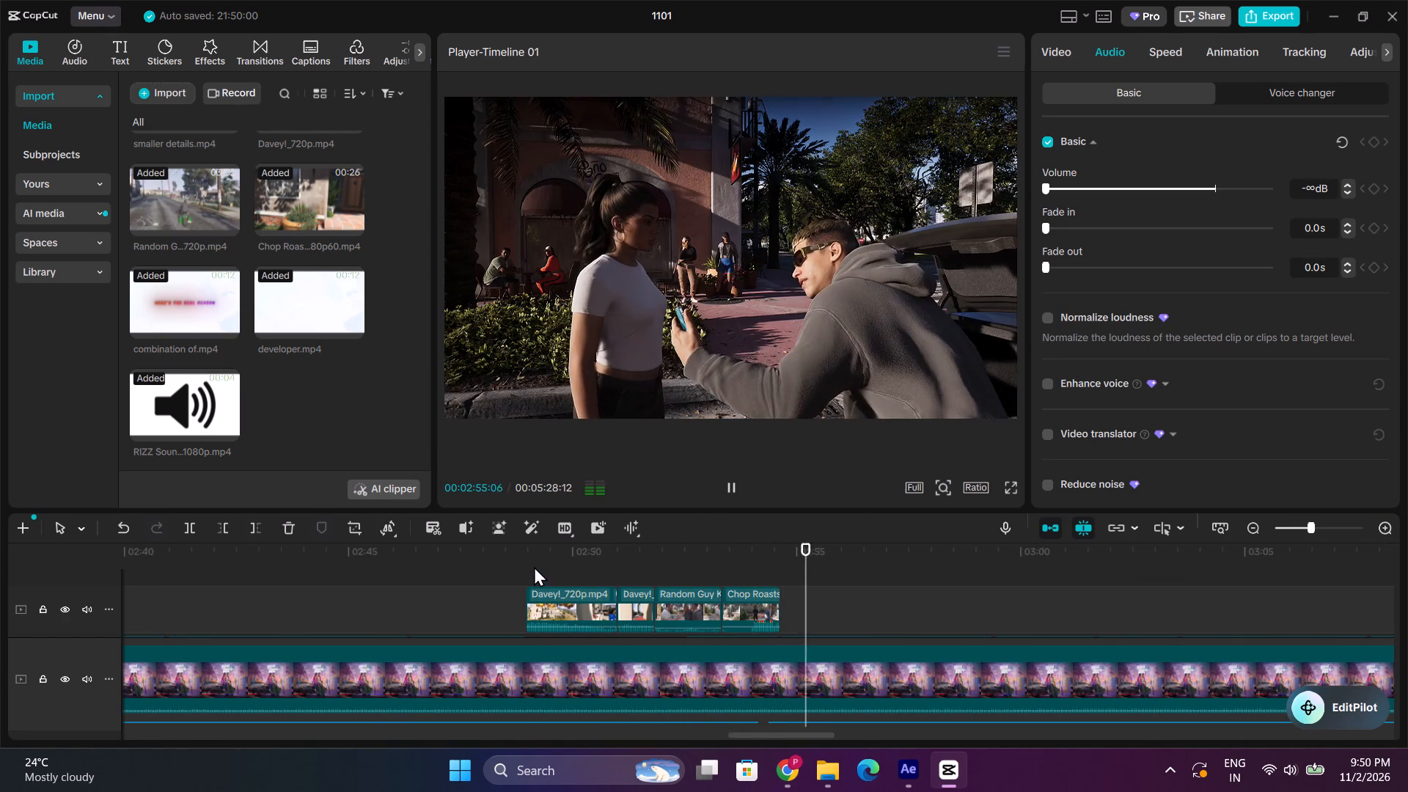
click(526, 562)
click(567, 615)
key(space)
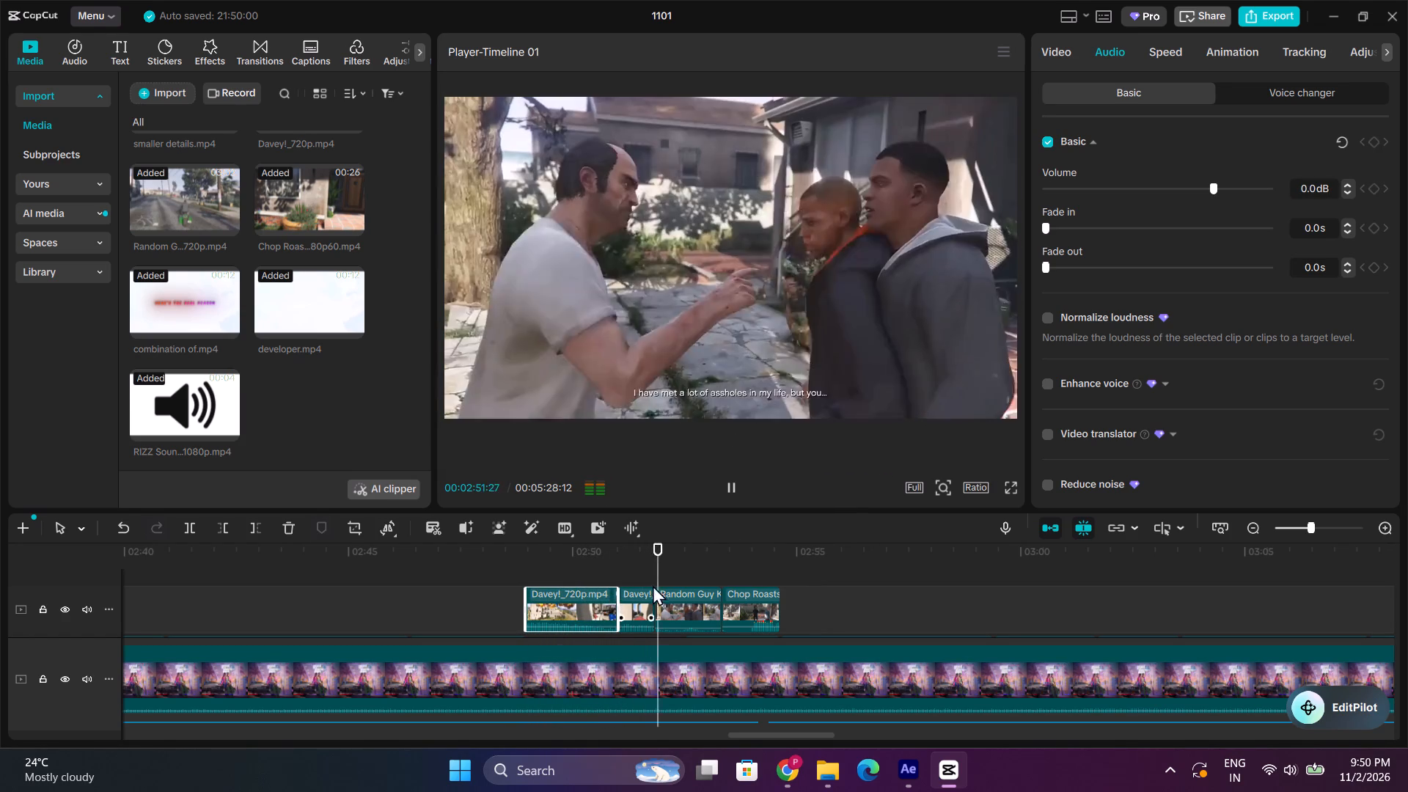
key(space)
Silence the Random Guy and Chop Roasts clips on the overlay track, lowering their volume to -∞ dB.
click(678, 603)
drag(1120, 188, 979, 195)
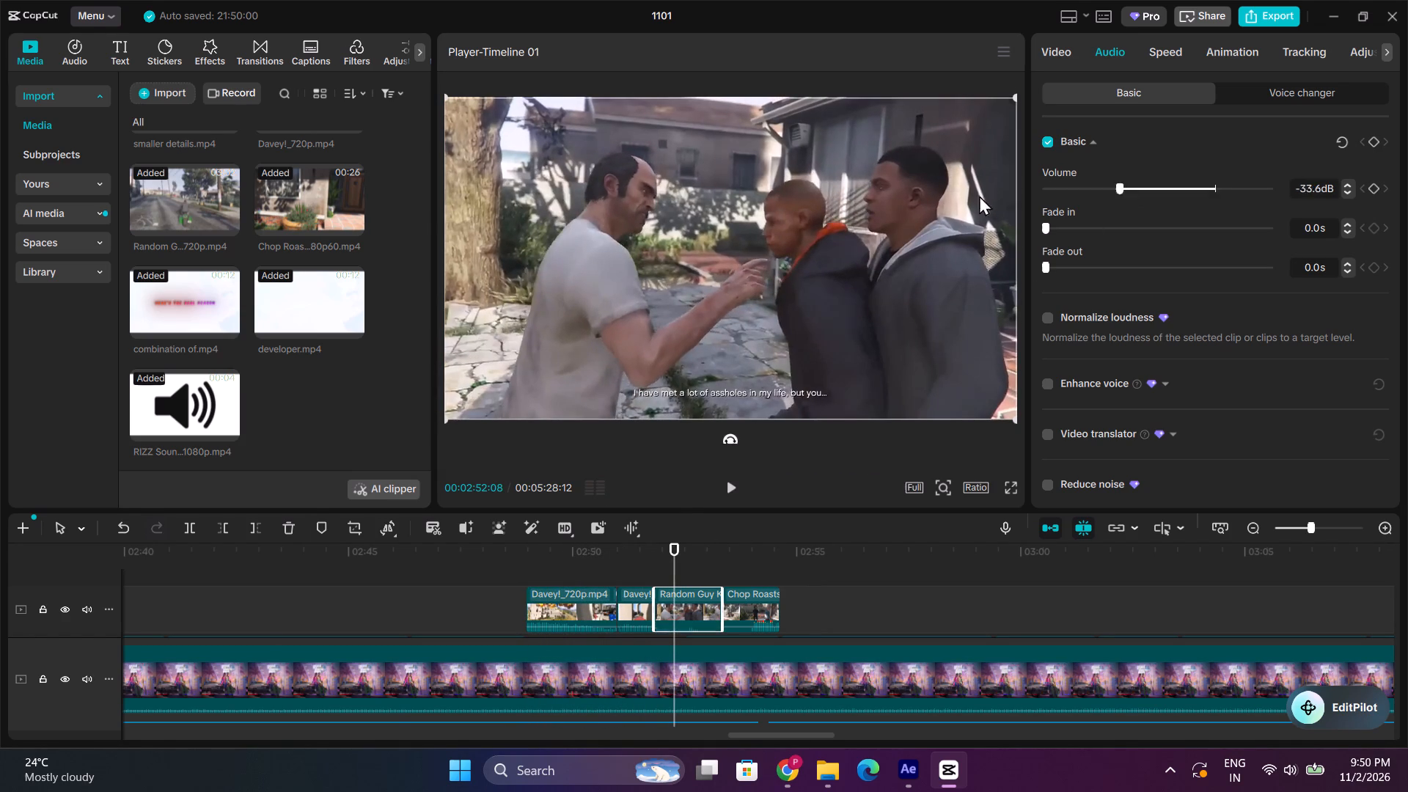
drag(979, 195, 565, 216)
key(space)
click(741, 549)
click(752, 603)
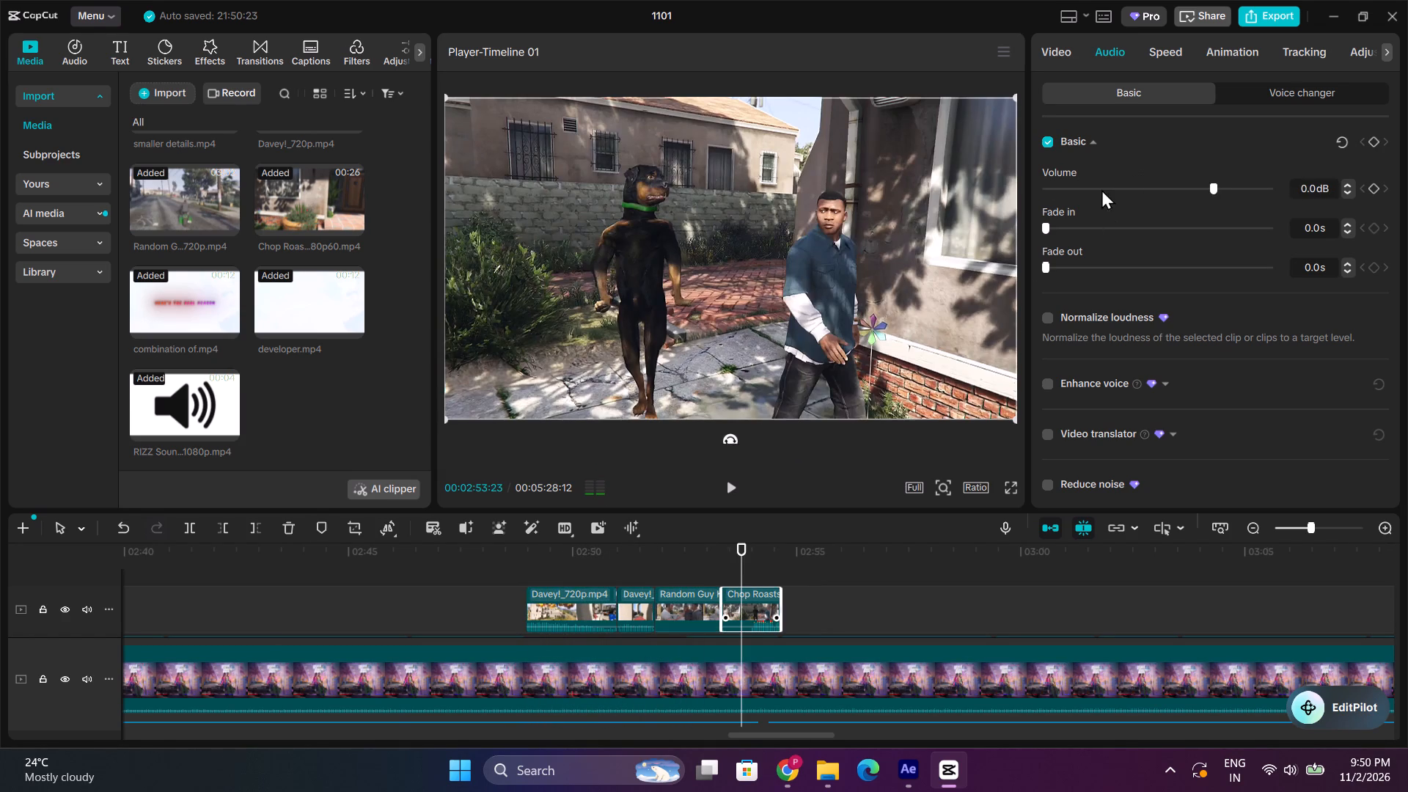
drag(1093, 191, 838, 203)
Play back the two Davey clips around 02:50 on the overlay track to check their sound.
key(space)
drag(560, 560, 550, 560)
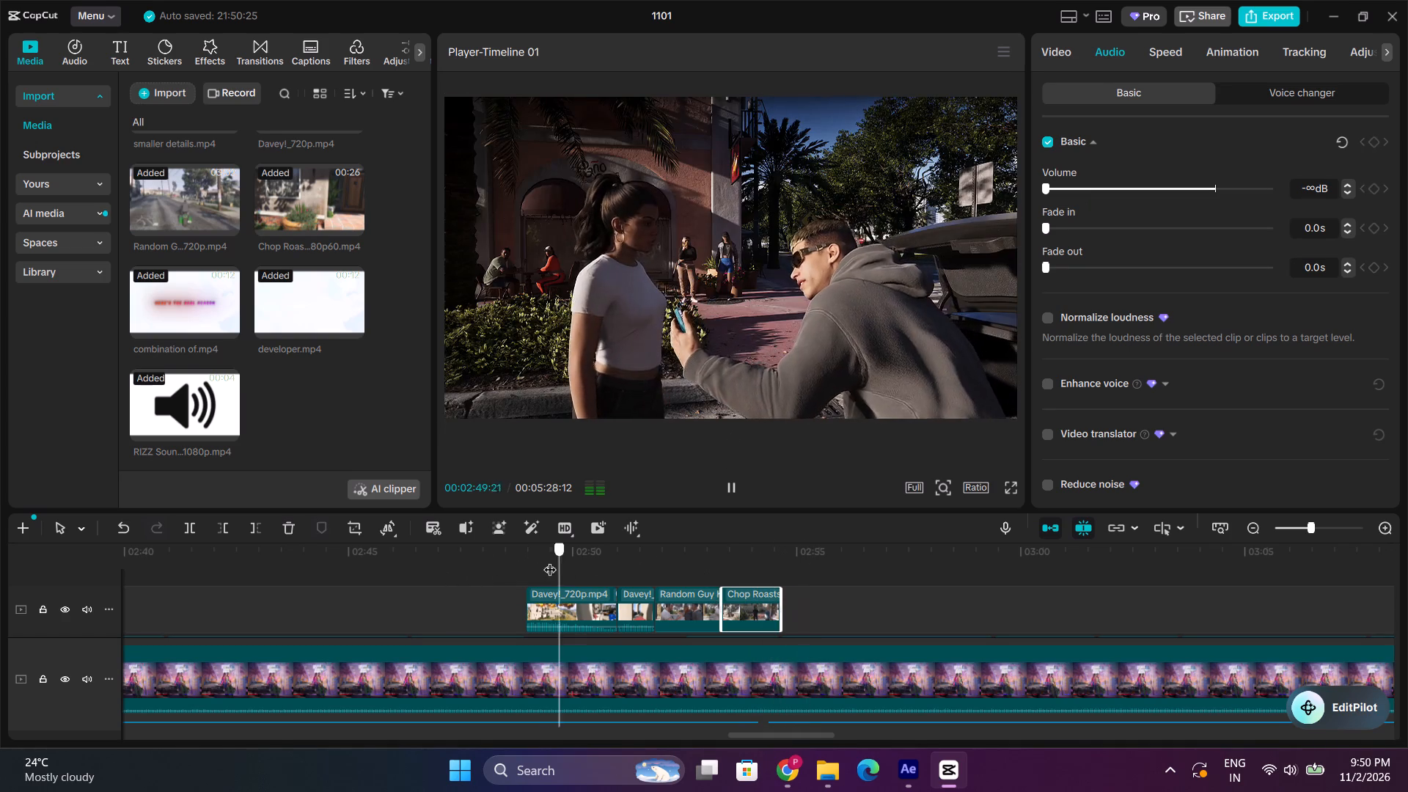
drag(550, 560, 543, 560)
key(space)
click(612, 561)
key(space)
key(space)
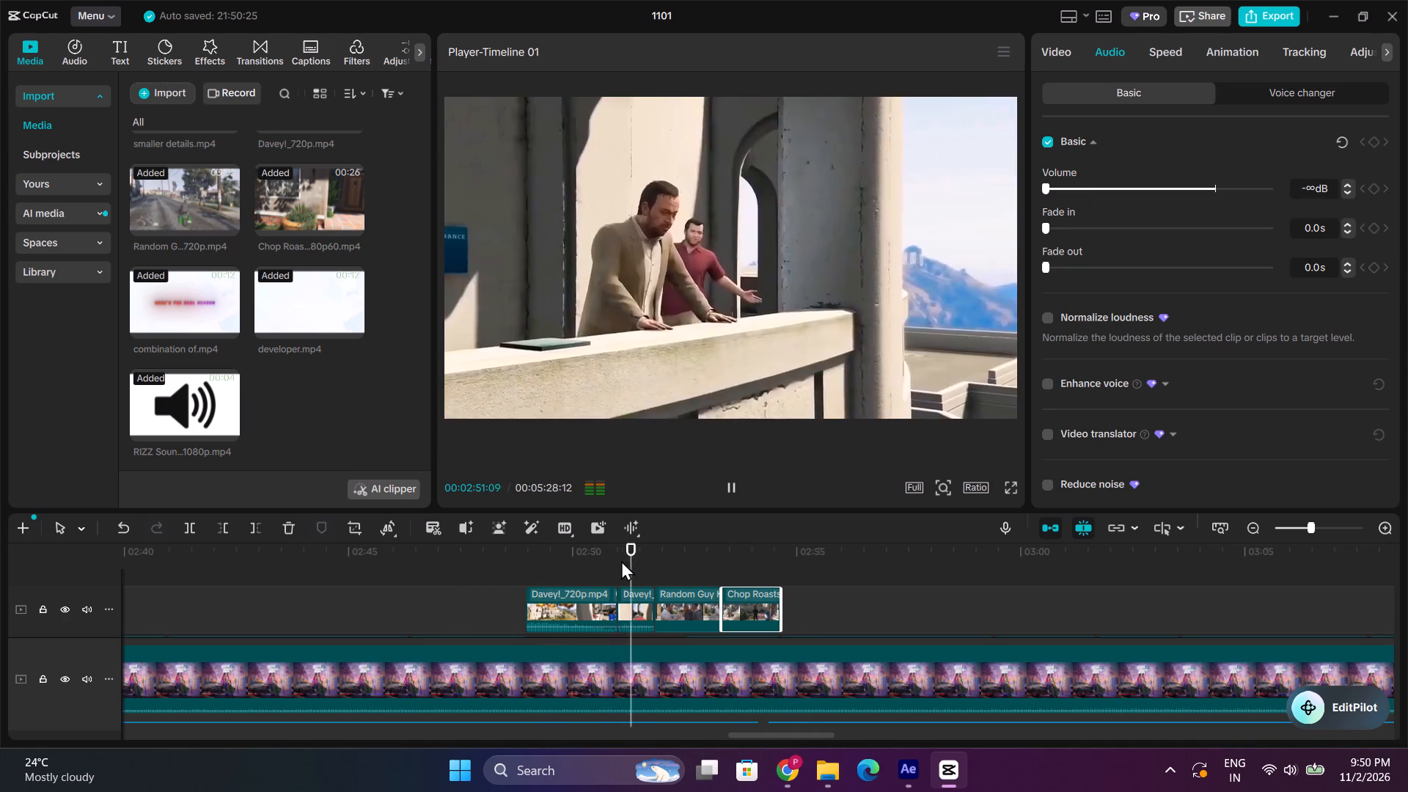
key(space)
Move the RIZZ Sound Effect clip's picture completely out of the video frame, past its lower-left corner.
triple_click(1244, 521)
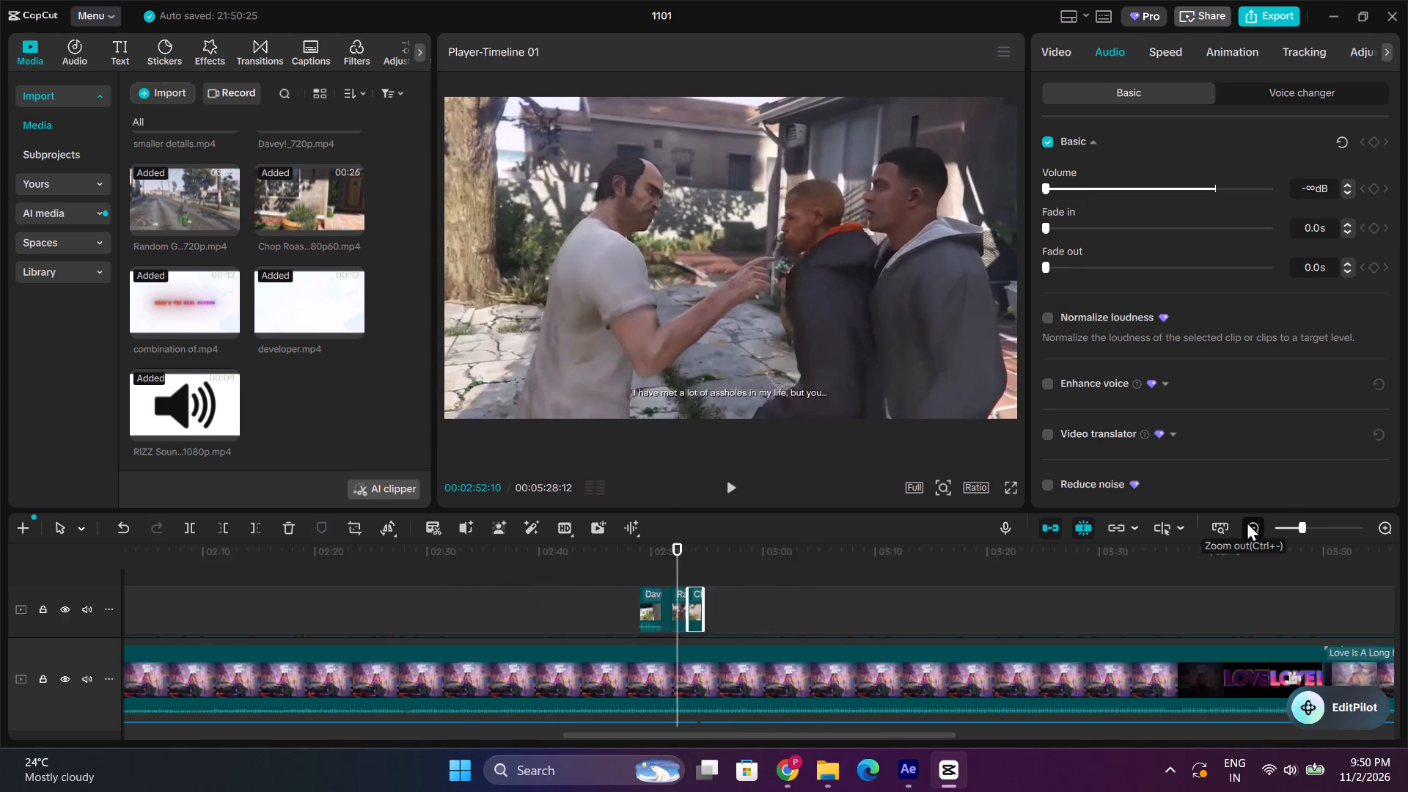
double_click(1247, 521)
drag(318, 555, 186, 555)
key(space)
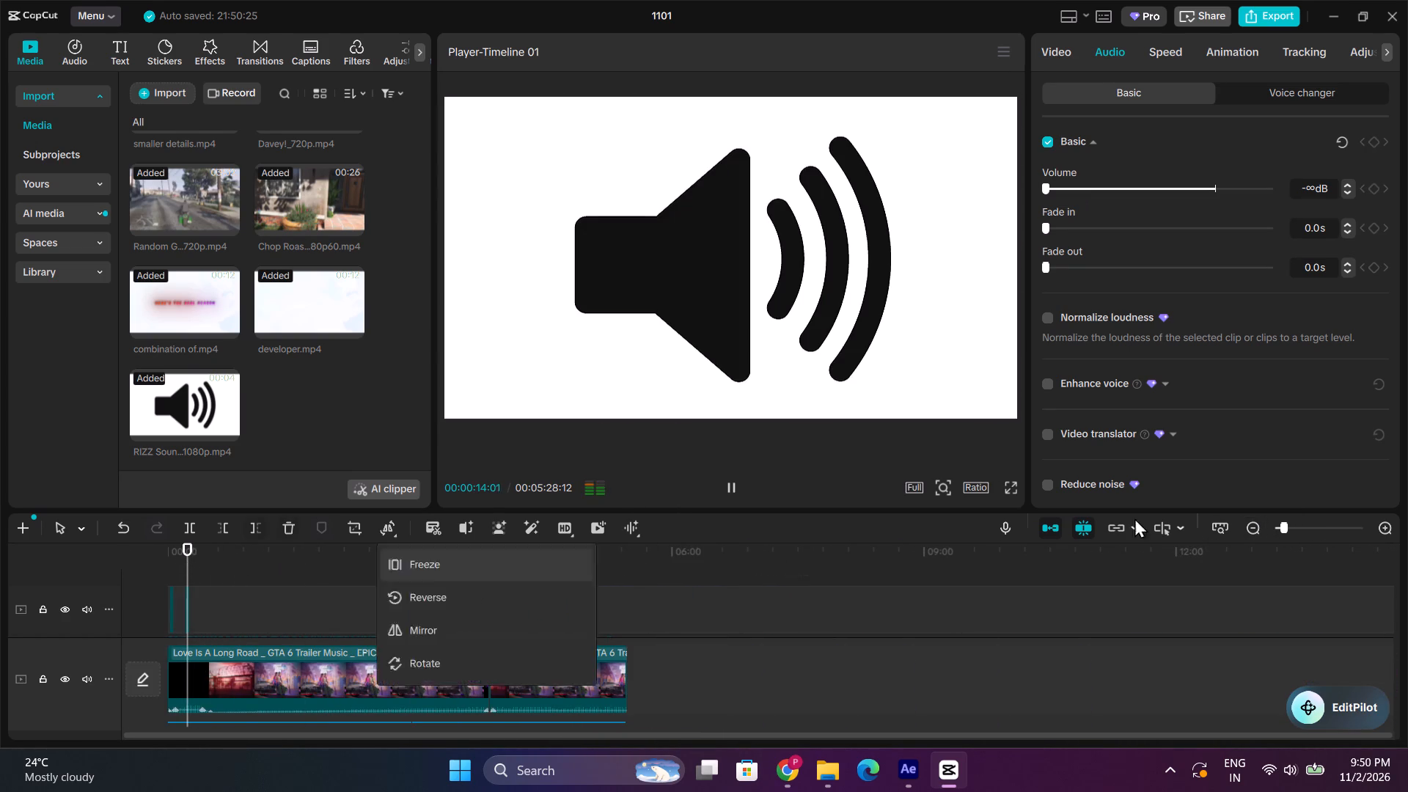
triple_click(1382, 528)
click(157, 562)
key(space)
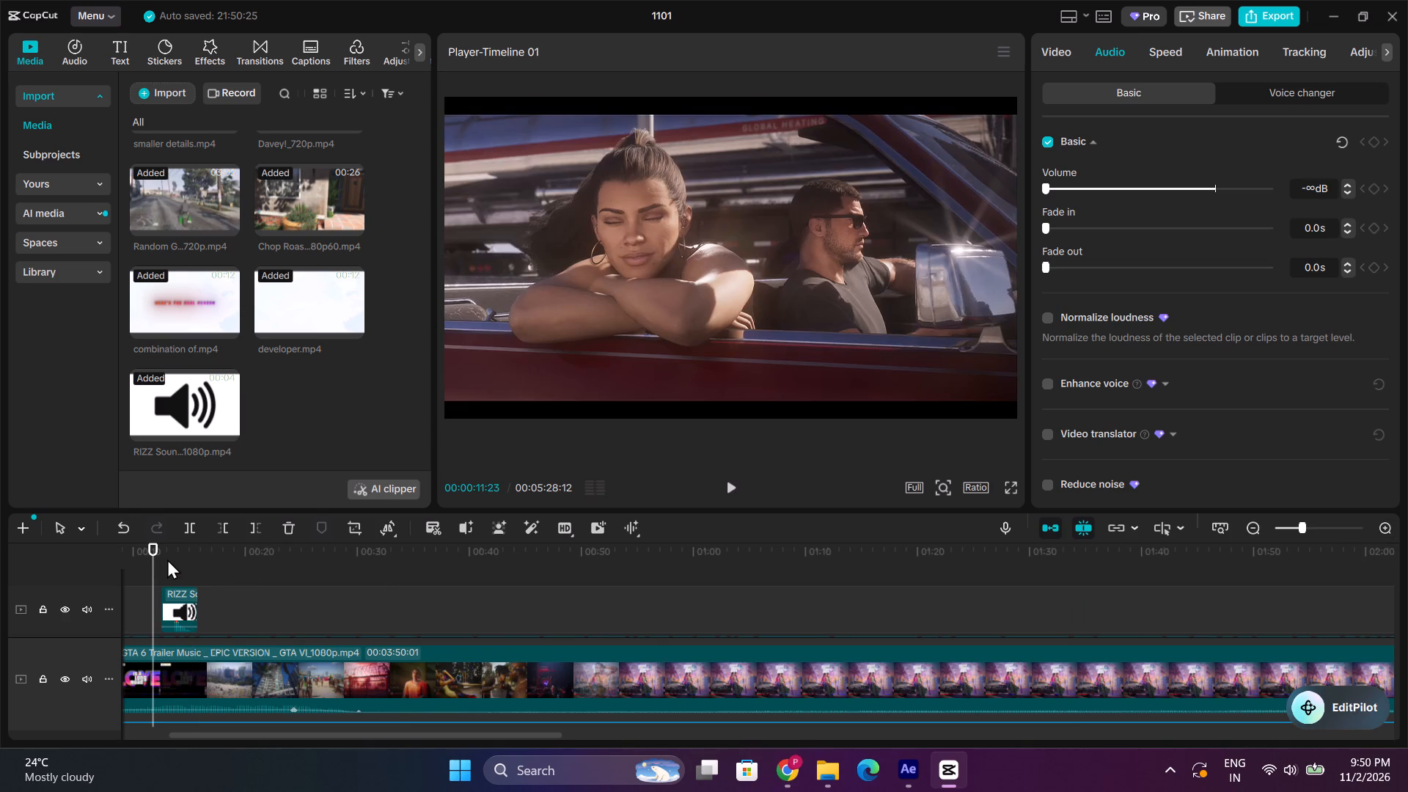
key(space)
click(184, 601)
drag(668, 281, 252, 594)
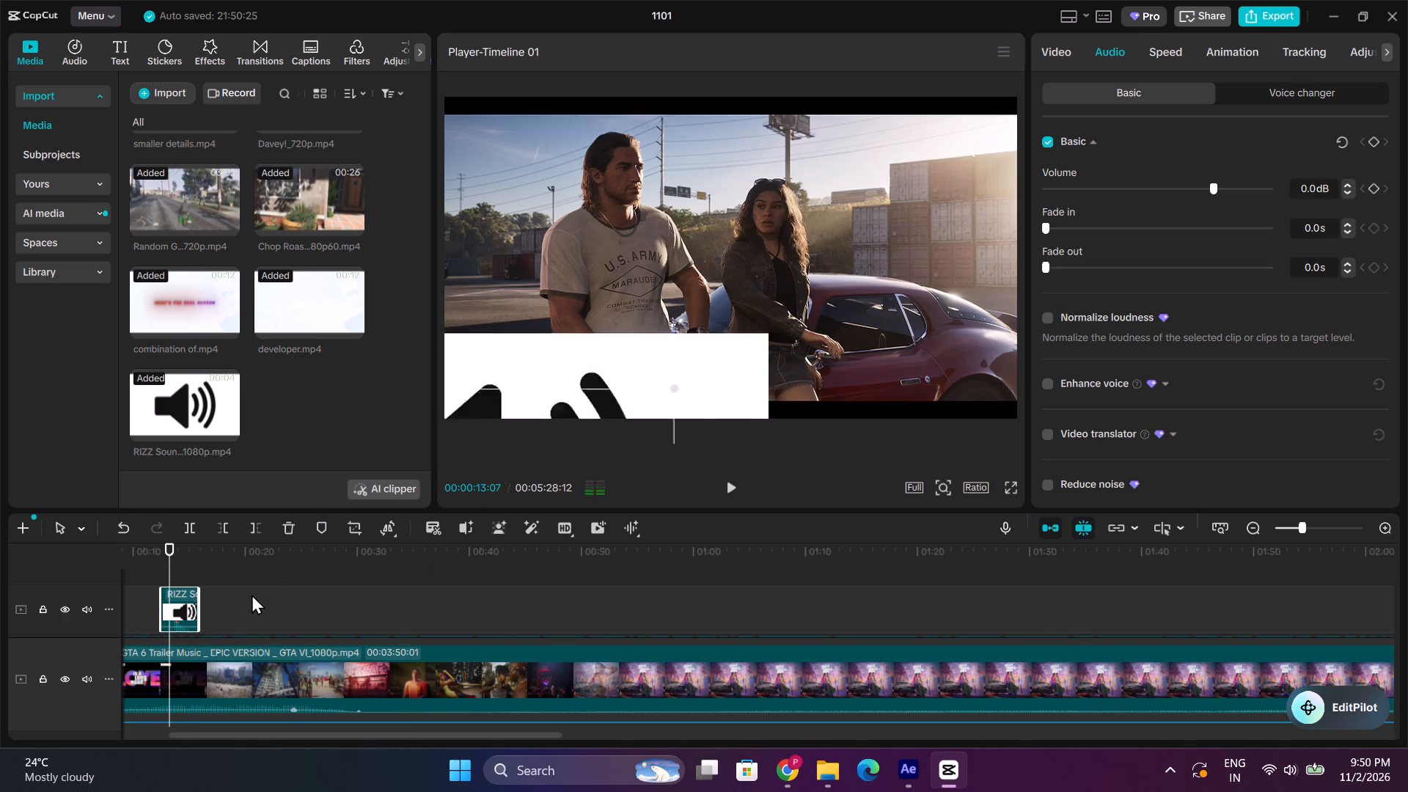
drag(252, 594, 116, 636)
Shift the RIZZ Sound Effect clip about 0.1 seconds later on the timeline to match the kissing scene.
key(space)
triple_click(1392, 527)
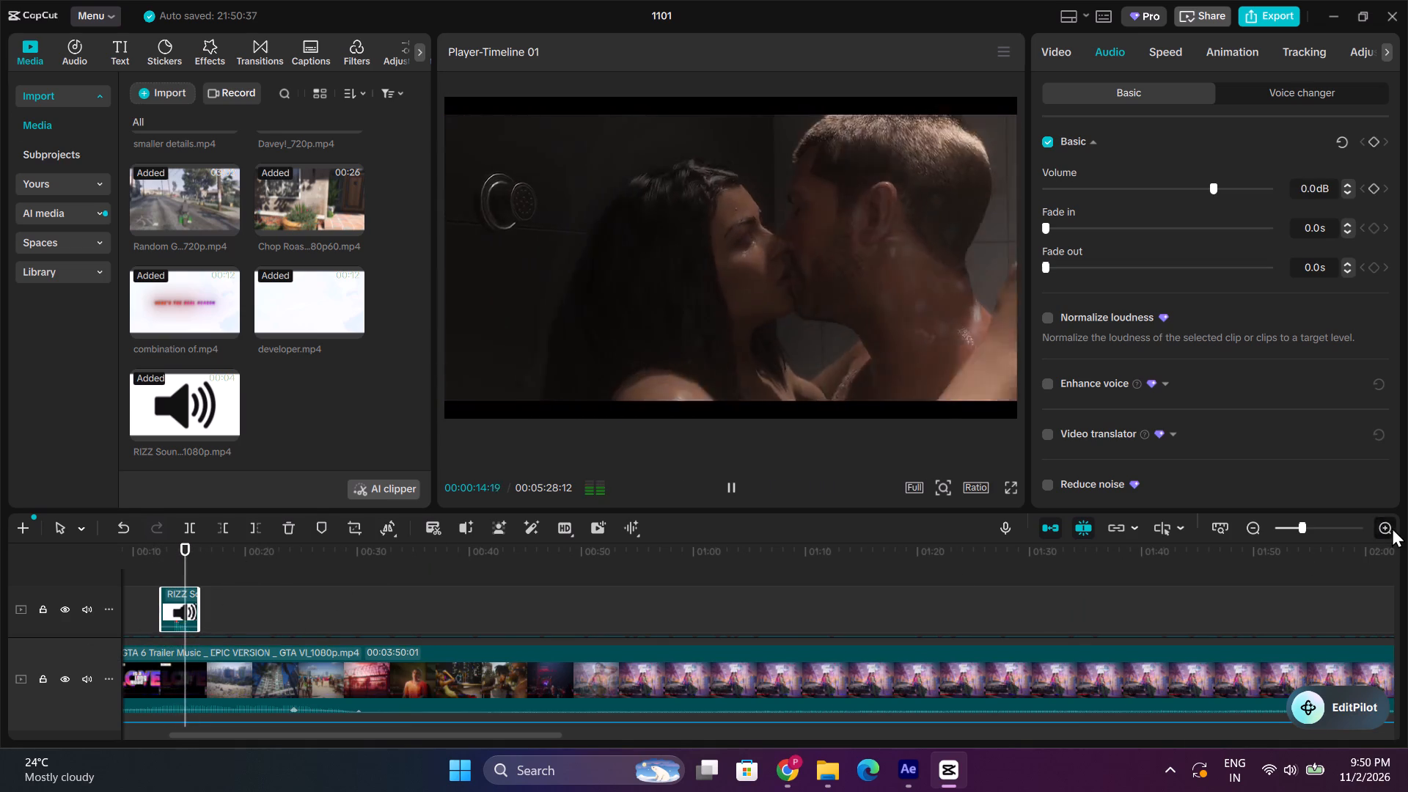
click(180, 567)
drag(179, 568, 194, 593)
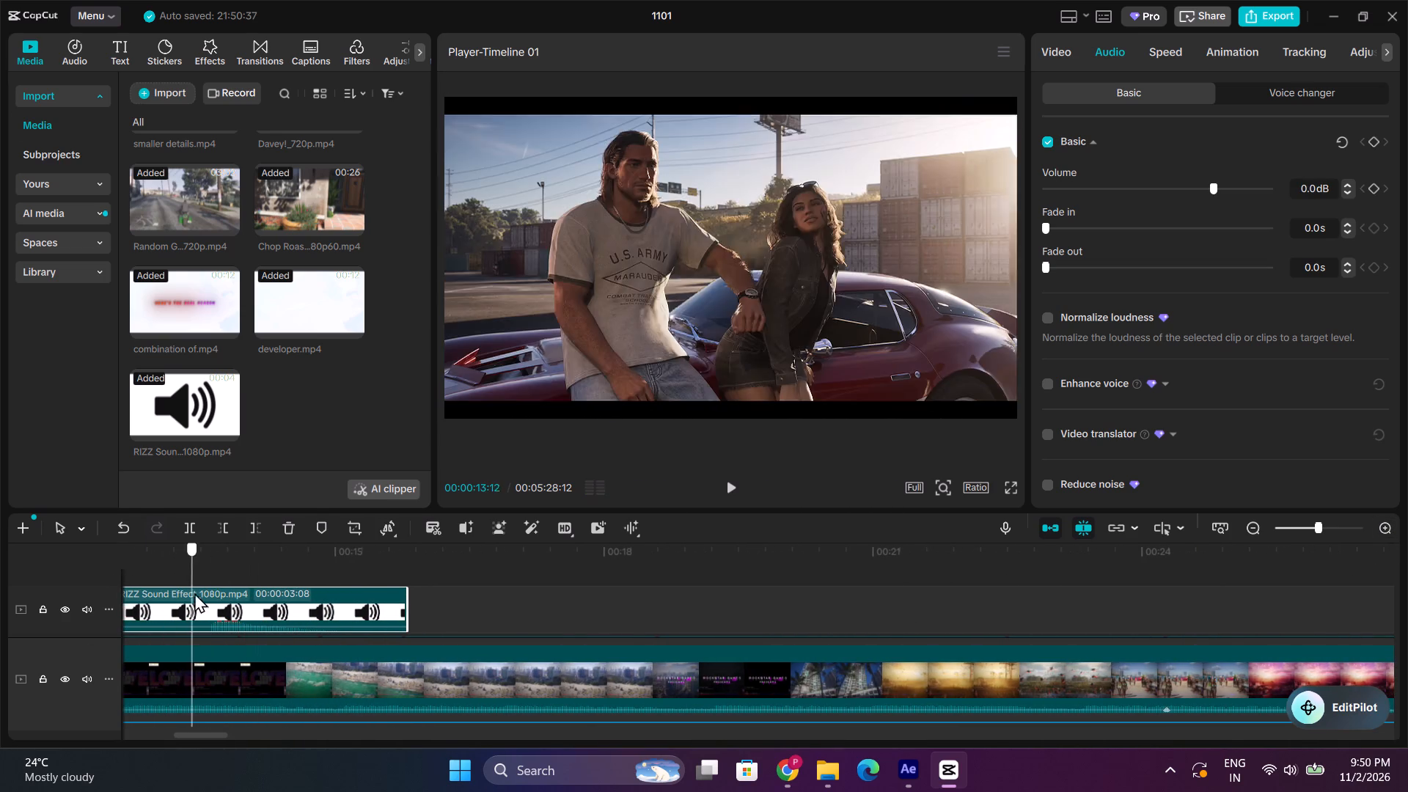
drag(194, 593, 215, 591)
key(space)
key(space)
key(space)
click(227, 569)
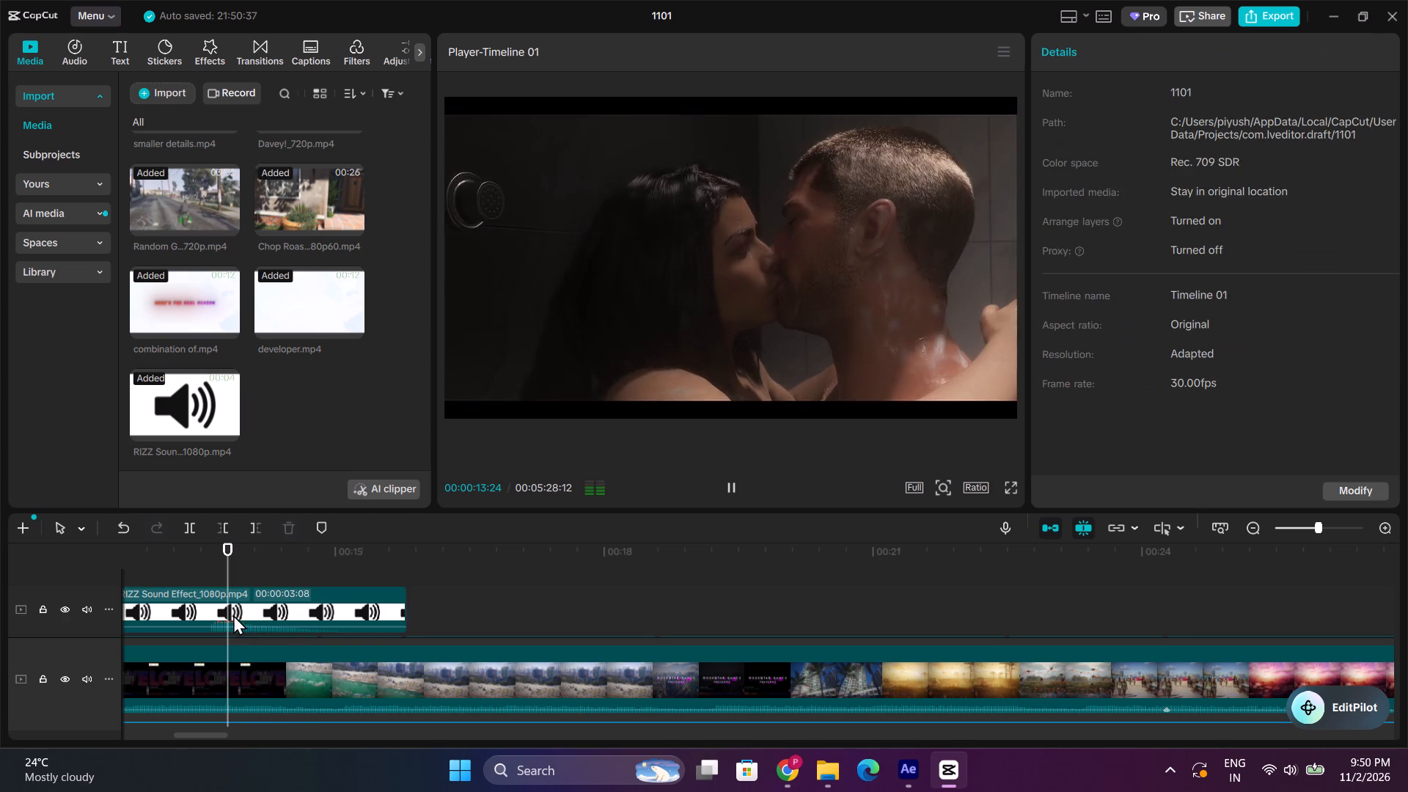
drag(235, 615, 248, 611)
click(201, 571)
Play the edit from about 13 seconds and pause at the shooting scene at about 22 seconds.
key(space)
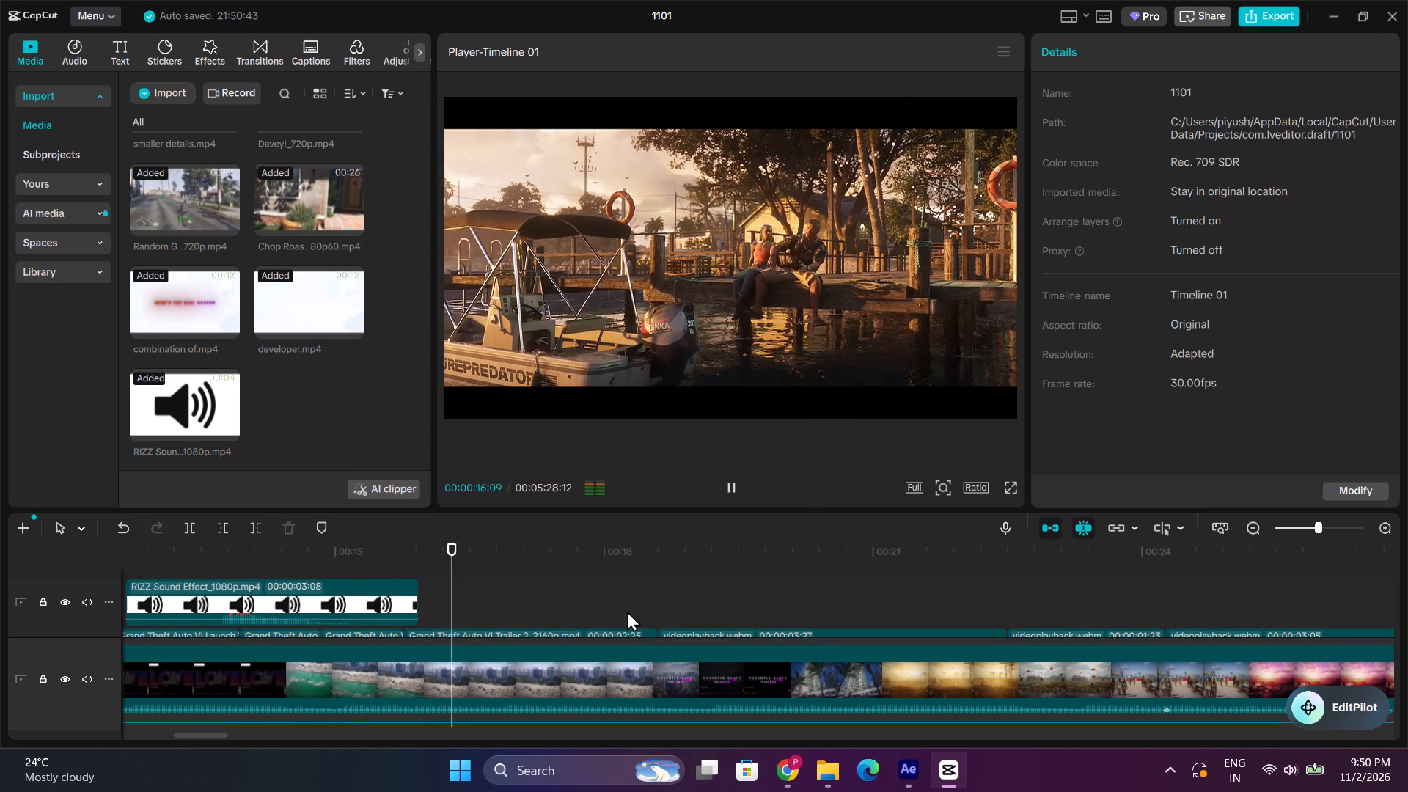
scroll(641, 578, down, 2)
click(1257, 524)
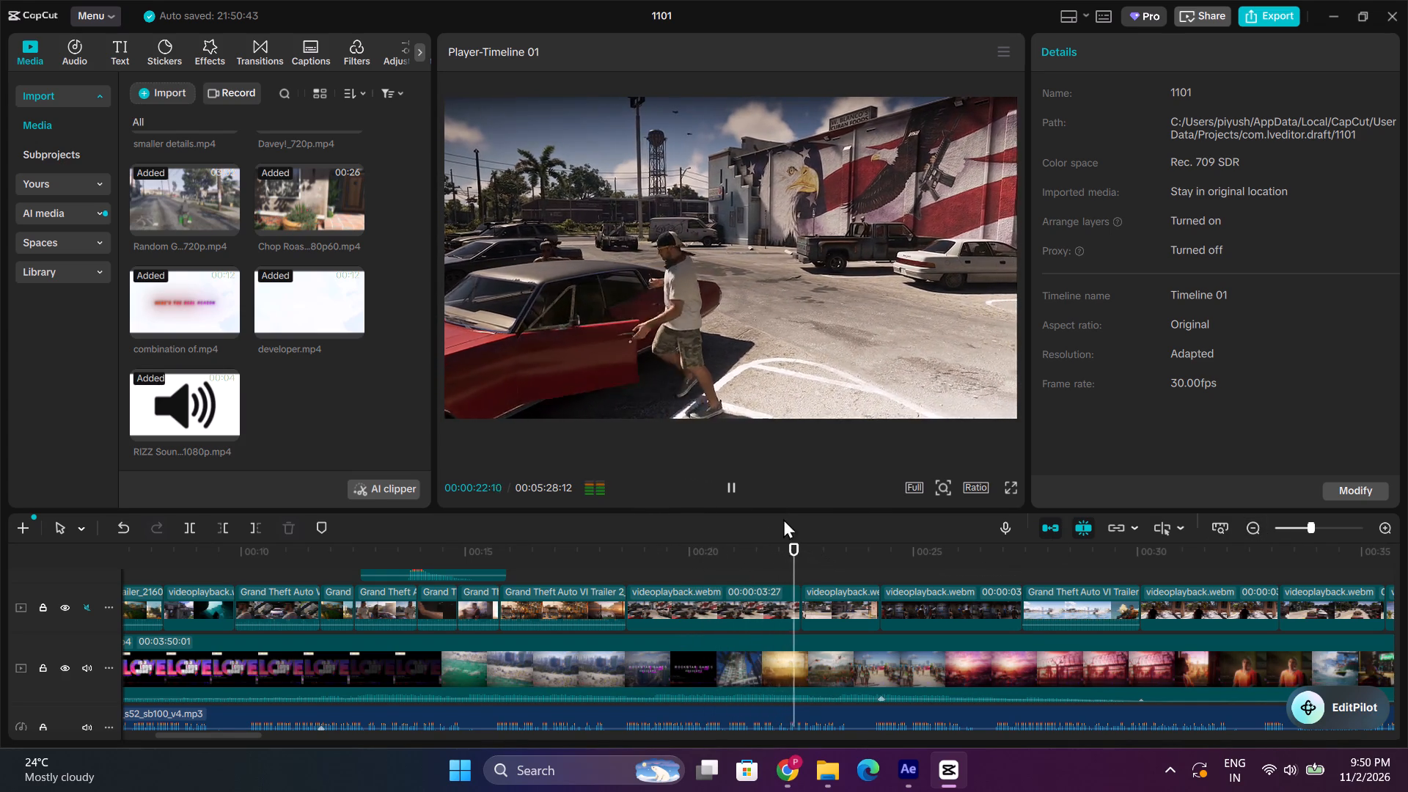
click(733, 488)
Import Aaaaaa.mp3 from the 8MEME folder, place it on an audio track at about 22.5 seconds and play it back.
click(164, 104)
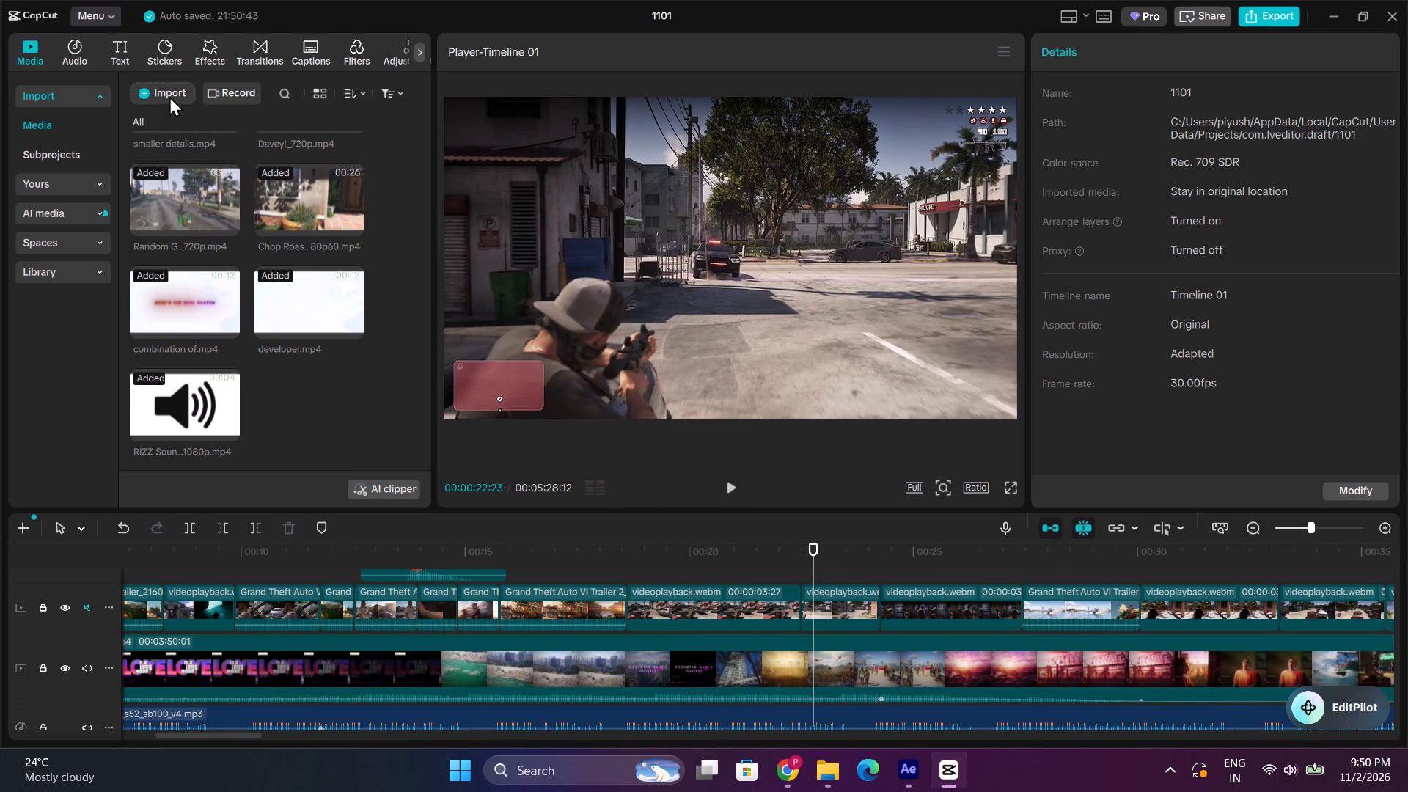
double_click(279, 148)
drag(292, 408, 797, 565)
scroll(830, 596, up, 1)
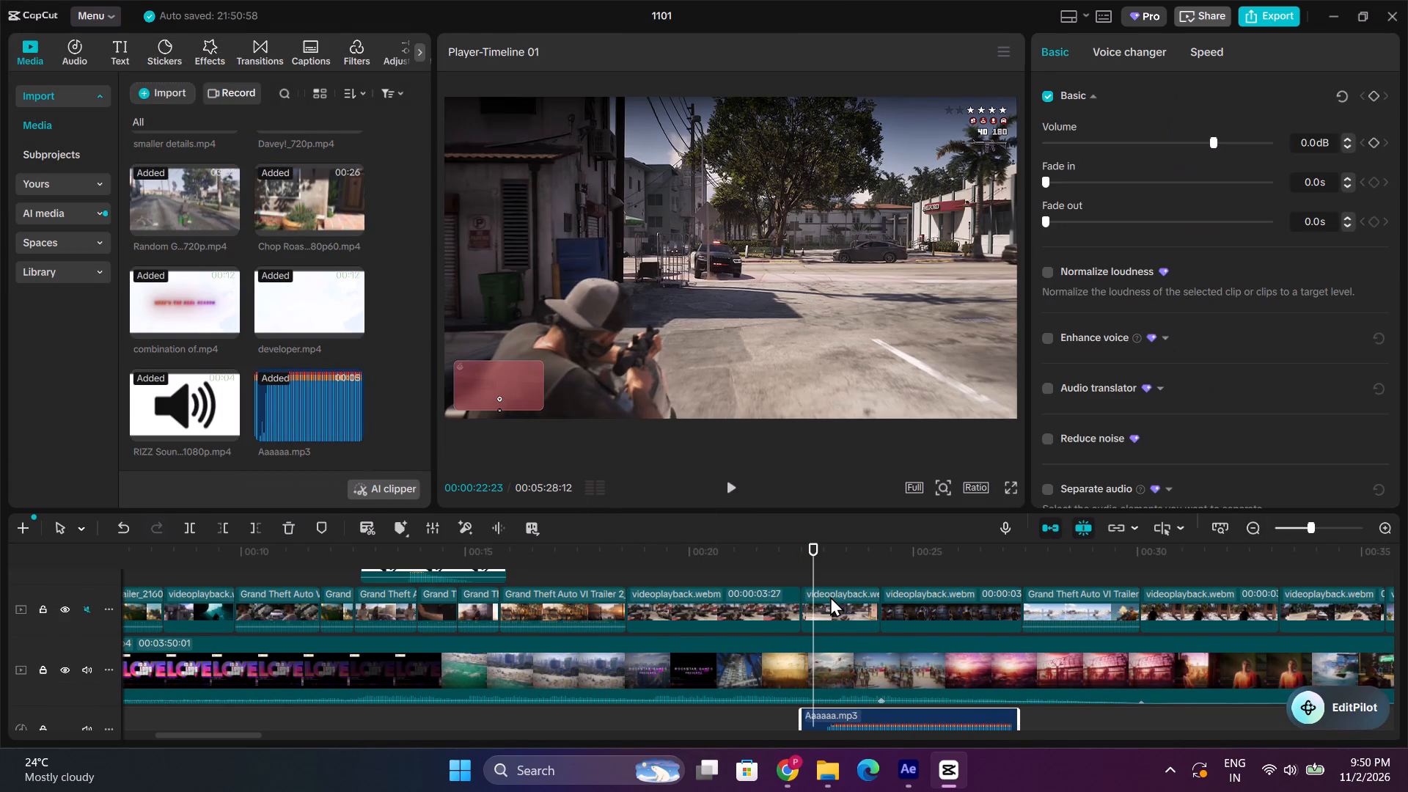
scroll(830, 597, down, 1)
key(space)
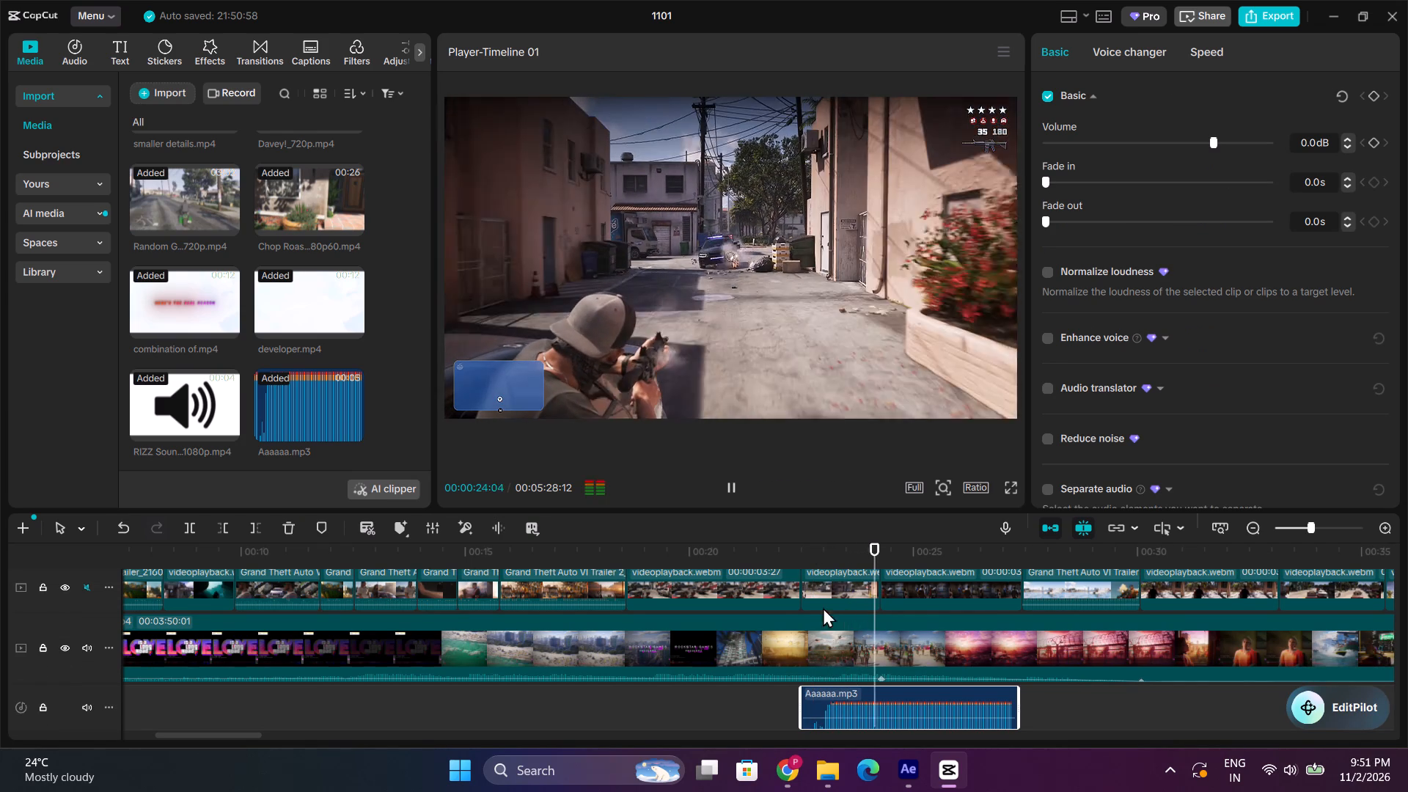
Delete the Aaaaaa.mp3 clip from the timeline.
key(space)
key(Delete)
Import auughhh.mp3 from the 8MEME folder and preview its sound.
click(166, 102)
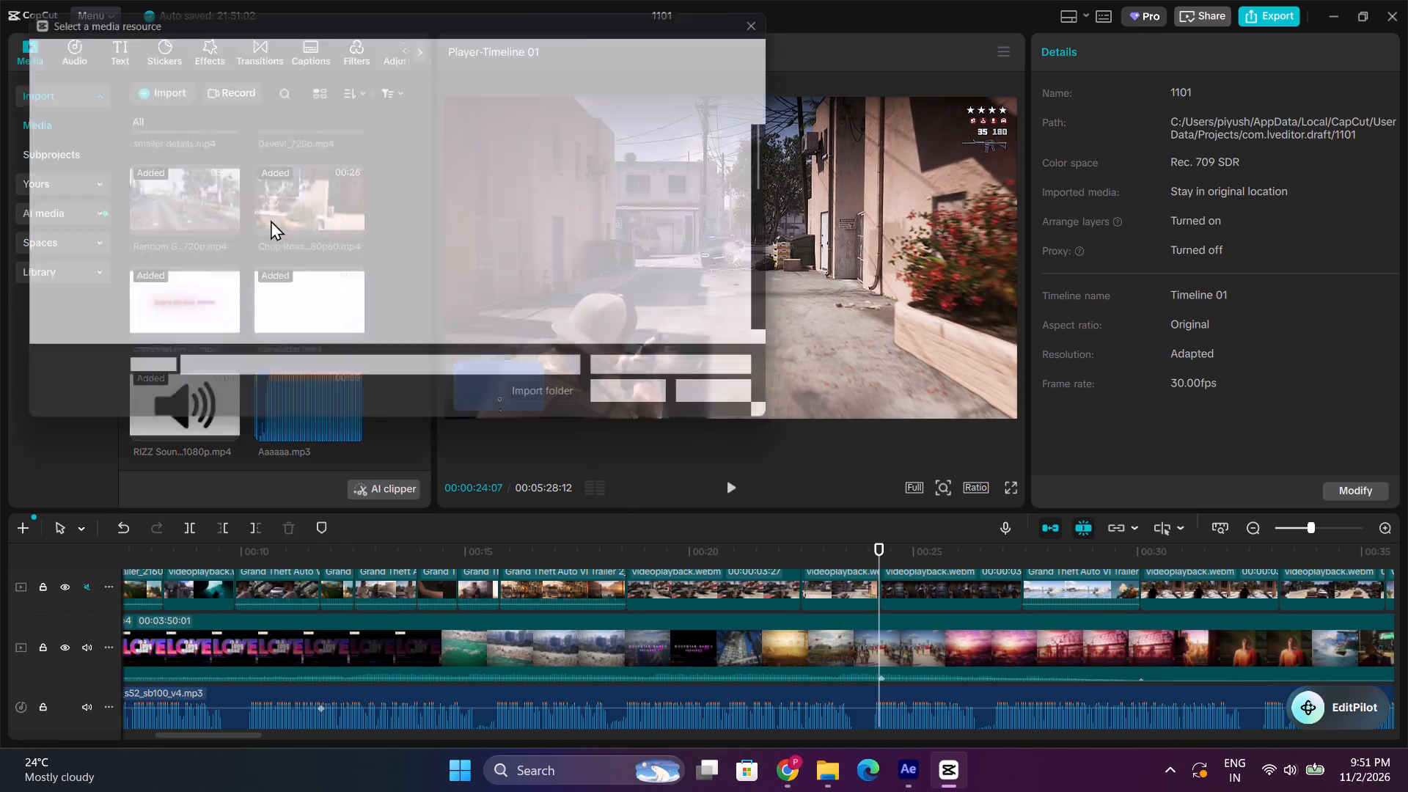
scroll(439, 298, down, 5)
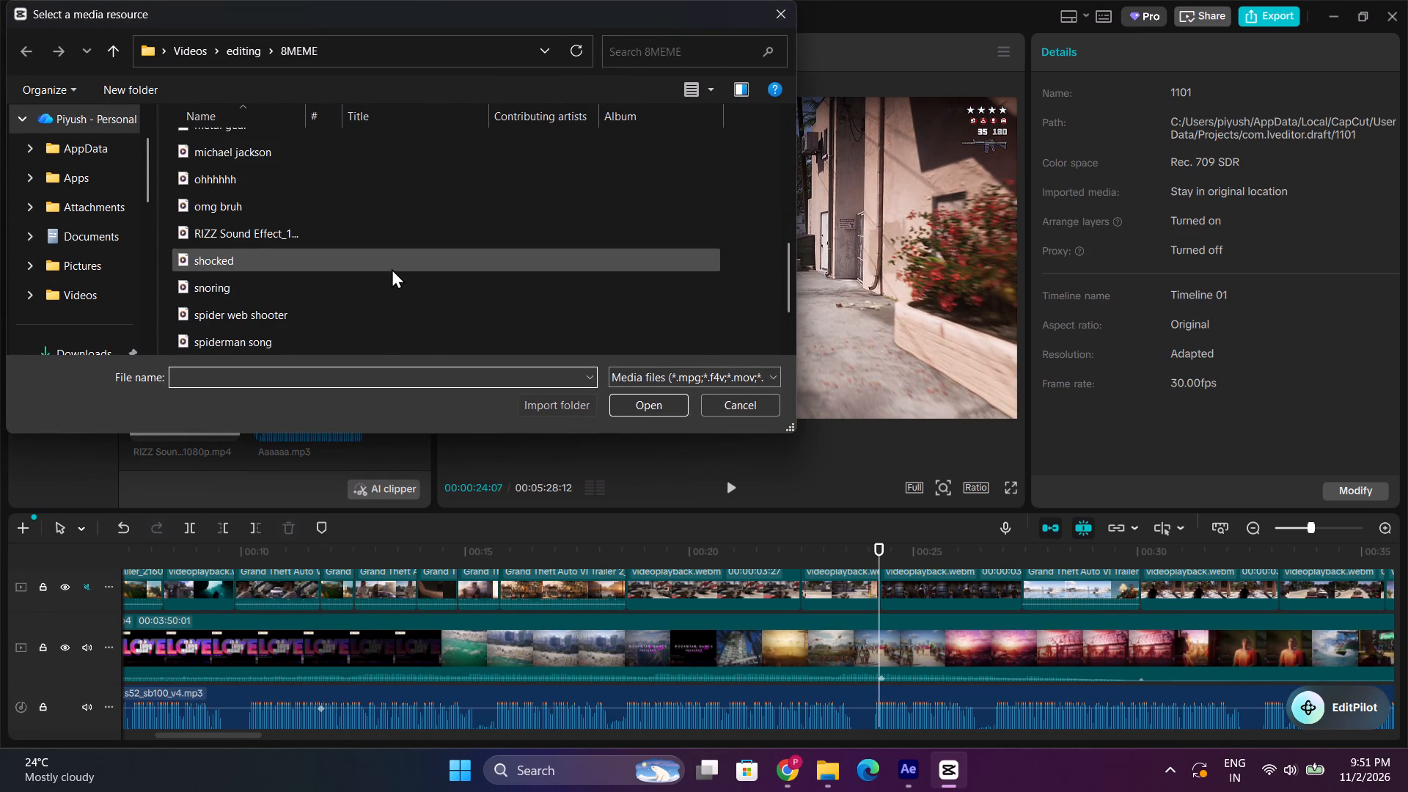
scroll(391, 268, down, 4)
scroll(391, 276, up, 8)
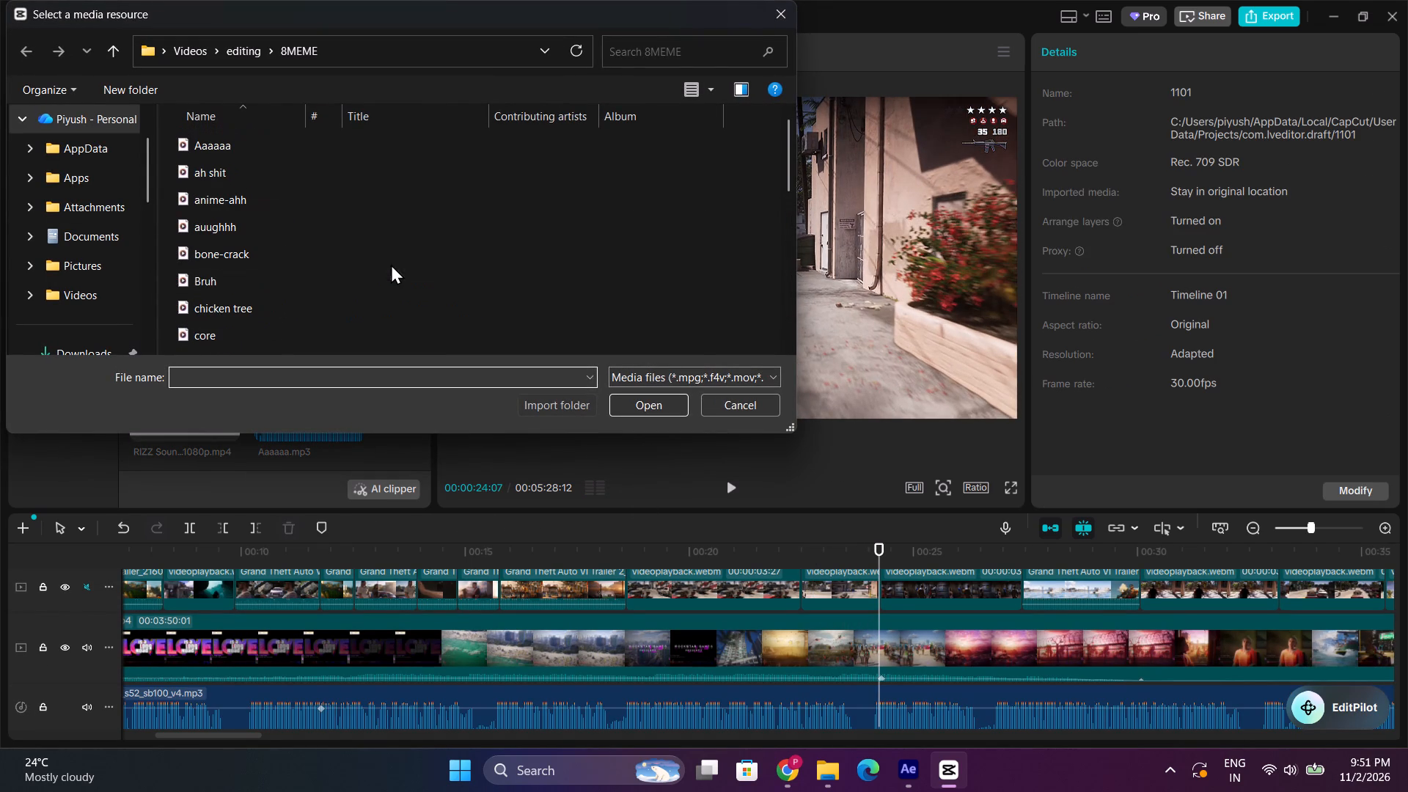
double_click(342, 221)
key(space)
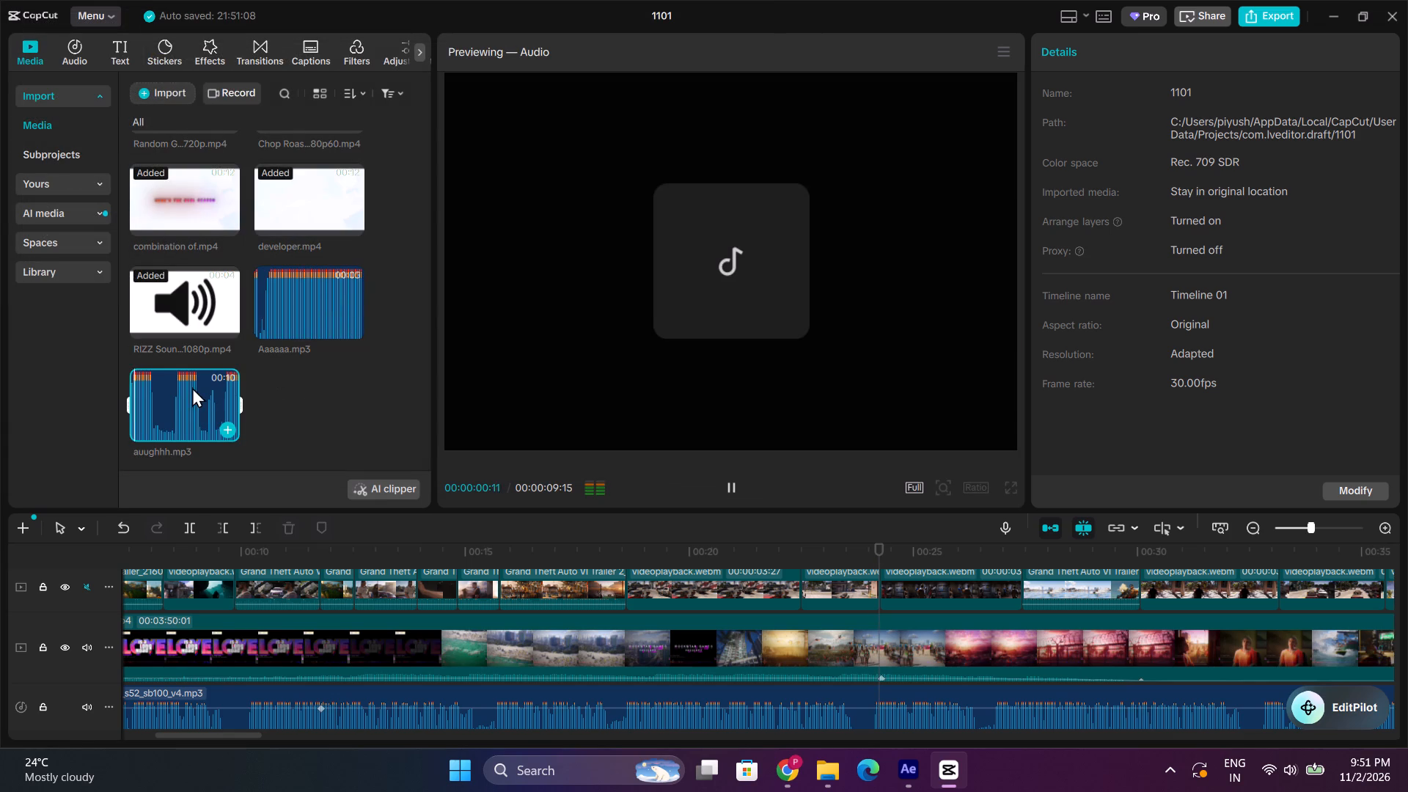
key(space)
Switch to Chrome and return from the RIZZ Sound Effect video to the rizz meme sfx search results on YouTube.
click(776, 766)
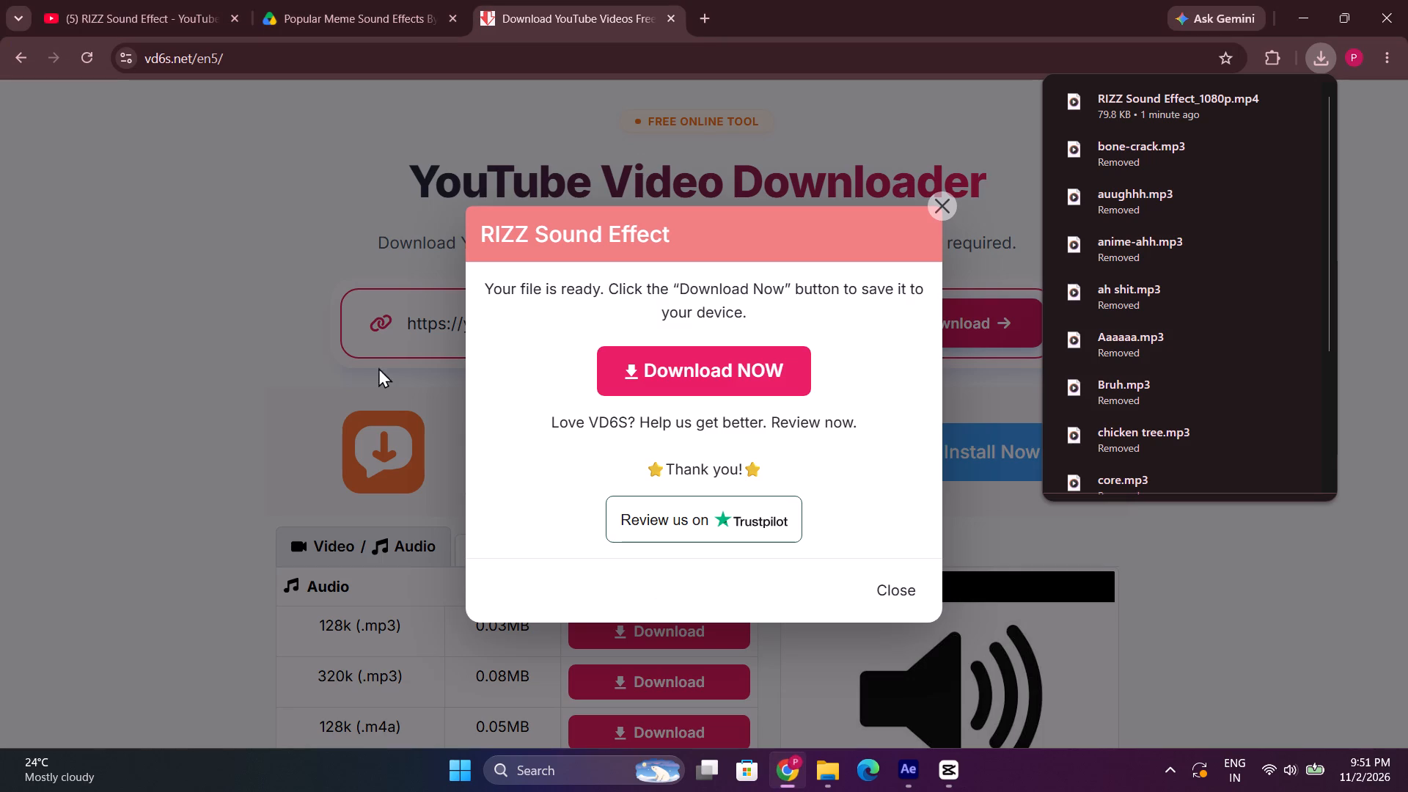
click(81, 0)
scroll(195, 333, up, 3)
click(198, 531)
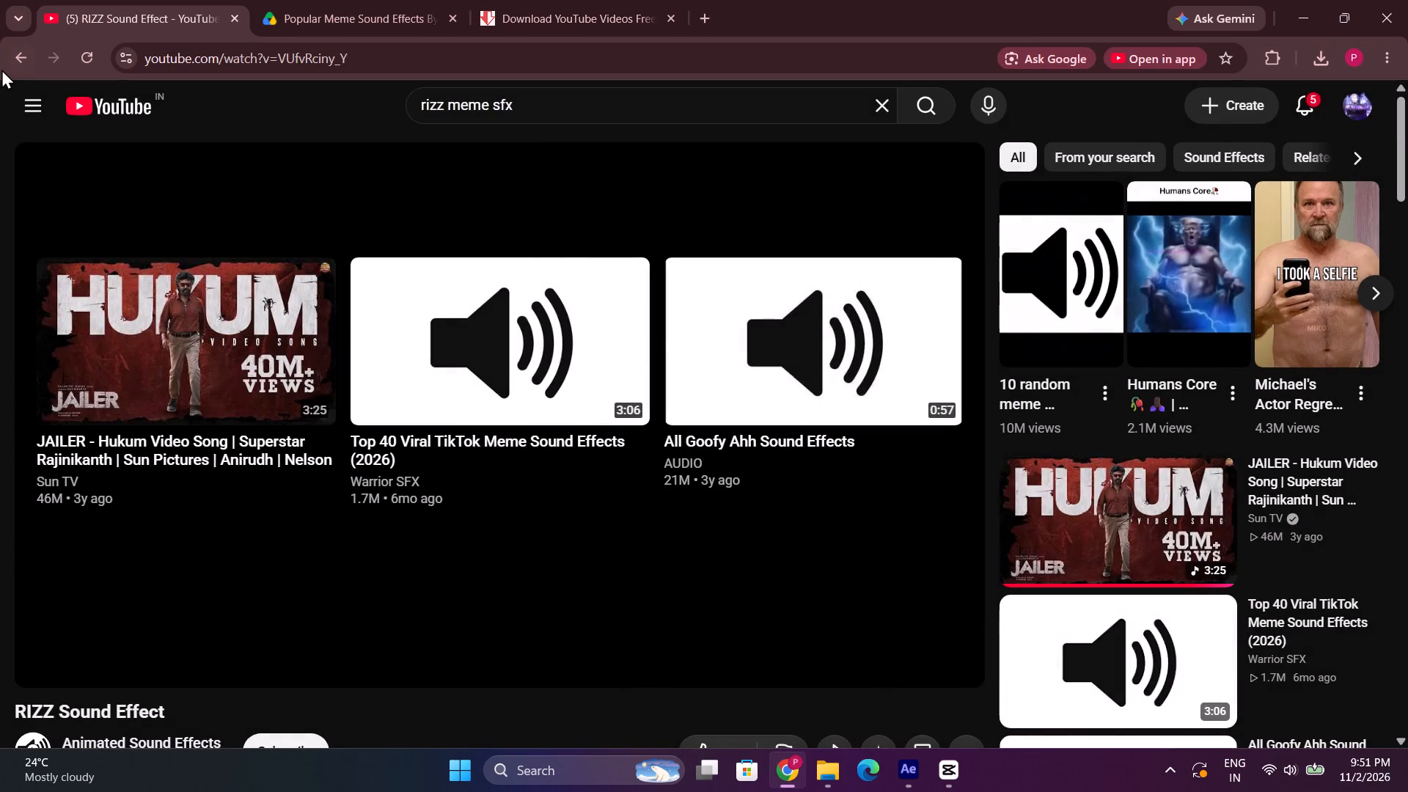
click(4, 67)
scroll(370, 451, up, 4)
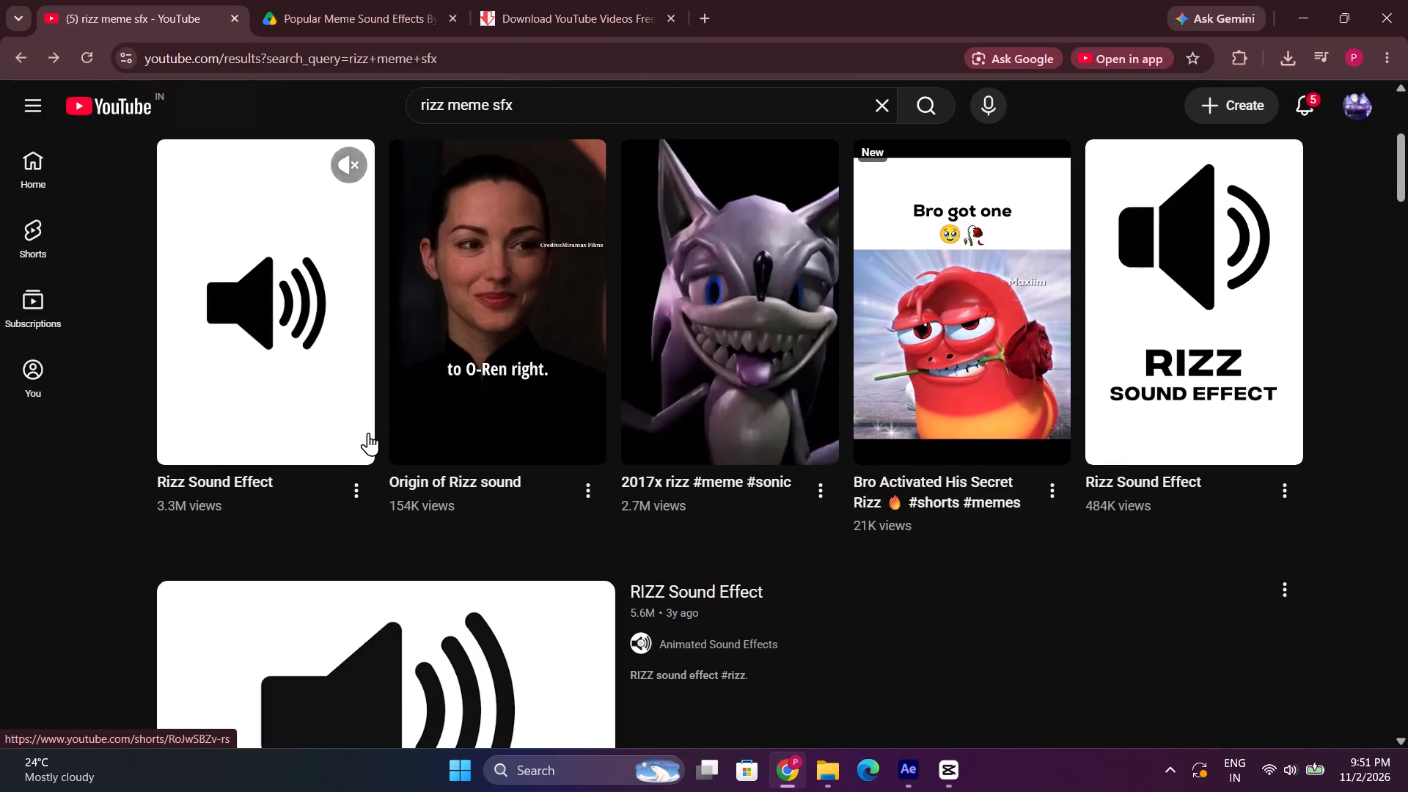
Return through the browsing history from the rizz meme sfx results to the Top 20 Viral Meme Sound Effects (2026 Edition) video.
click(368, 432)
key(super+bracketleft)
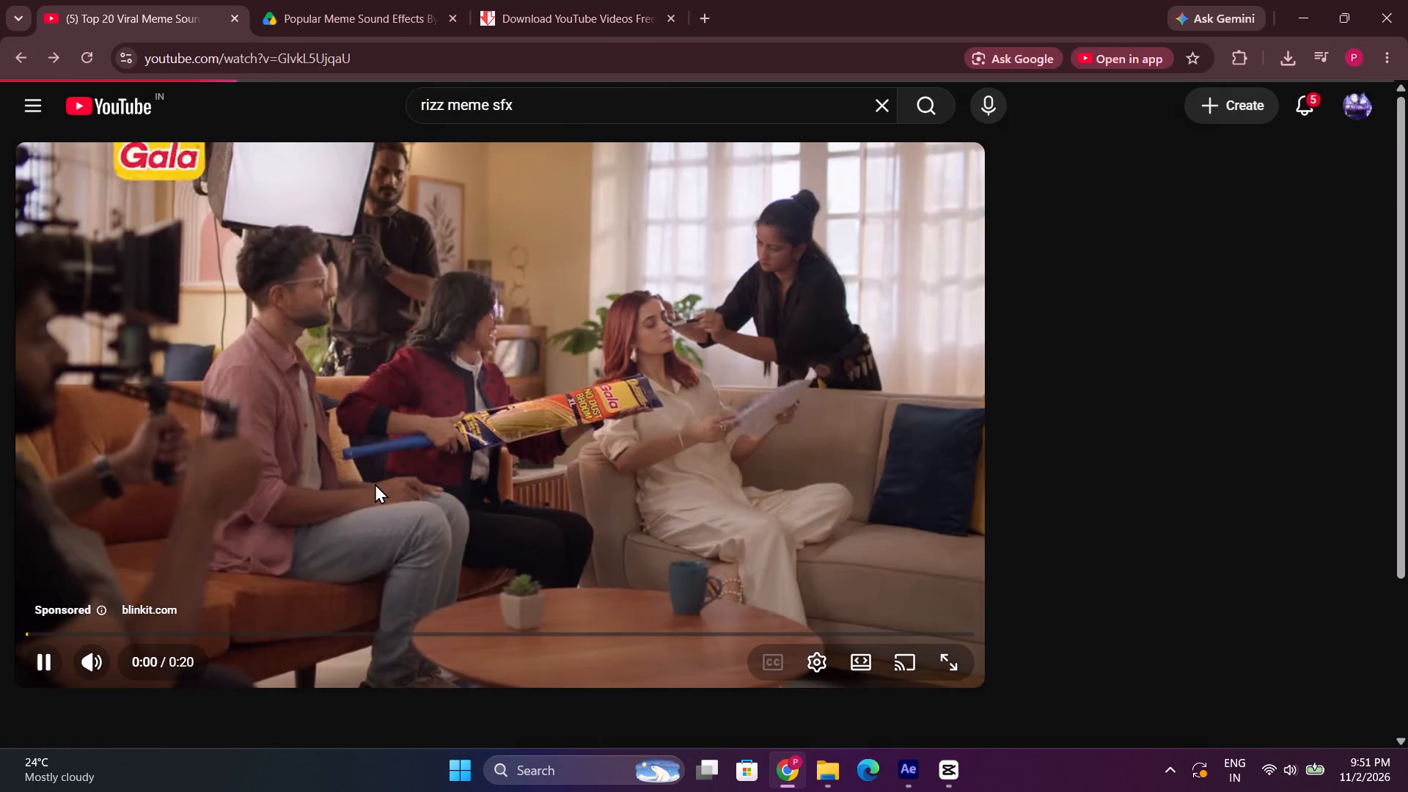
click(640, 466)
key(super+bracketleft)
click(641, 463)
key(super+bracketright)
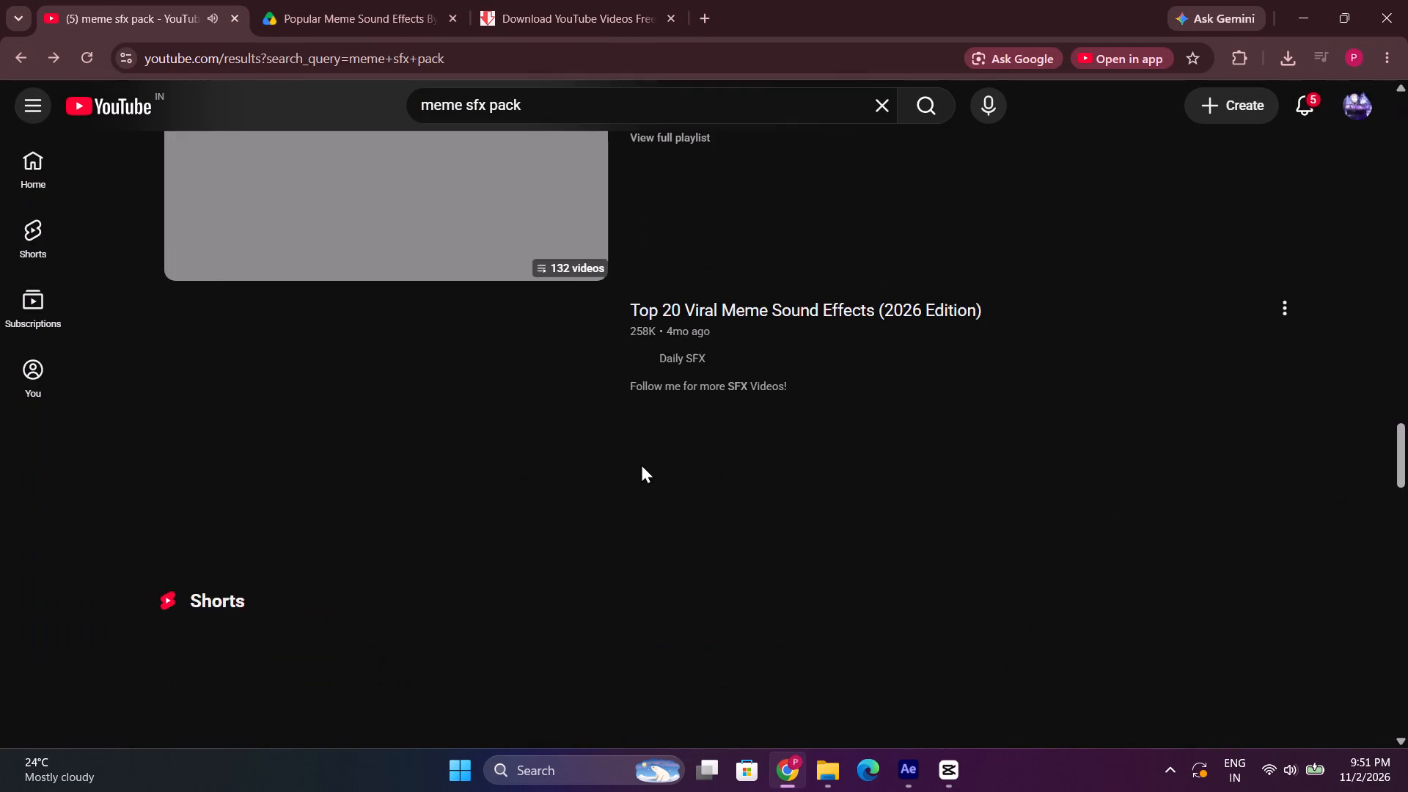
key(super+bracketleft)
drag(266, 626, 270, 595)
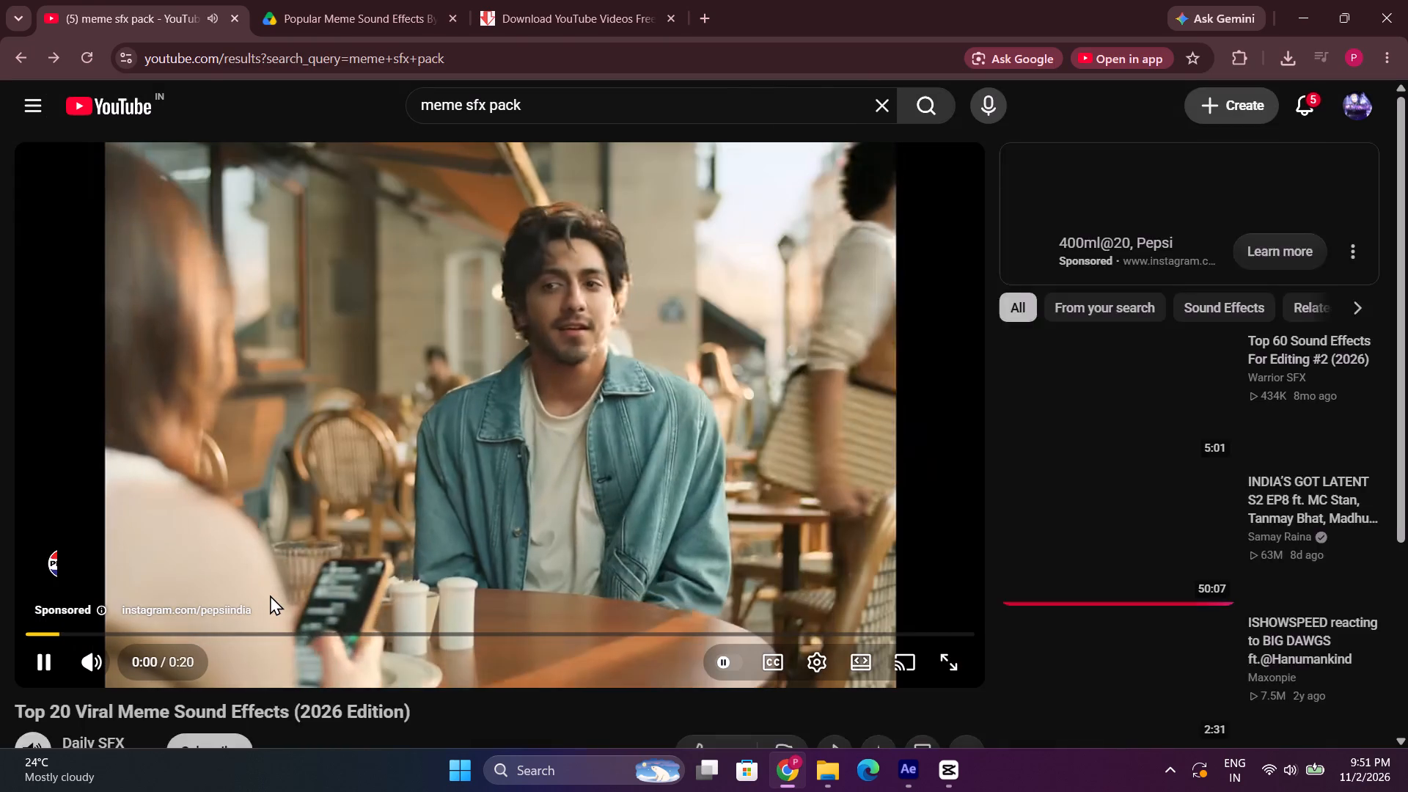
click(270, 595)
key(super+bracketright)
click(270, 597)
key(super+bracketleft)
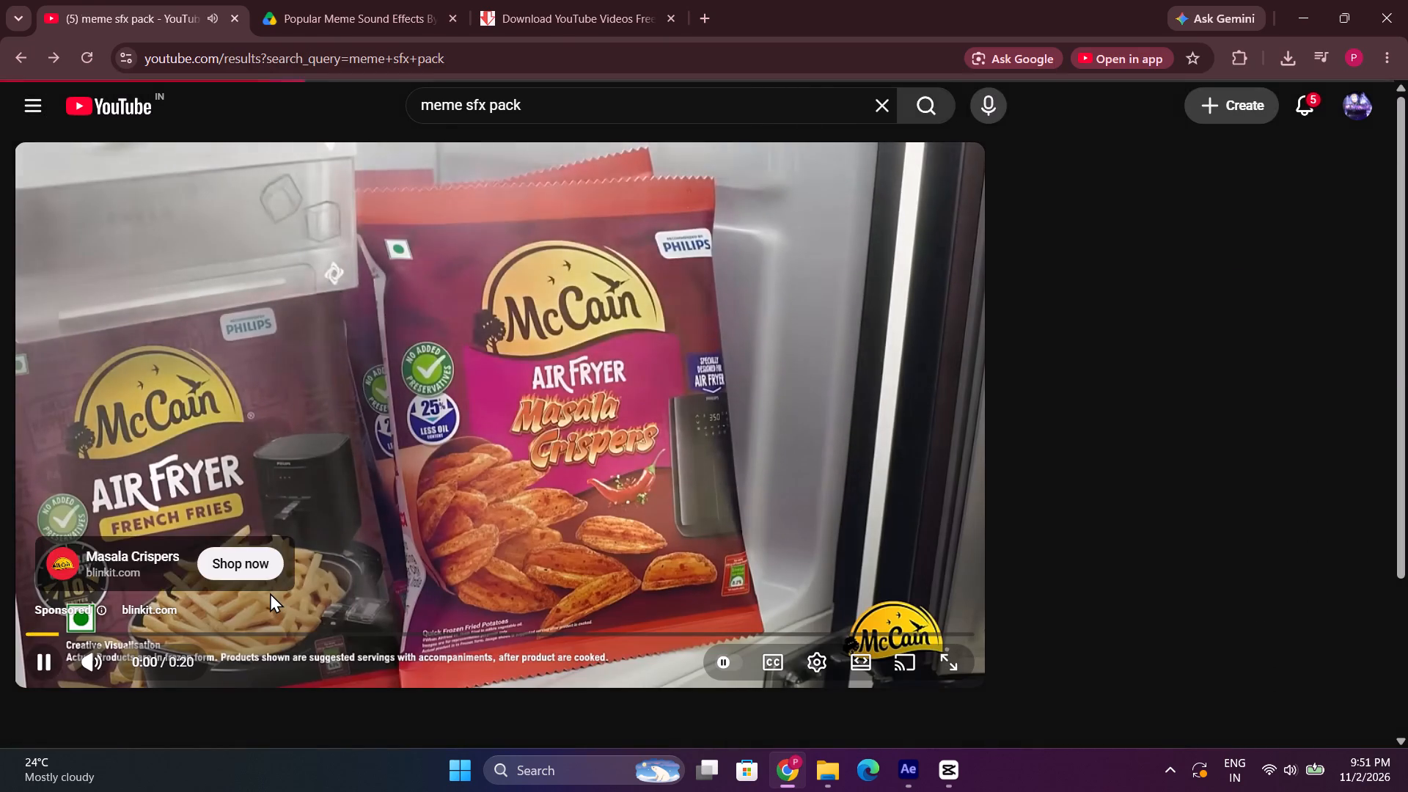
drag(270, 593, 271, 606)
key(super+bracketright)
key(super+bracketleft)
drag(270, 603, 268, 594)
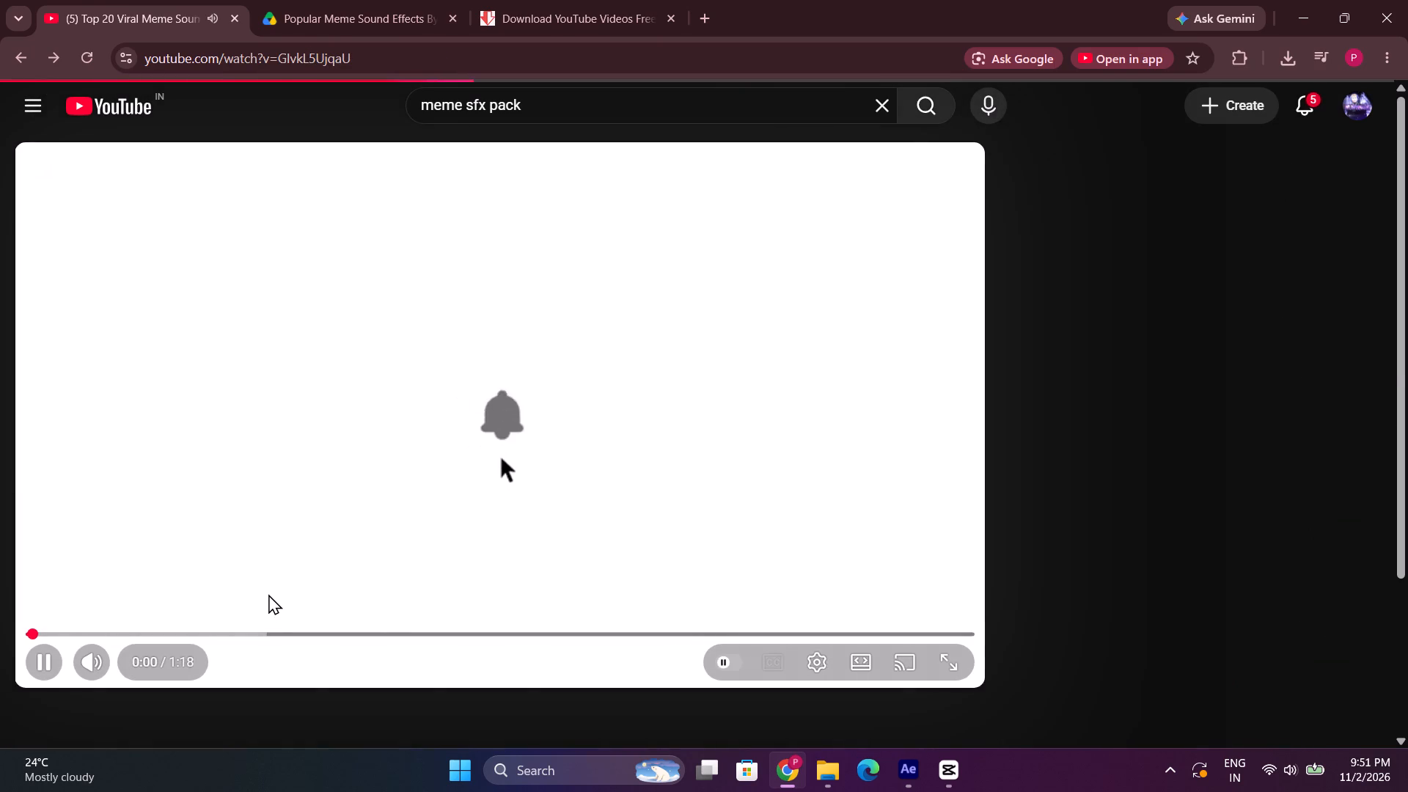
drag(268, 594, 264, 589)
click(263, 589)
key(super+bracketright)
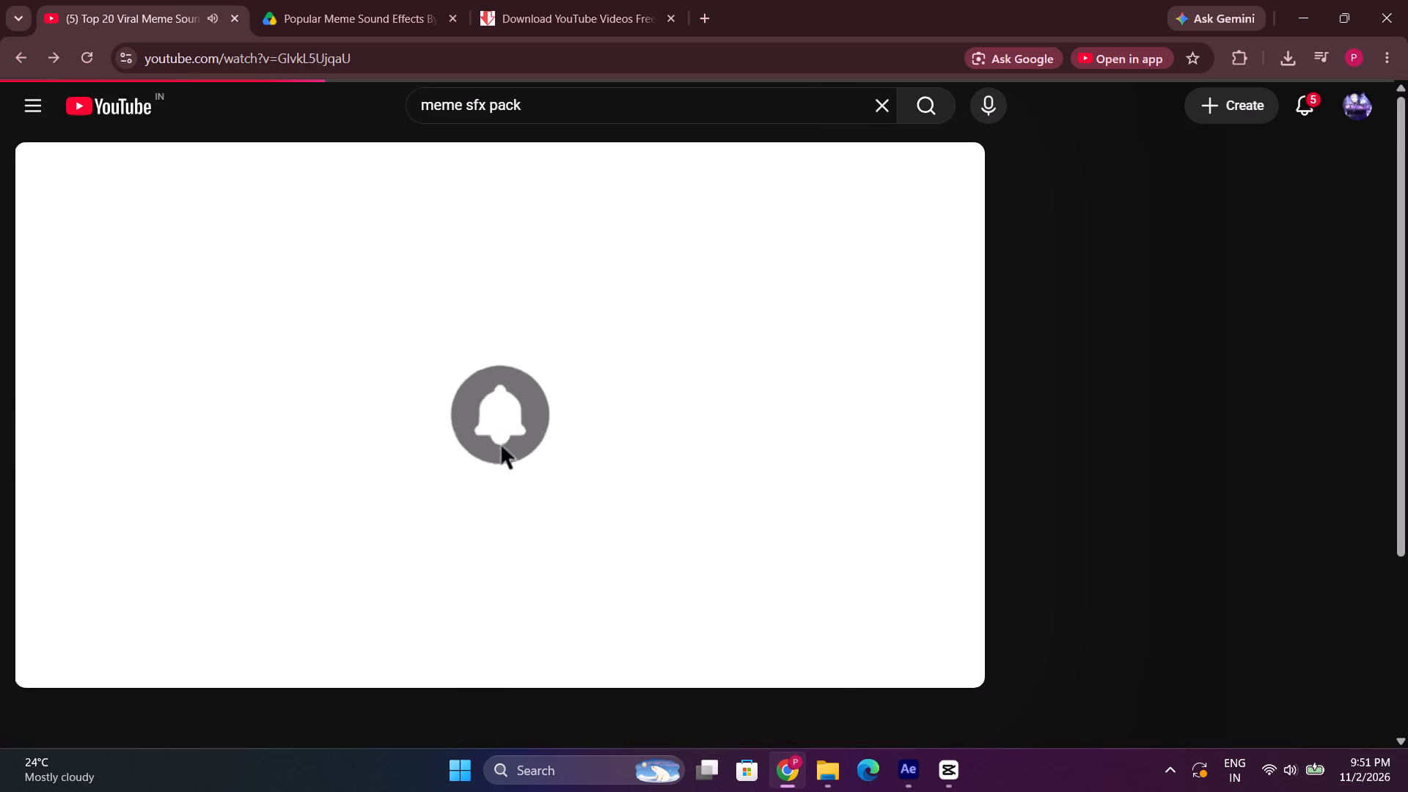
Skim through the Top 20 Viral Meme Sound Effects video to listen to its numbered sound effects.
key(Right)
key(Right)
key(Right)
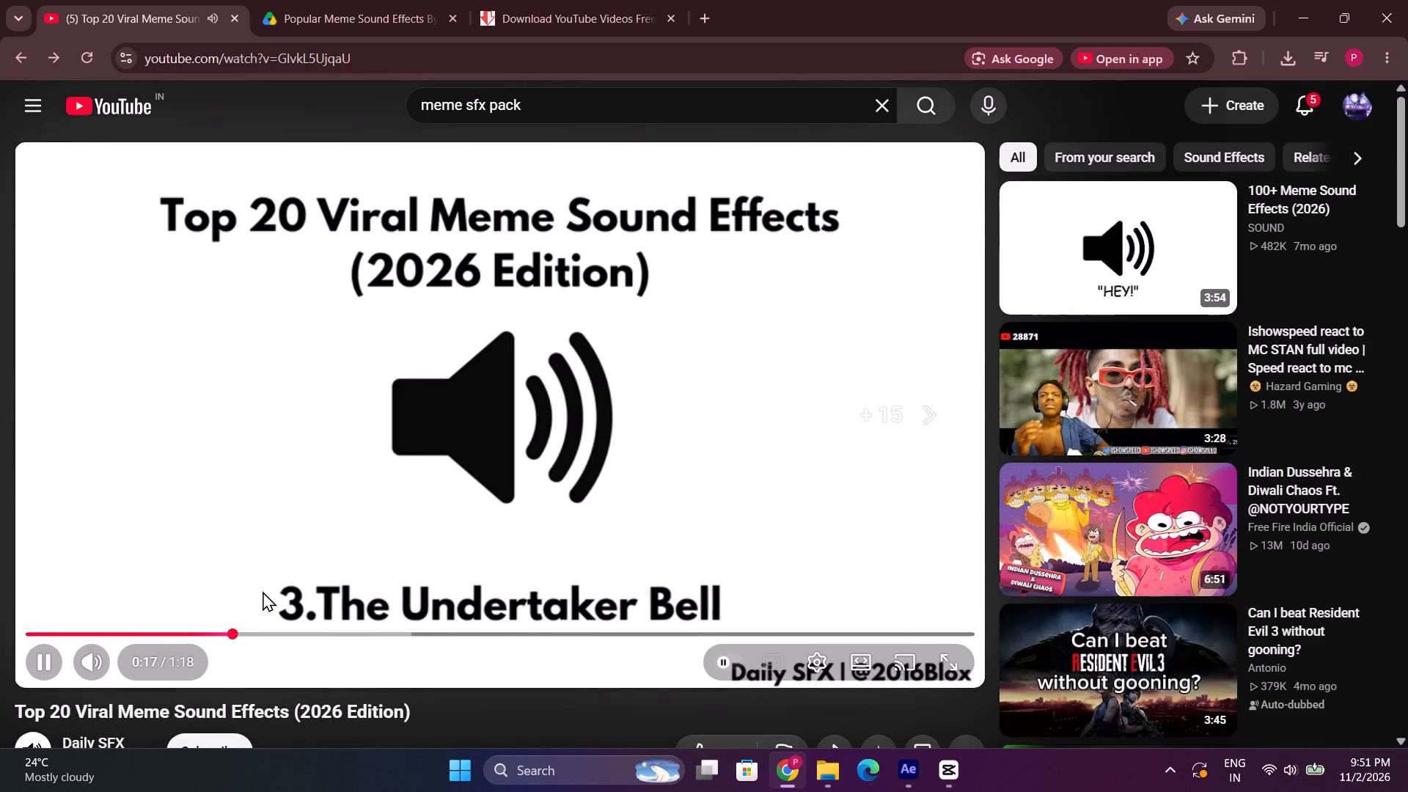
key(Right)
key(Right)
key(Right)
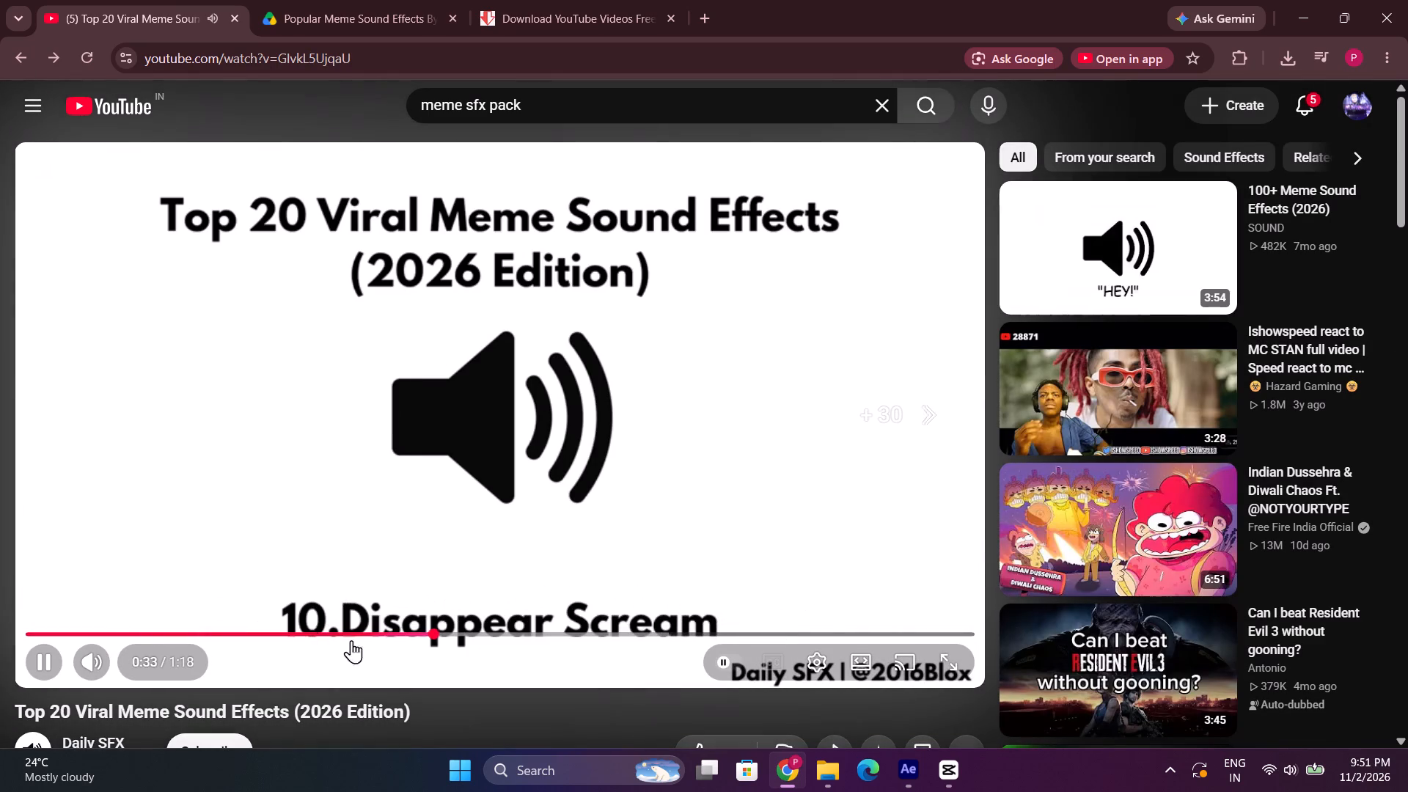
key(Right)
click(407, 629)
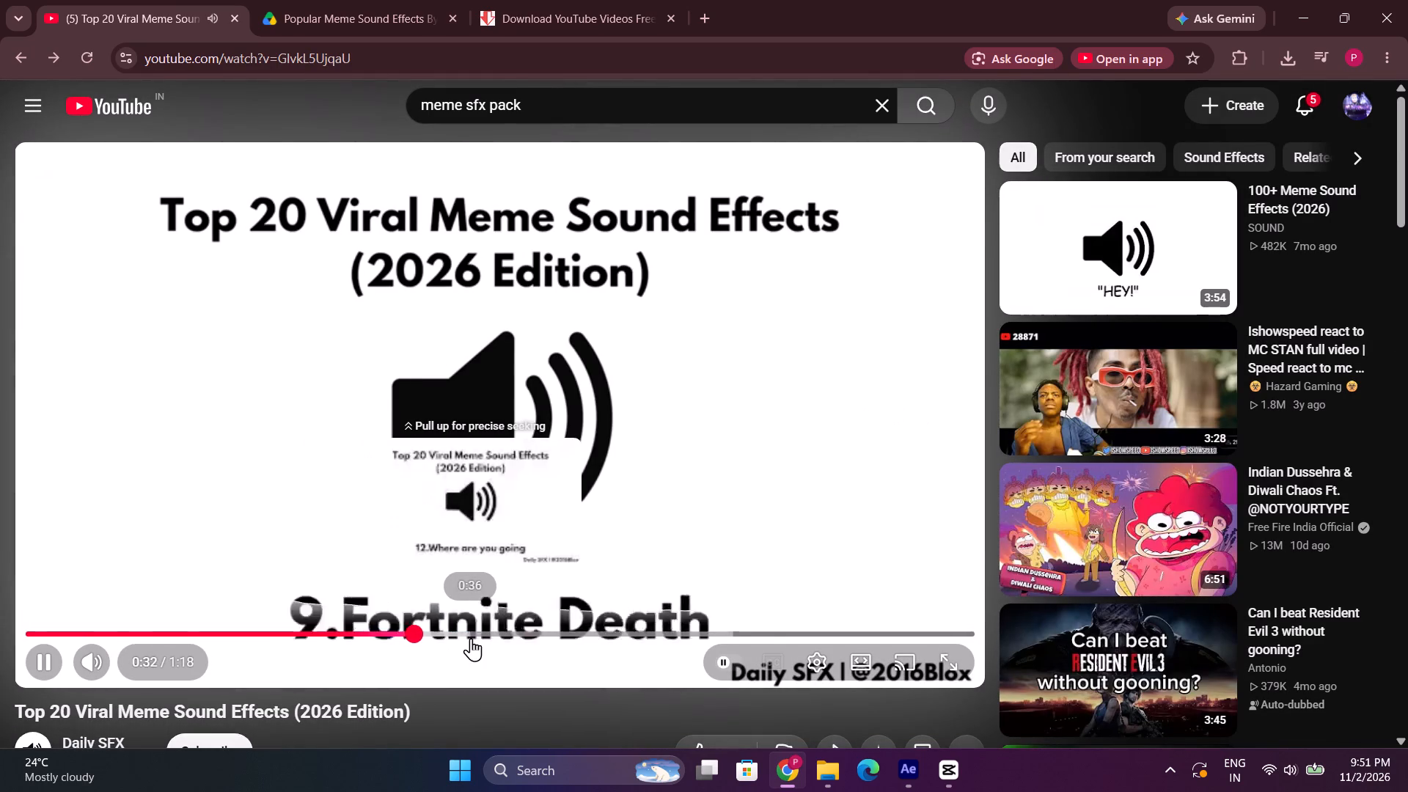
click(452, 629)
click(492, 629)
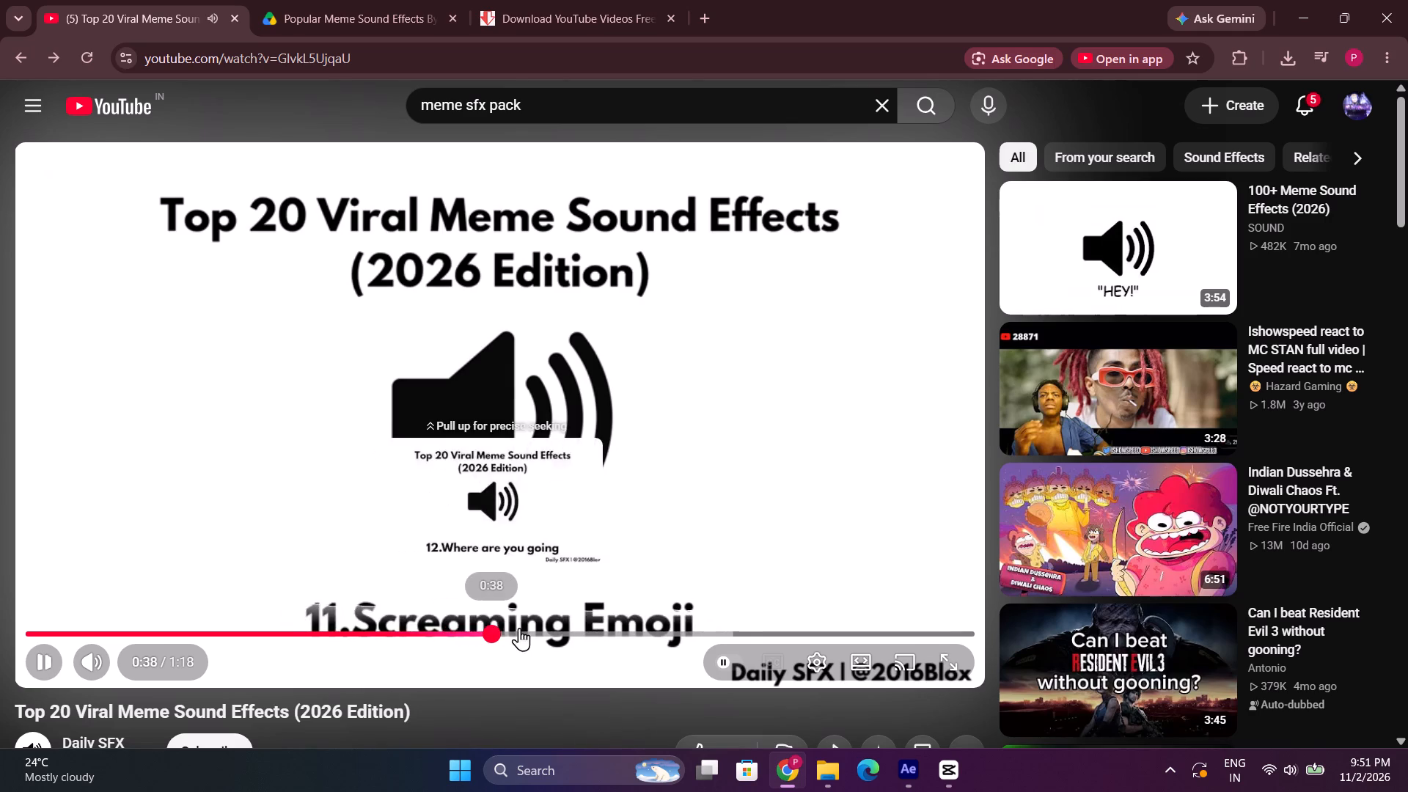
Replay the section of the video around effect 11, Screaming Emoji, to listen to it again.
click(477, 630)
click(454, 634)
click(461, 630)
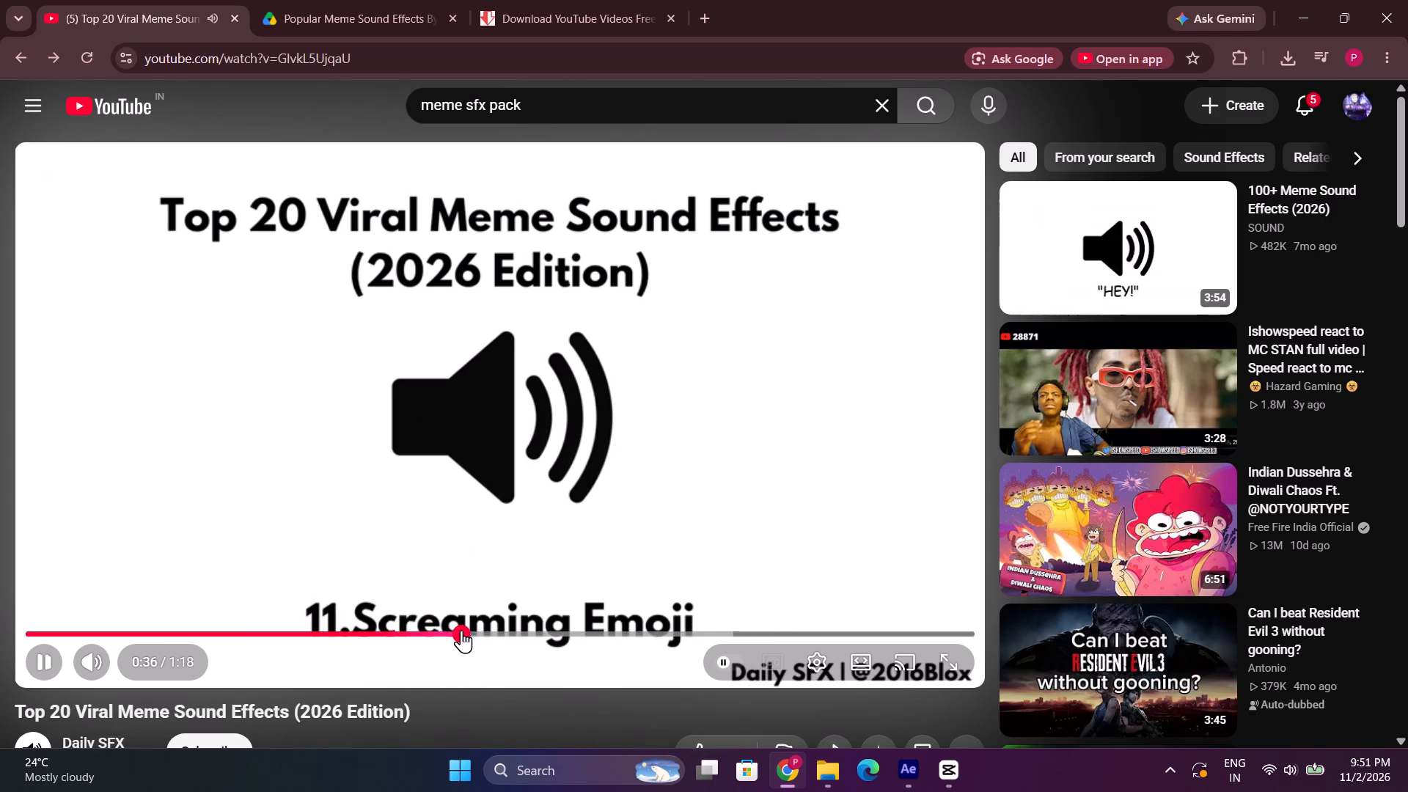
scroll(459, 665, down, 3)
click(444, 355)
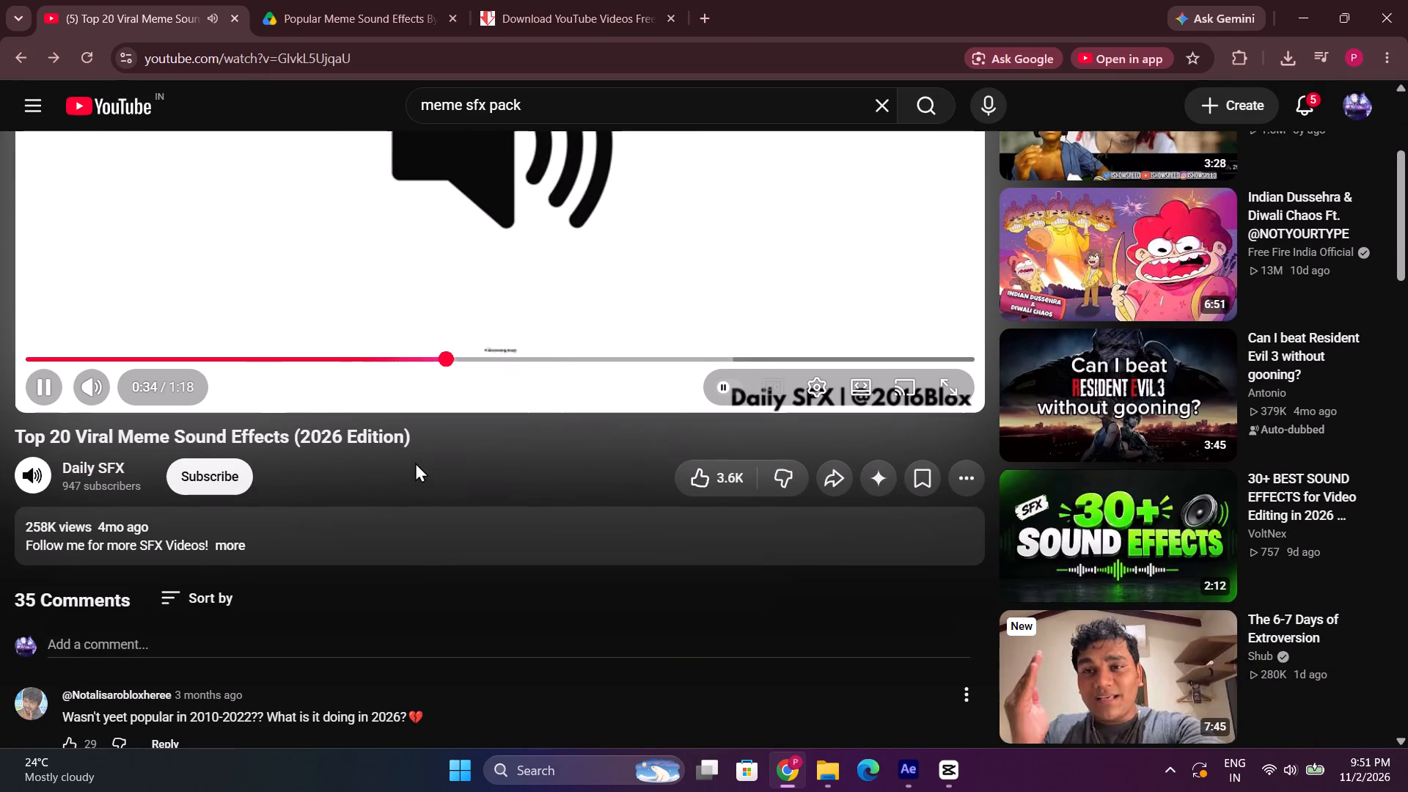
click(822, 477)
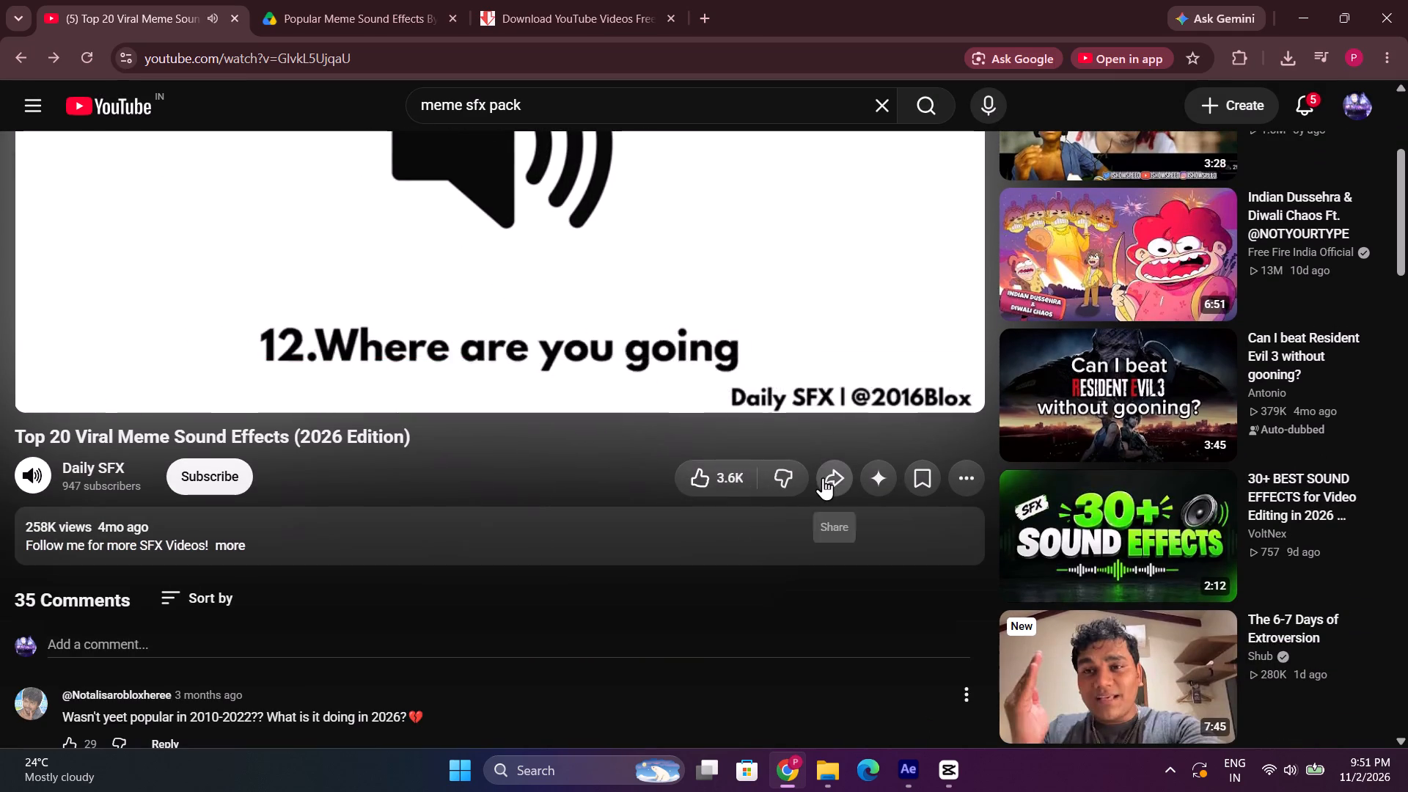
click(268, 447)
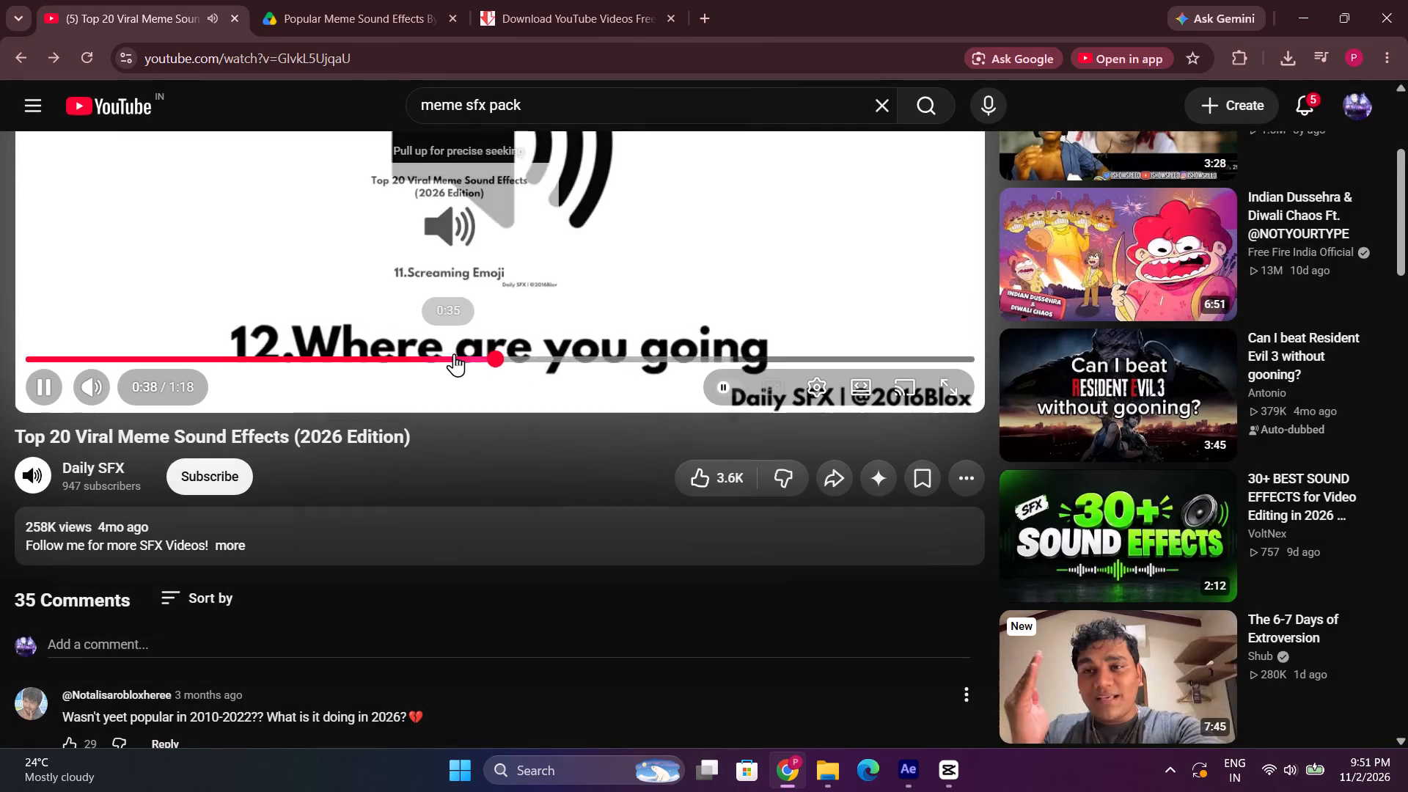
click(475, 357)
click(425, 359)
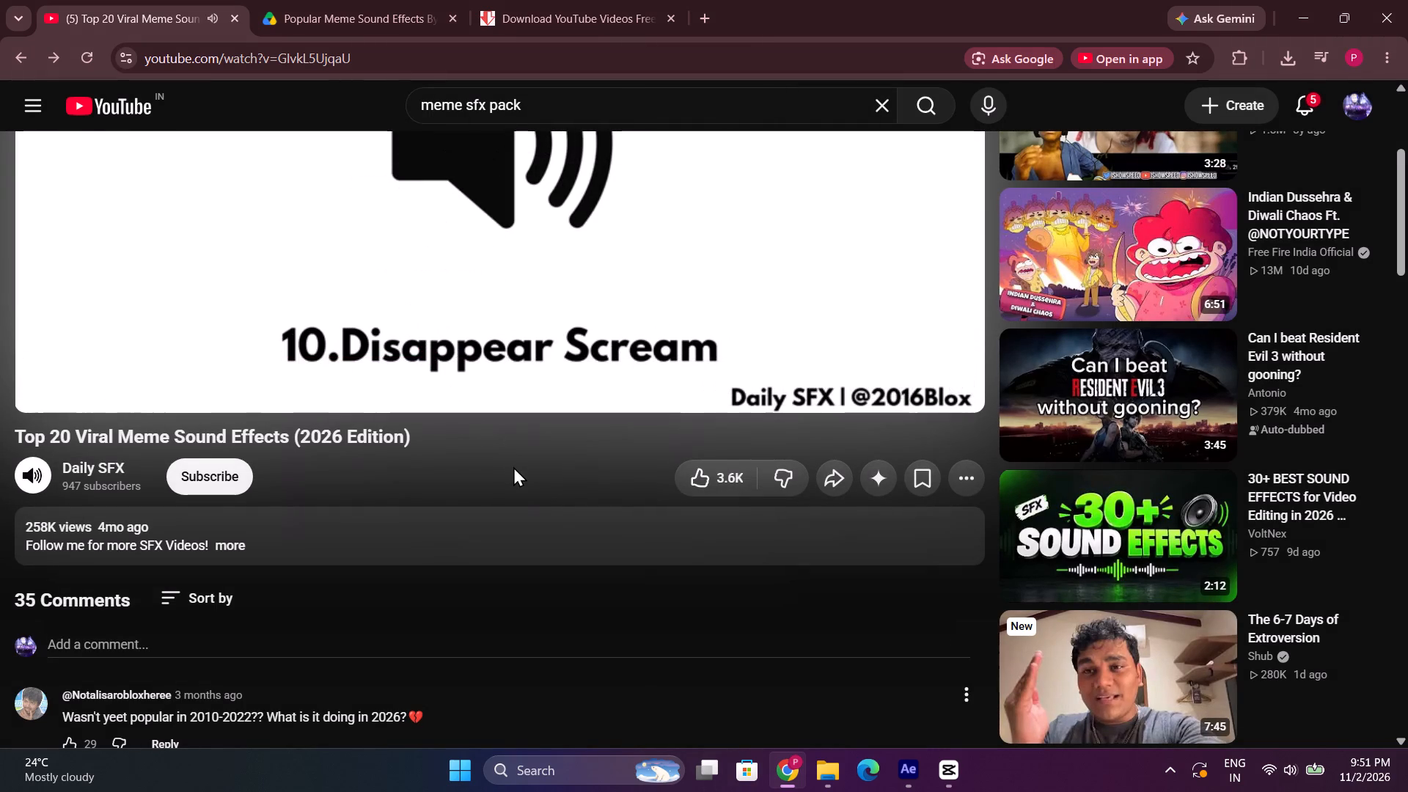
key(space)
key(space)
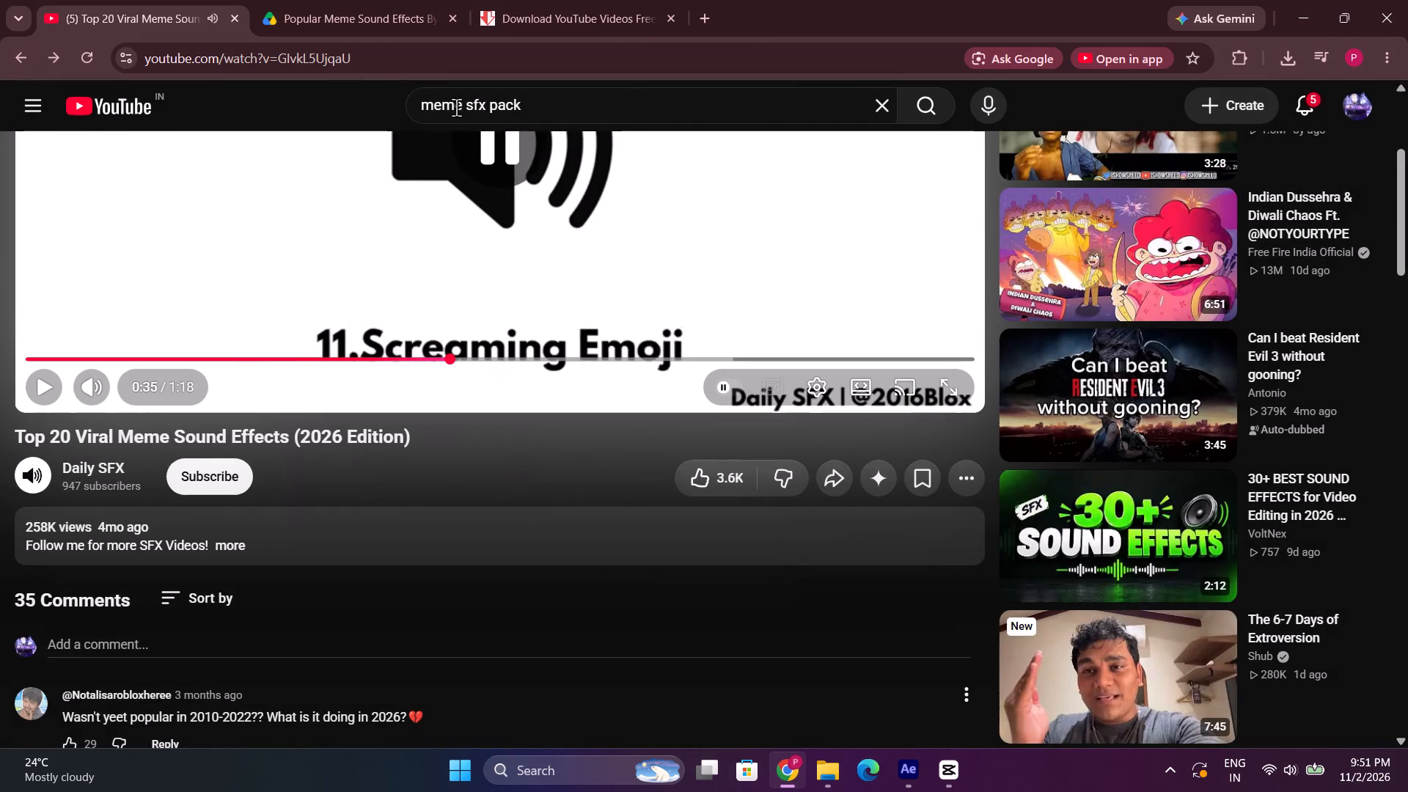
key(space)
key(space)
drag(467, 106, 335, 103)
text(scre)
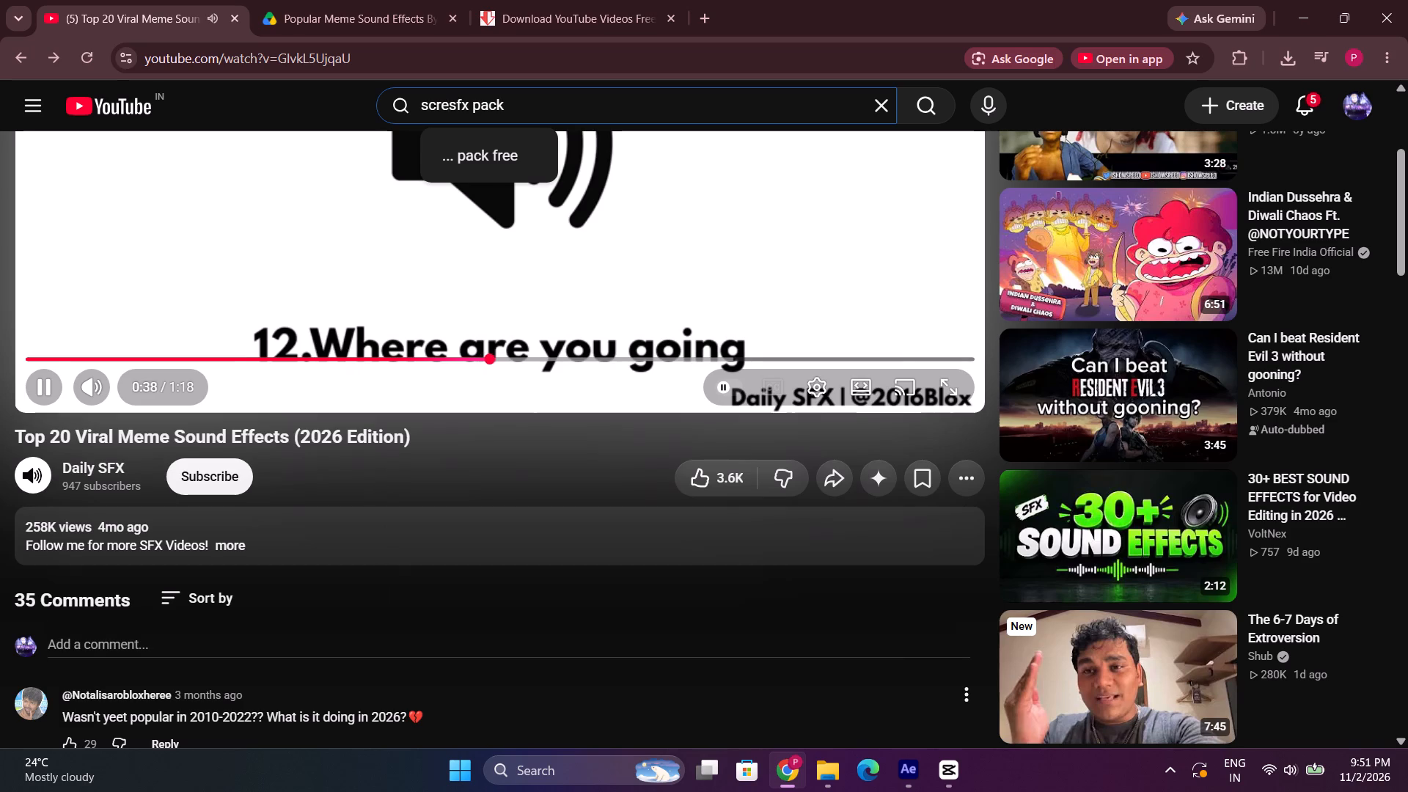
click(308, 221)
Switch to CapCut, import ohhhhhh.mp3 from the 8MEME folder and preview its sound.
click(940, 775)
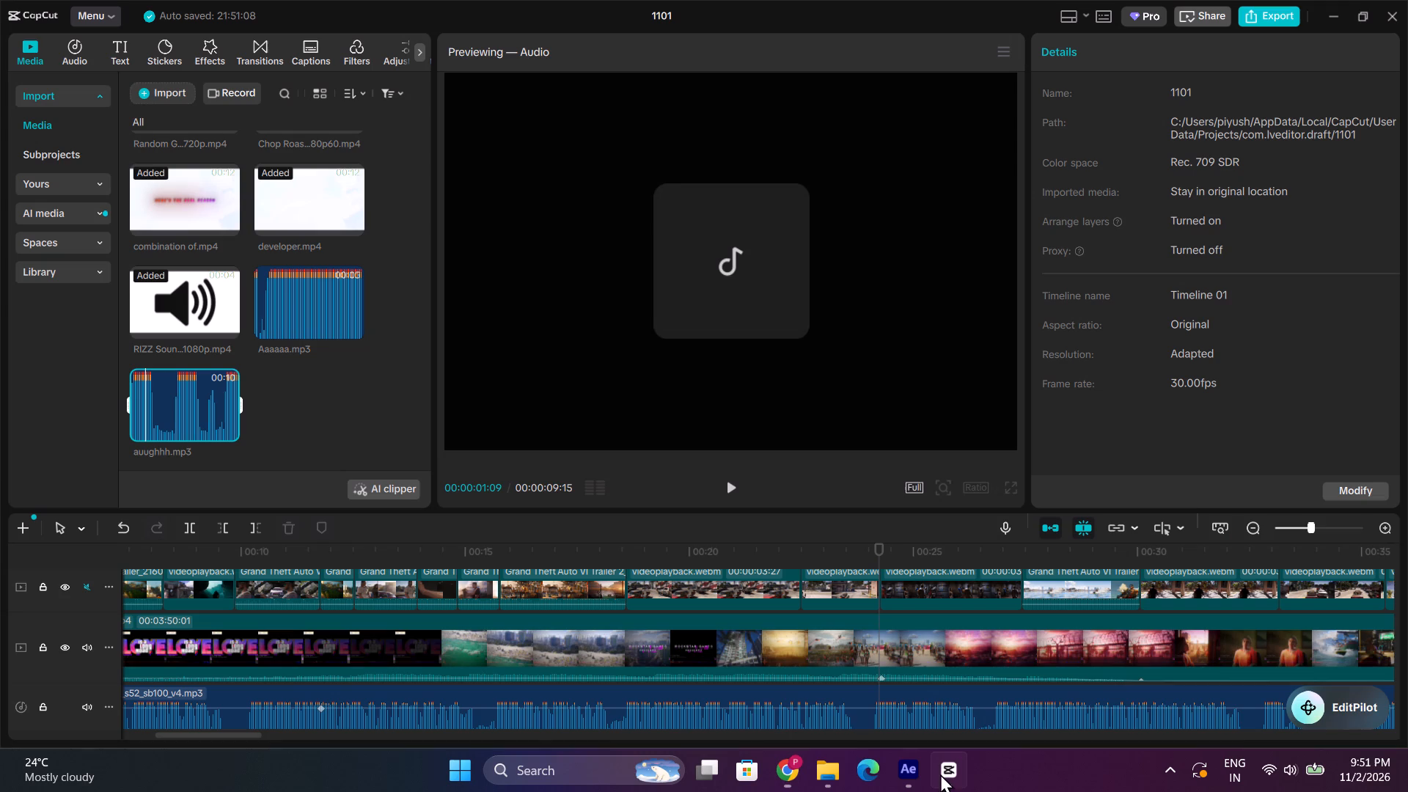
click(183, 89)
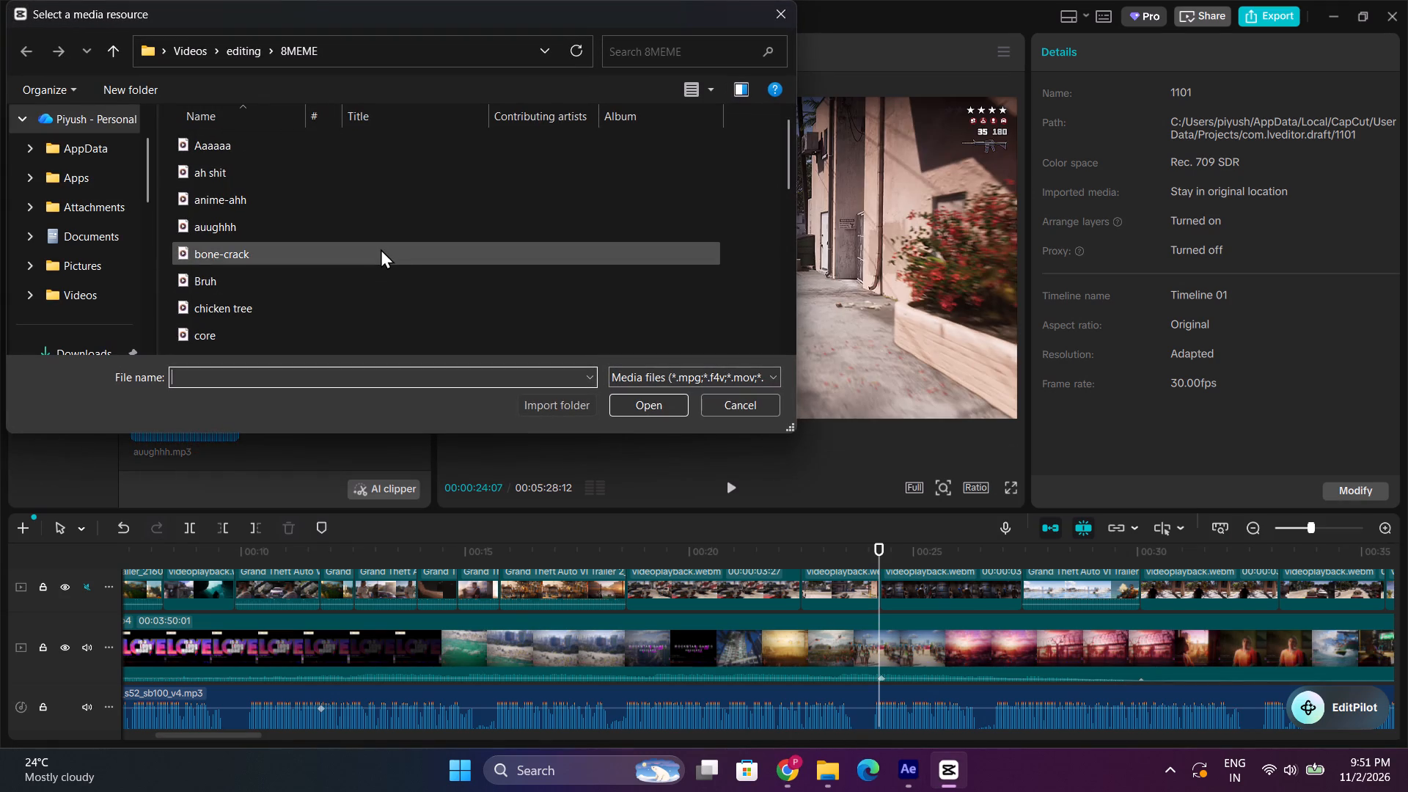
scroll(332, 188, down, 1)
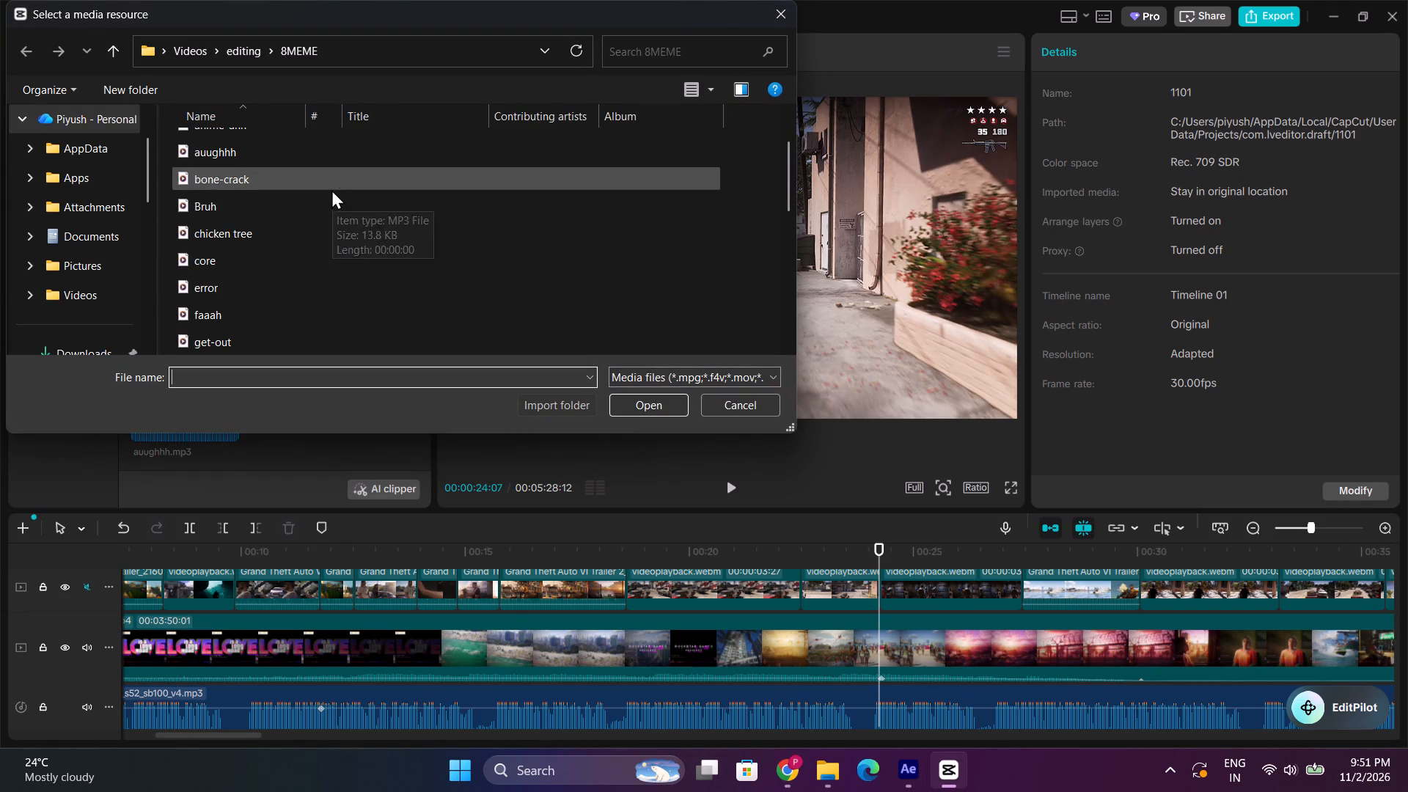
scroll(320, 246, down, 1)
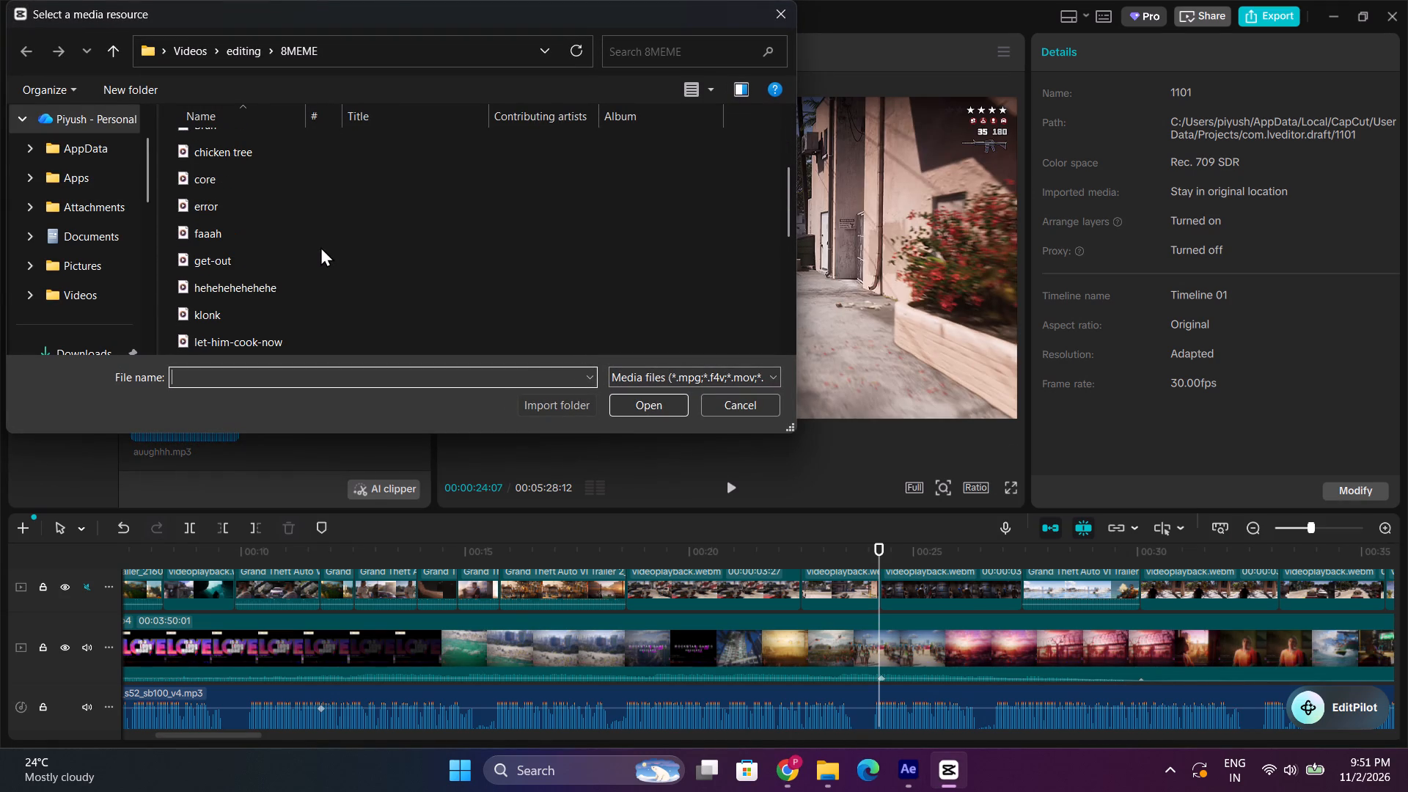
scroll(315, 265, down, 1)
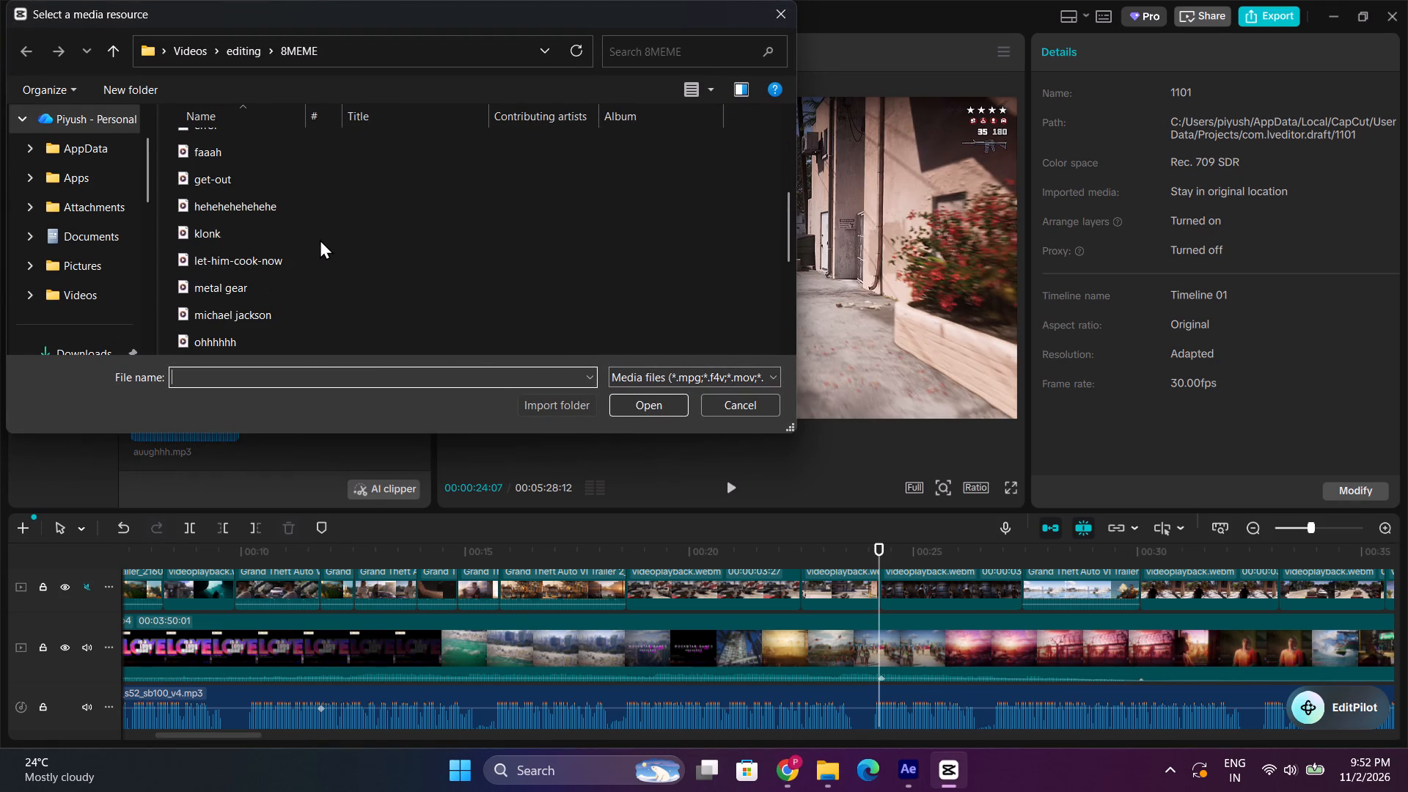
scroll(320, 240, down, 1)
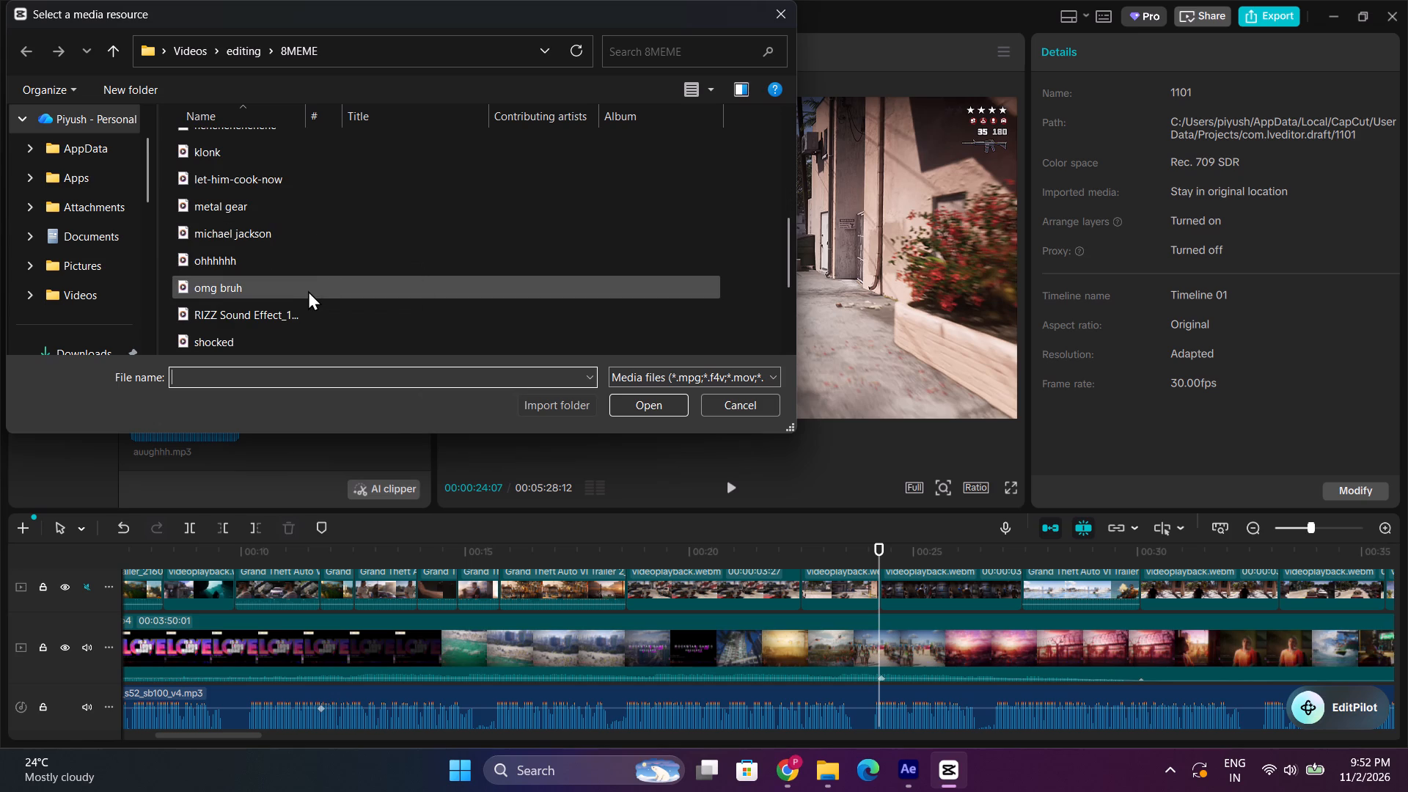
scroll(309, 280, down, 2)
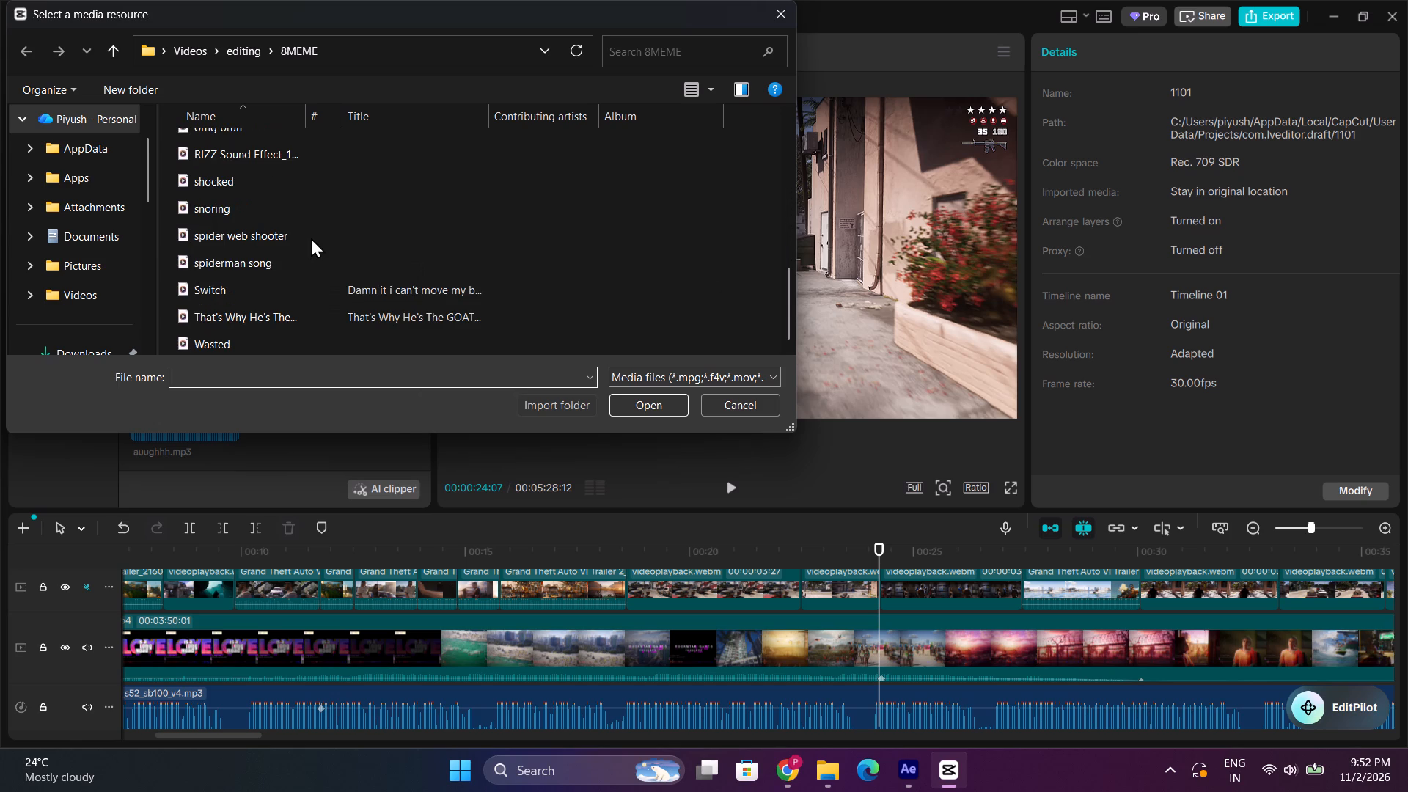
scroll(309, 252, down, 2)
scroll(290, 208, up, 1)
double_click(297, 169)
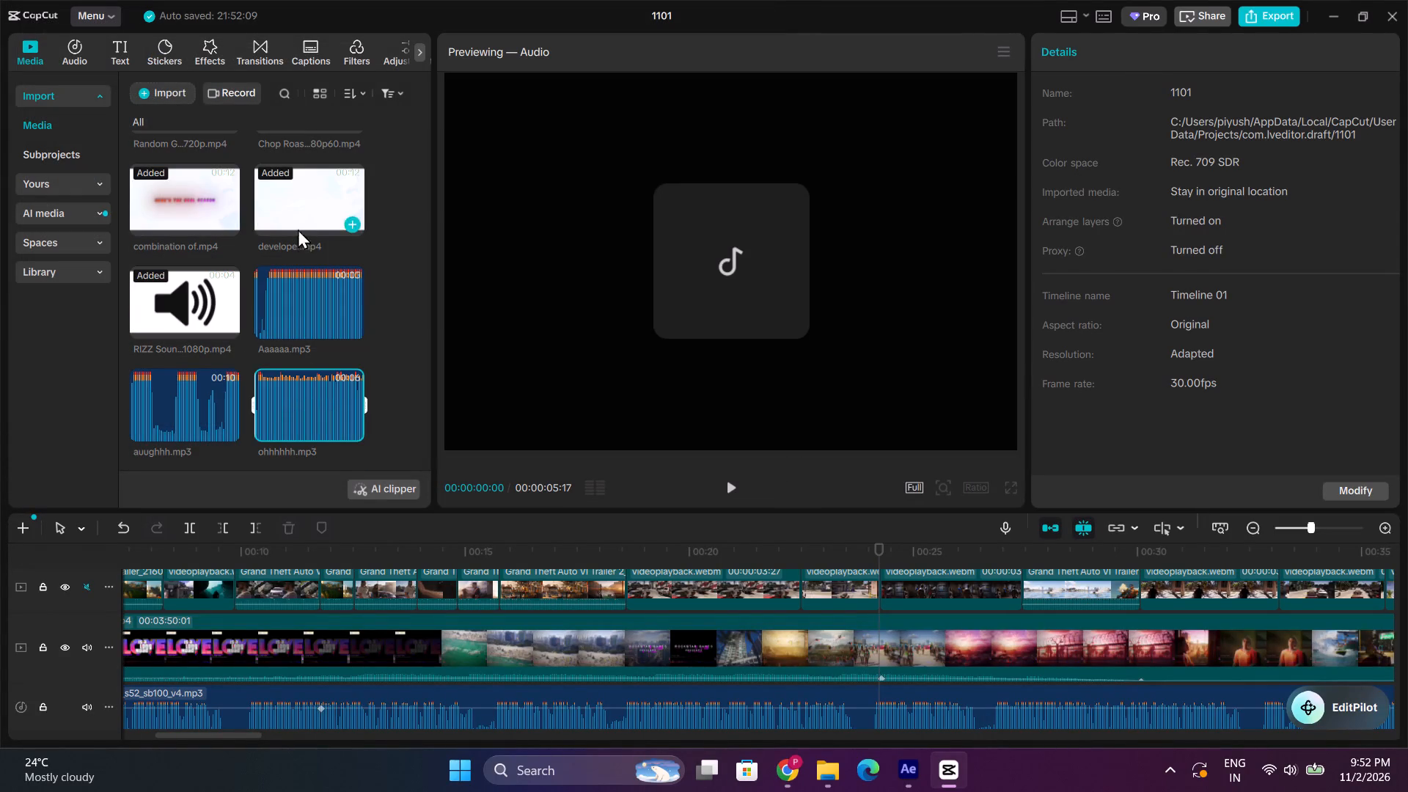
key(space)
key(space)
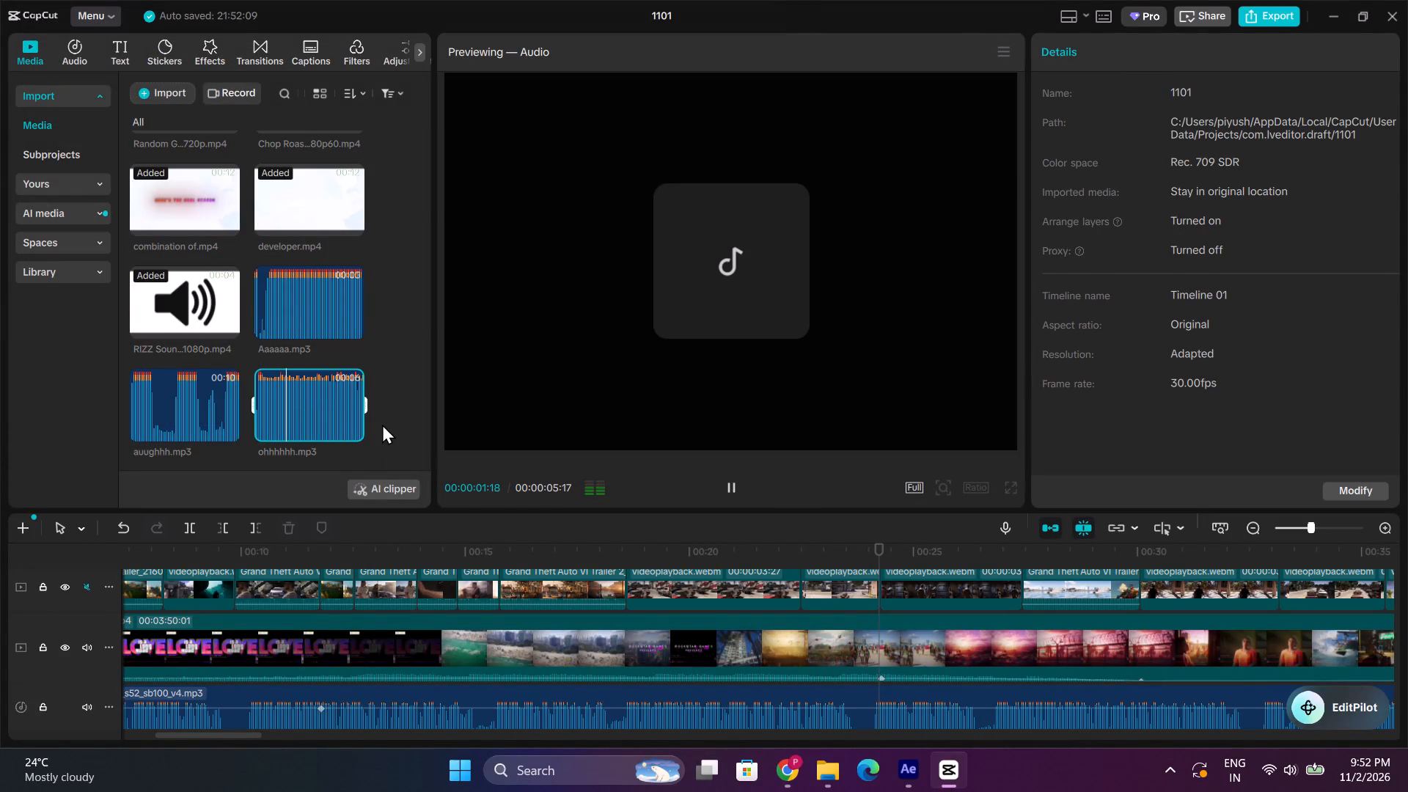
key(space)
Import hehehehehehehe.mp3 from the 8MEME folder and preview its sound.
drag(108, 78, 125, 82)
click(155, 85)
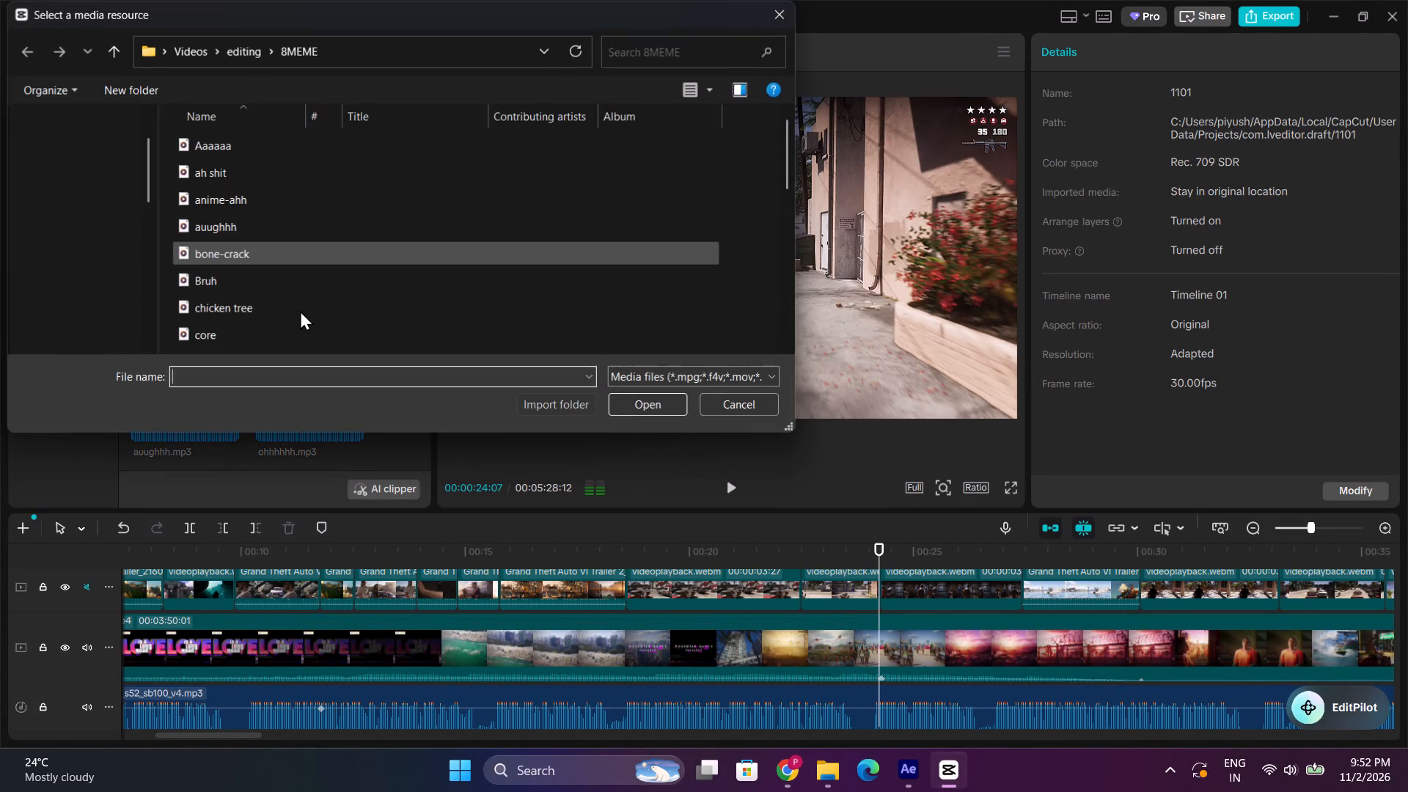
scroll(305, 317, down, 2)
click(271, 180)
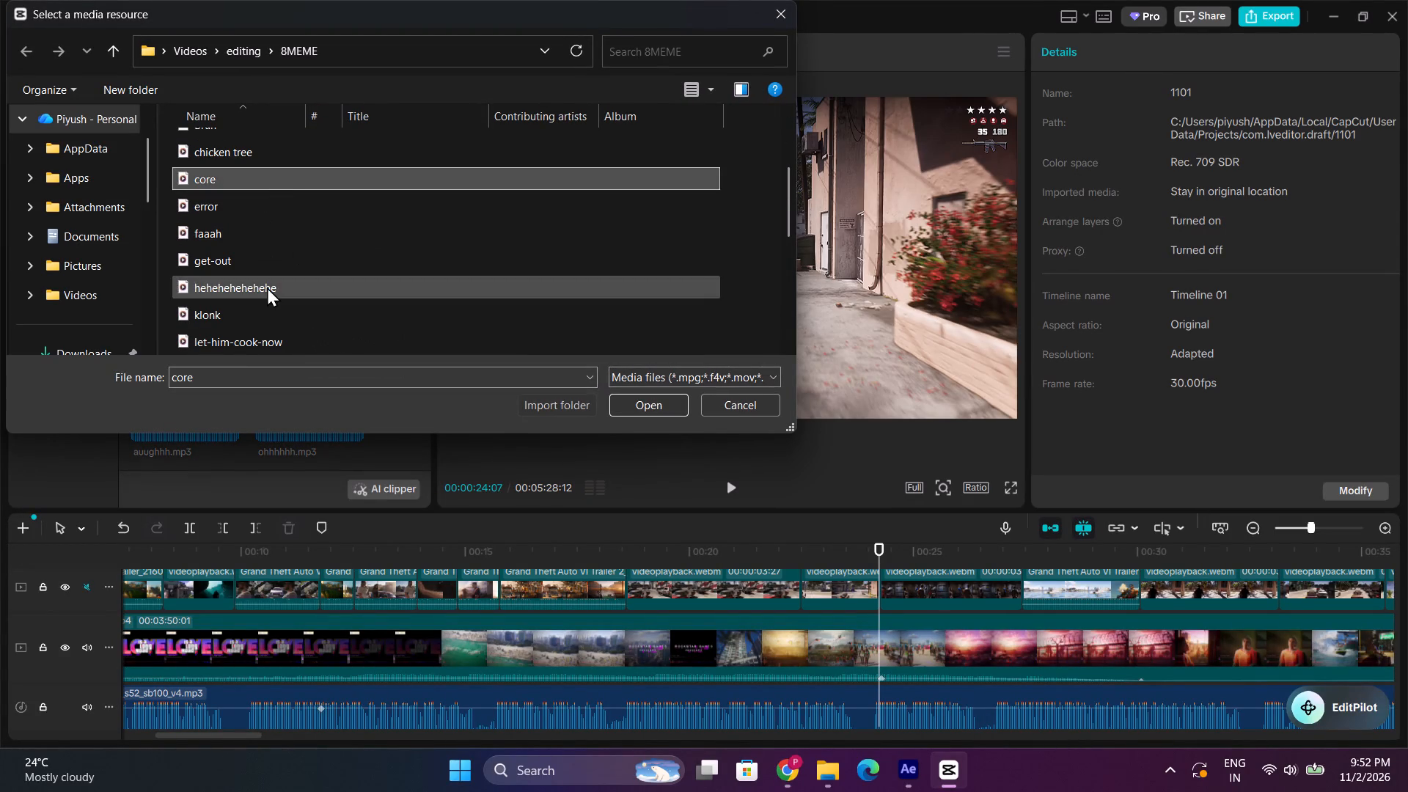
double_click(267, 287)
key(space)
key(space)
Import klonk.mp3 from the 8MEME folder and preview its sound.
click(168, 95)
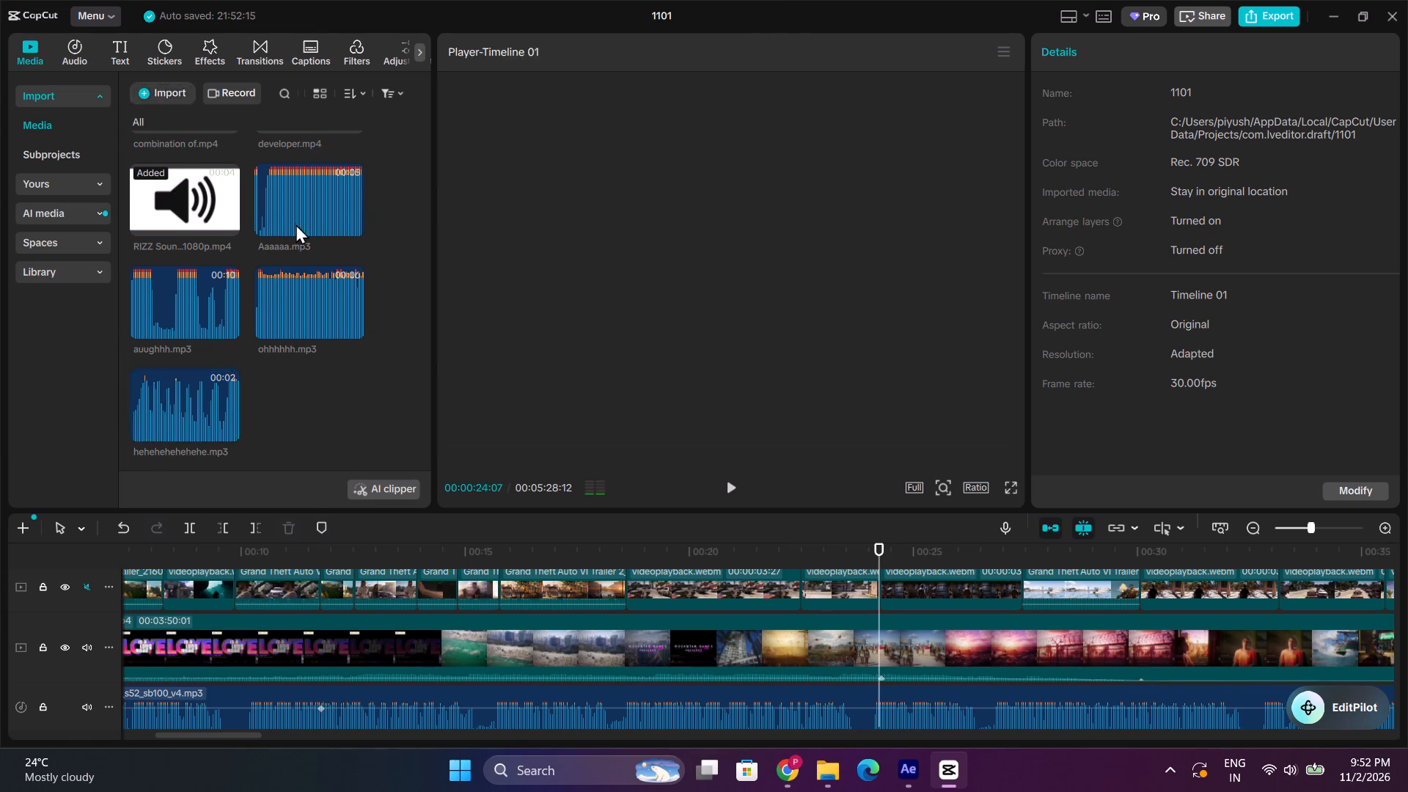
scroll(352, 293, down, 2)
double_click(294, 314)
key(space)
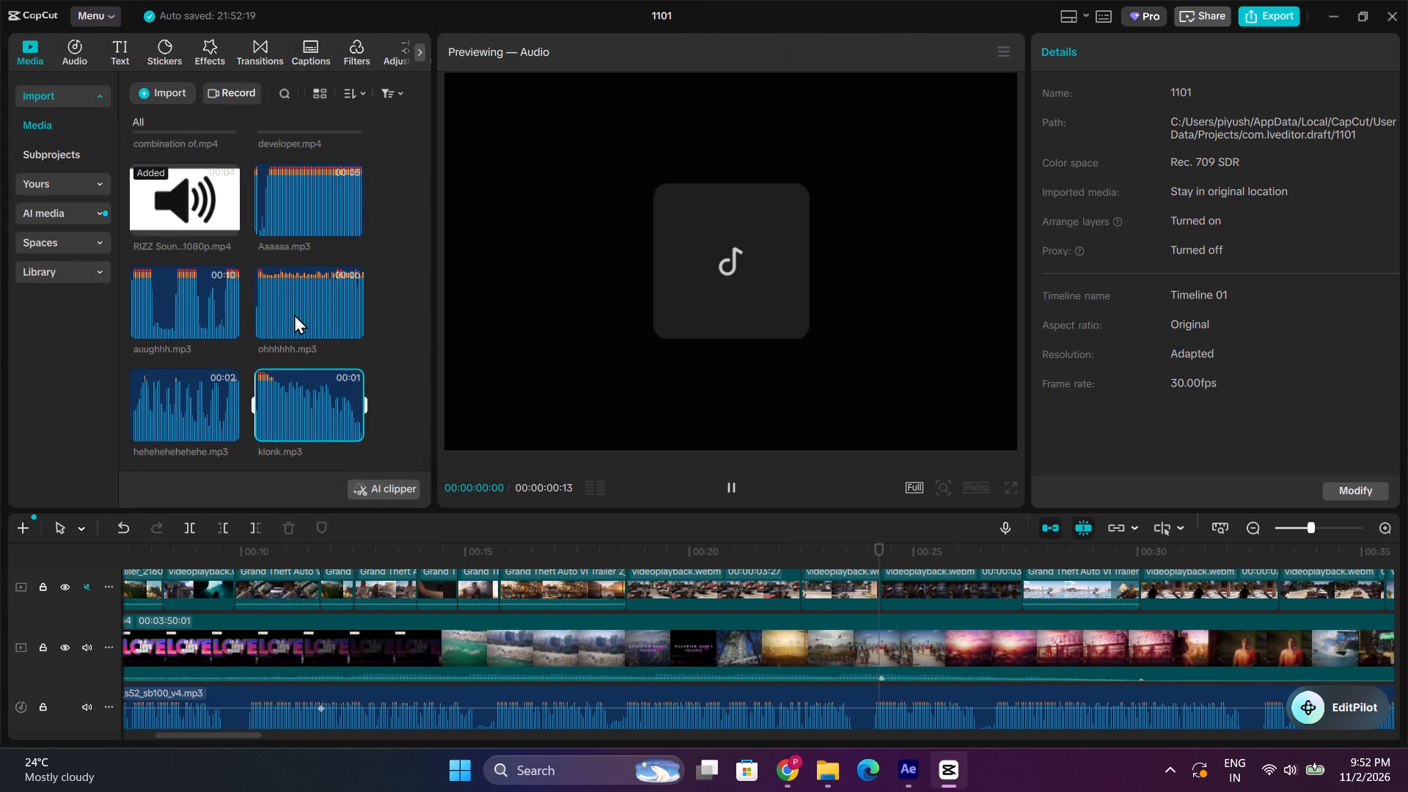
Import ah shit.mp3 from the 8MEME folder and preview its sound.
click(169, 95)
scroll(271, 219, down, 2)
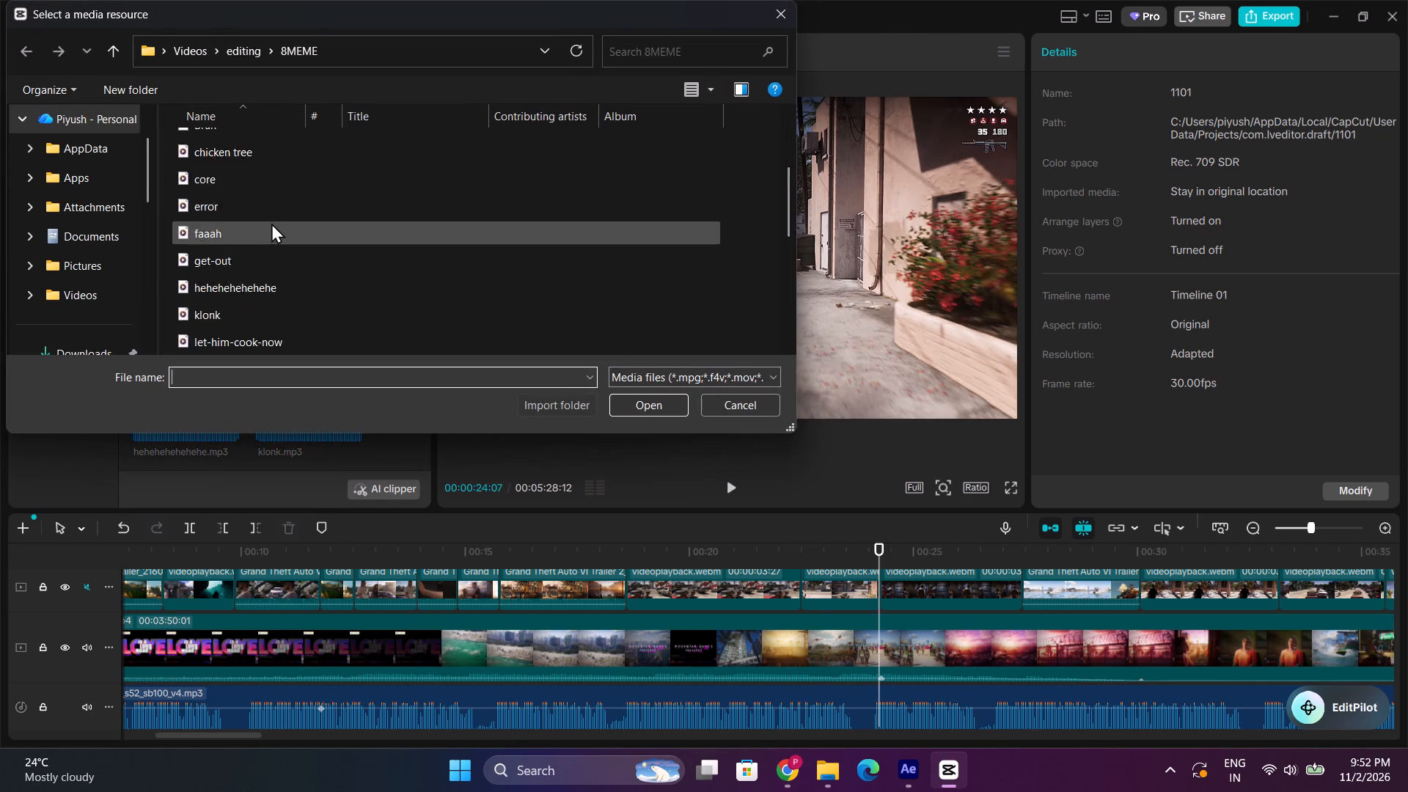
scroll(271, 223, down, 1)
scroll(295, 293, down, 2)
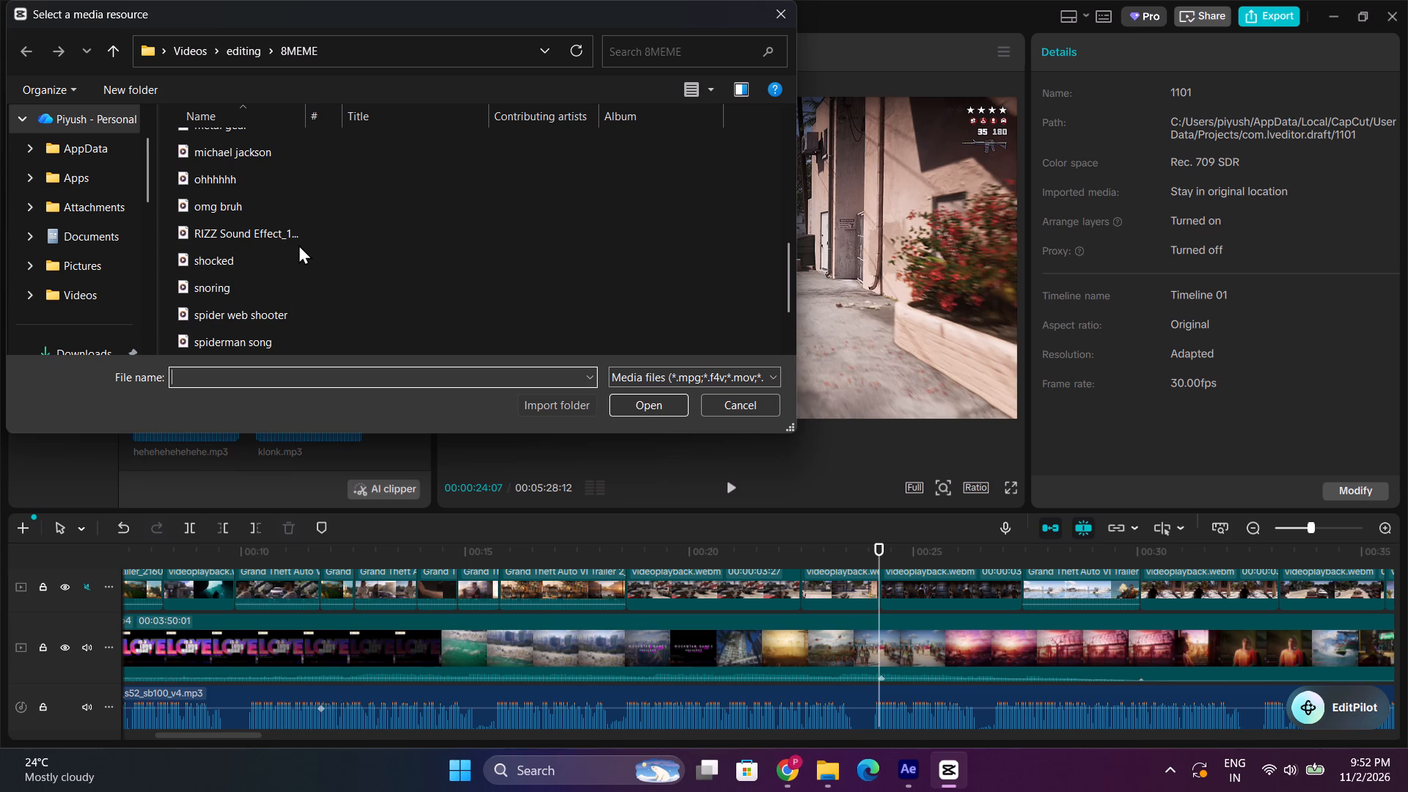
scroll(298, 244, down, 3)
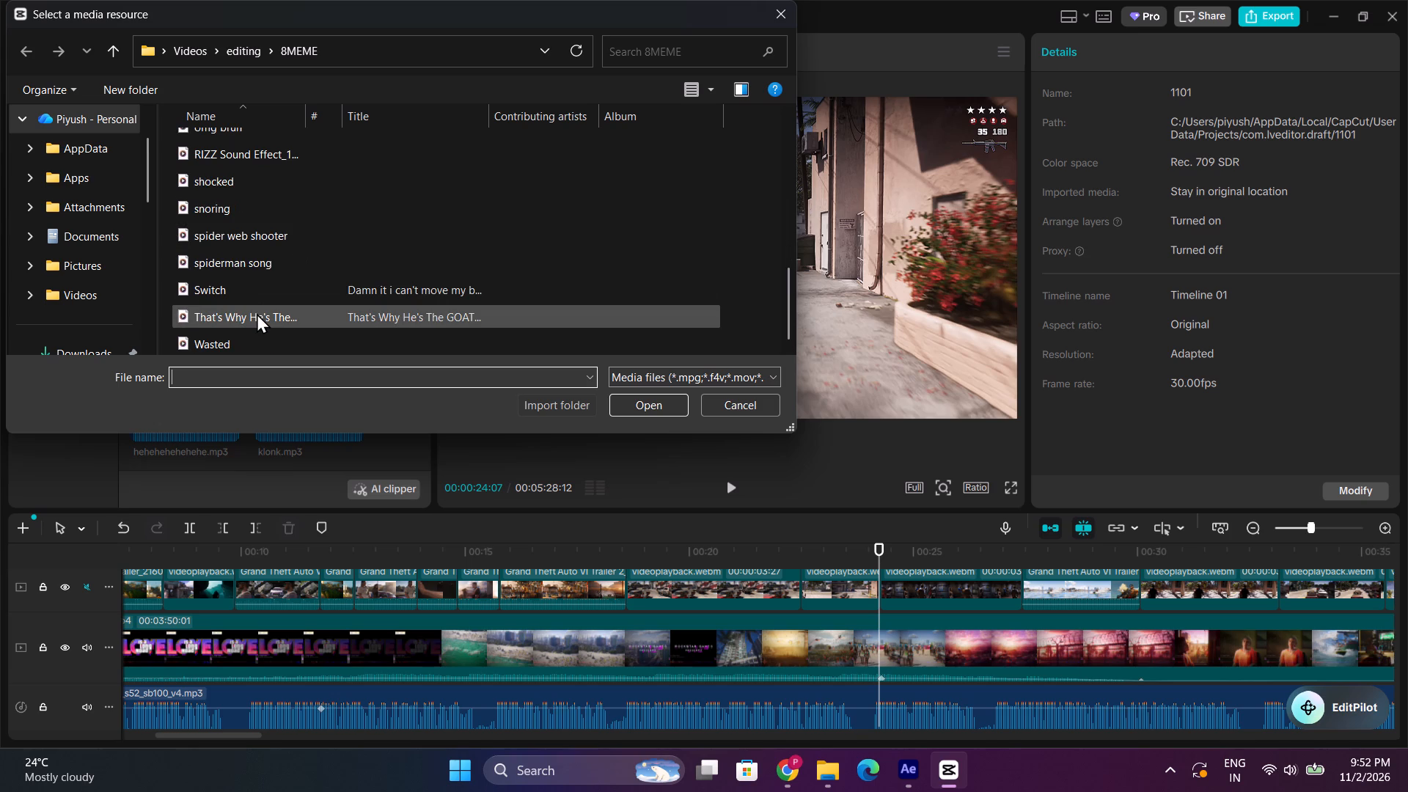
scroll(263, 318, up, 15)
click(274, 153)
double_click(265, 175)
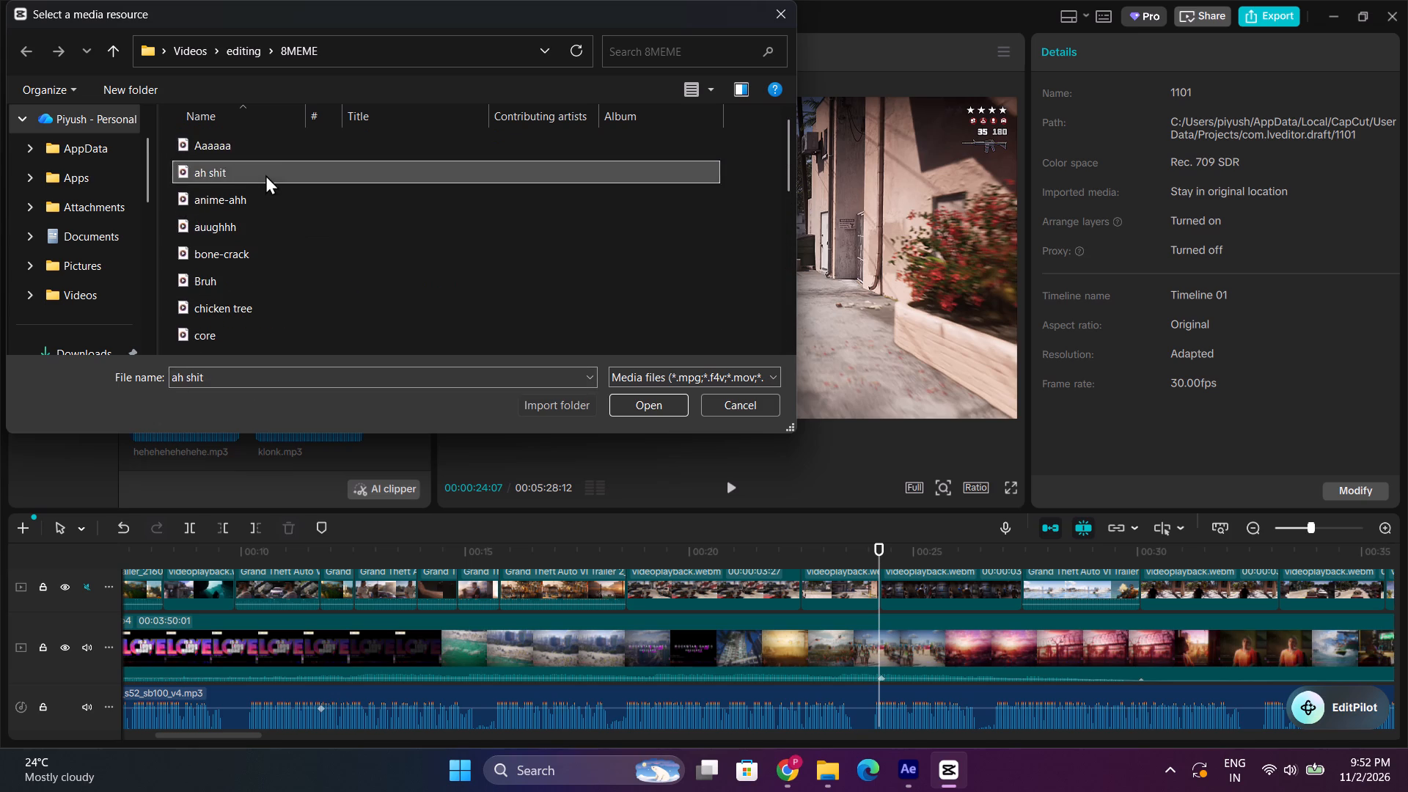
key(space)
key(space)
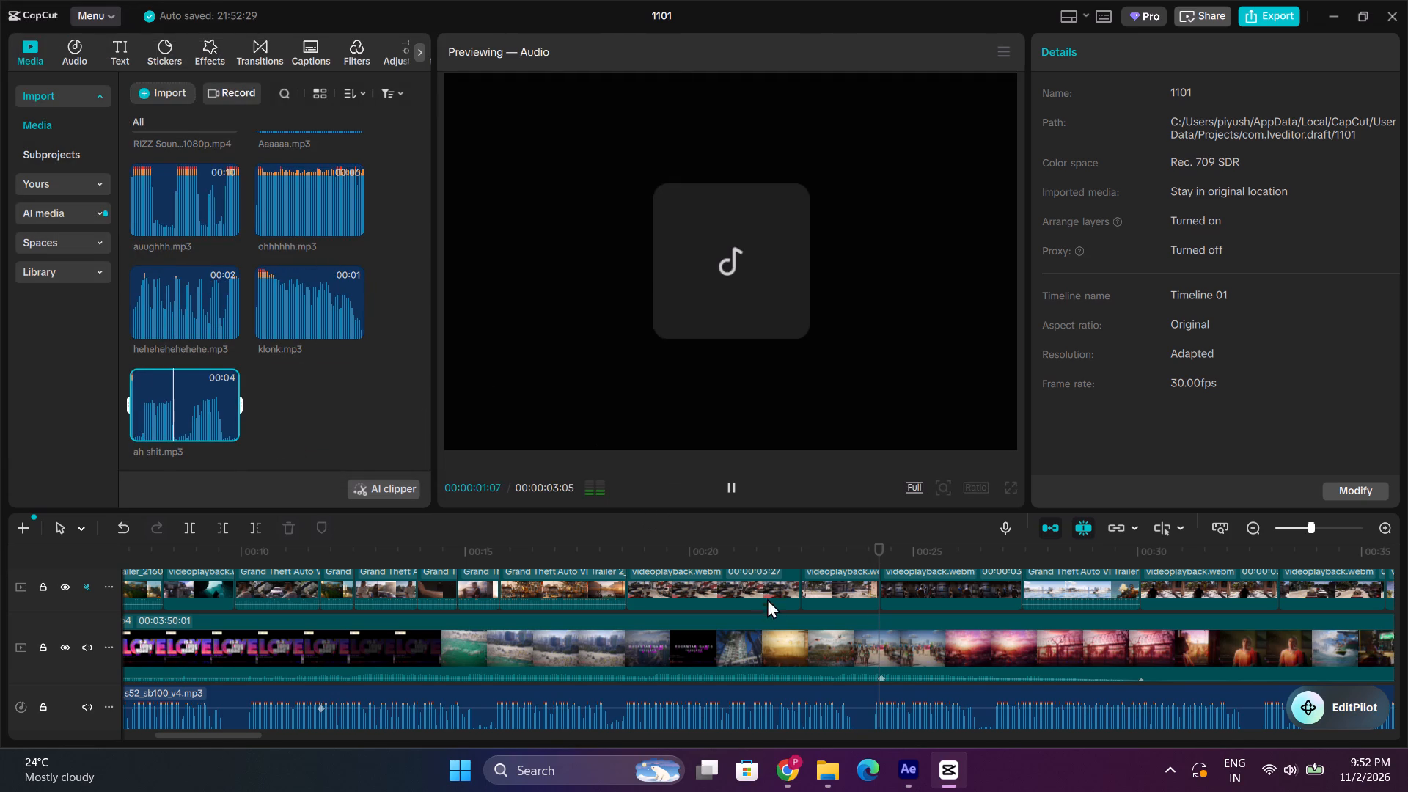
Switch to YouTube in Chrome and search for "screaming emokji sfx pack".
click(799, 781)
scroll(350, 425, up, 2)
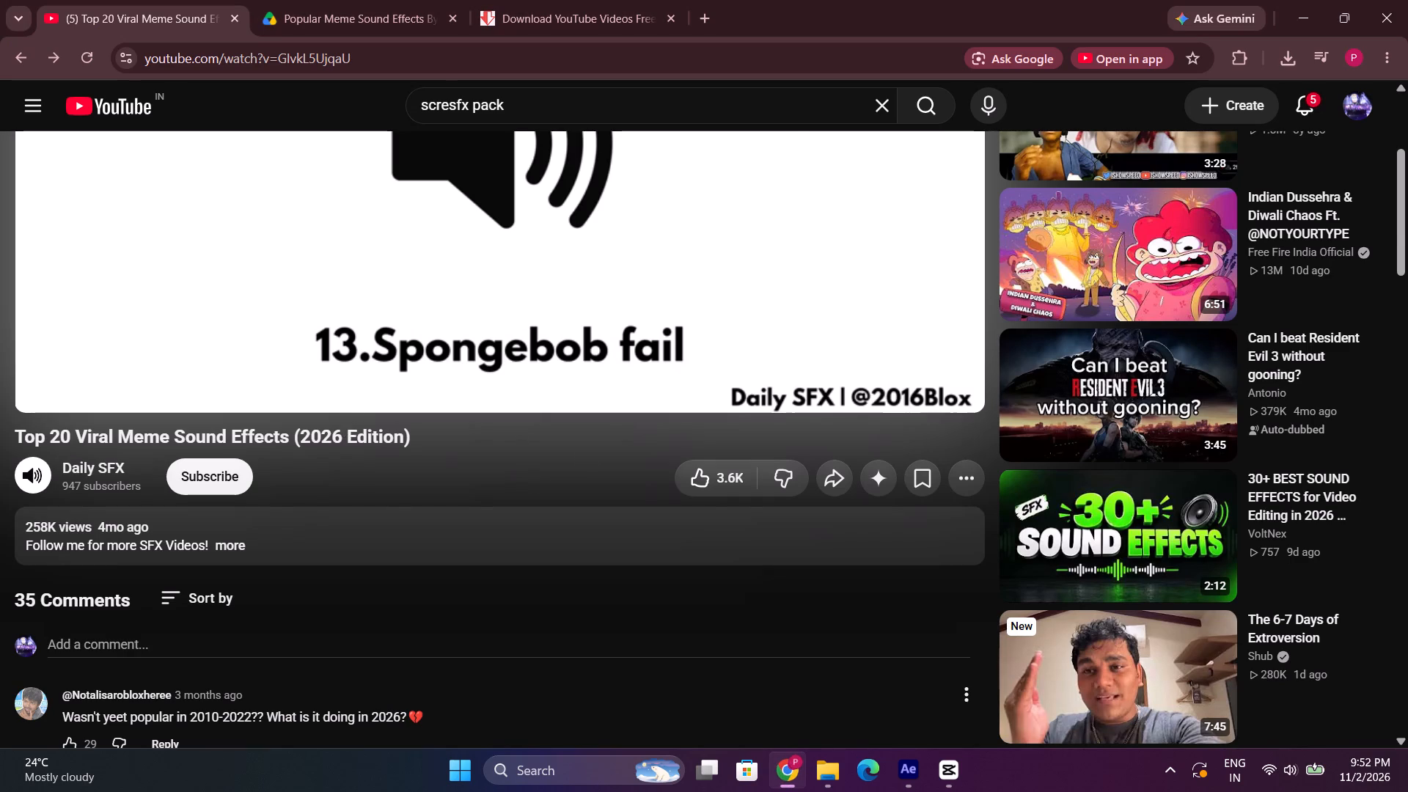
click(451, 106)
text(aming emok)
text(ji)
key(space)
key(Return)
Open the video "Screaming emoji meme - Sound effect (HD)" and listen to it.
drag(644, 109, 568, 119)
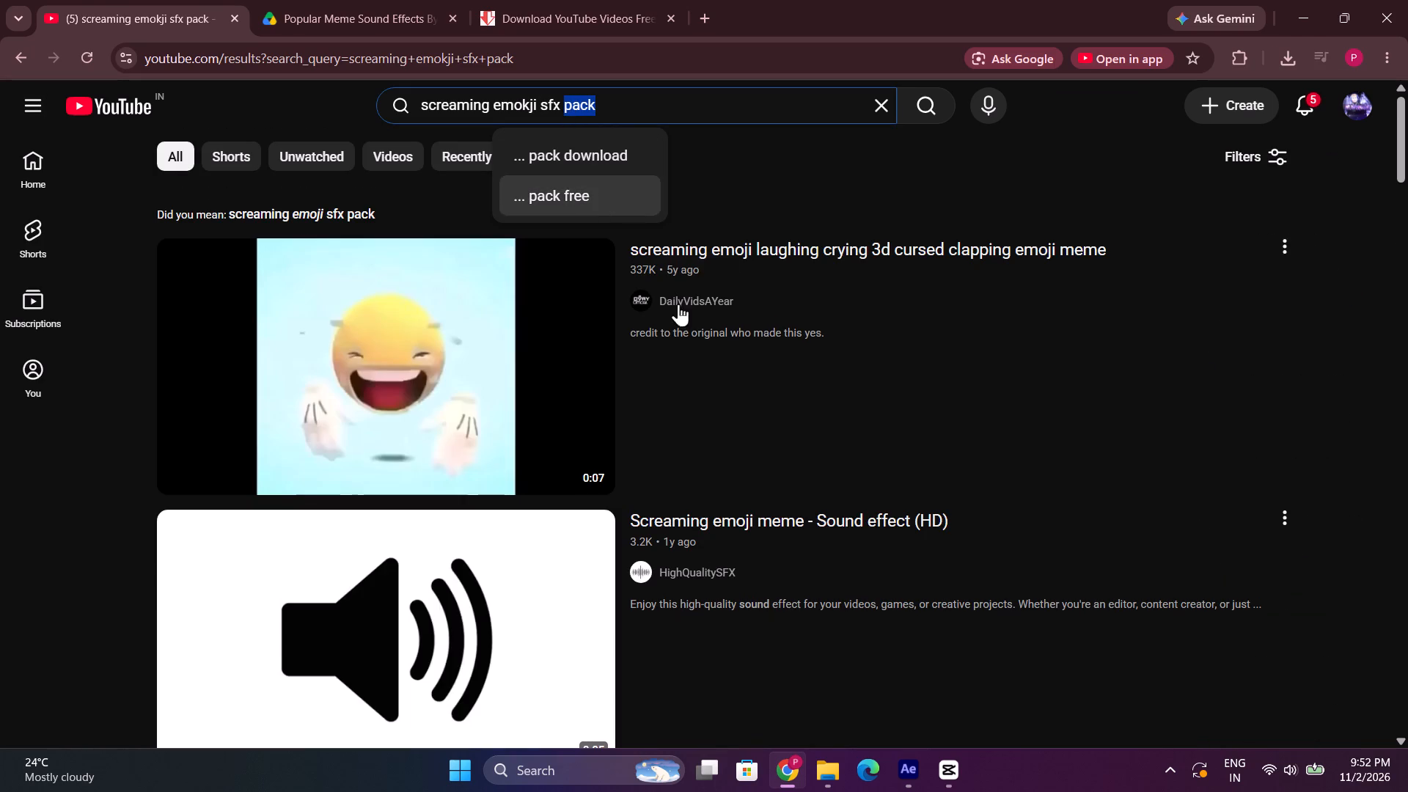
click(493, 606)
scroll(507, 590, down, 1)
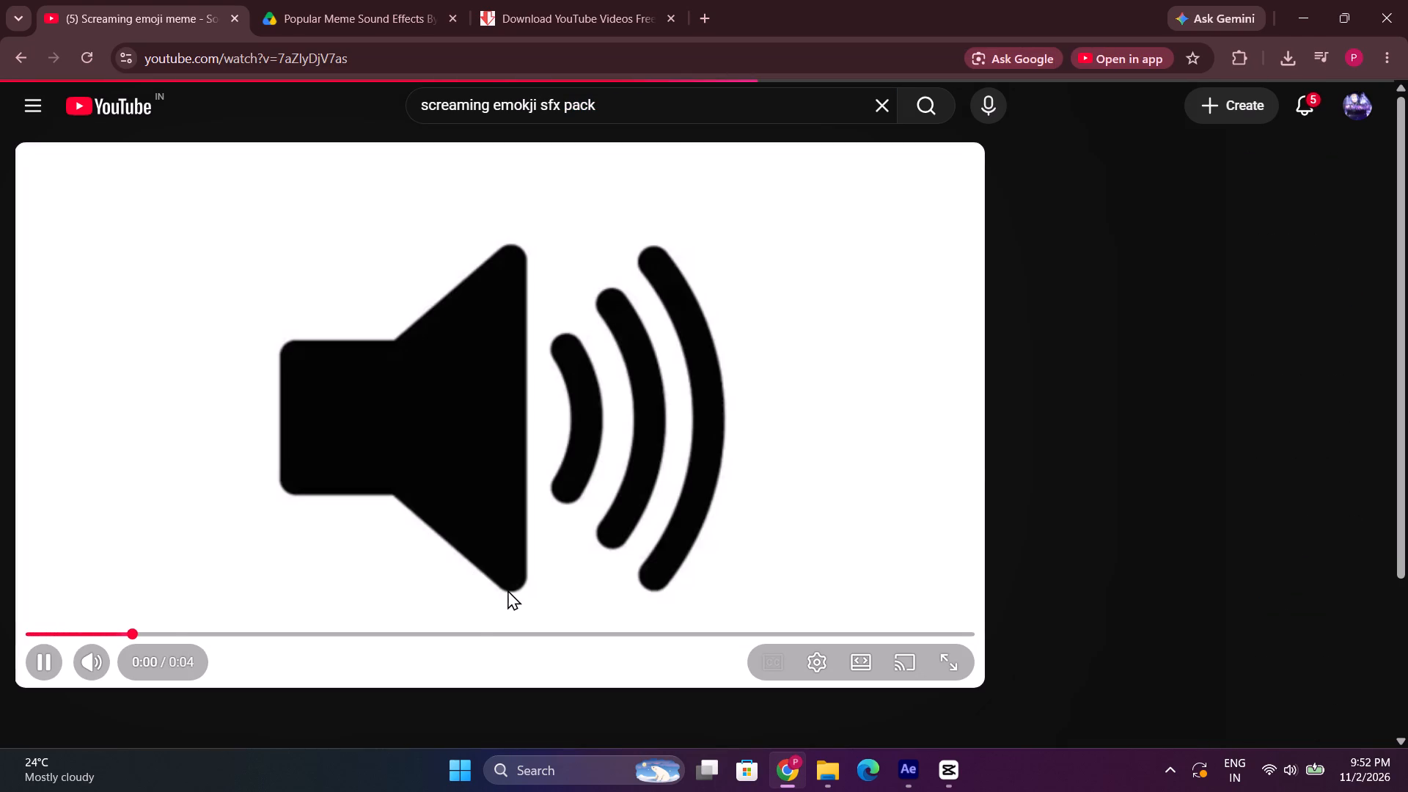
click(842, 662)
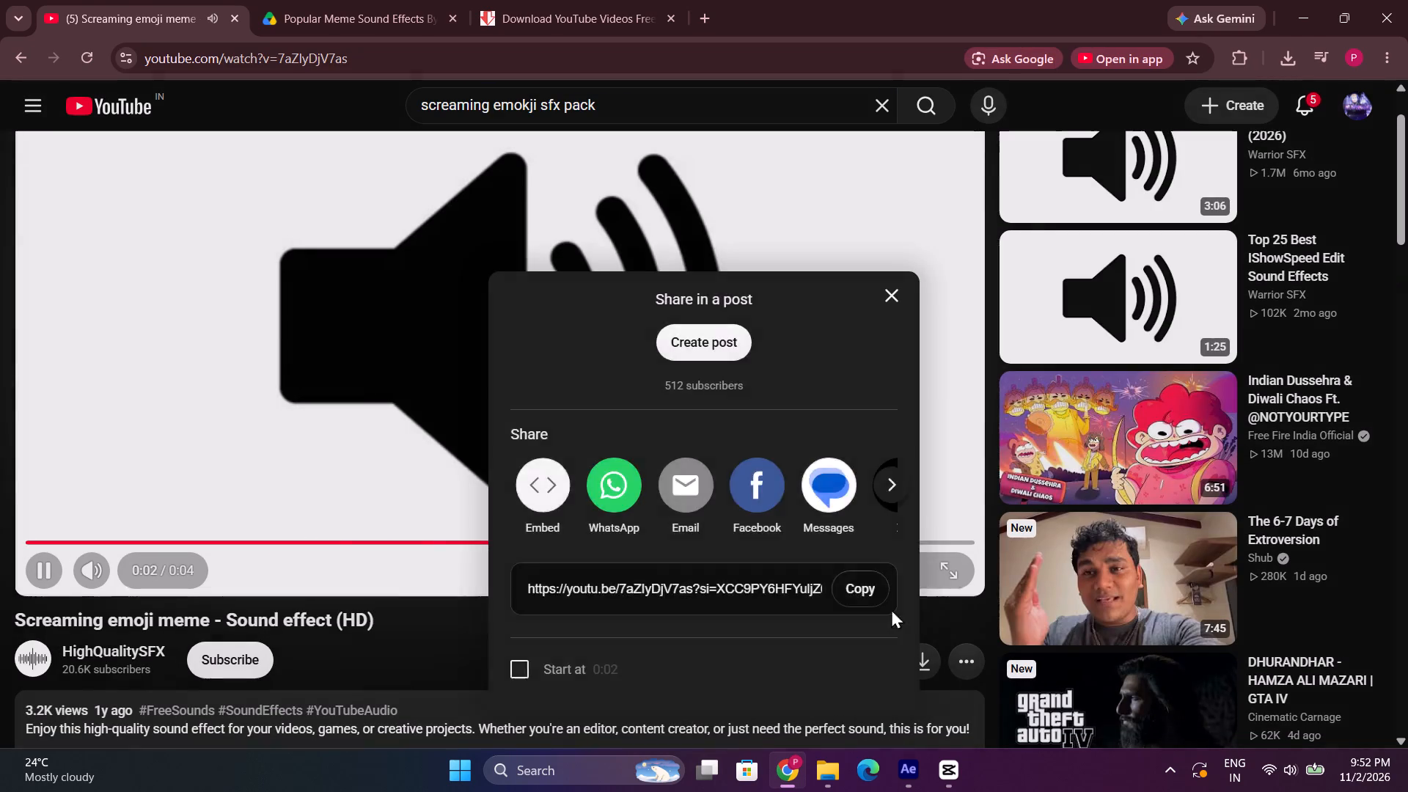
click(377, 535)
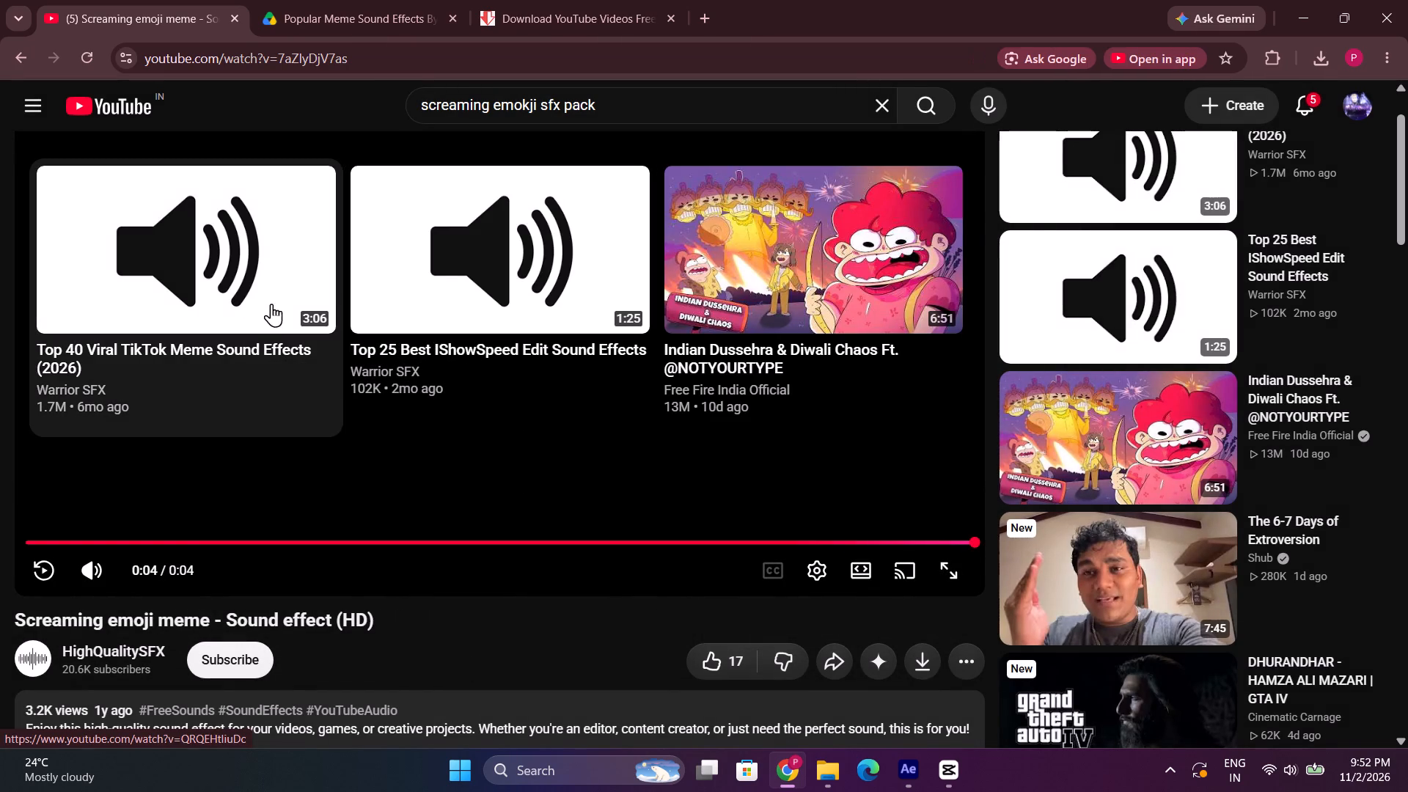
Open "Top 25 Best IShowSpeed Edit Sound Effects" and skip through it to the end, auditioning its effects.
click(409, 289)
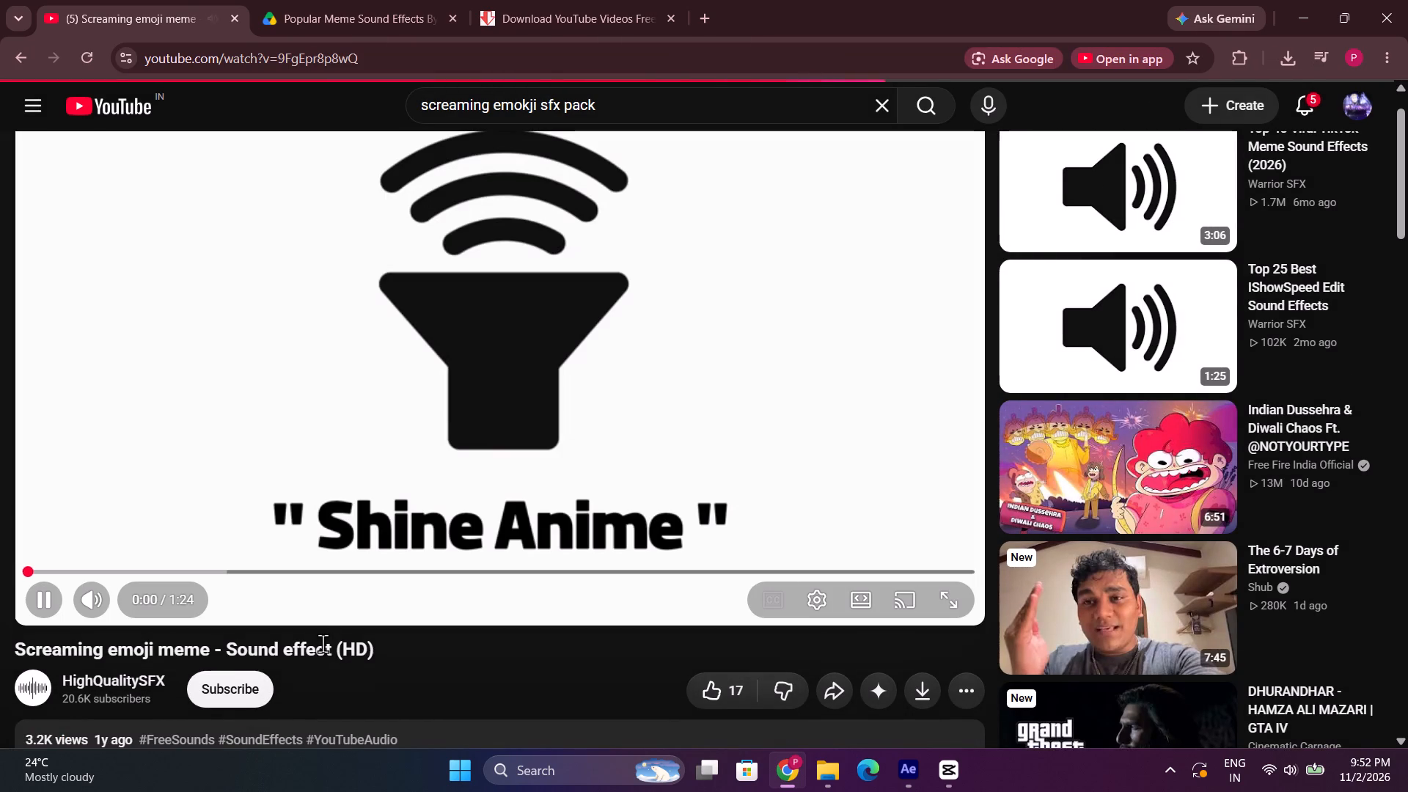
key(Right)
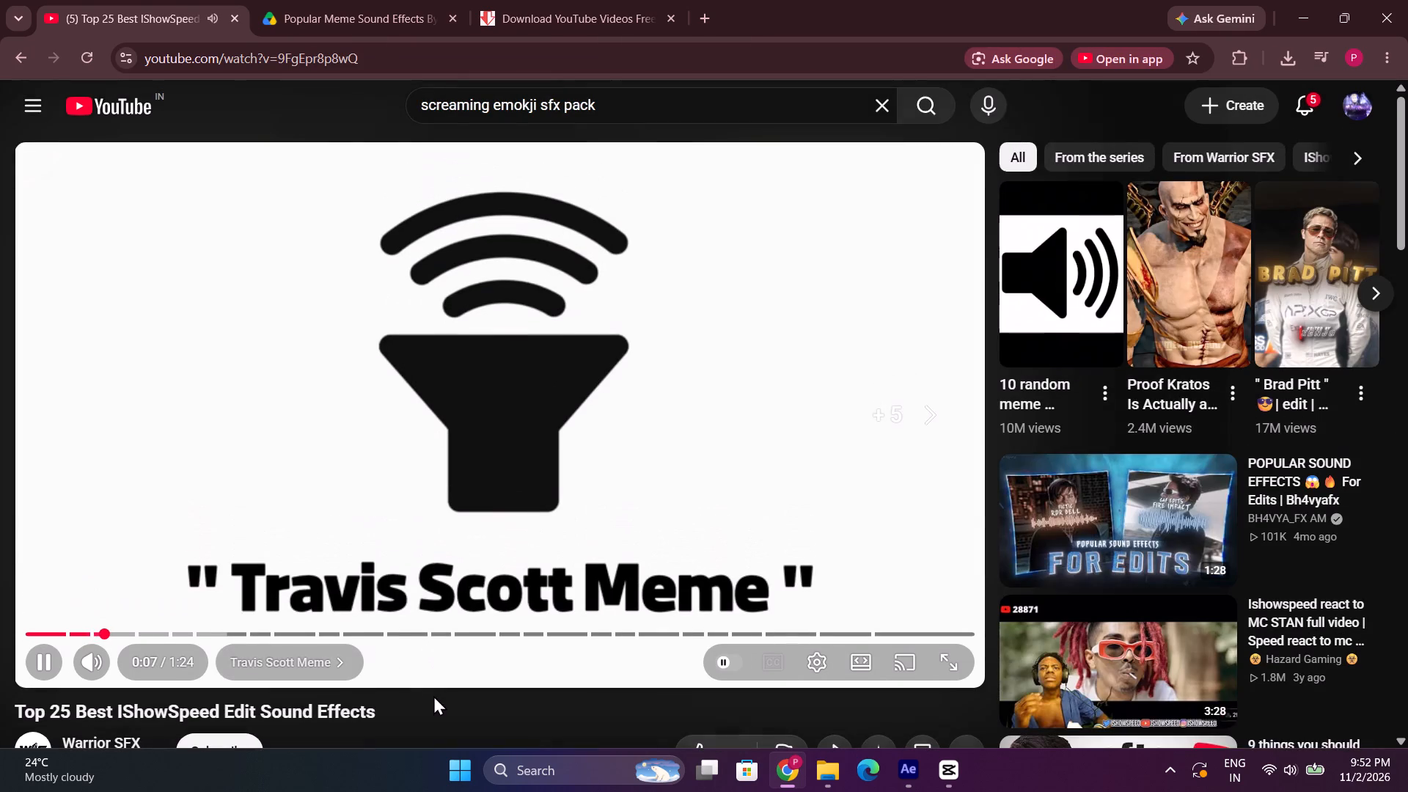
key(Right)
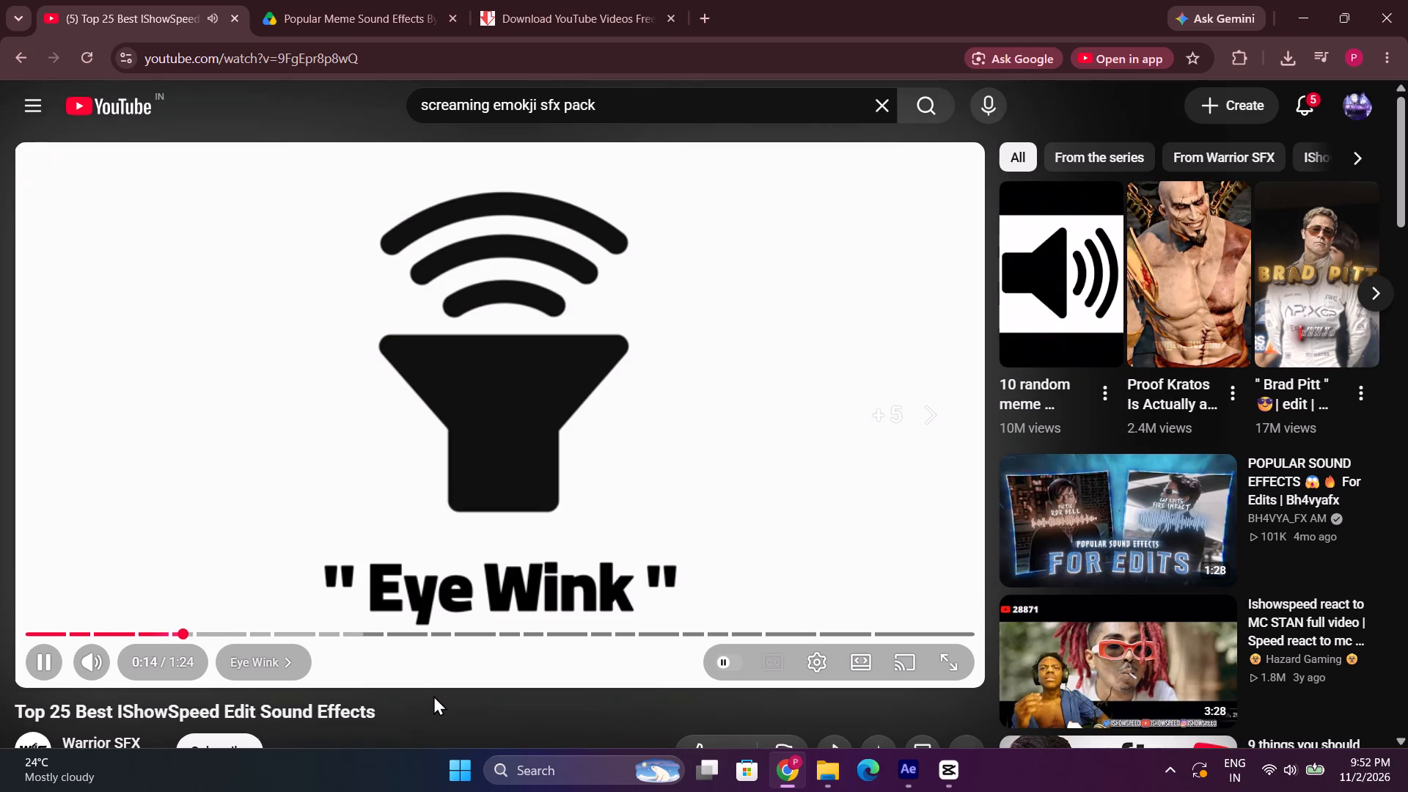
click(465, 455)
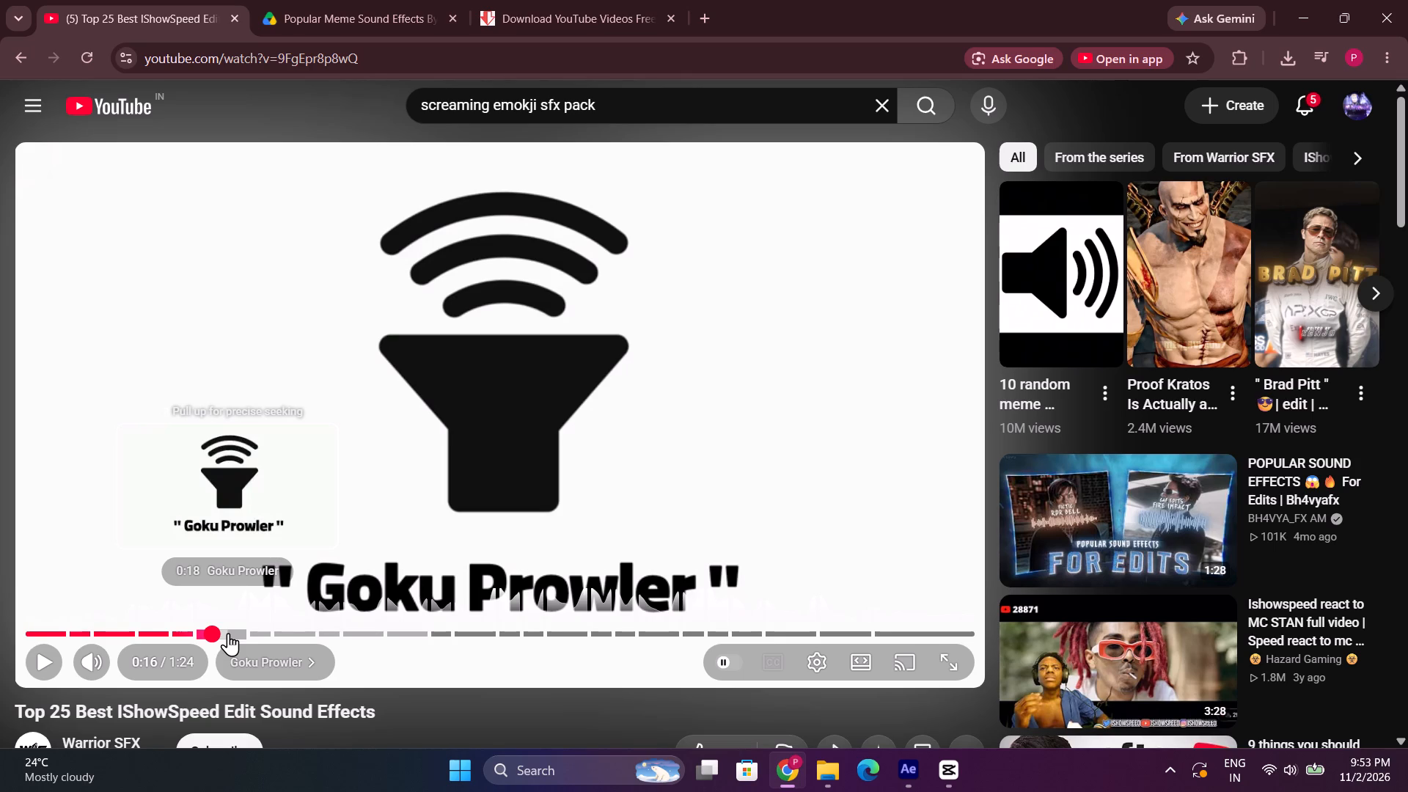
key(space)
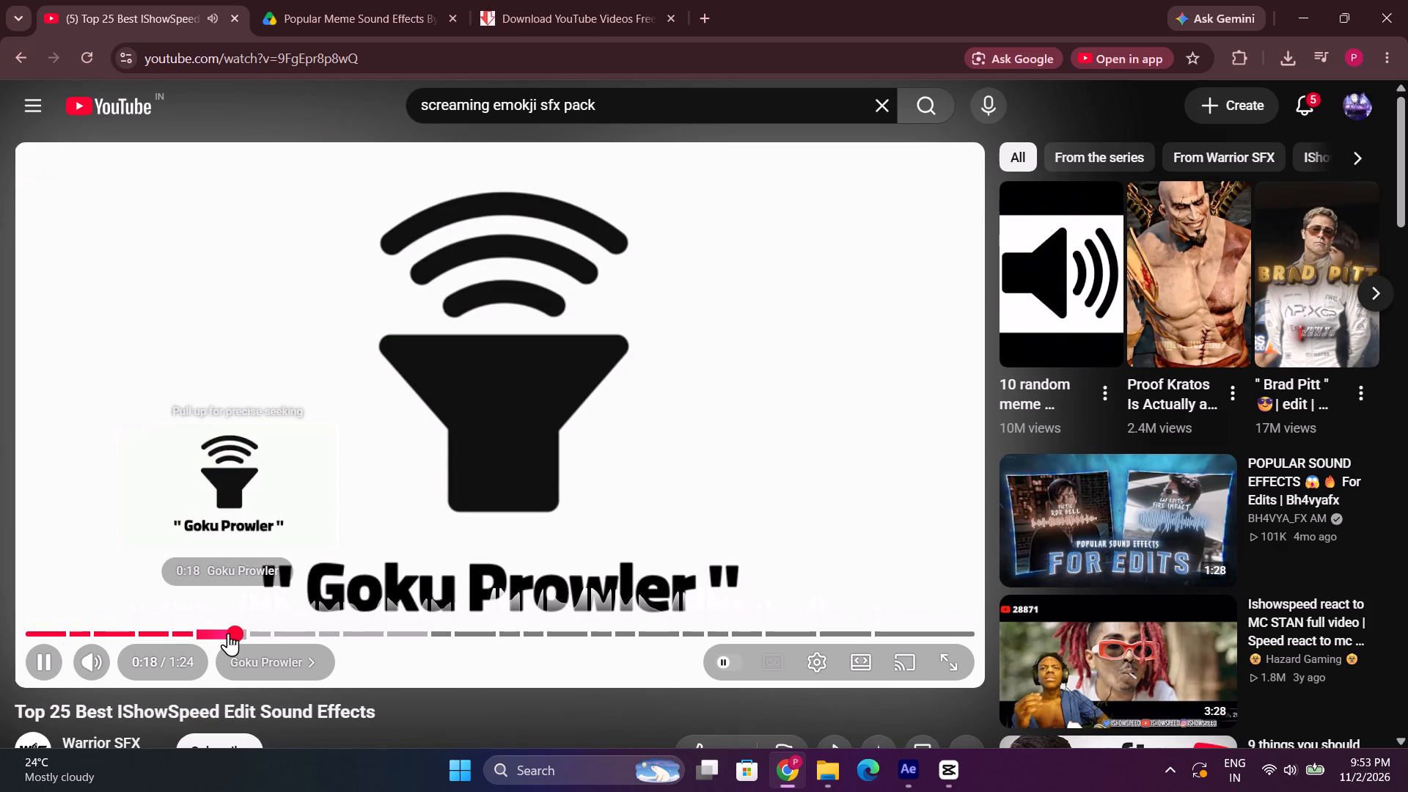
key(space)
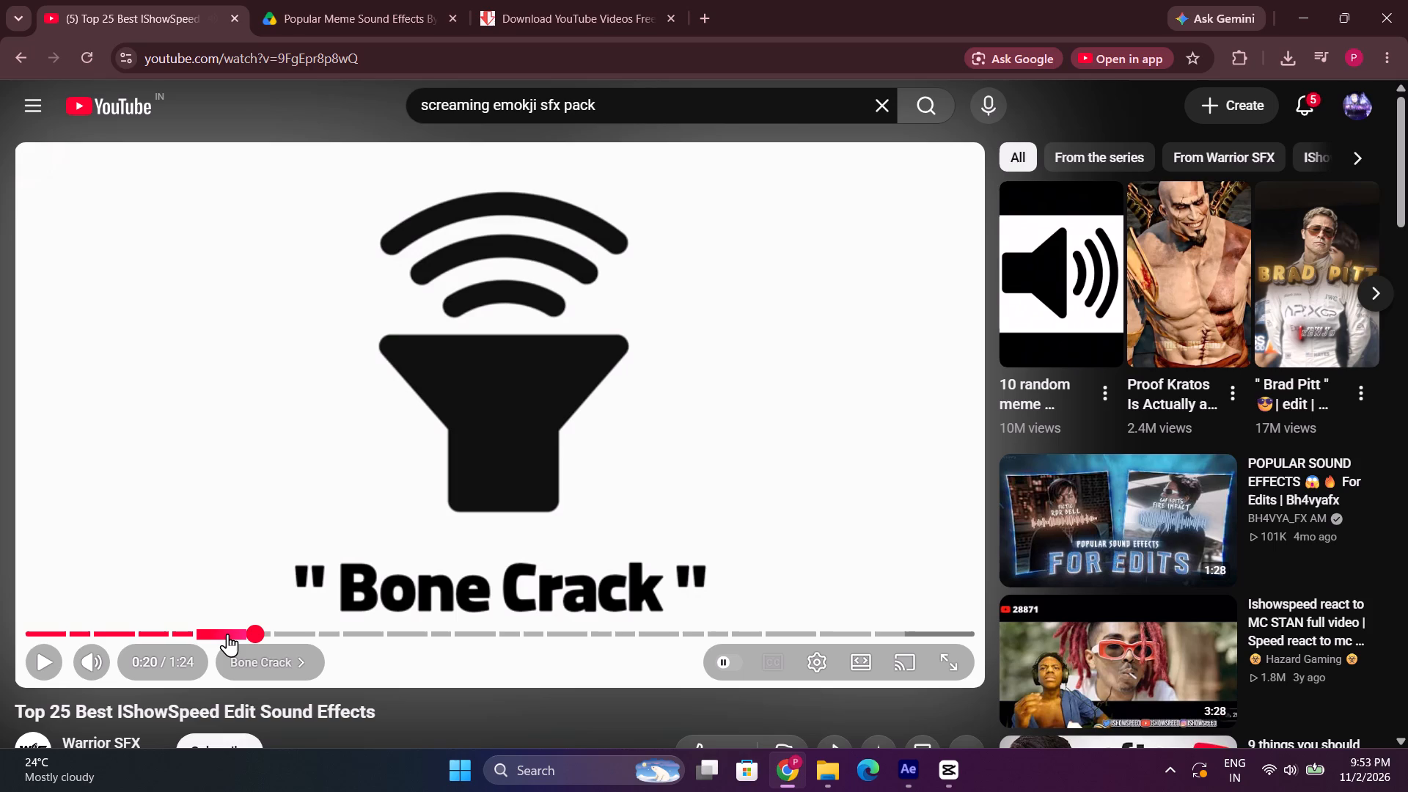
key(space)
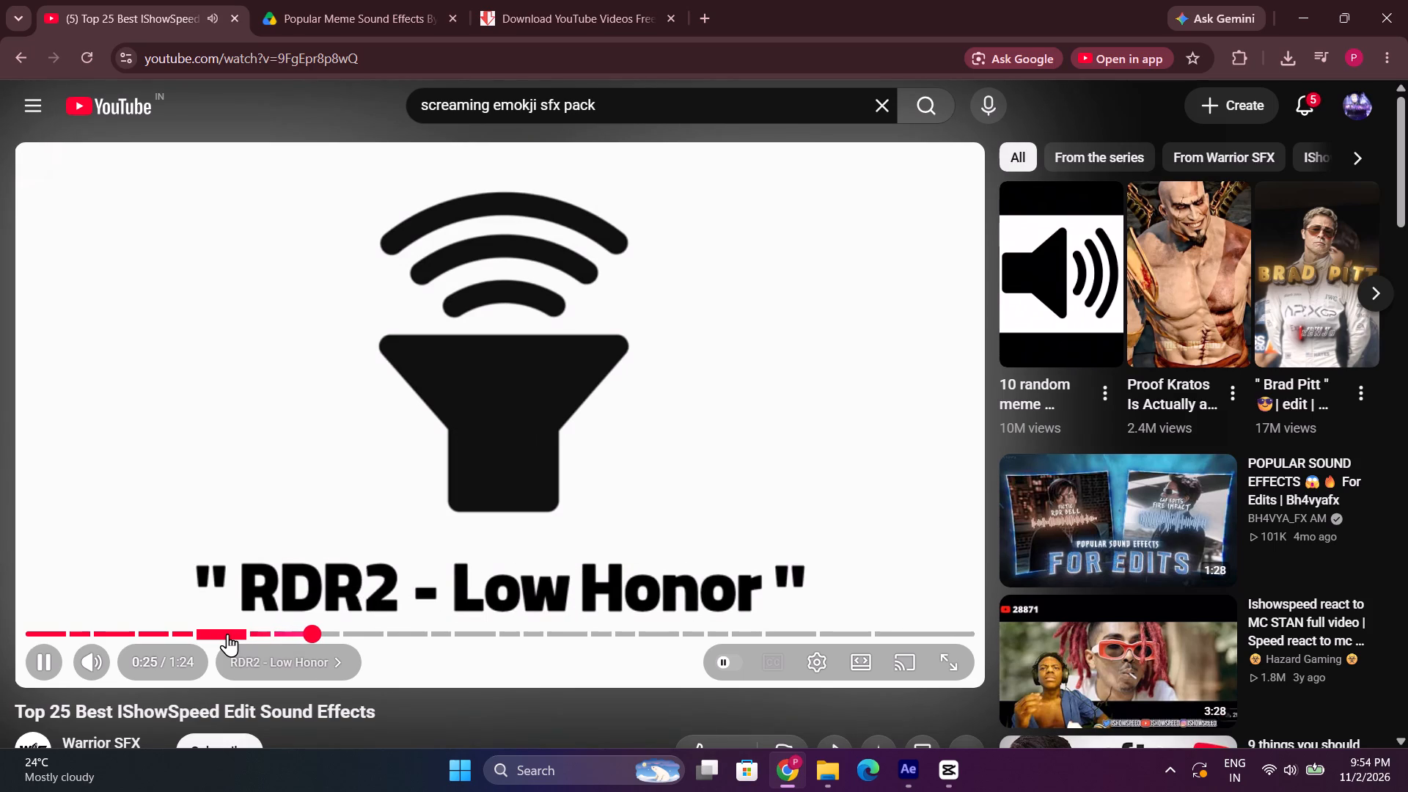
key(Right)
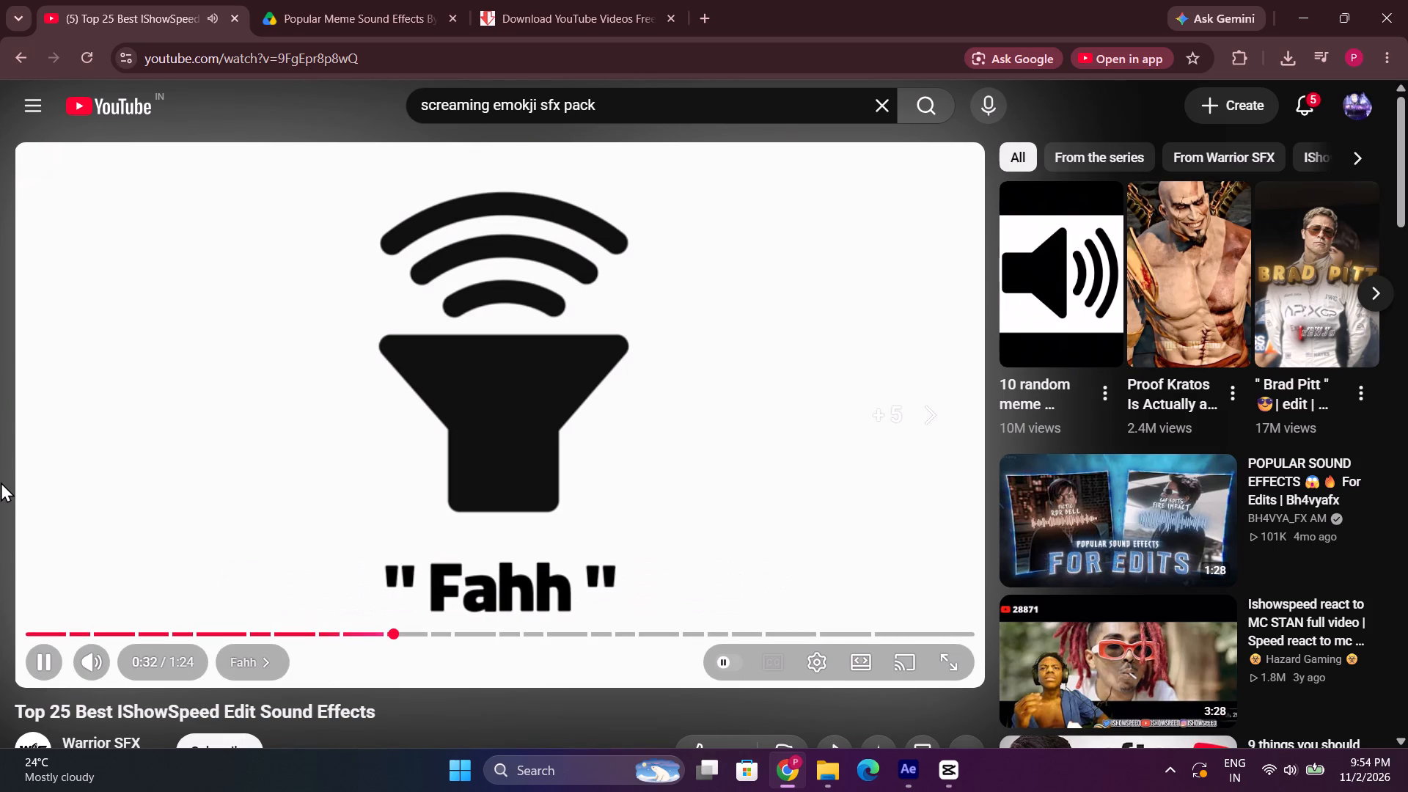
key(Right)
key(Right)
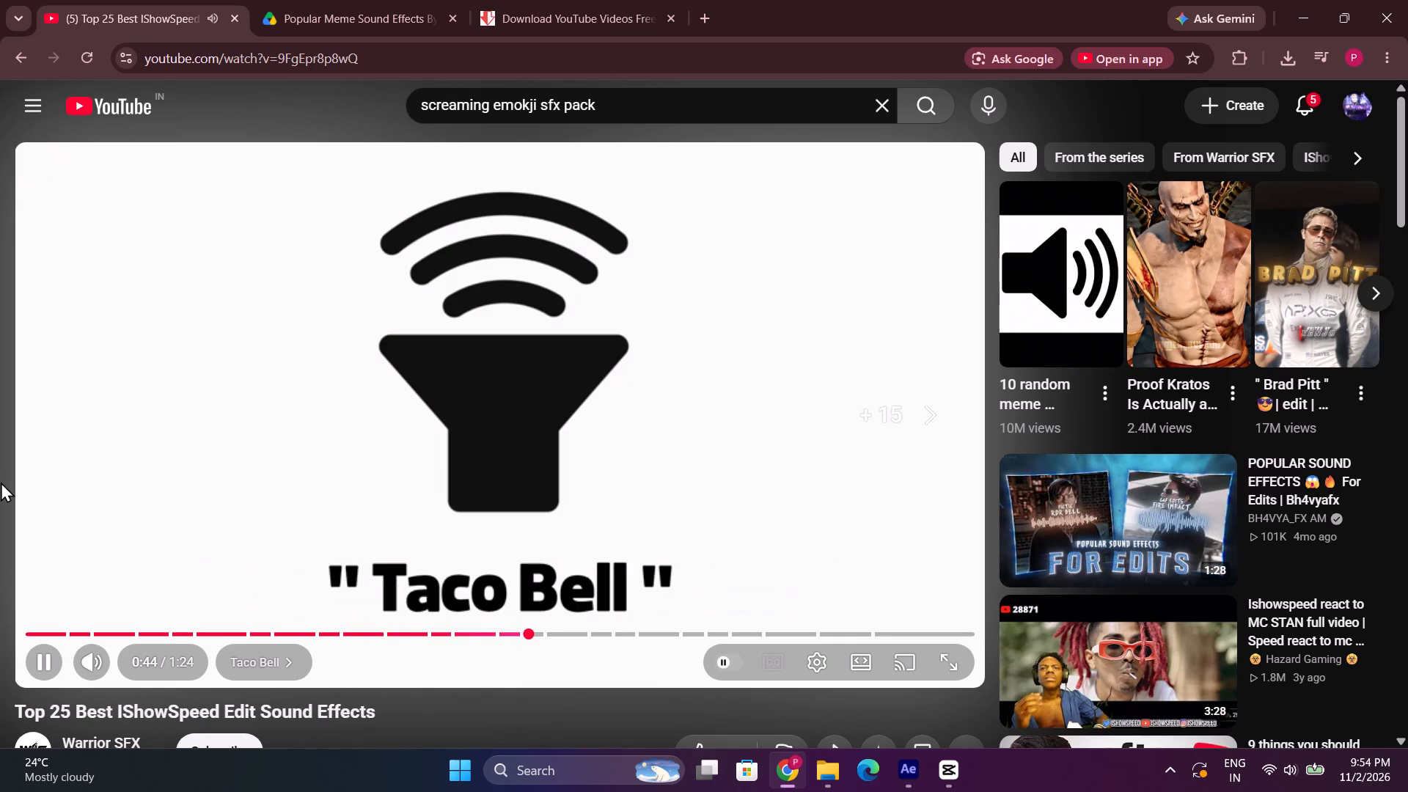
key(Right)
key(Right)
key(Right)
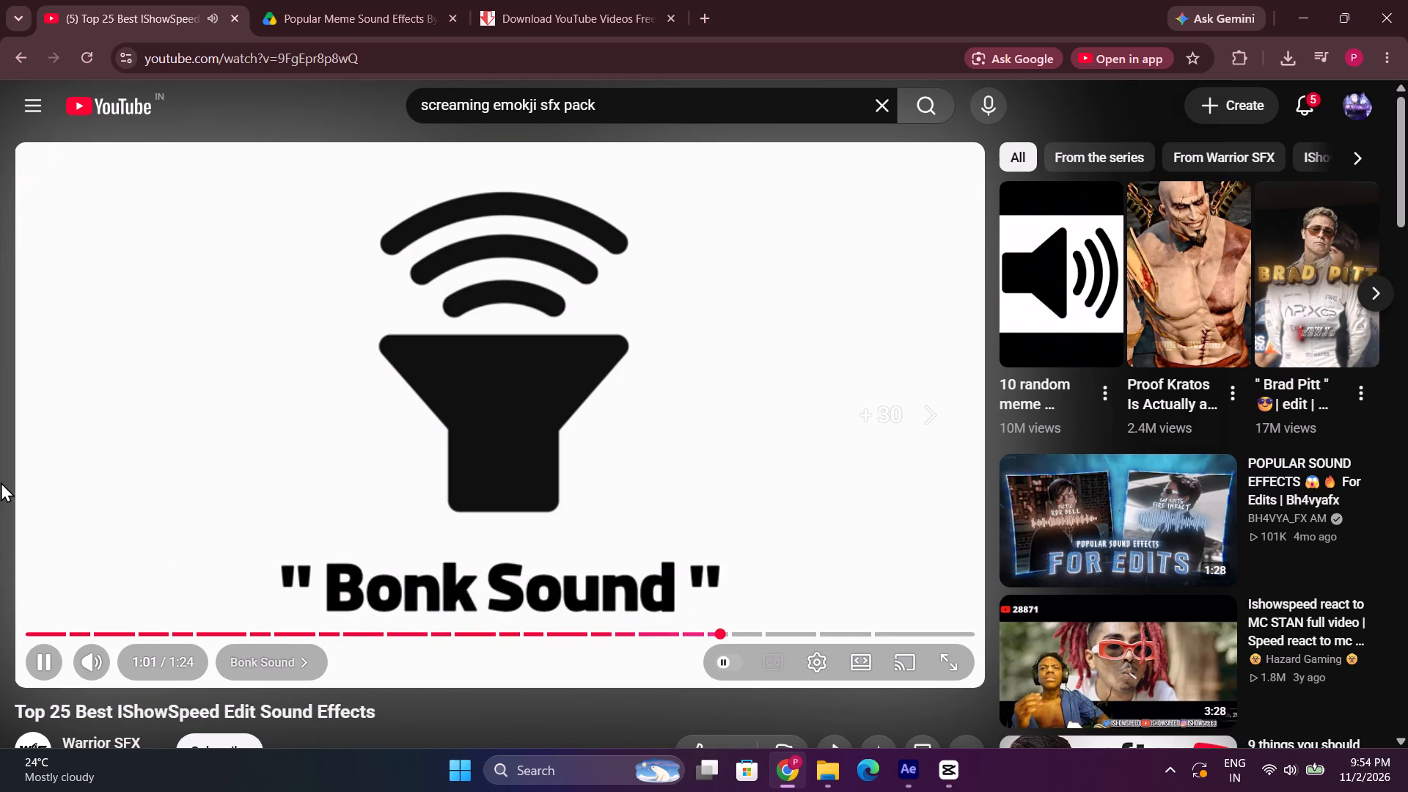
key(Right)
key(Right)
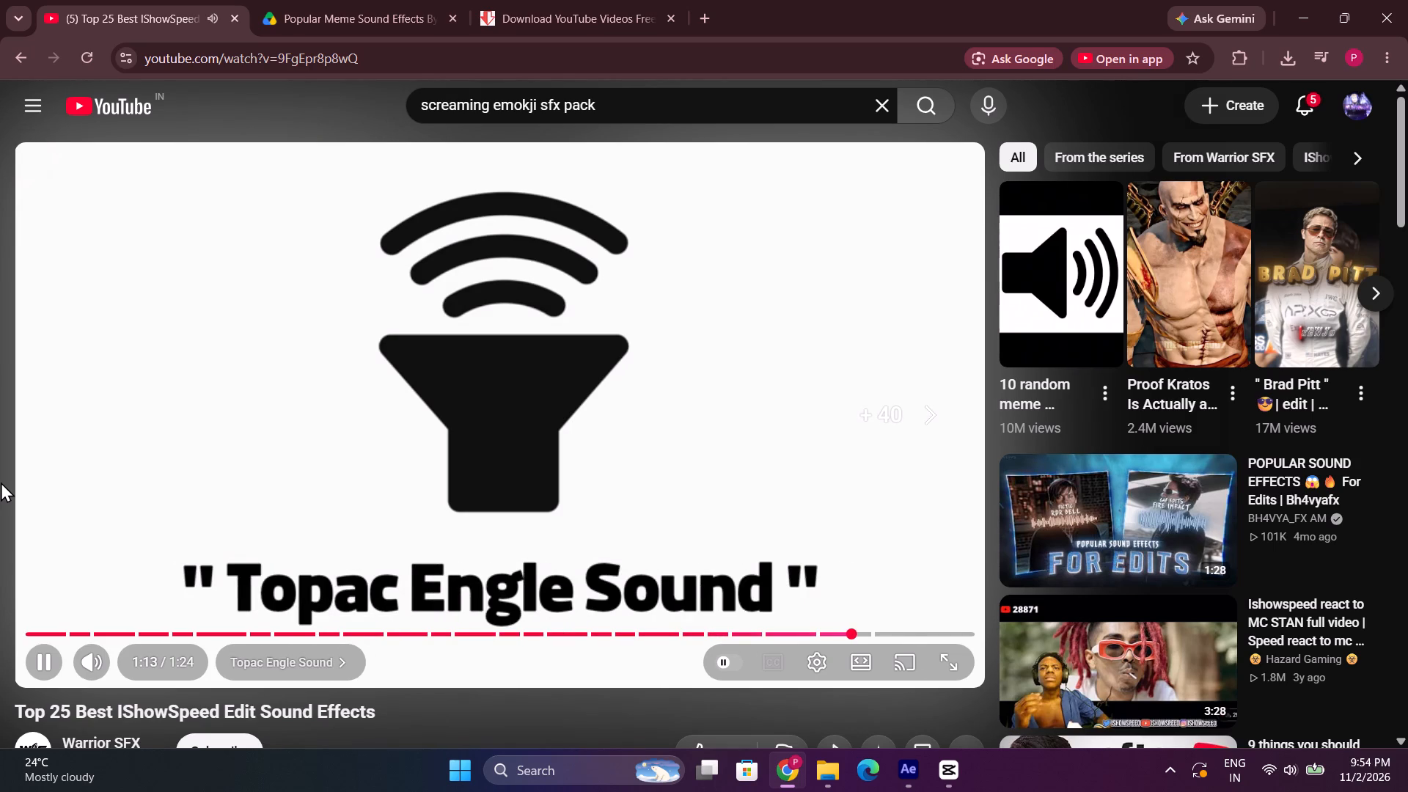
key(Right)
key(Right)
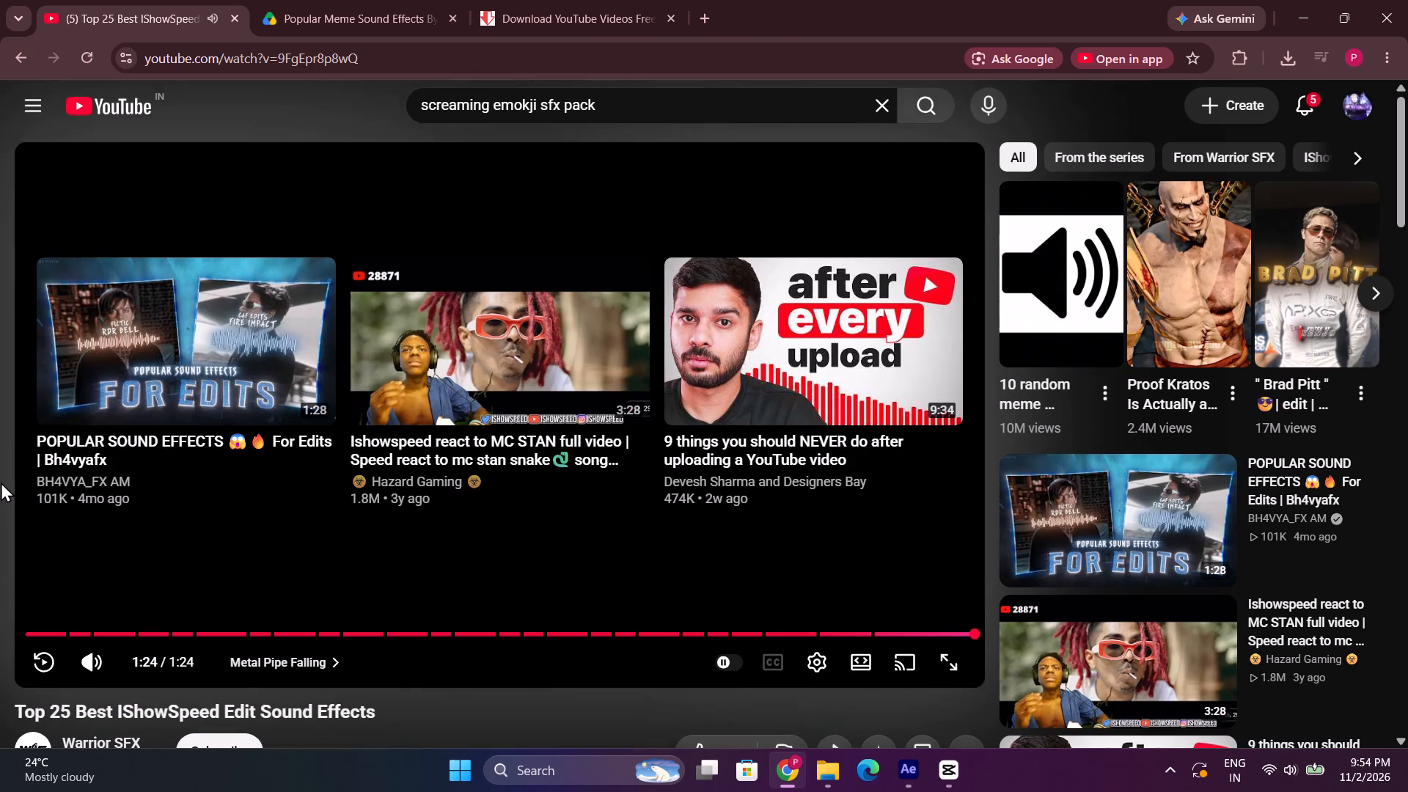
Switch to CapCut and import faaah.mp3 from the 8MEME folder.
click(947, 766)
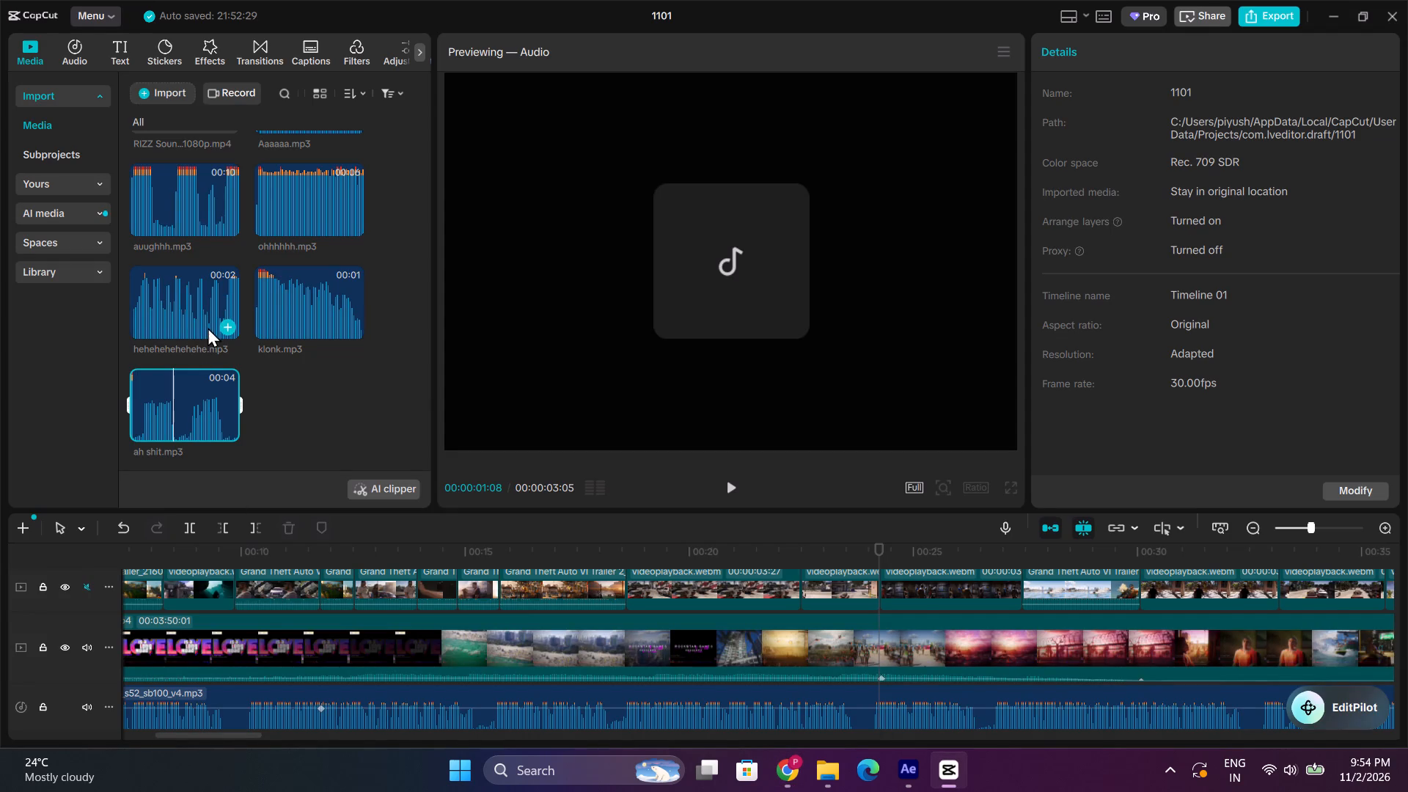
click(171, 92)
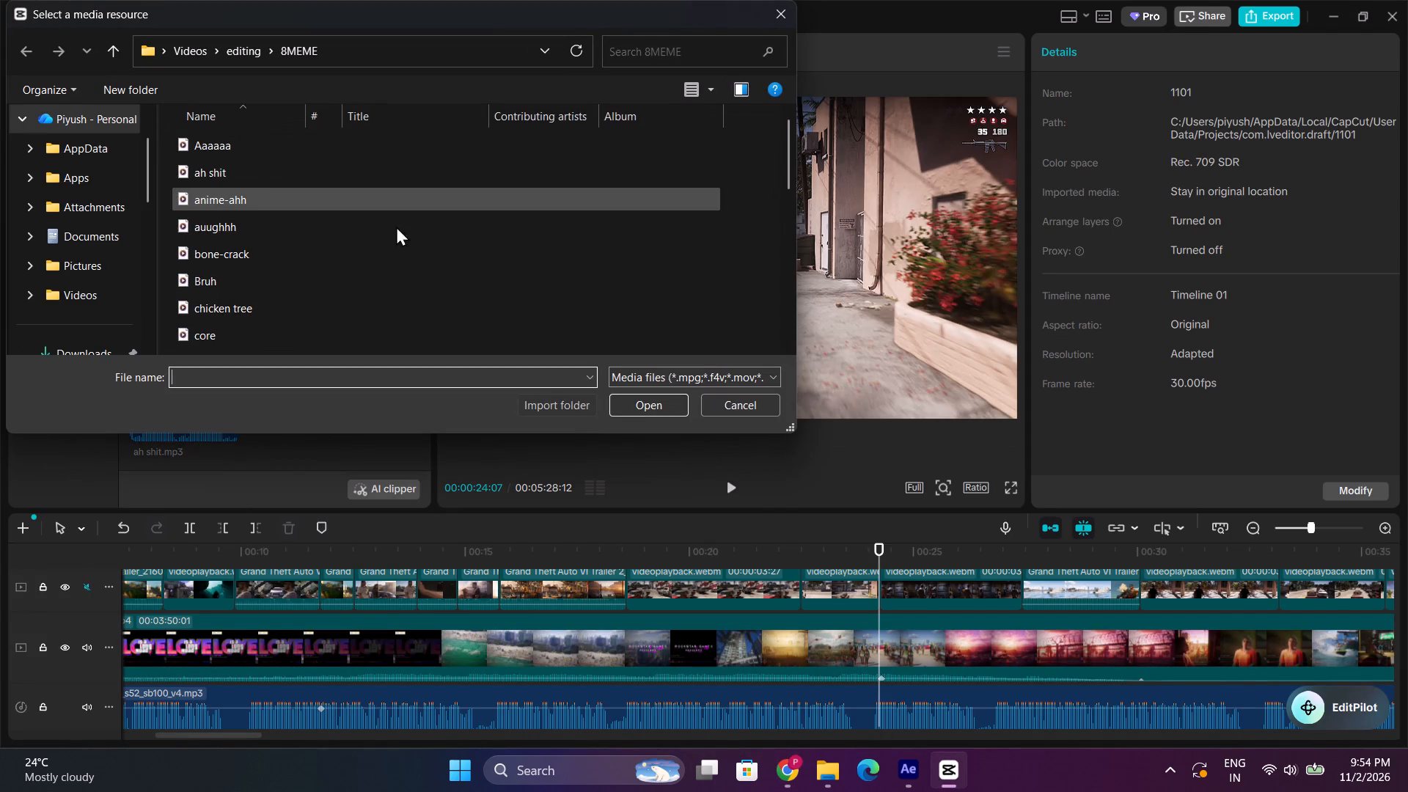
scroll(282, 286, down, 2)
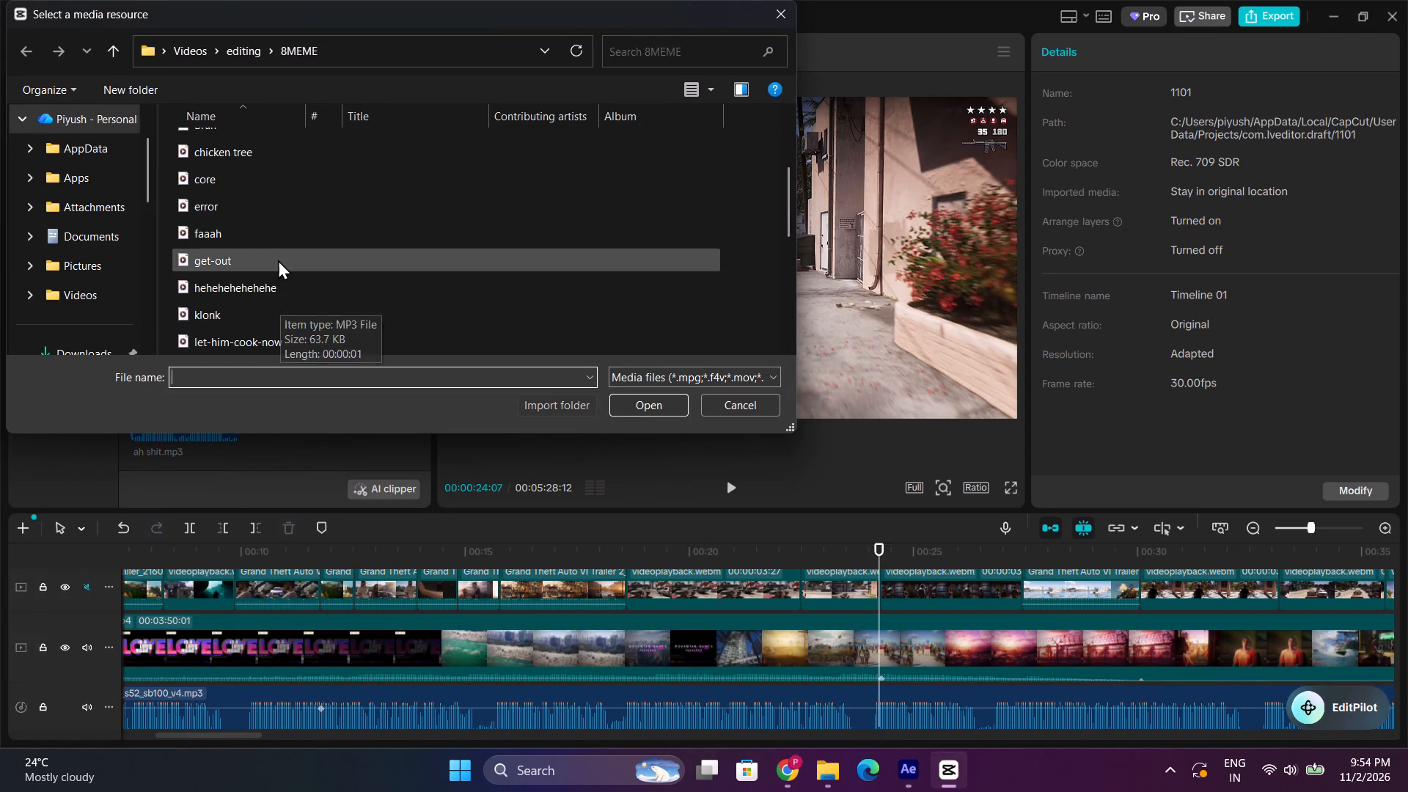
double_click(274, 236)
Place faaah.mp3 on the timeline starting at the clip cut at 00:00:22:15 and play it back.
scroll(421, 510, up, 2)
scroll(540, 587, up, 2)
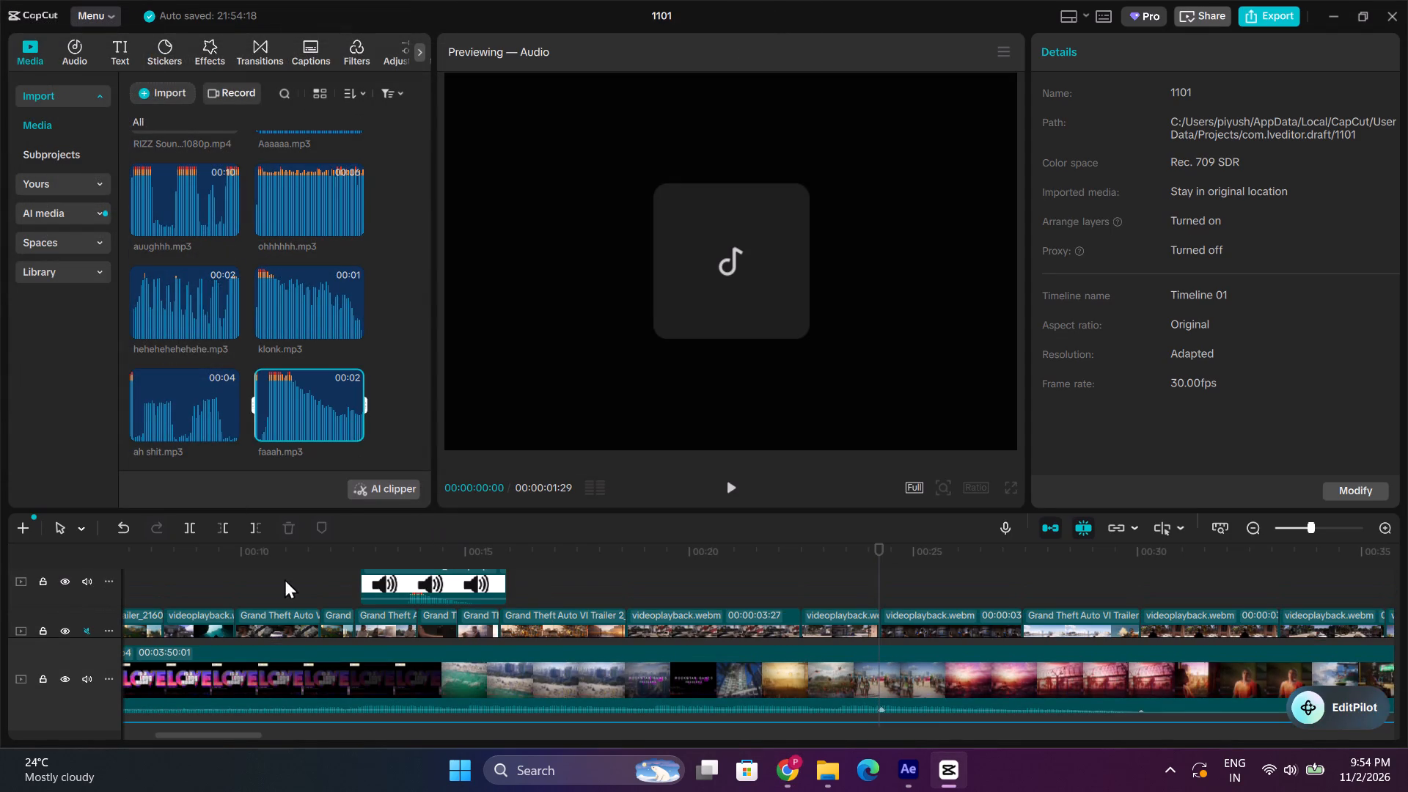
click(807, 546)
click(802, 560)
click(804, 573)
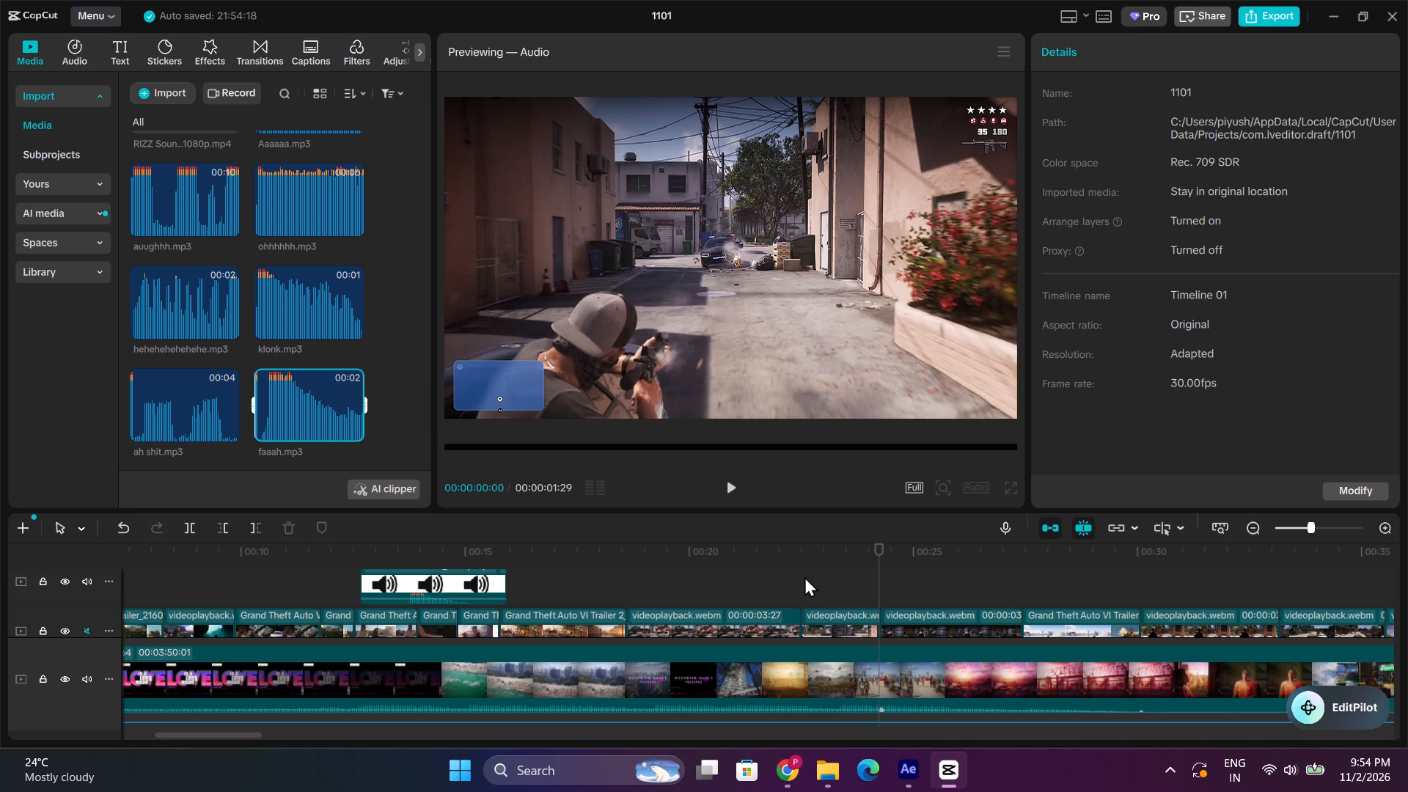
click(800, 557)
drag(270, 388, 744, 584)
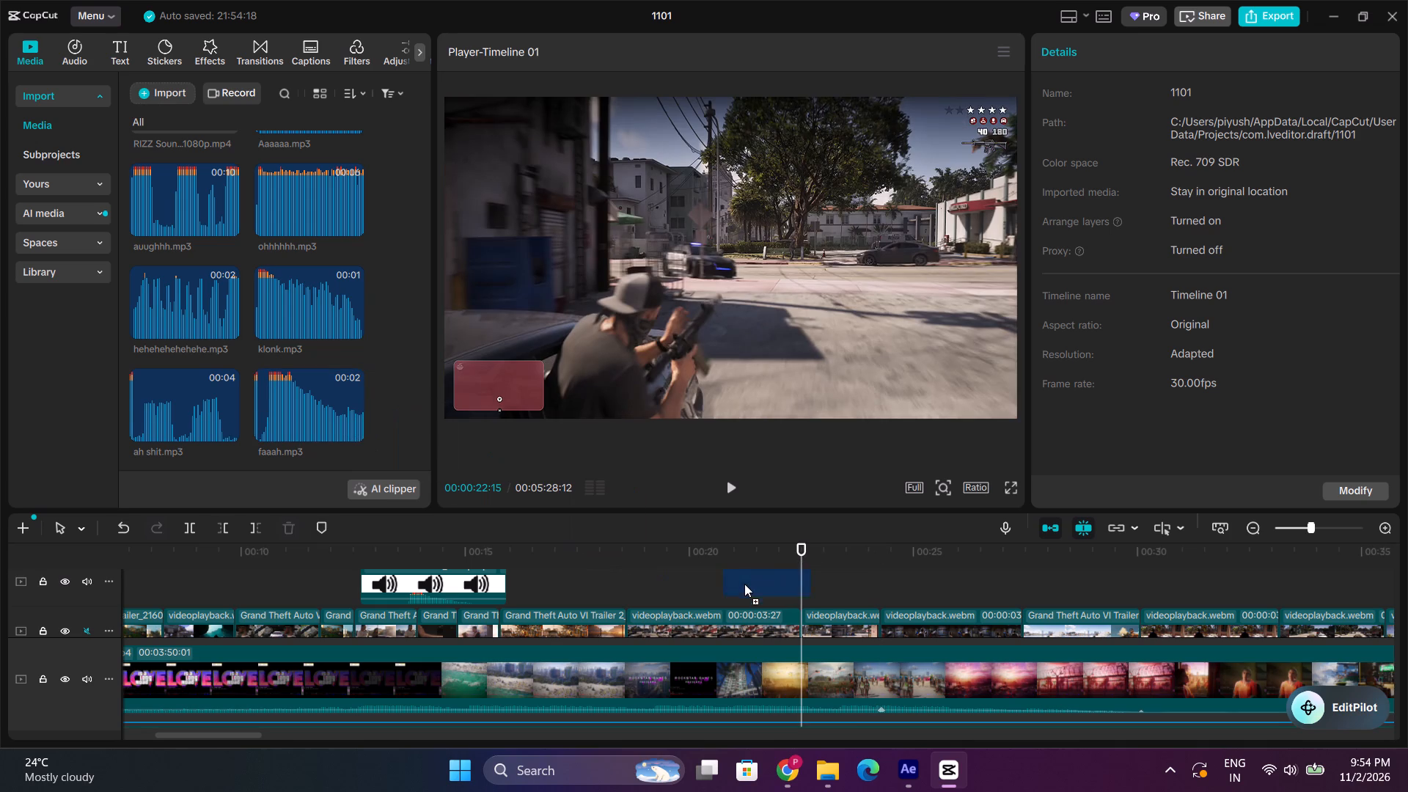
drag(744, 584, 800, 582)
key(space)
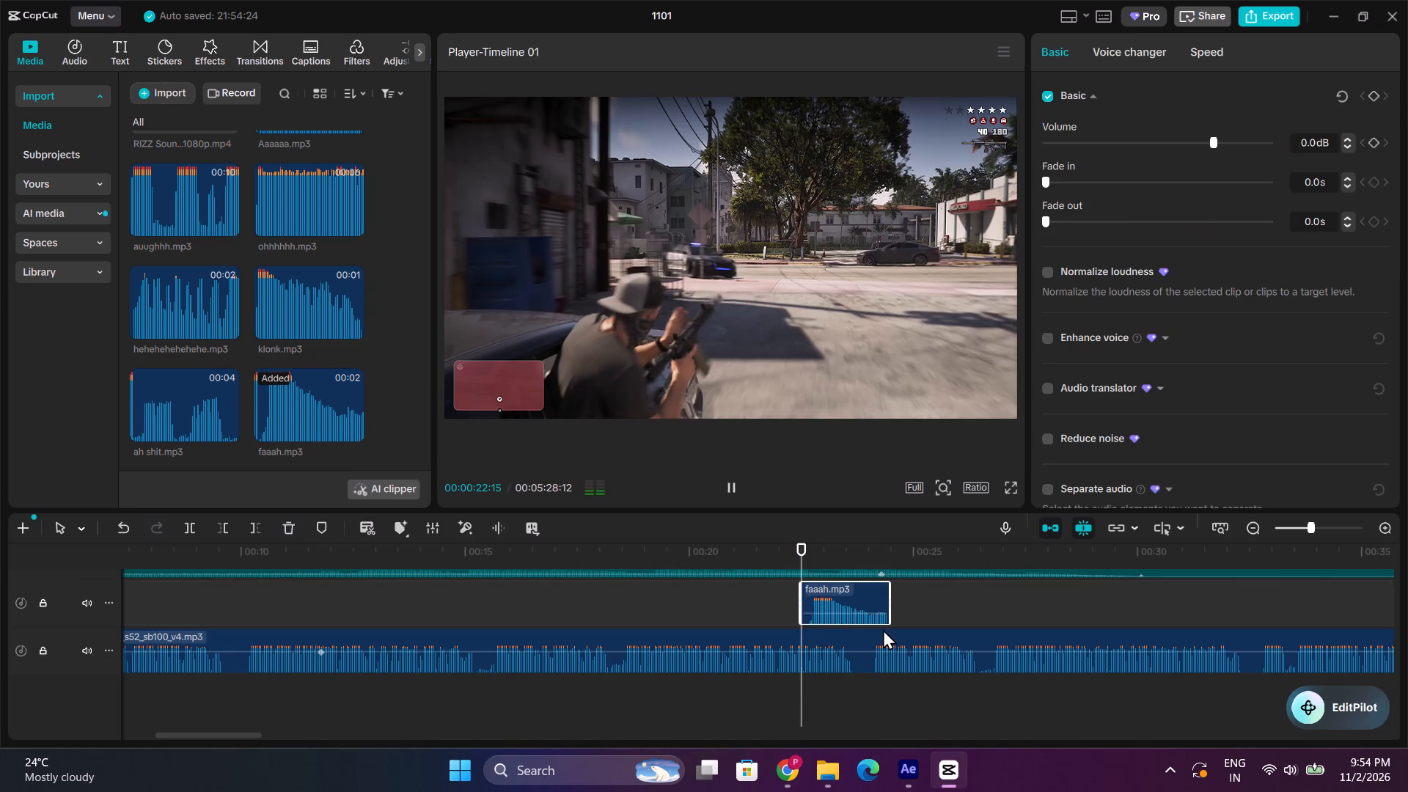
Replay the faaah.mp3 section, shift the clip slightly earlier so it starts just ahead of the cut, and play it again.
scroll(832, 630, up, 1)
scroll(807, 549, up, 1)
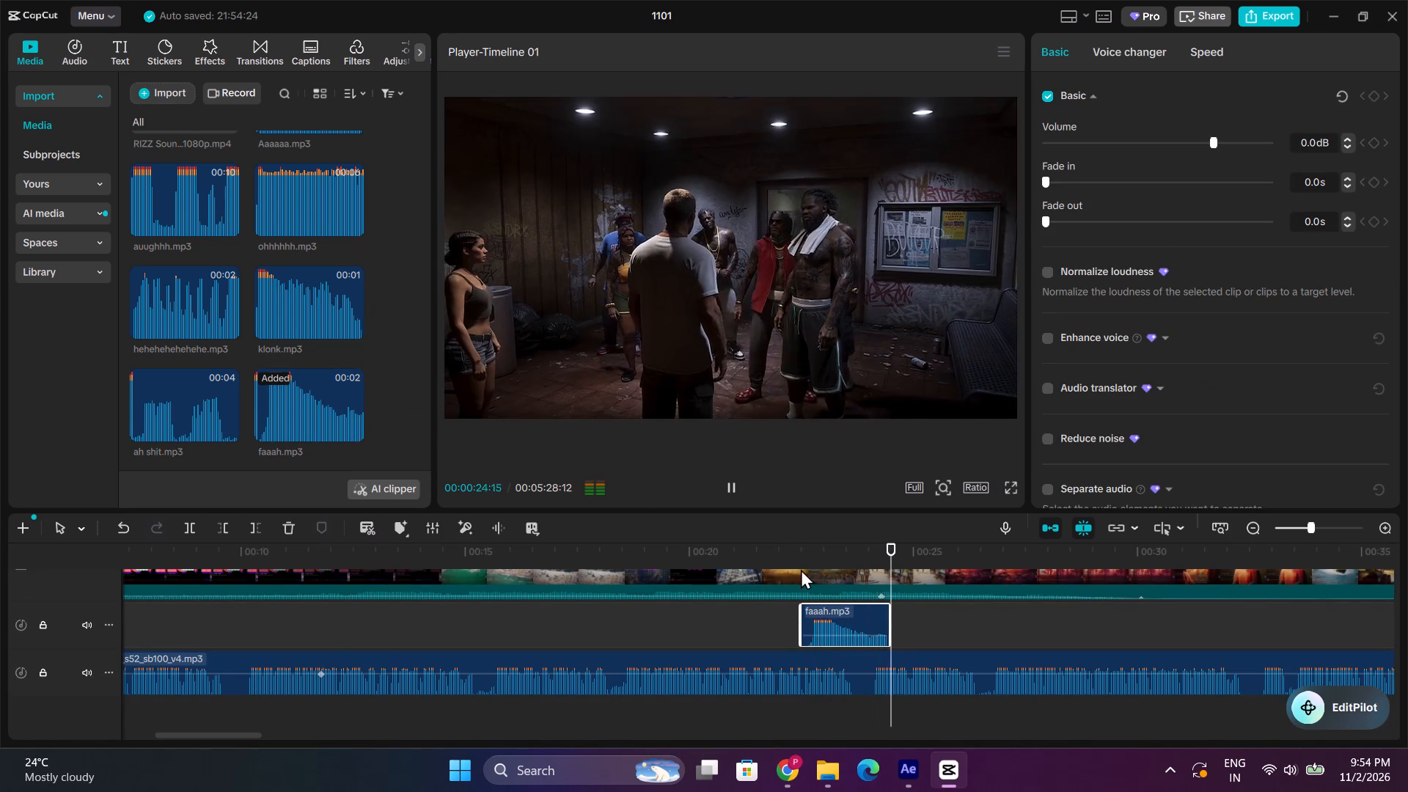
scroll(812, 606, up, 2)
click(790, 546)
key(space)
key(space)
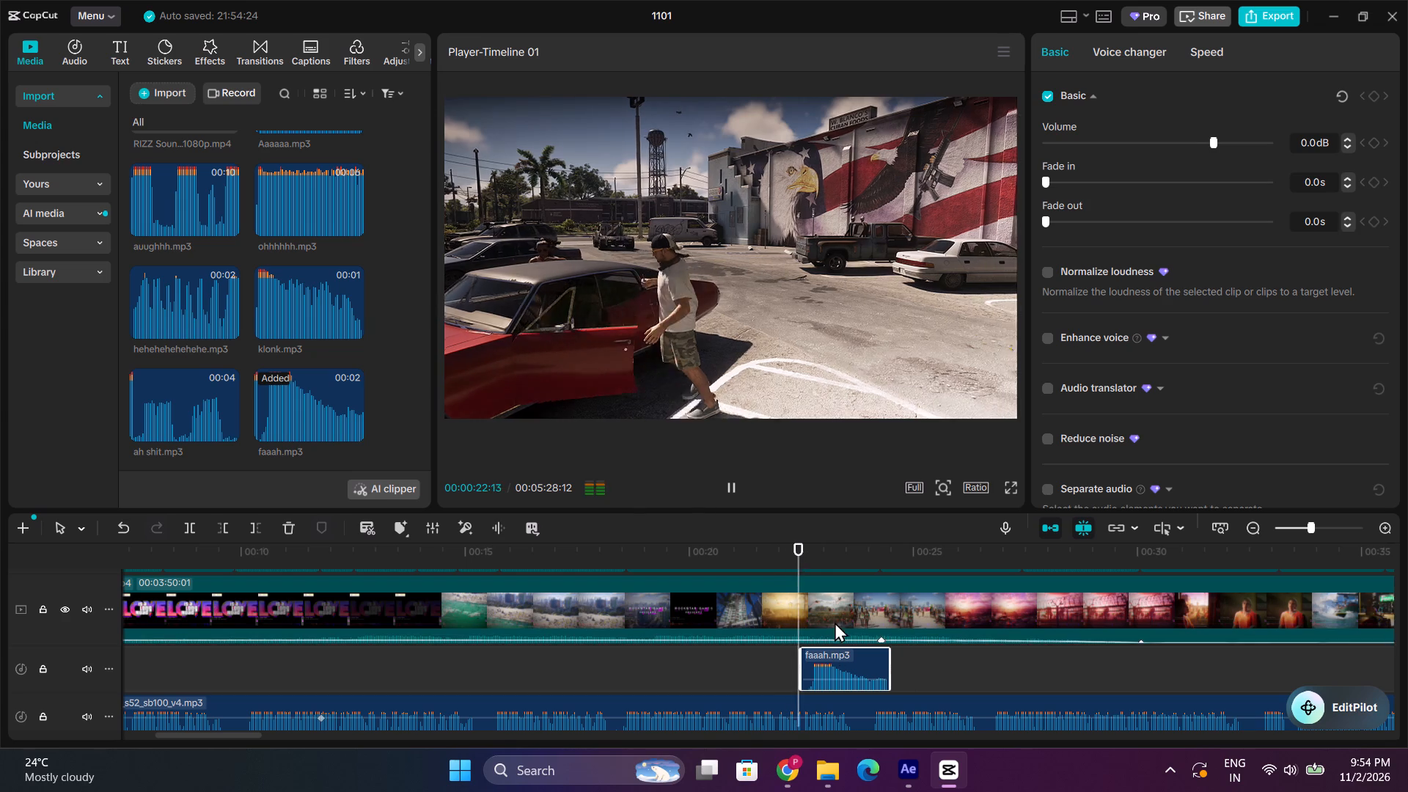
key(space)
drag(851, 650, 841, 653)
key(space)
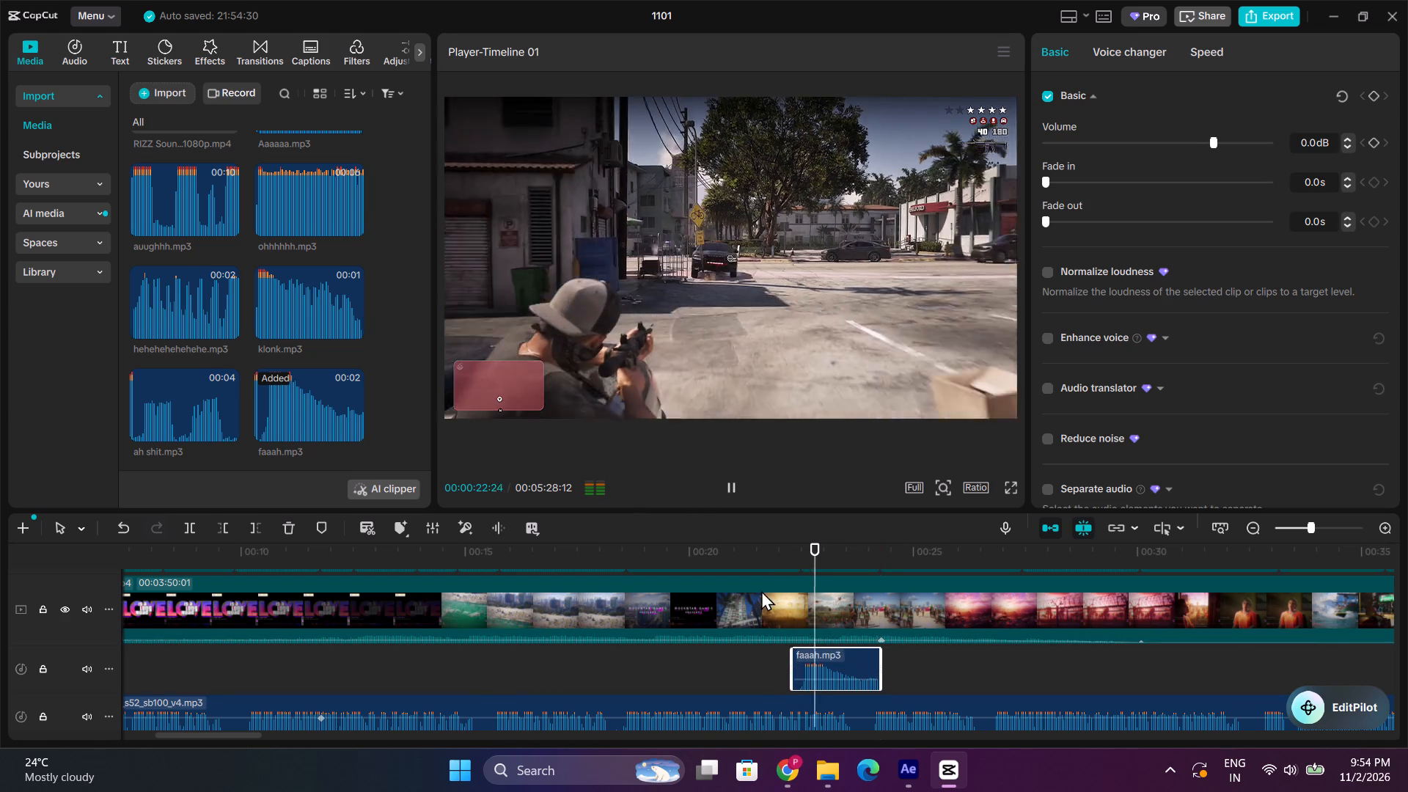
Lower the faaah.mp3 clip's volume to -8.4 dB and play the section from the clip's start.
scroll(760, 583, up, 2)
click(826, 549)
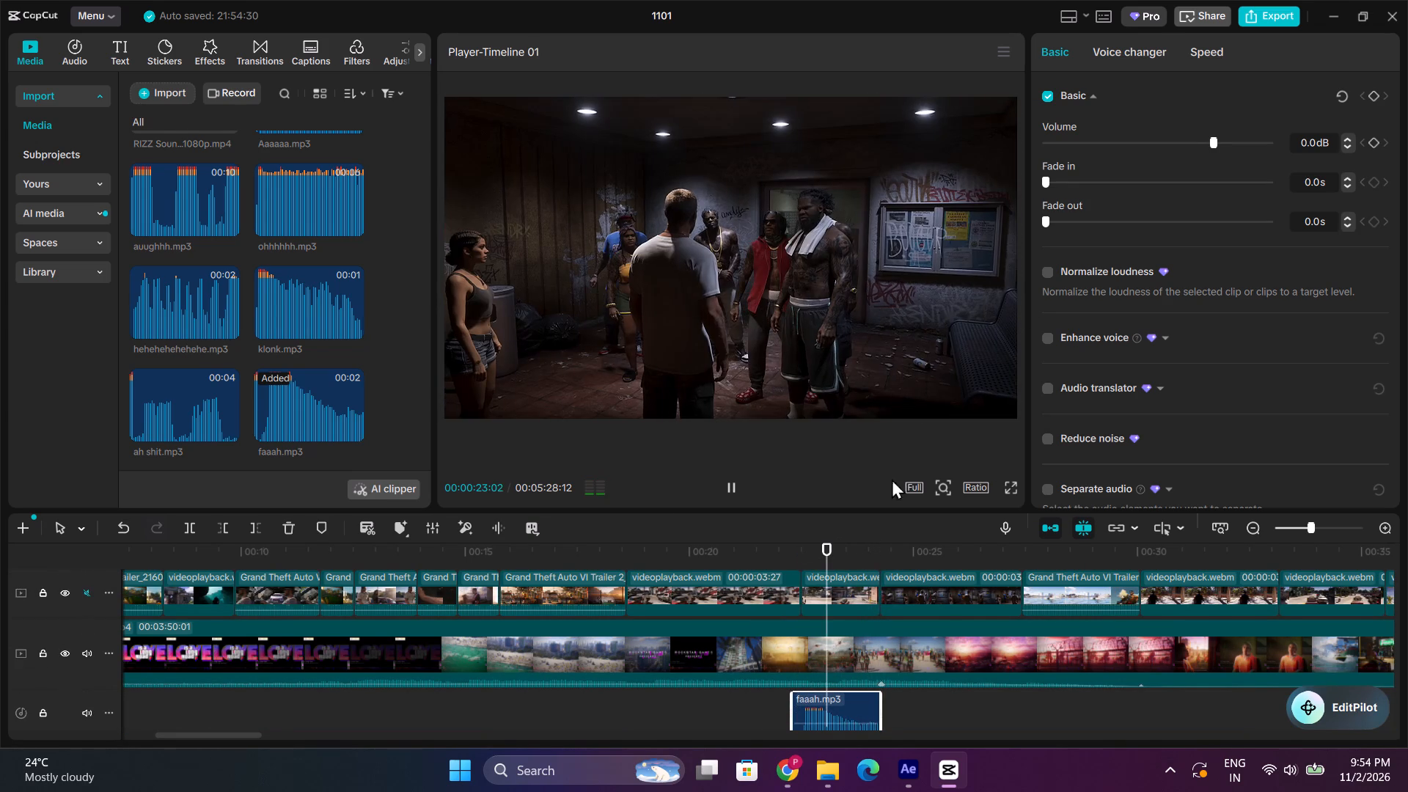
drag(1210, 137, 1187, 150)
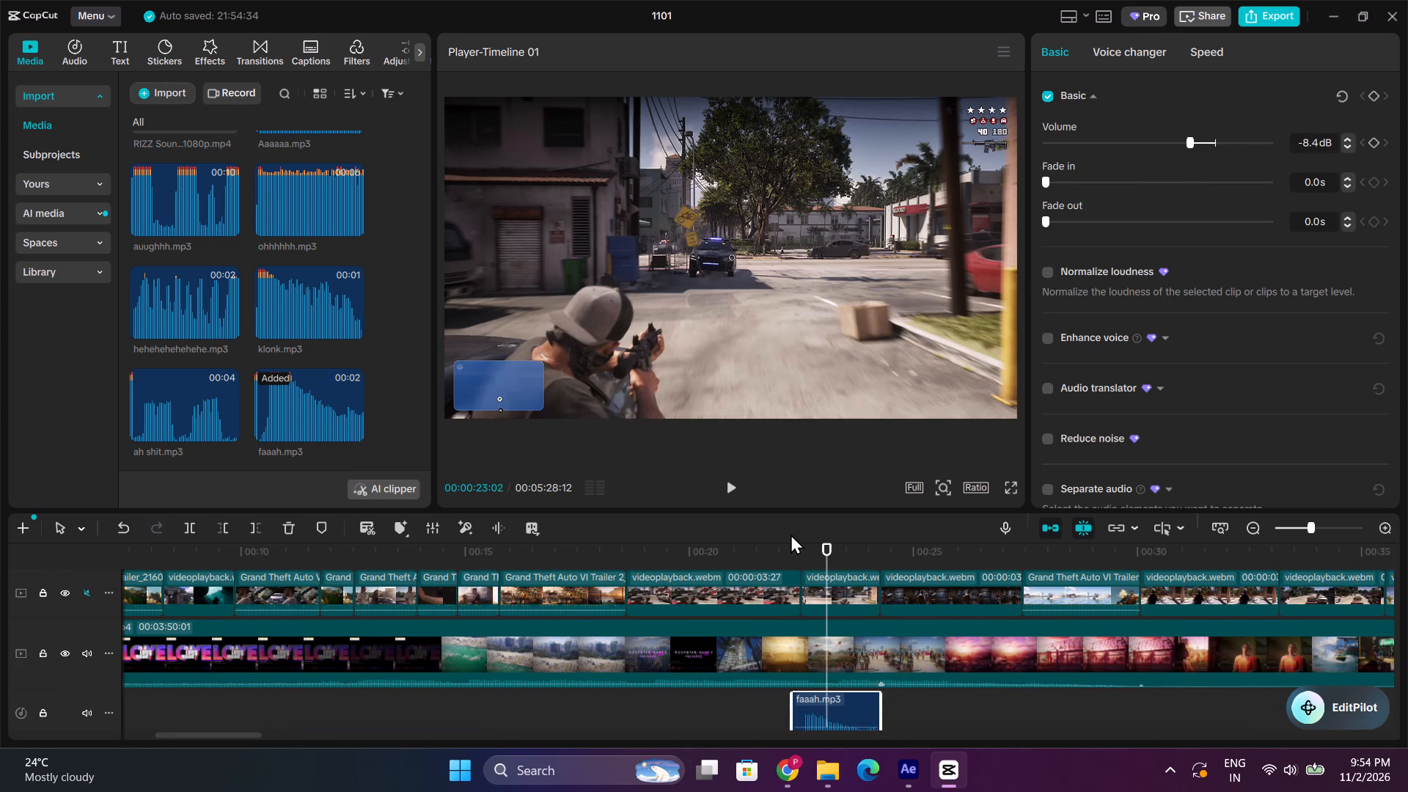
click(791, 543)
key(space)
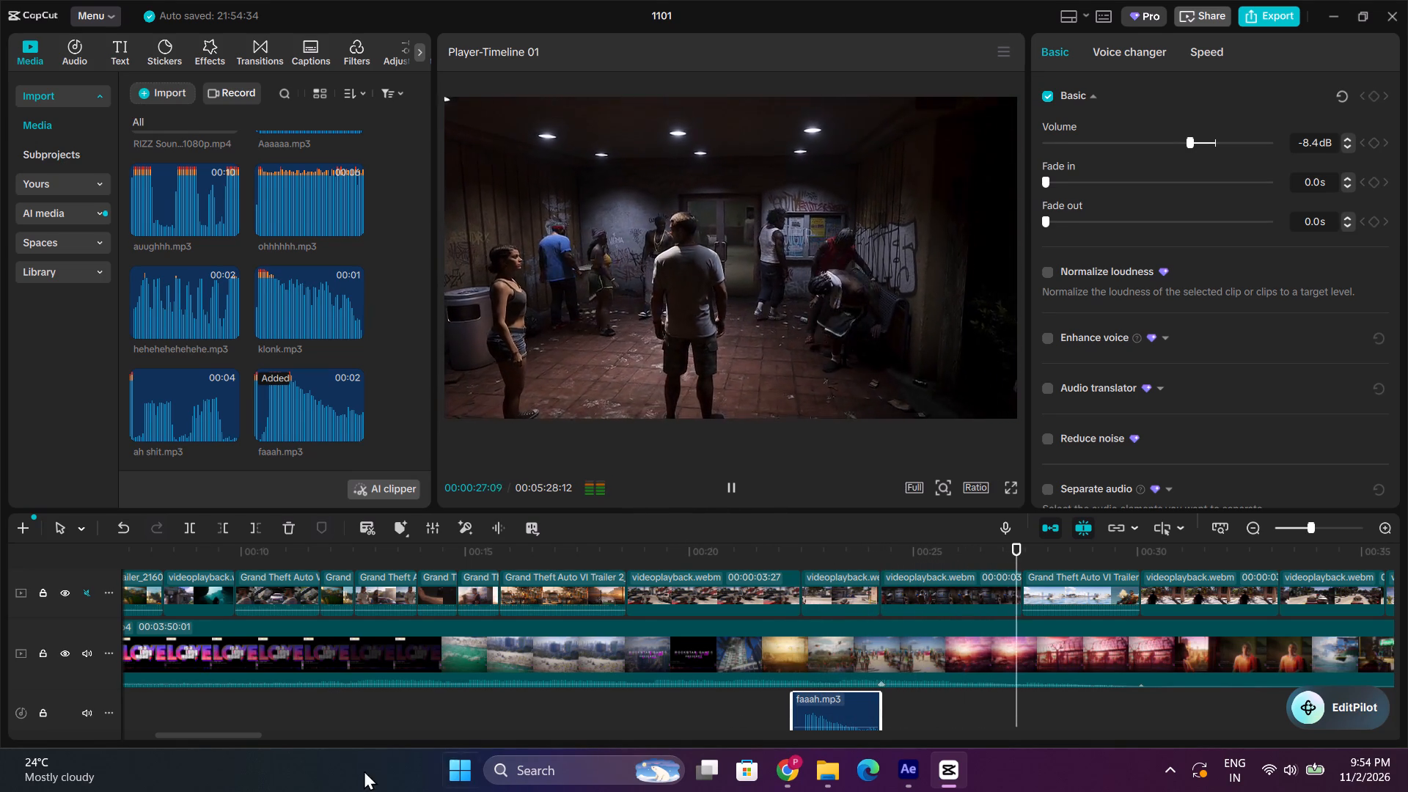
Watch the playback from about 00:00:27 to 00:00:49 to review the edit following the faaah.mp3 sound.
drag(213, 738, 249, 731)
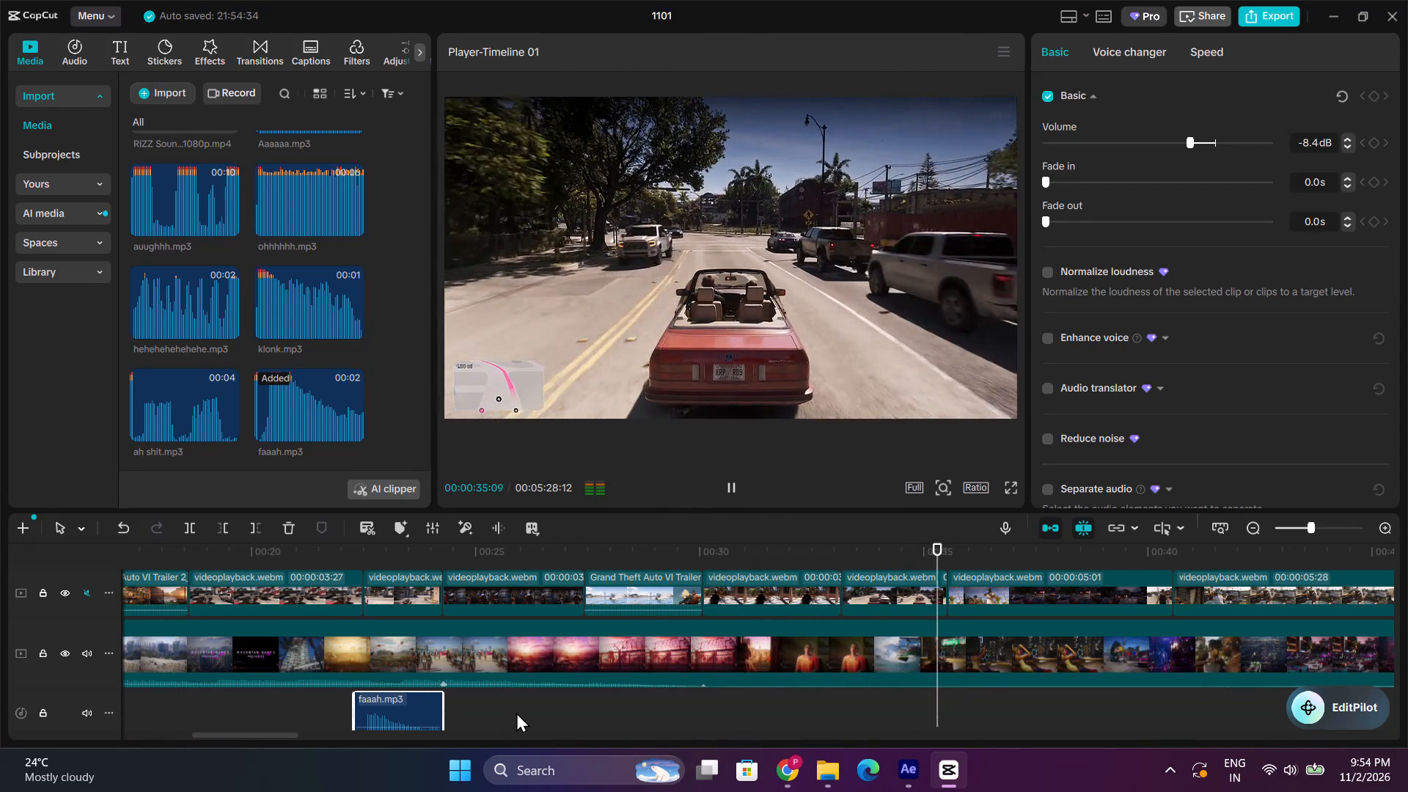
drag(266, 731, 298, 722)
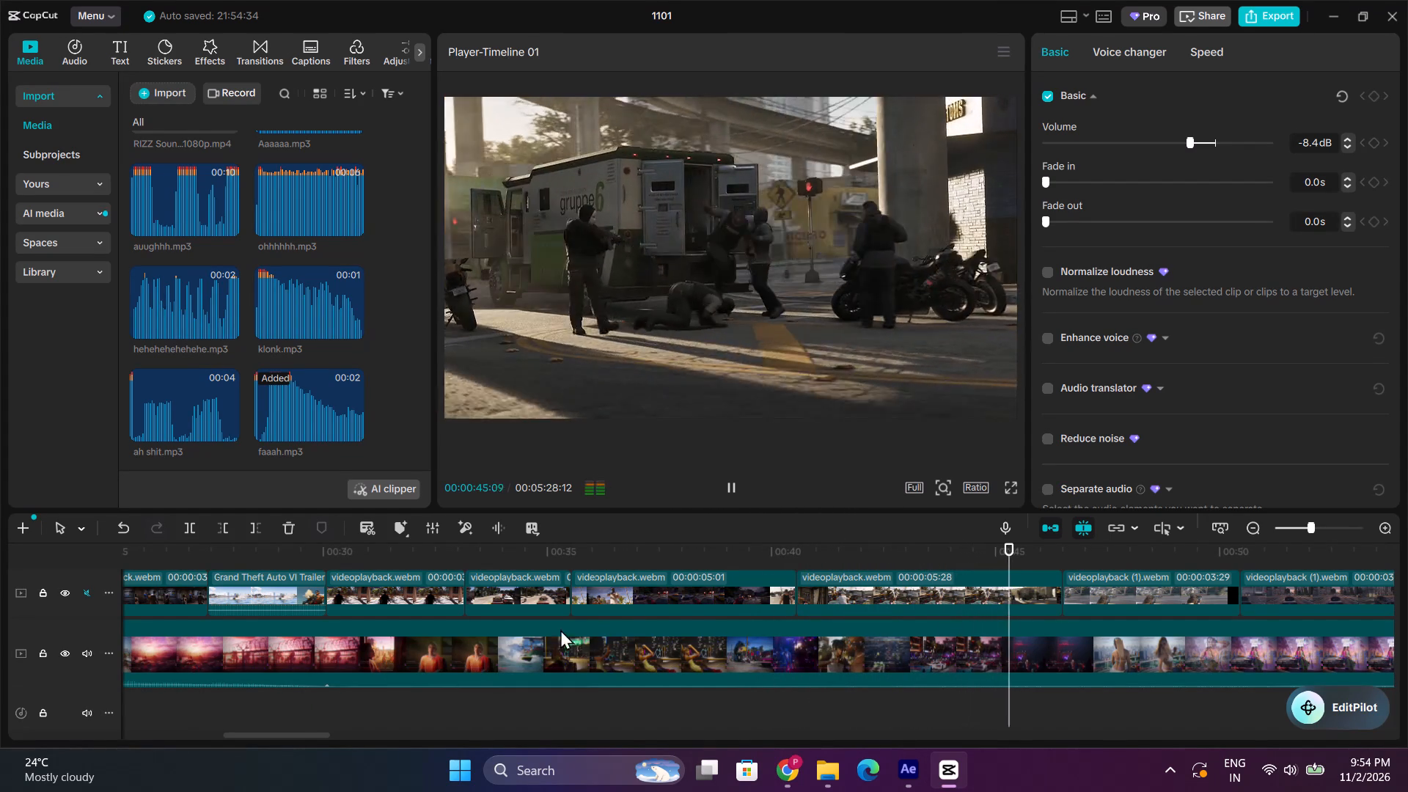
drag(254, 736, 278, 731)
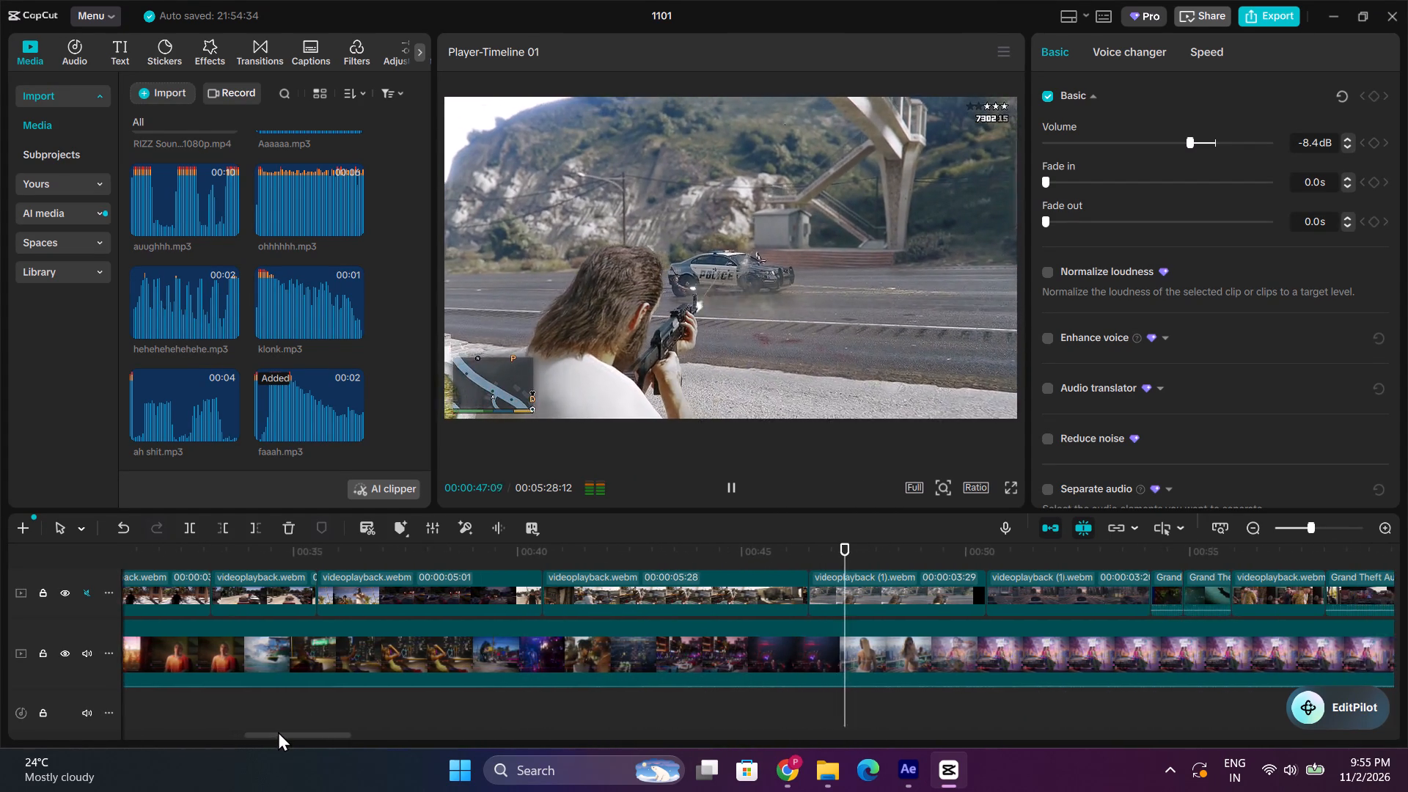
drag(278, 731, 282, 730)
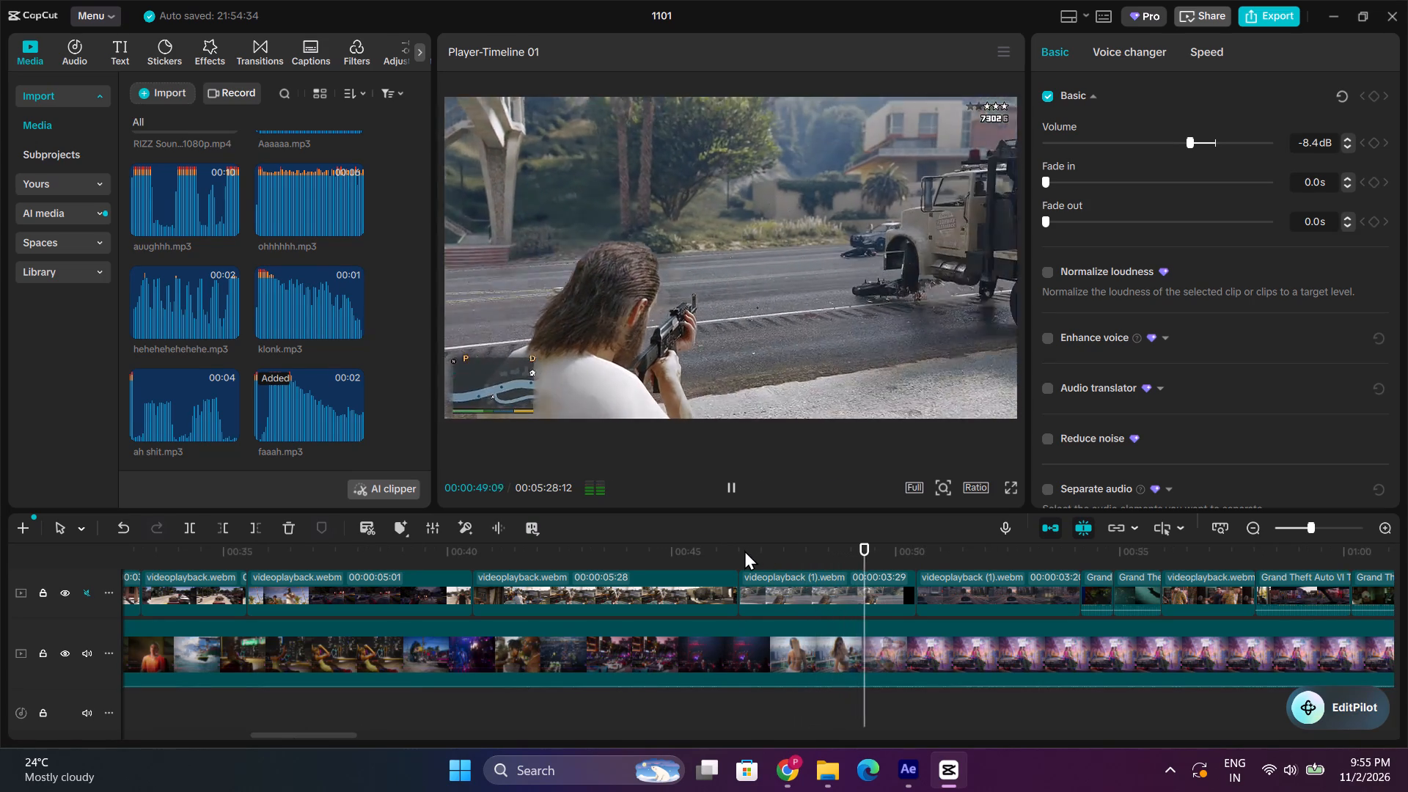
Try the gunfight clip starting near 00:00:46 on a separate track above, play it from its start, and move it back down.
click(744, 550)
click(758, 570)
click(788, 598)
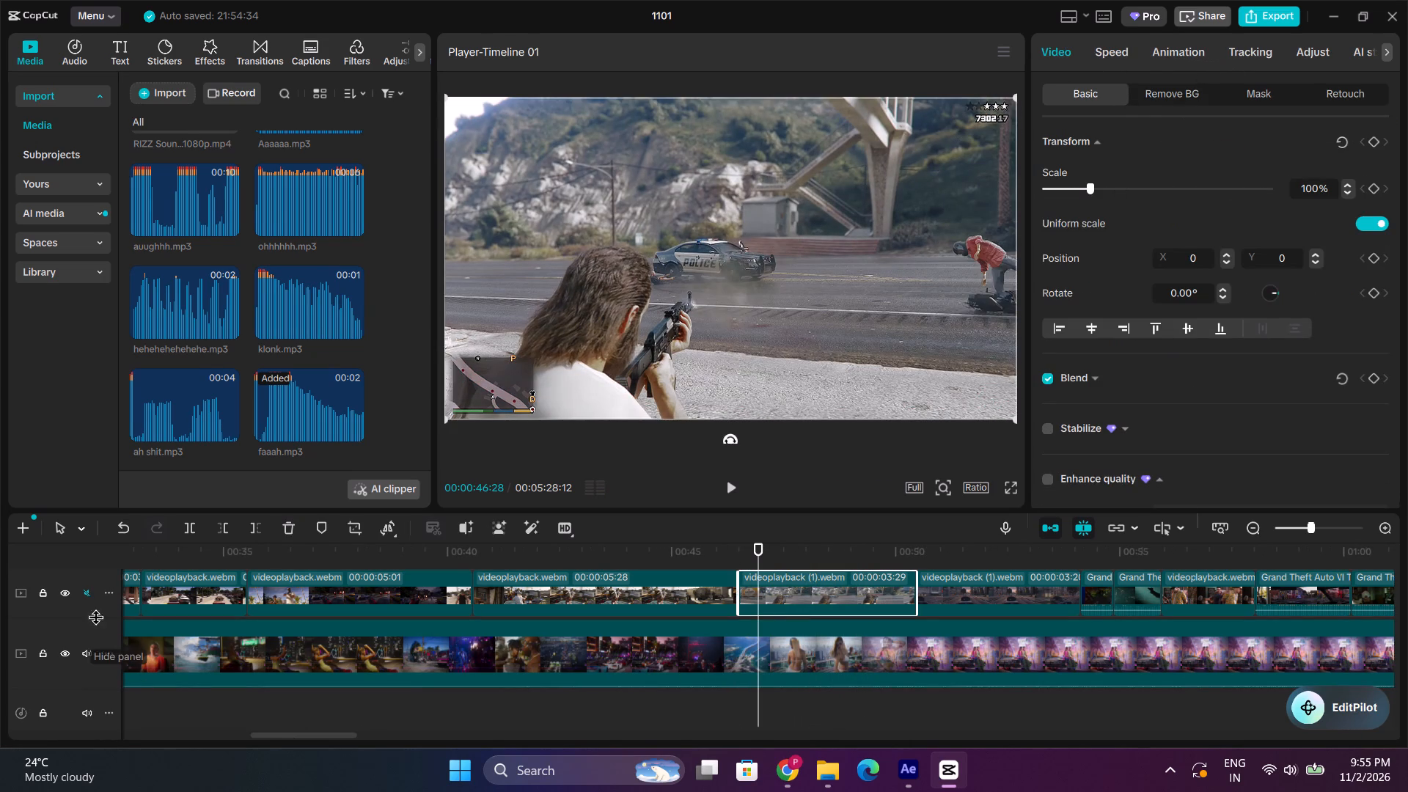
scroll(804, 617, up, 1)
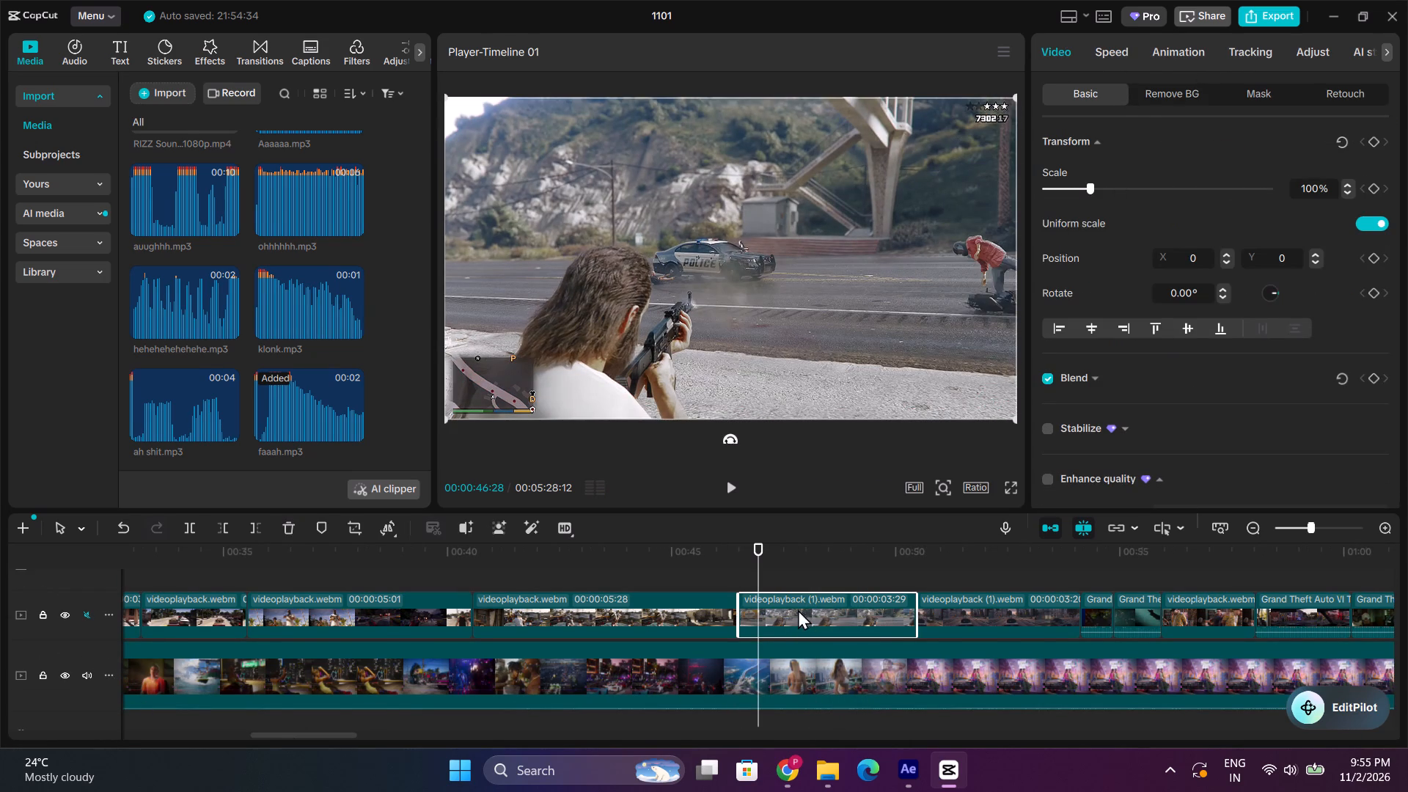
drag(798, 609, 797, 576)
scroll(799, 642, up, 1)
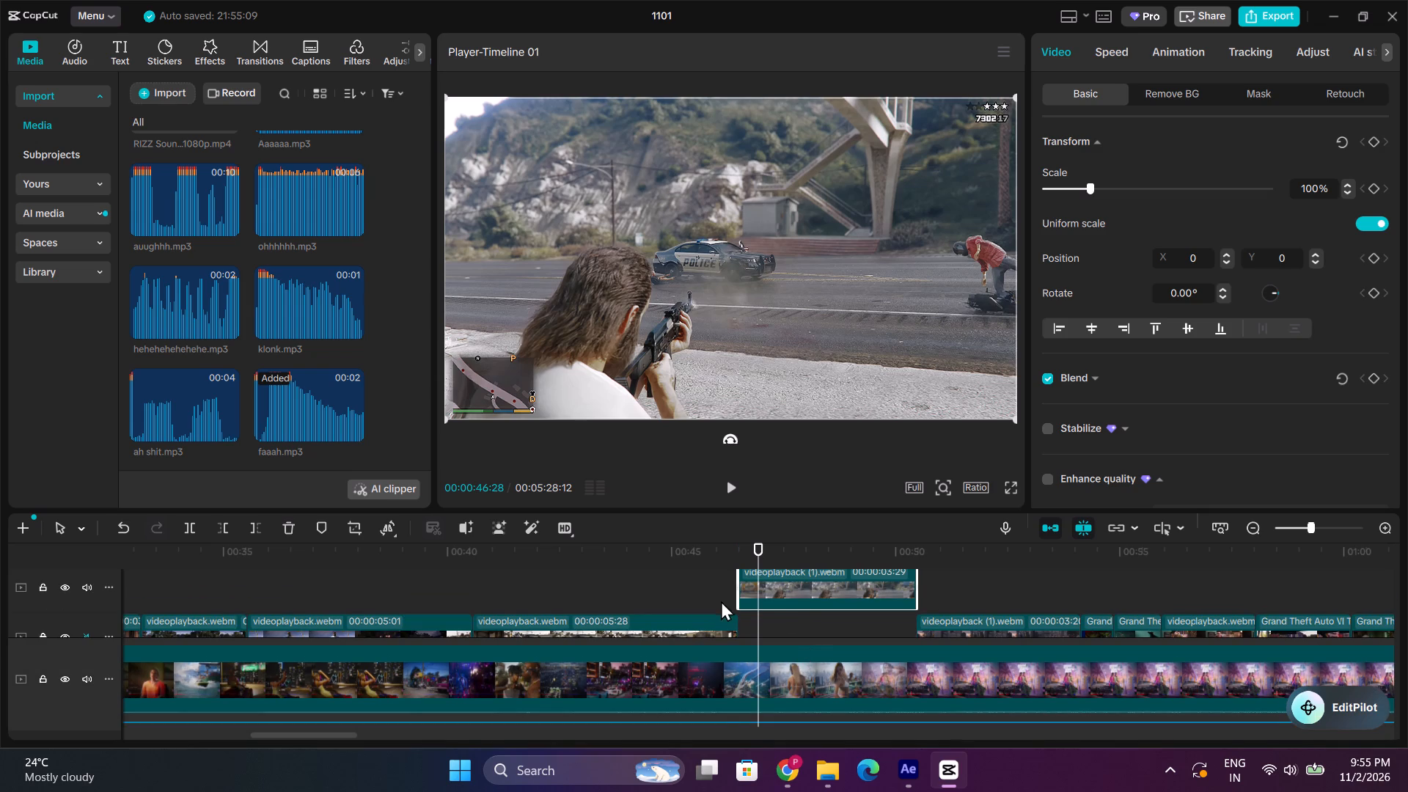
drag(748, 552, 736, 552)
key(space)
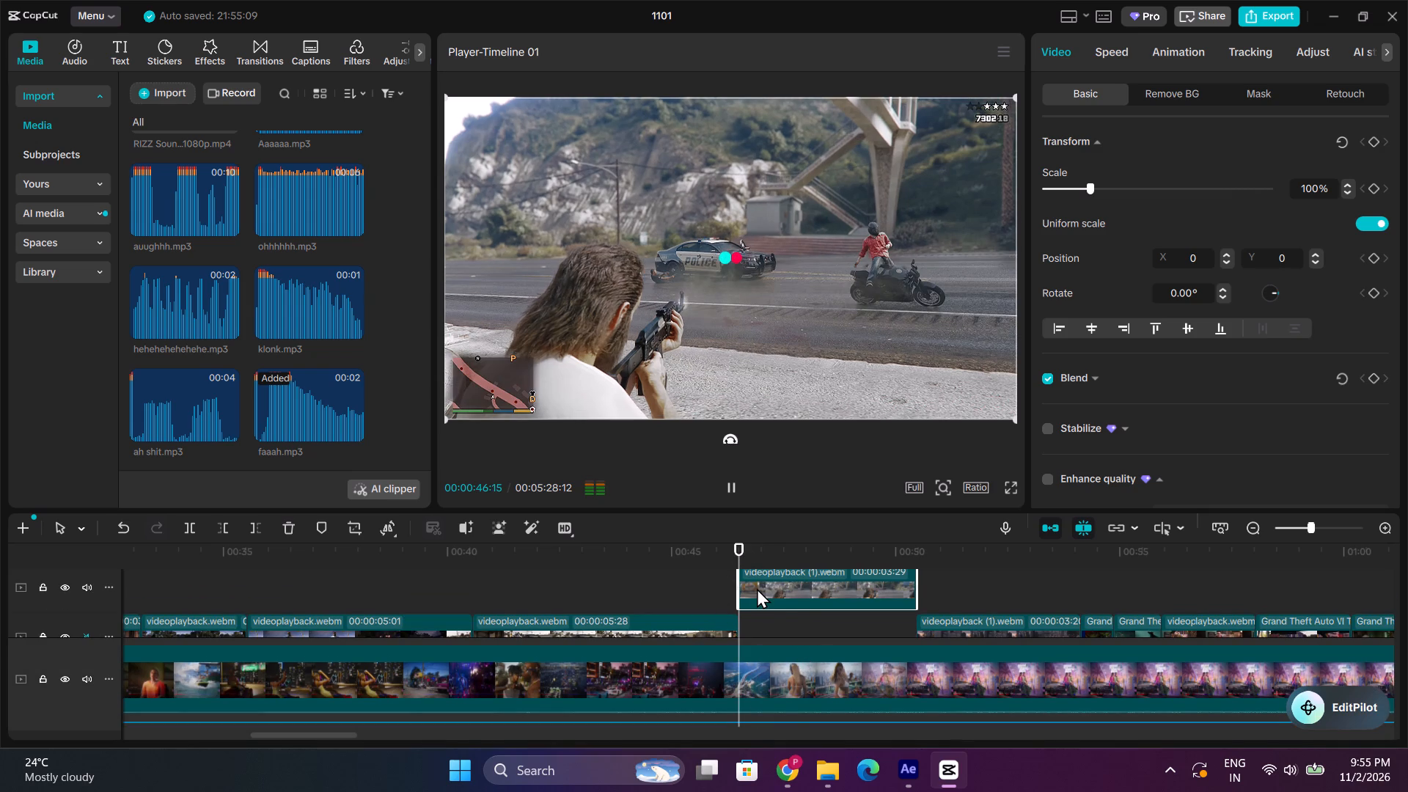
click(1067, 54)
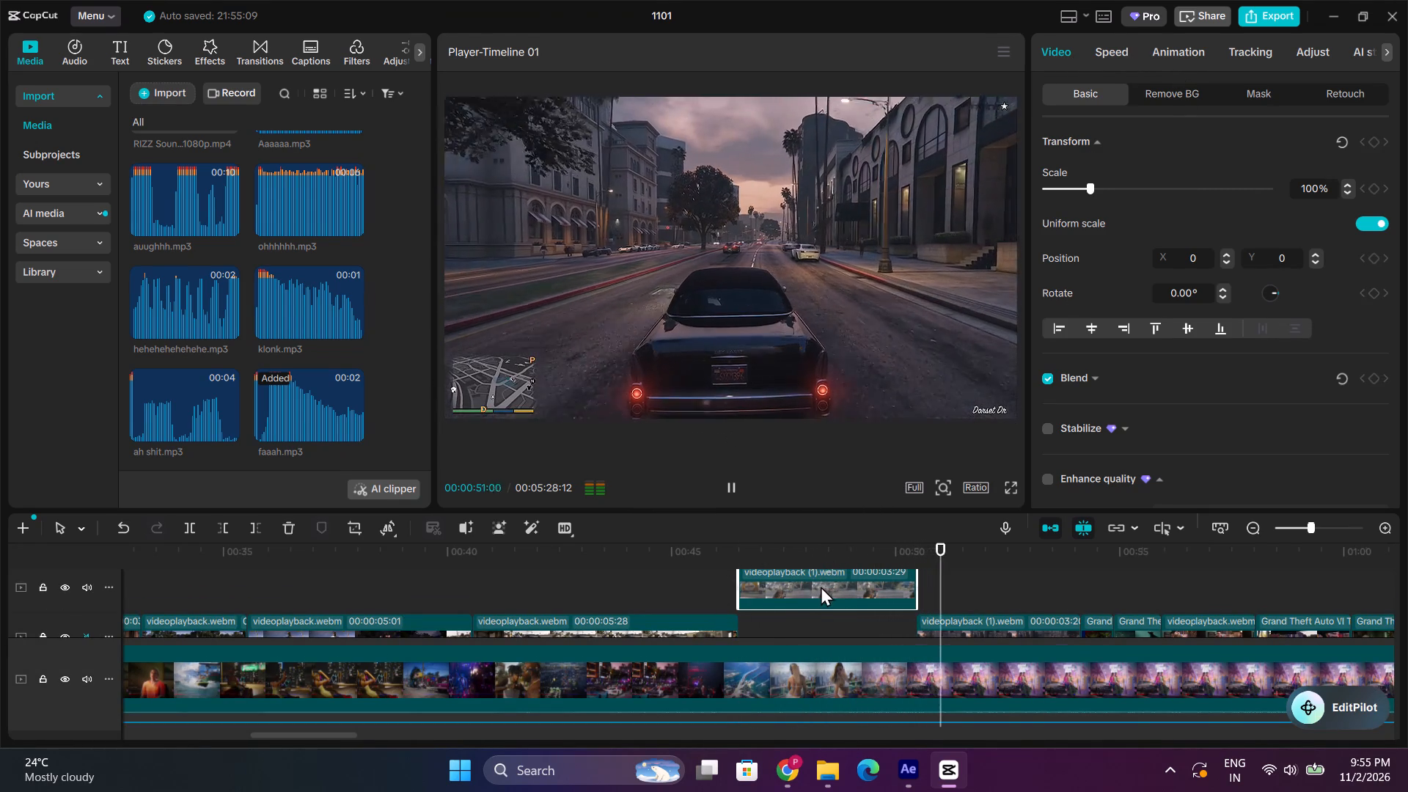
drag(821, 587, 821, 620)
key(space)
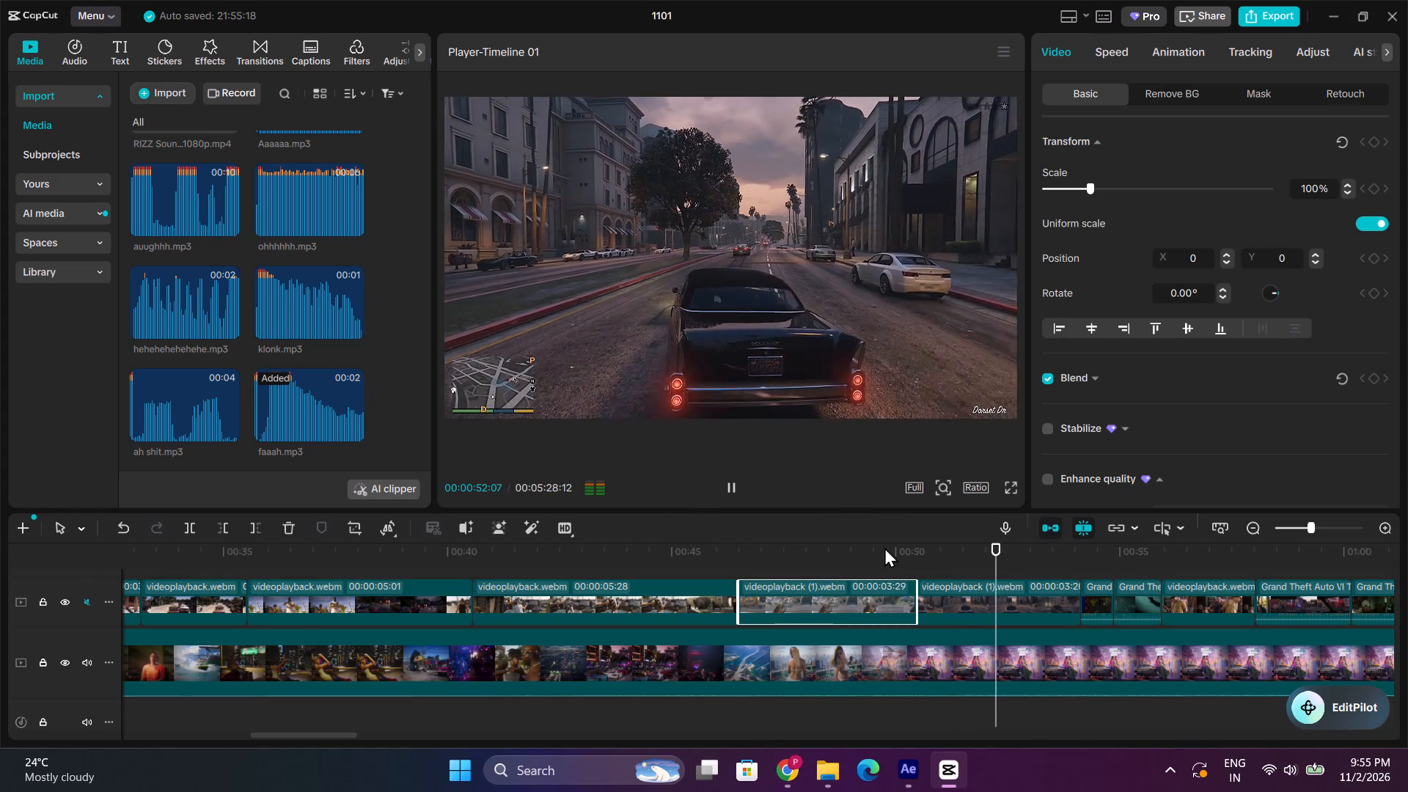
Replay the gunfight clip from 00:00:46:19, check the imported sounds, and play the following car clip's ending from 00:00:53:08.
click(742, 554)
key(space)
key(space)
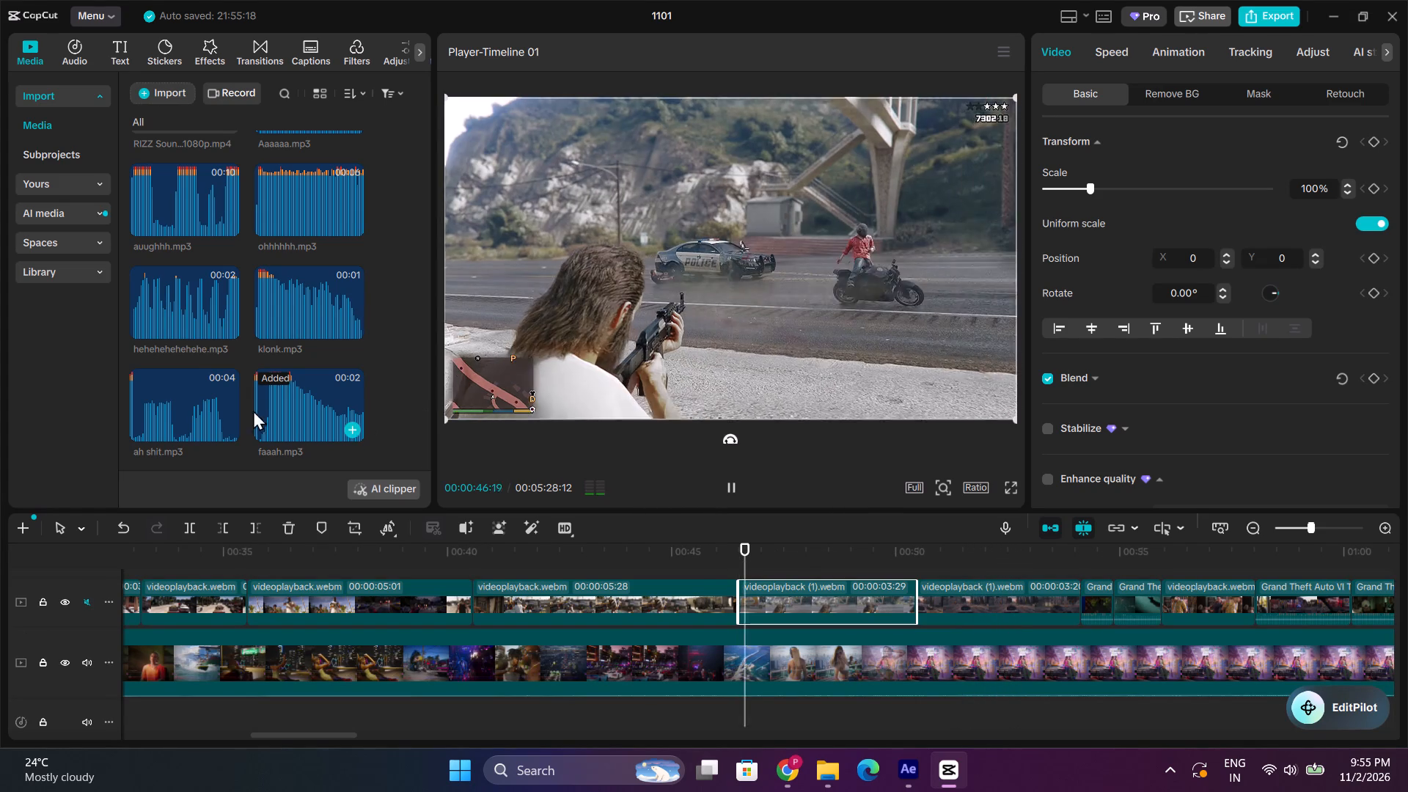
key(space)
key(space)
scroll(258, 325, up, 1)
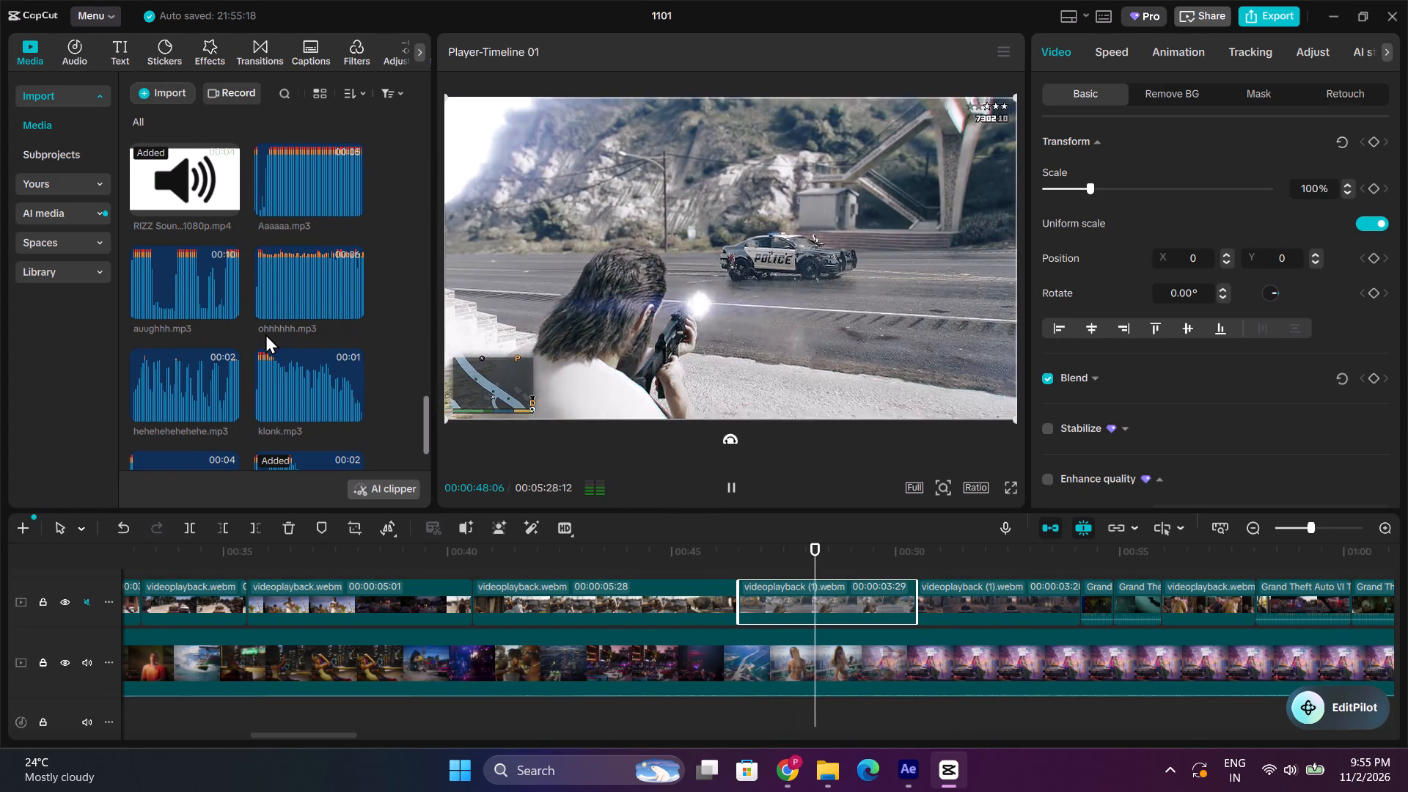
scroll(315, 427, down, 1)
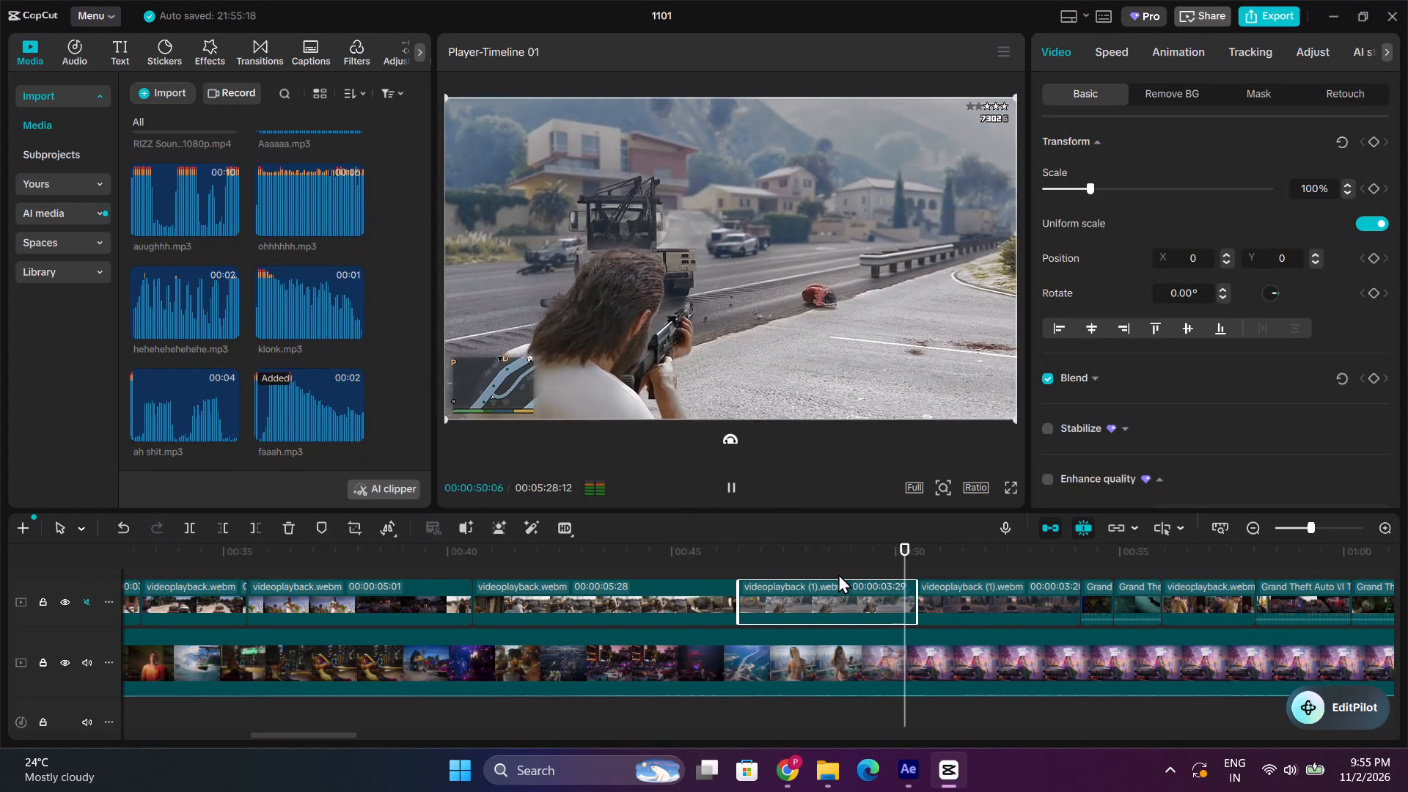
click(1042, 564)
key(space)
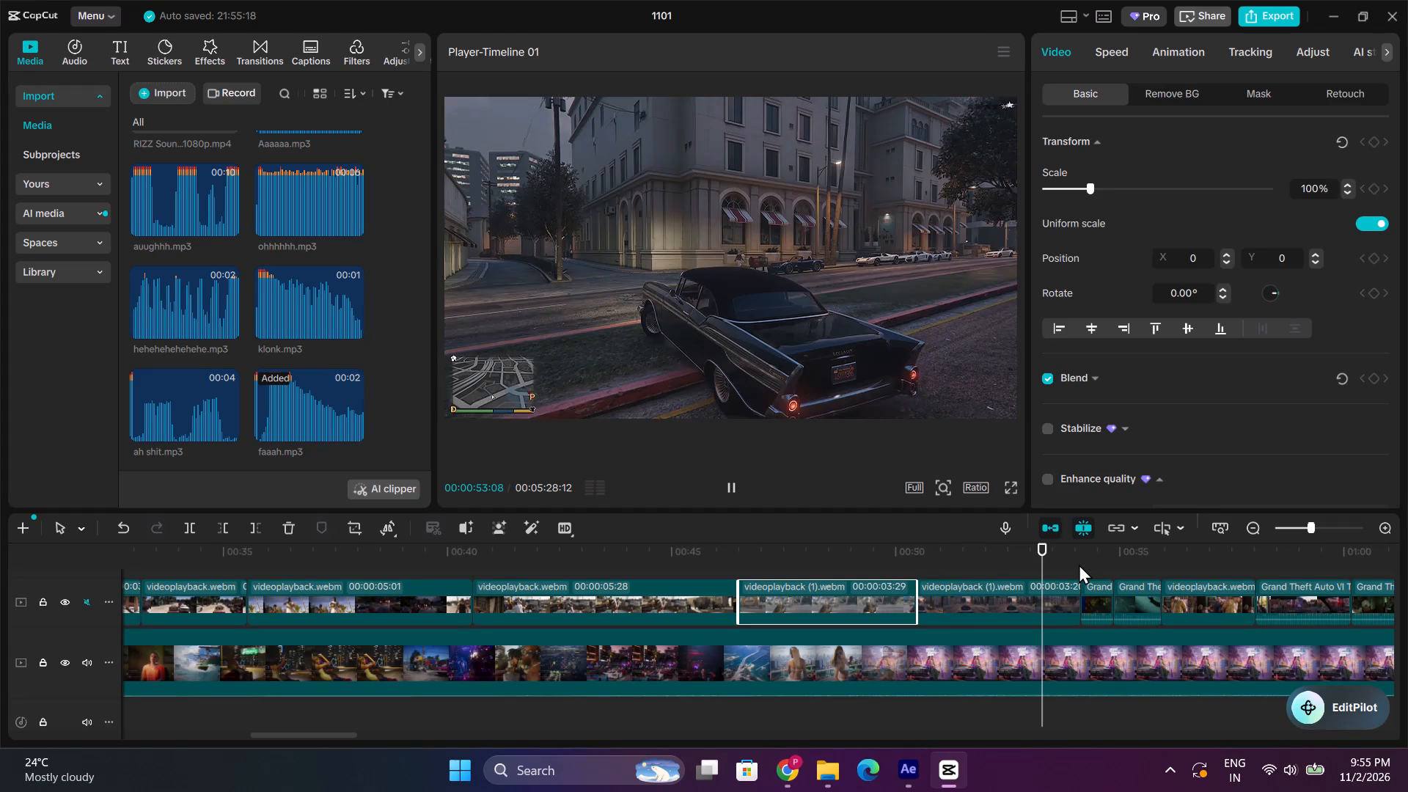
key(space)
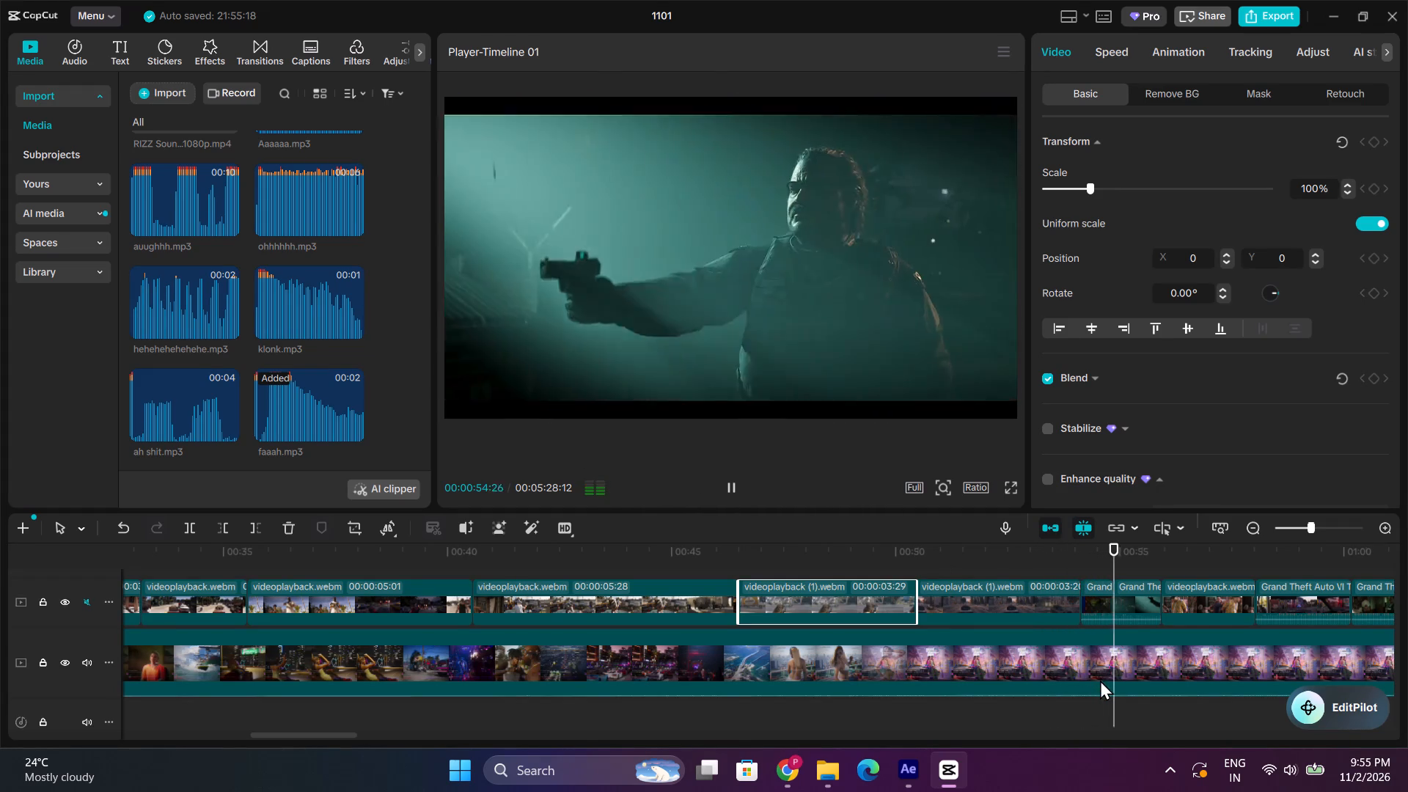
Add a volume keyframe to the lower-track background clip at 00:00:53:22, just before the cut to the explosion shot.
click(1082, 568)
scroll(1067, 641, down, 1)
click(1067, 642)
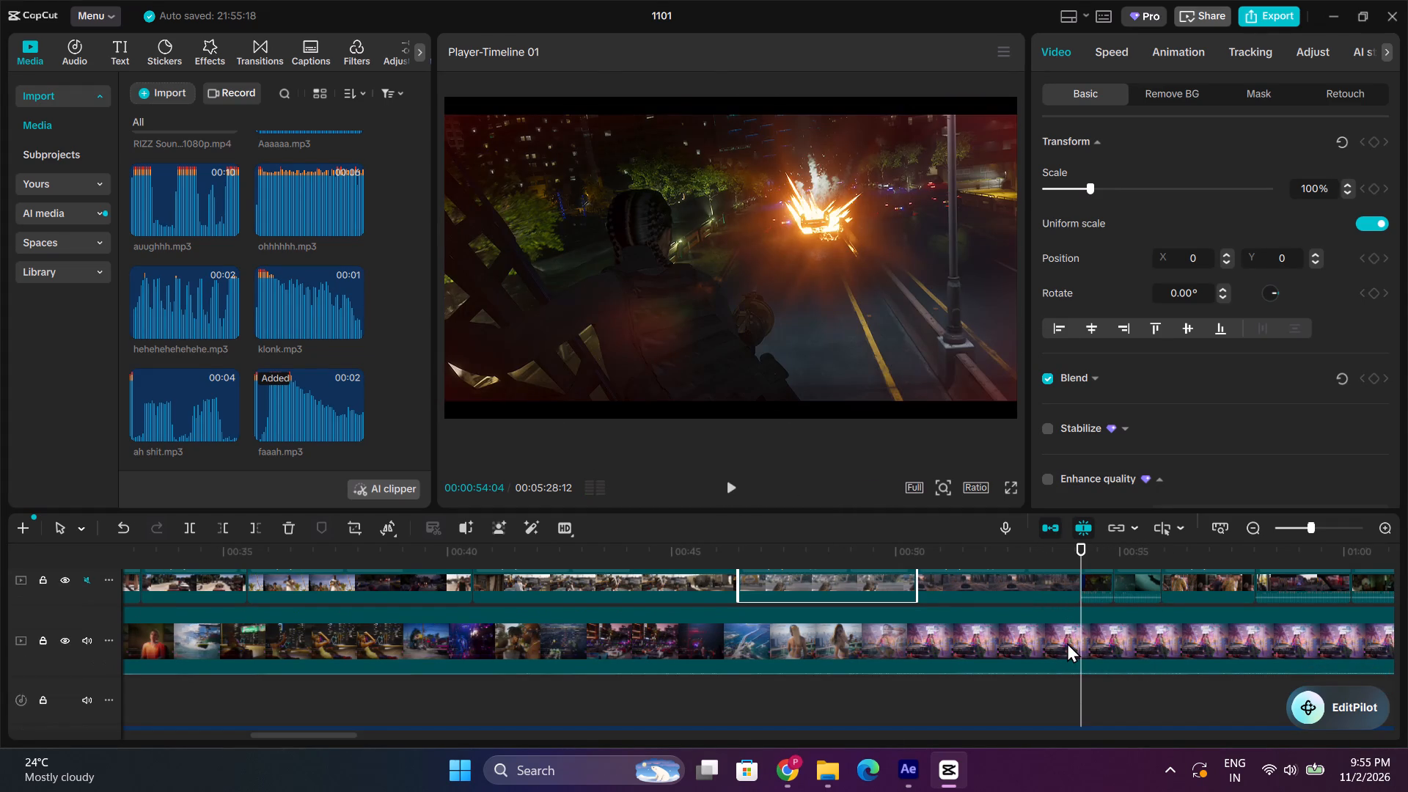
key(space)
scroll(1073, 606, up, 1)
click(1078, 546)
drag(1075, 567, 1063, 567)
click(1126, 57)
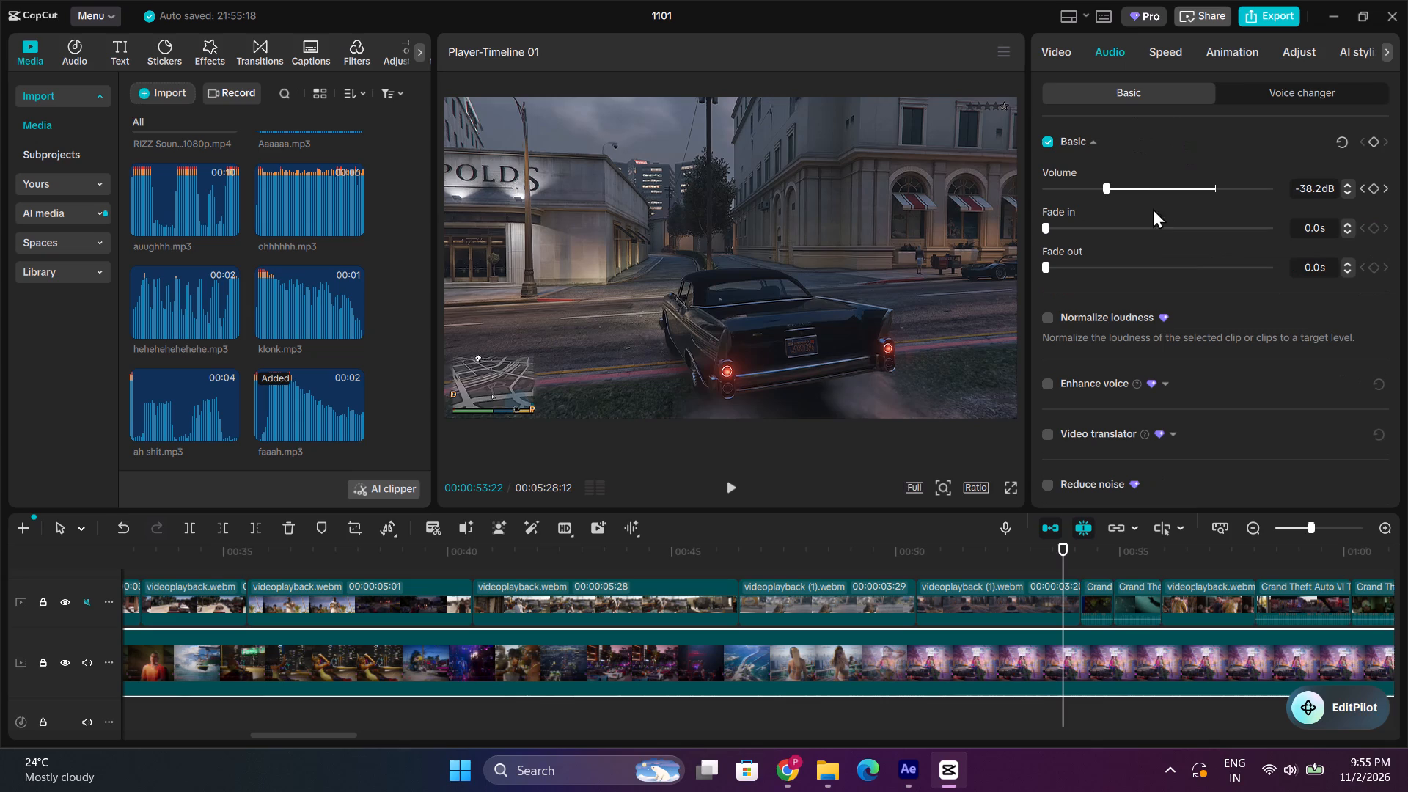
click(1373, 190)
Raise the background clip's volume to -17.0 dB at the 00:00:54:04 cut and play across it from 00:00:53:07.
drag(1065, 556, 1077, 550)
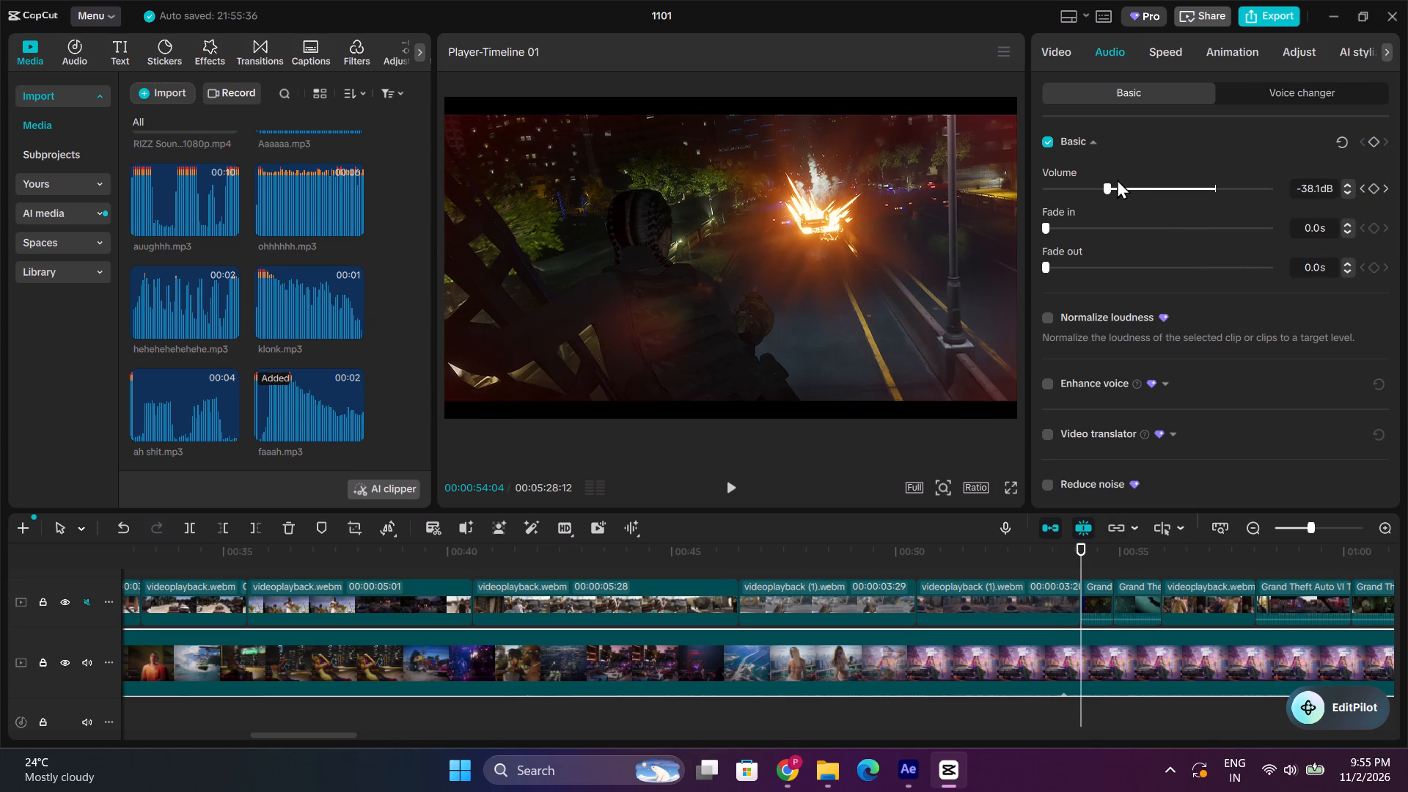
drag(1108, 189, 1162, 193)
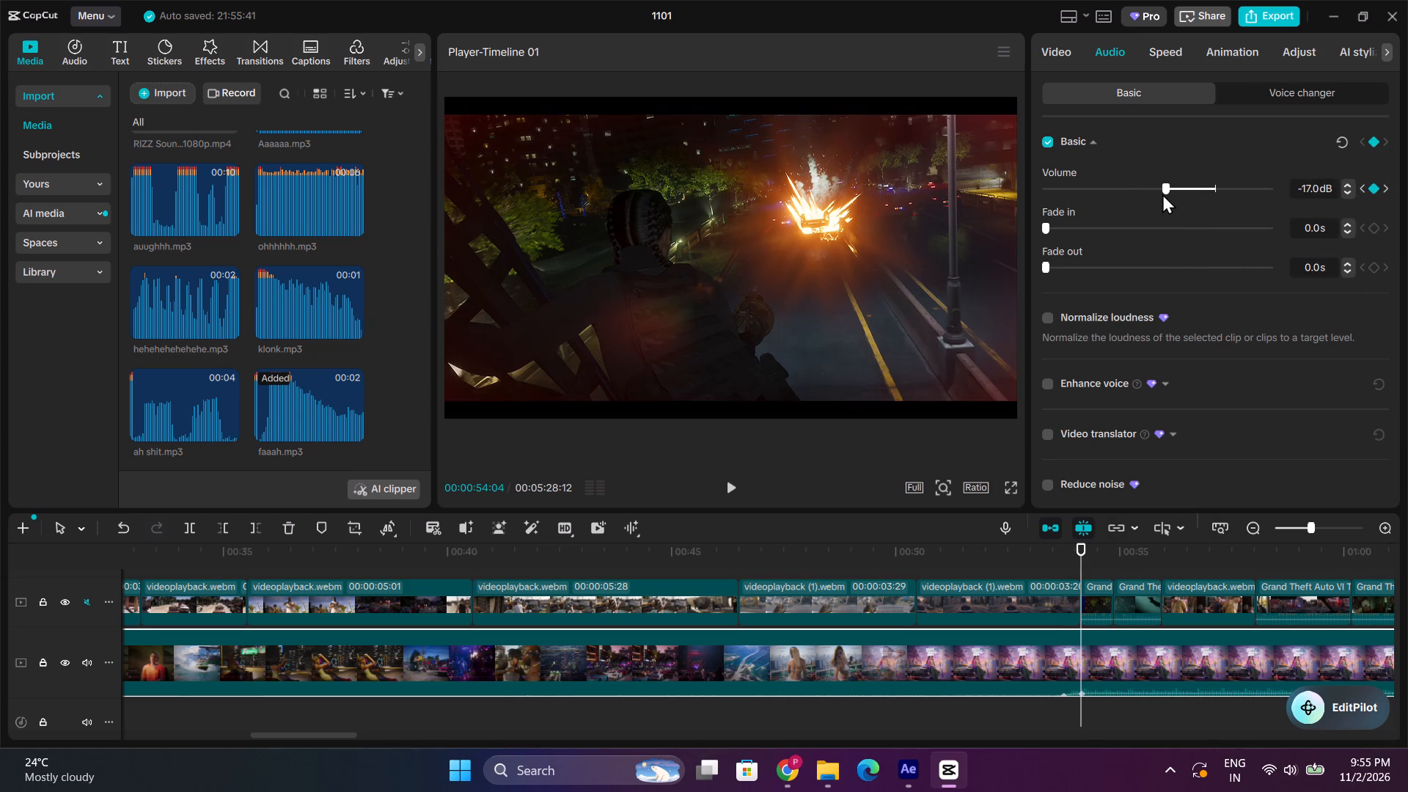
key(space)
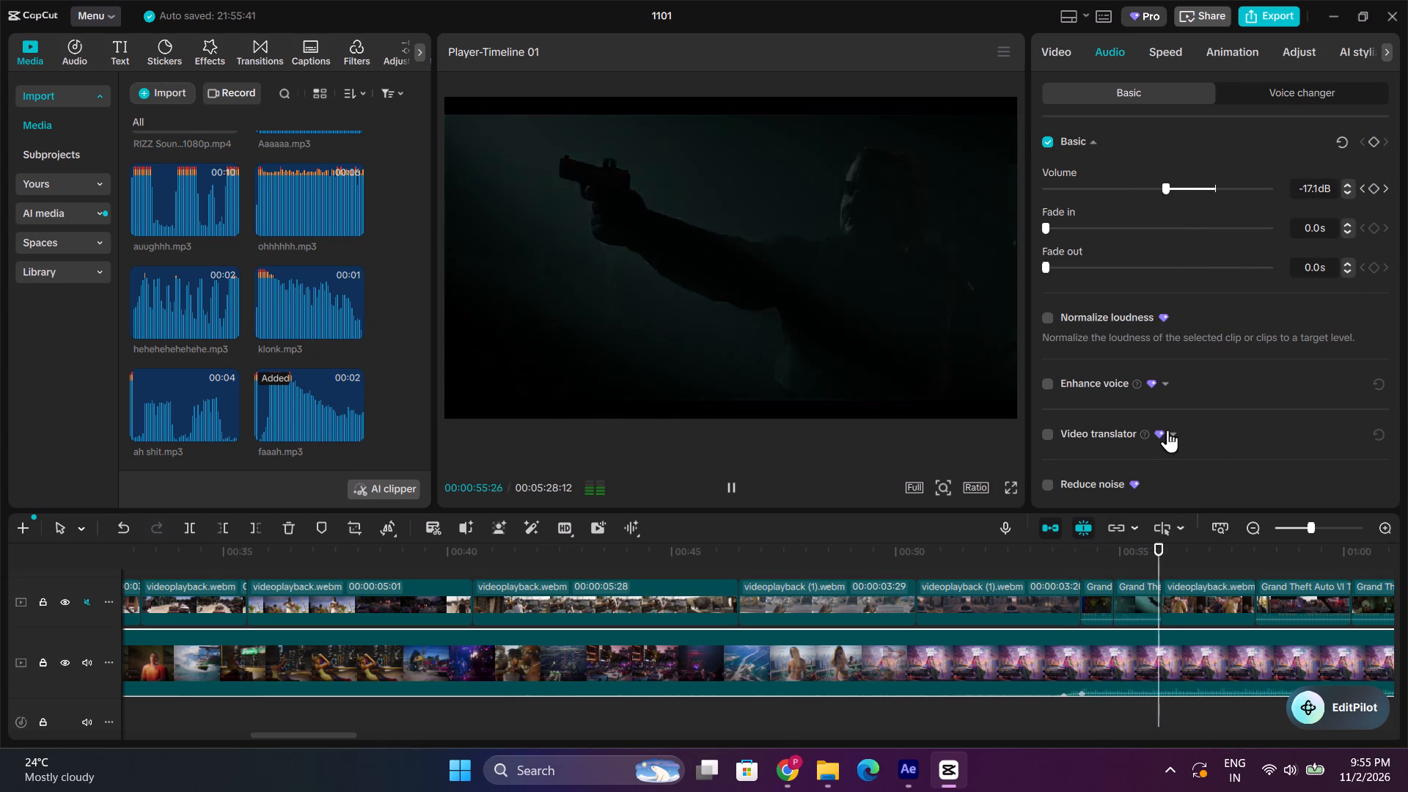
drag(1049, 544, 1041, 549)
key(space)
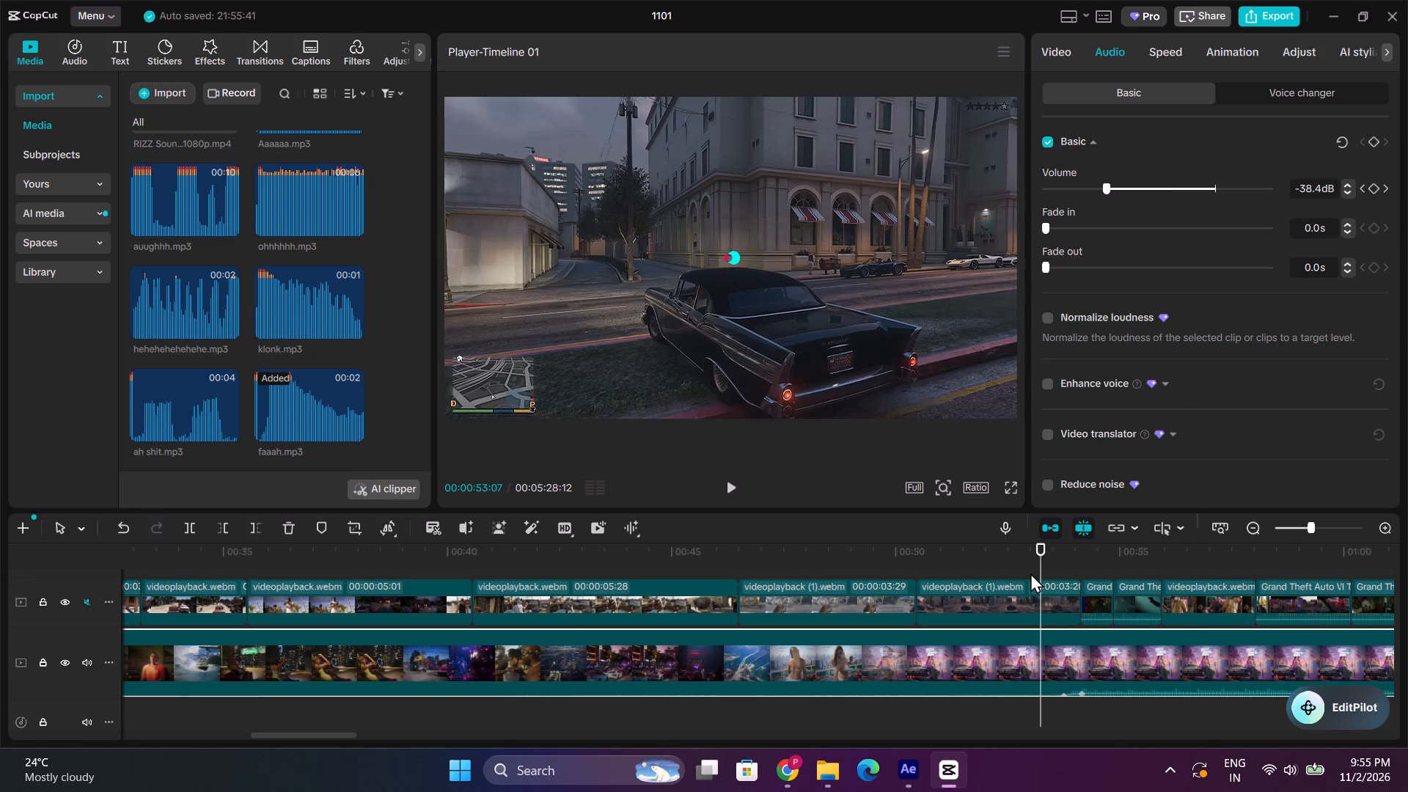
key(space)
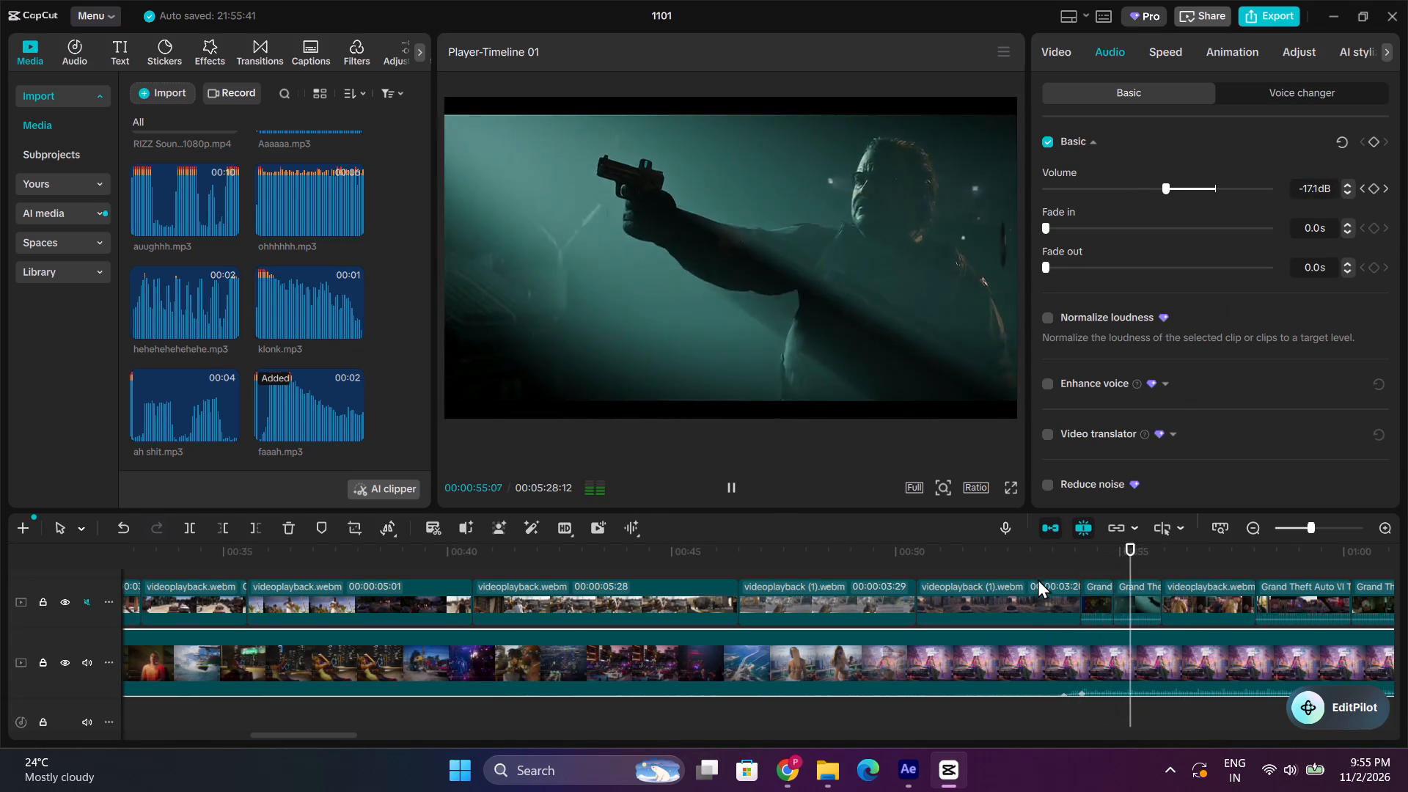
Lower the background clip's volume at the 00:00:54:04 keyframe to about -21.6 dB and play on past 00:01:11.
drag(295, 734, 318, 732)
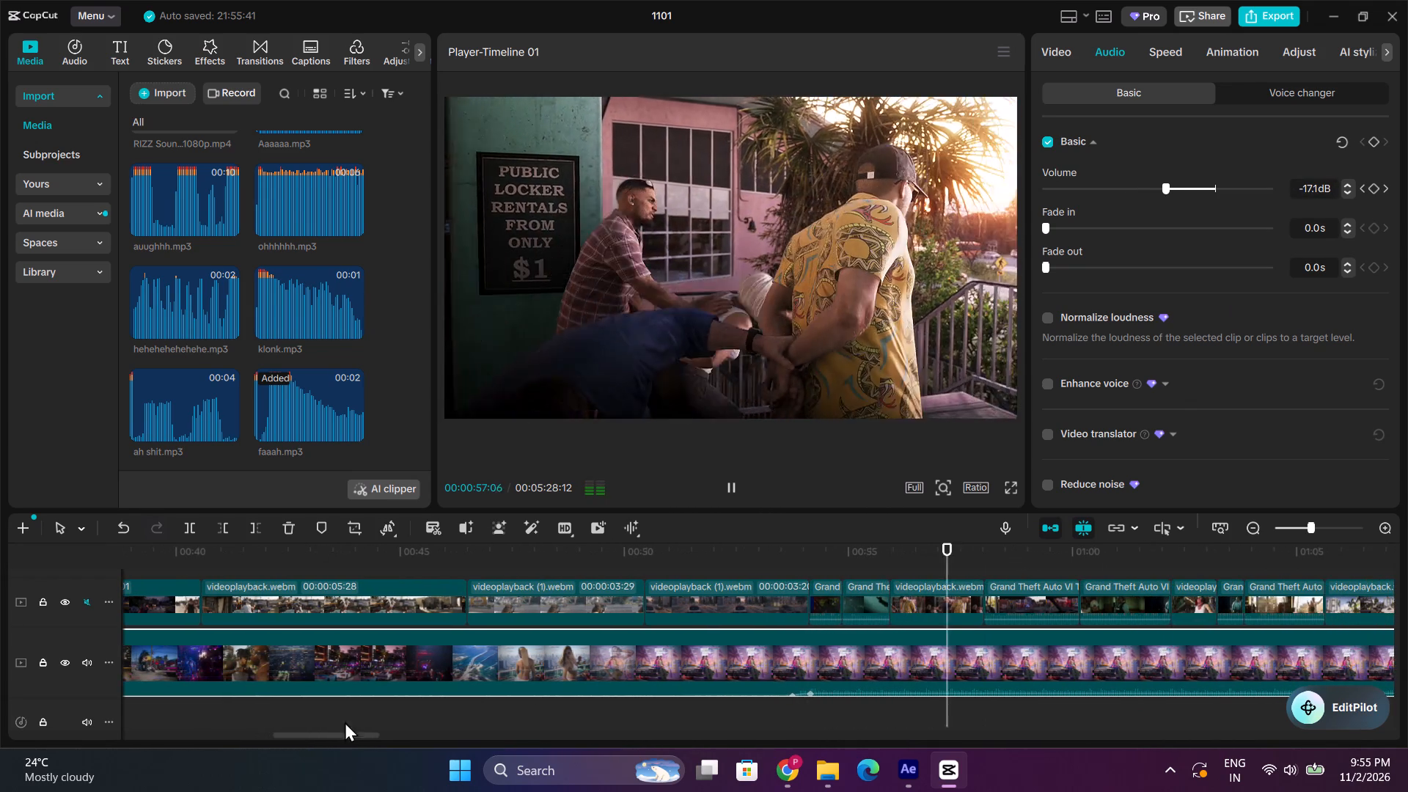
drag(802, 557, 810, 555)
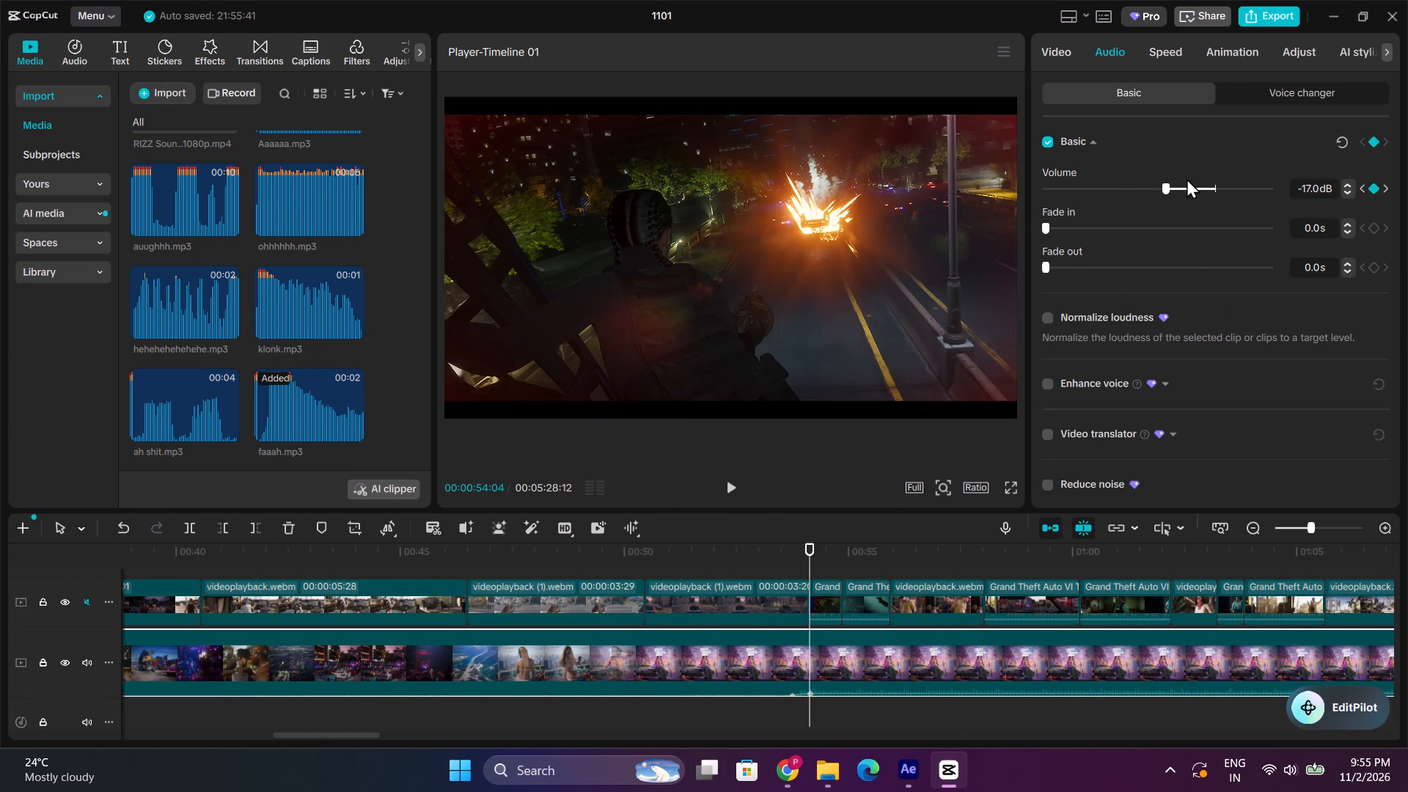
drag(1161, 185, 1150, 190)
key(space)
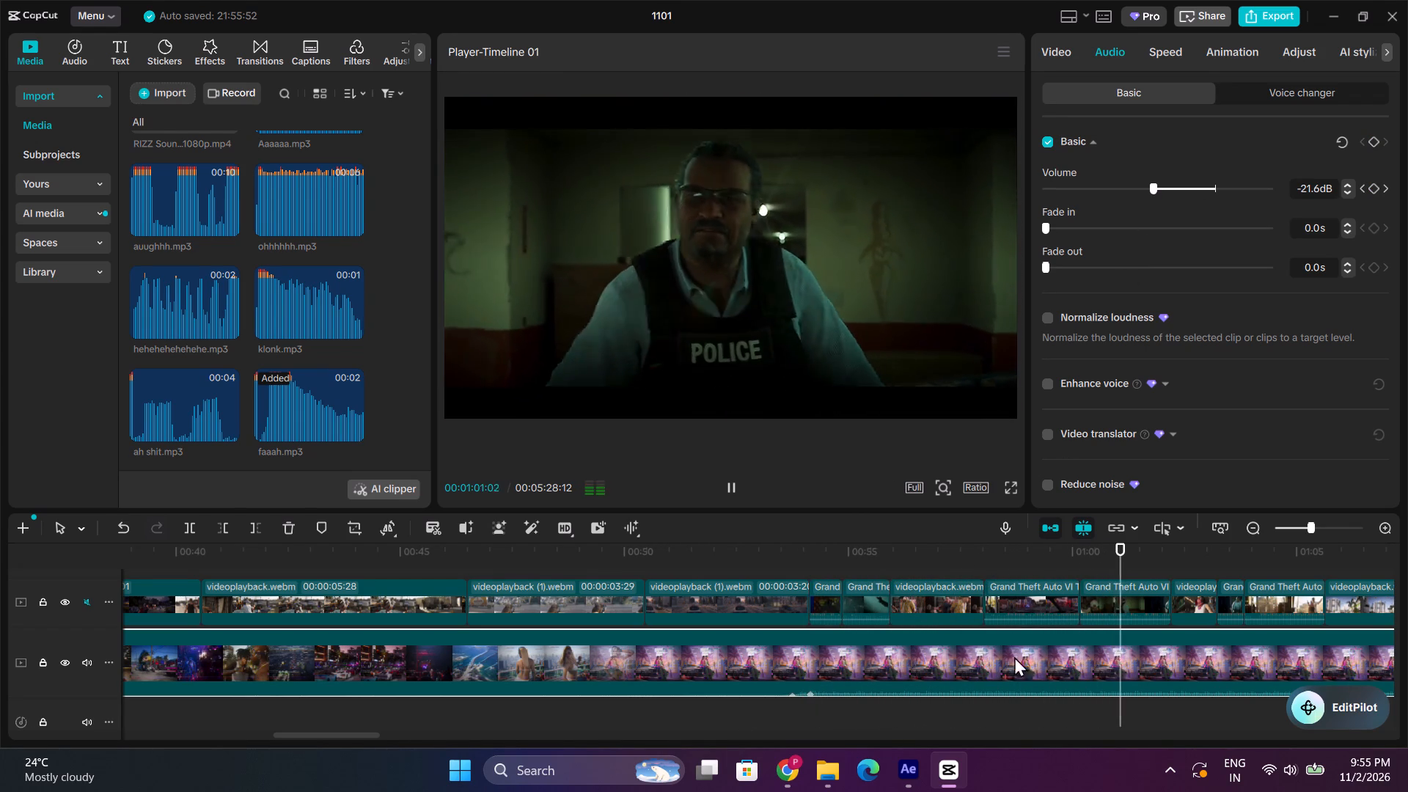
drag(349, 738, 387, 735)
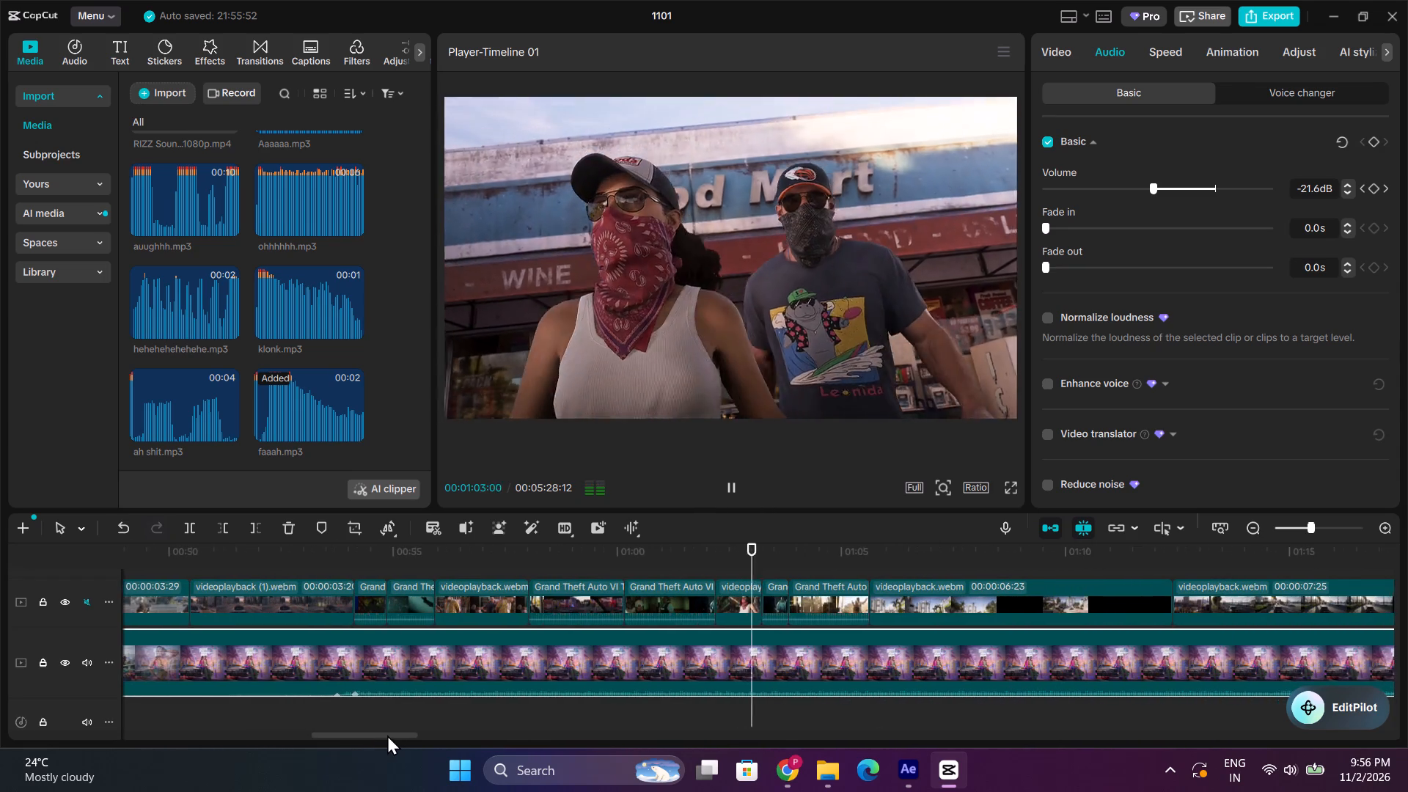
drag(387, 735, 389, 735)
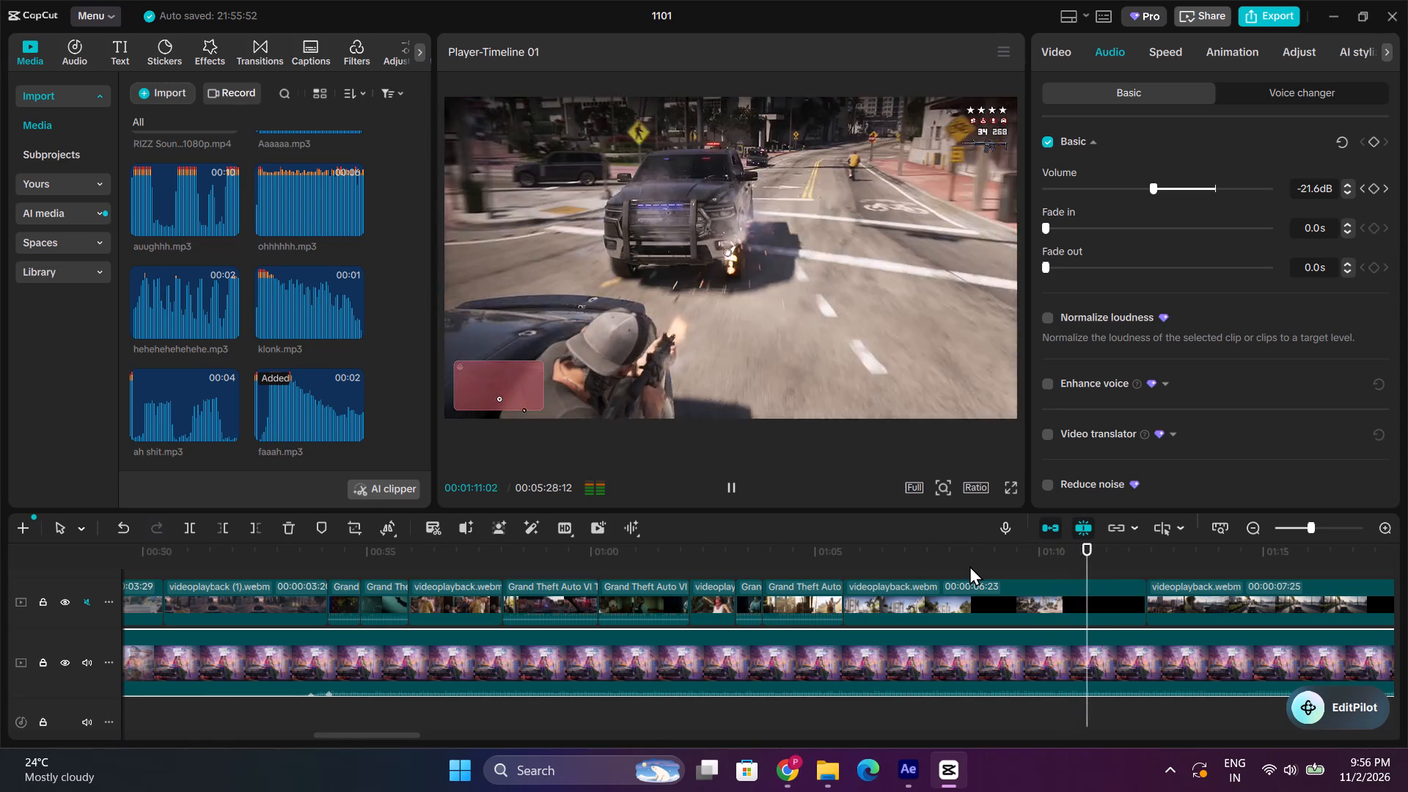
Preview the auughhh.mp3, Aaaaaa.mp3 and ohhhhhh.mp3 sound effects from the imported media.
key(space)
click(143, 218)
scroll(205, 356, up, 2)
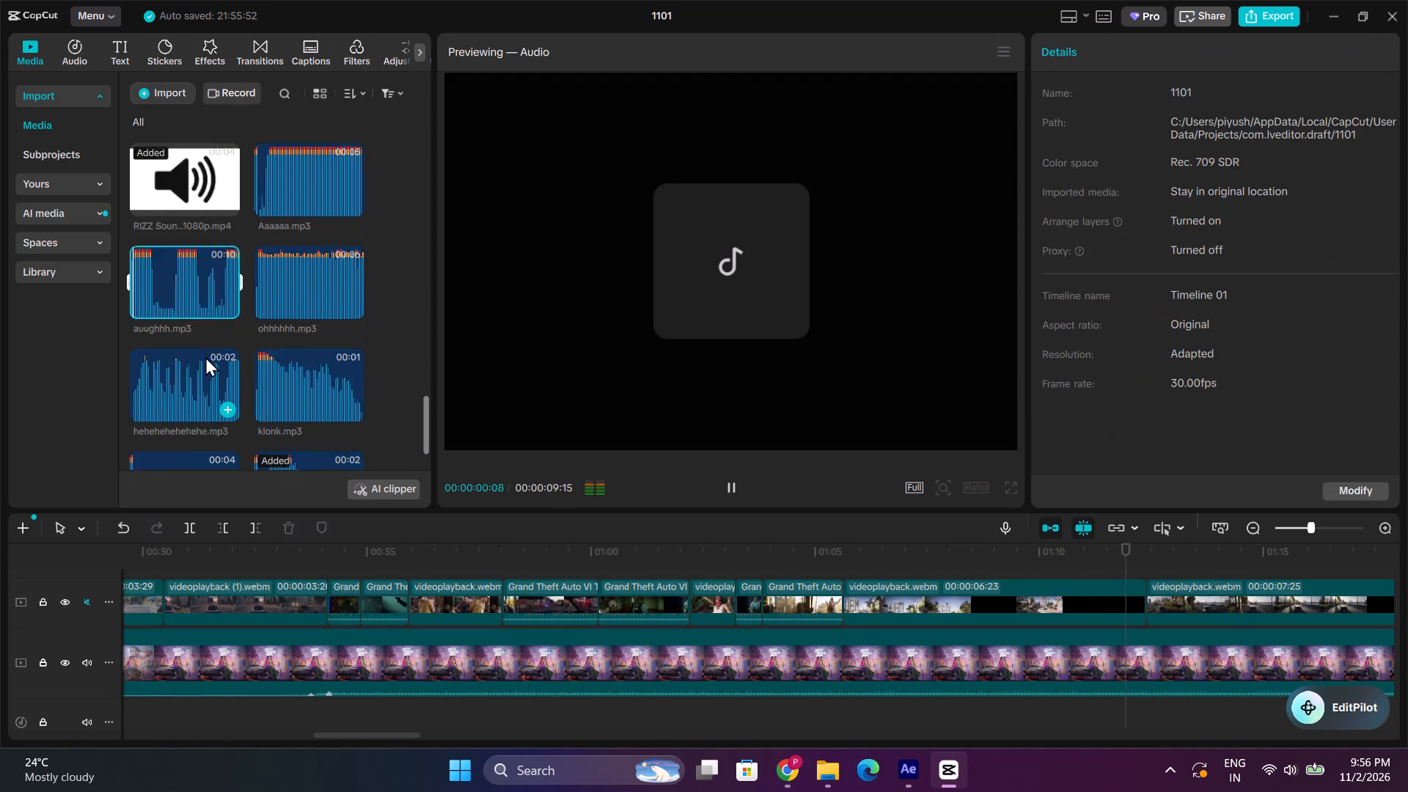
click(294, 253)
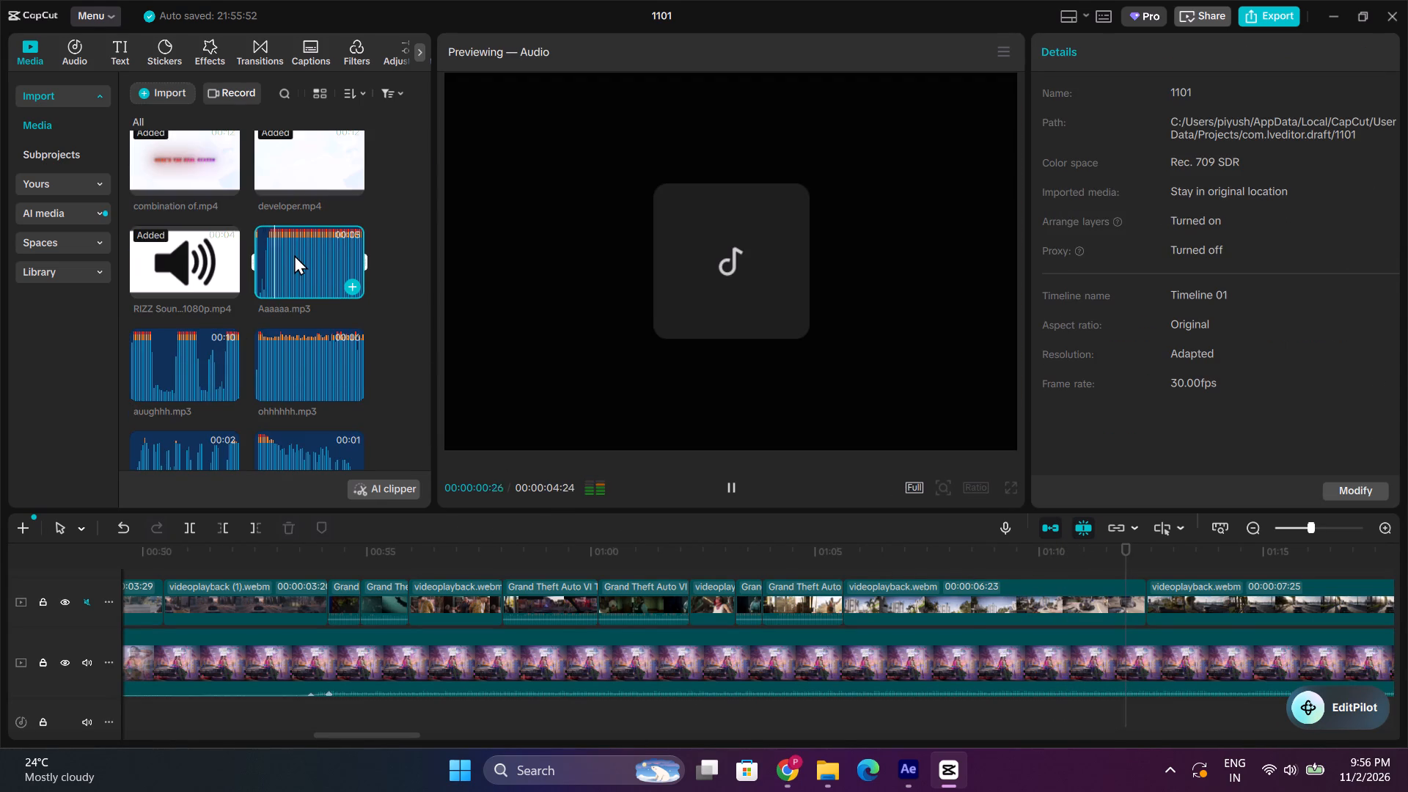
click(1145, 554)
click(1143, 557)
click(1142, 565)
click(277, 367)
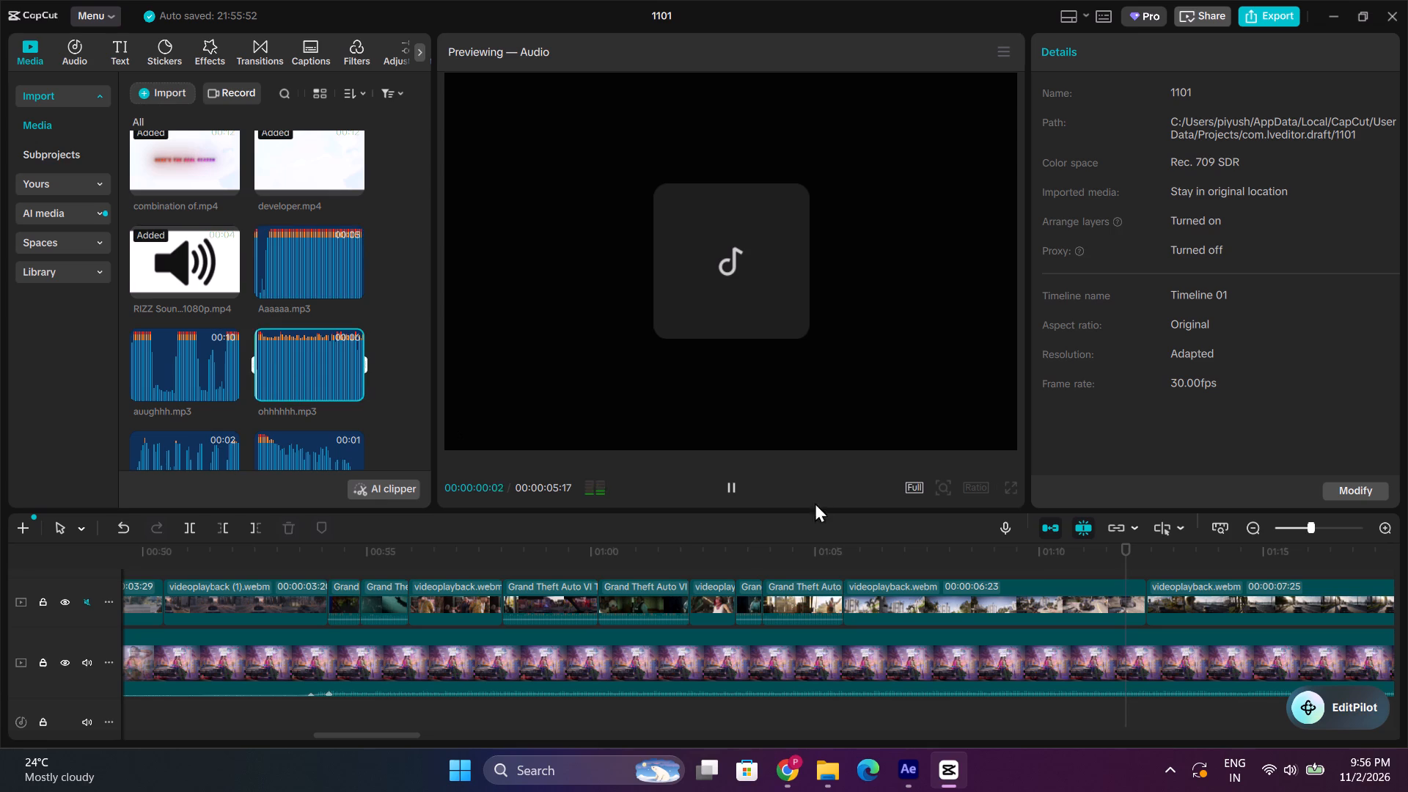
Play across the cut after 00:01:12 and the next cut near 00:01:20 to check where a sound effect fits.
click(340, 656)
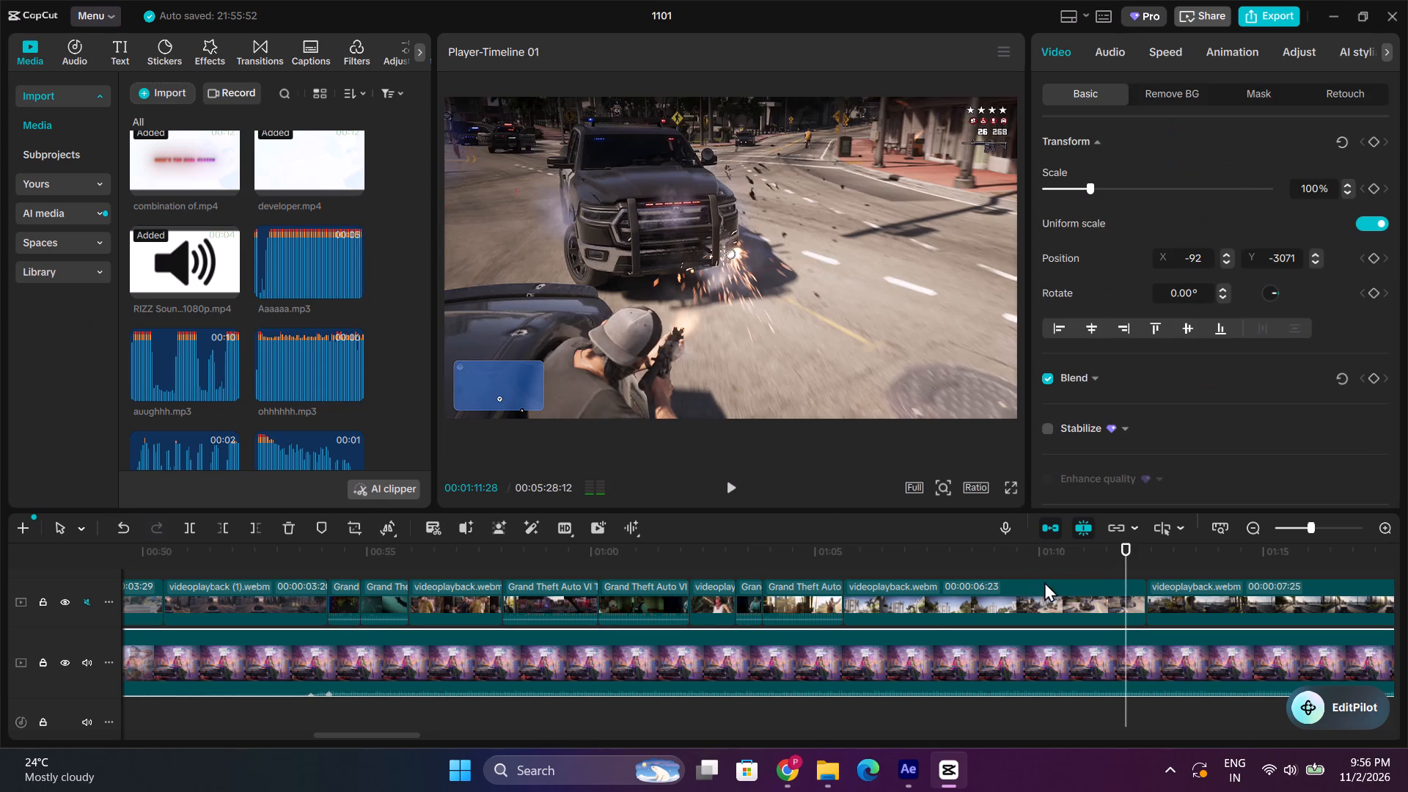
click(1143, 554)
key(space)
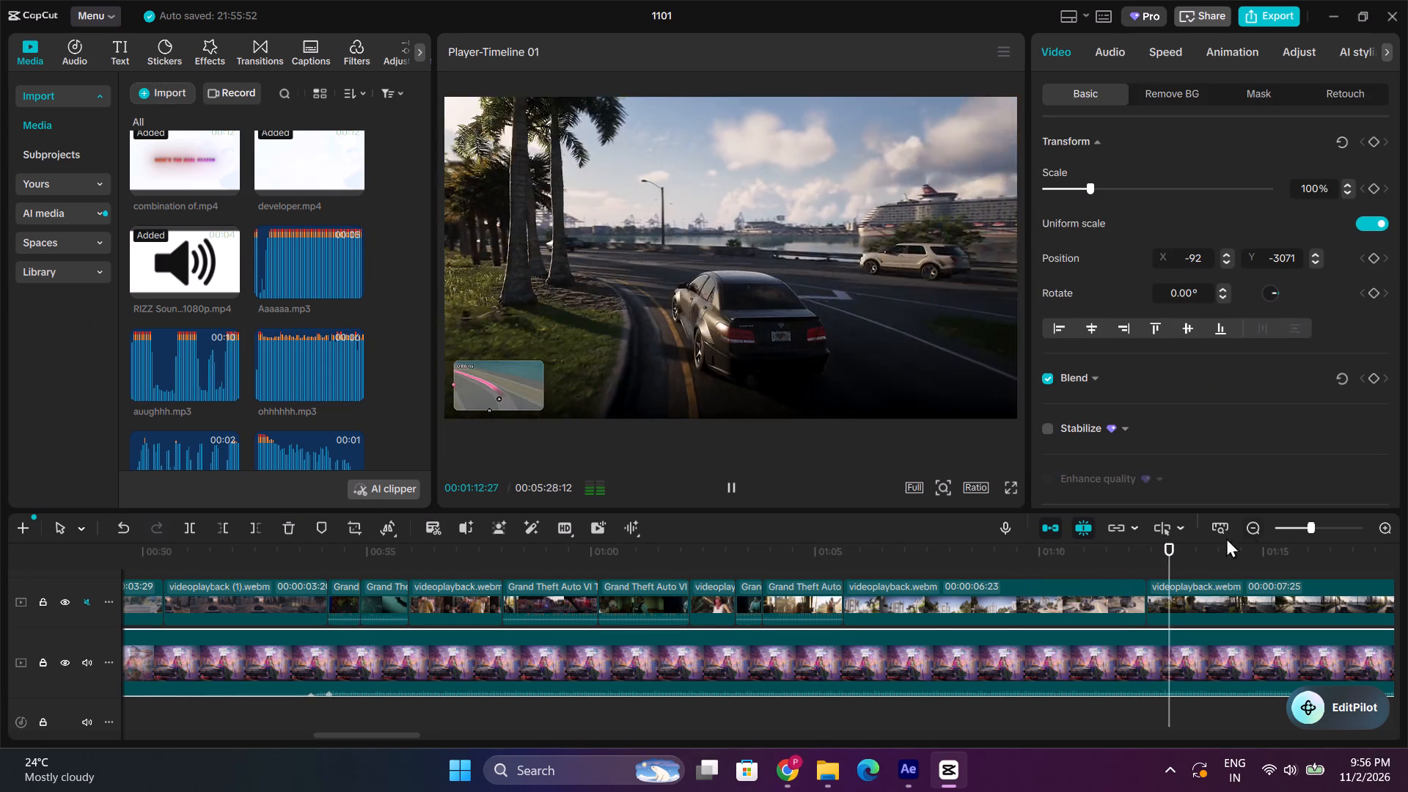
drag(373, 736, 435, 725)
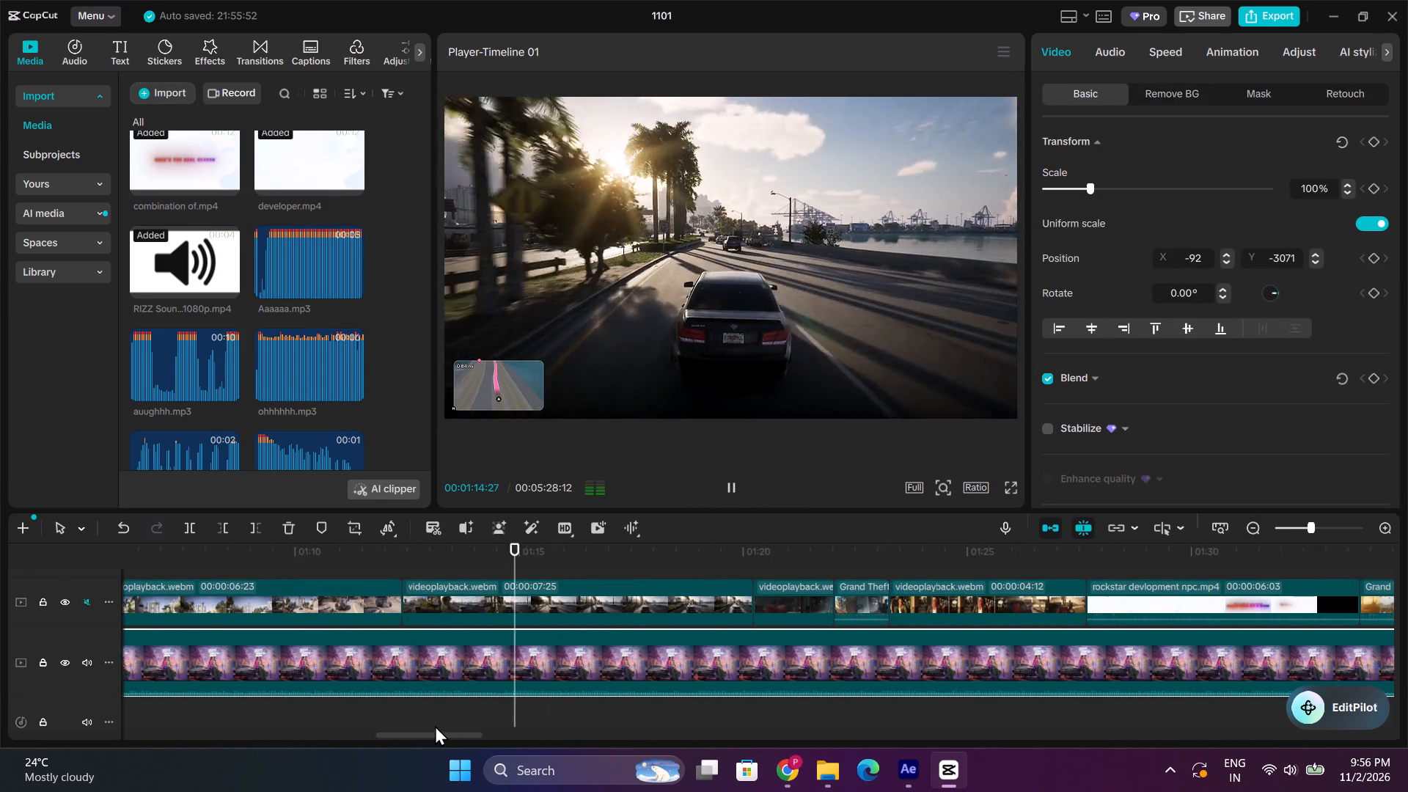
drag(435, 725, 437, 721)
click(720, 558)
key(space)
key(space)
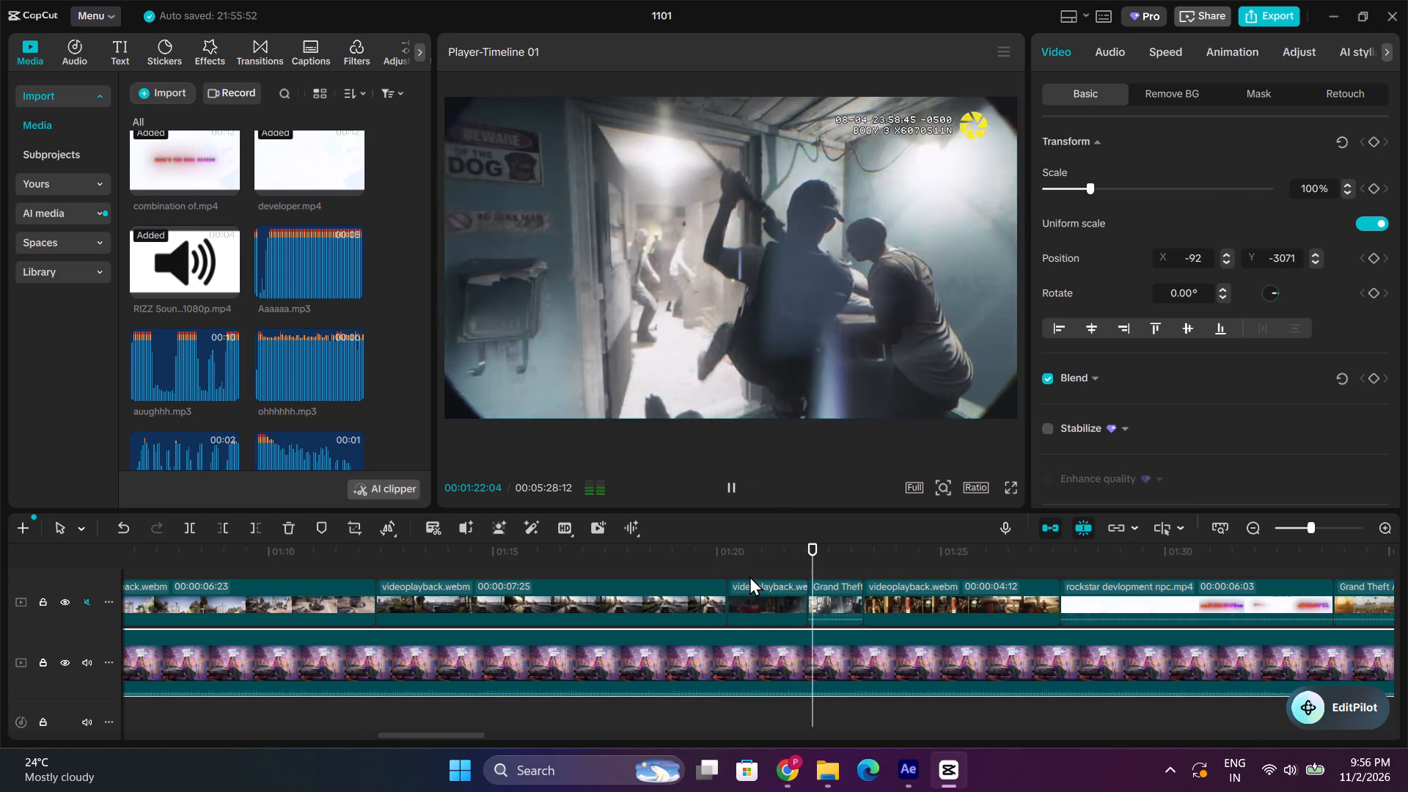
Park the playhead at 00:01:22:01, switch to Chrome and search YouTube for "open up fbi meme".
click(805, 554)
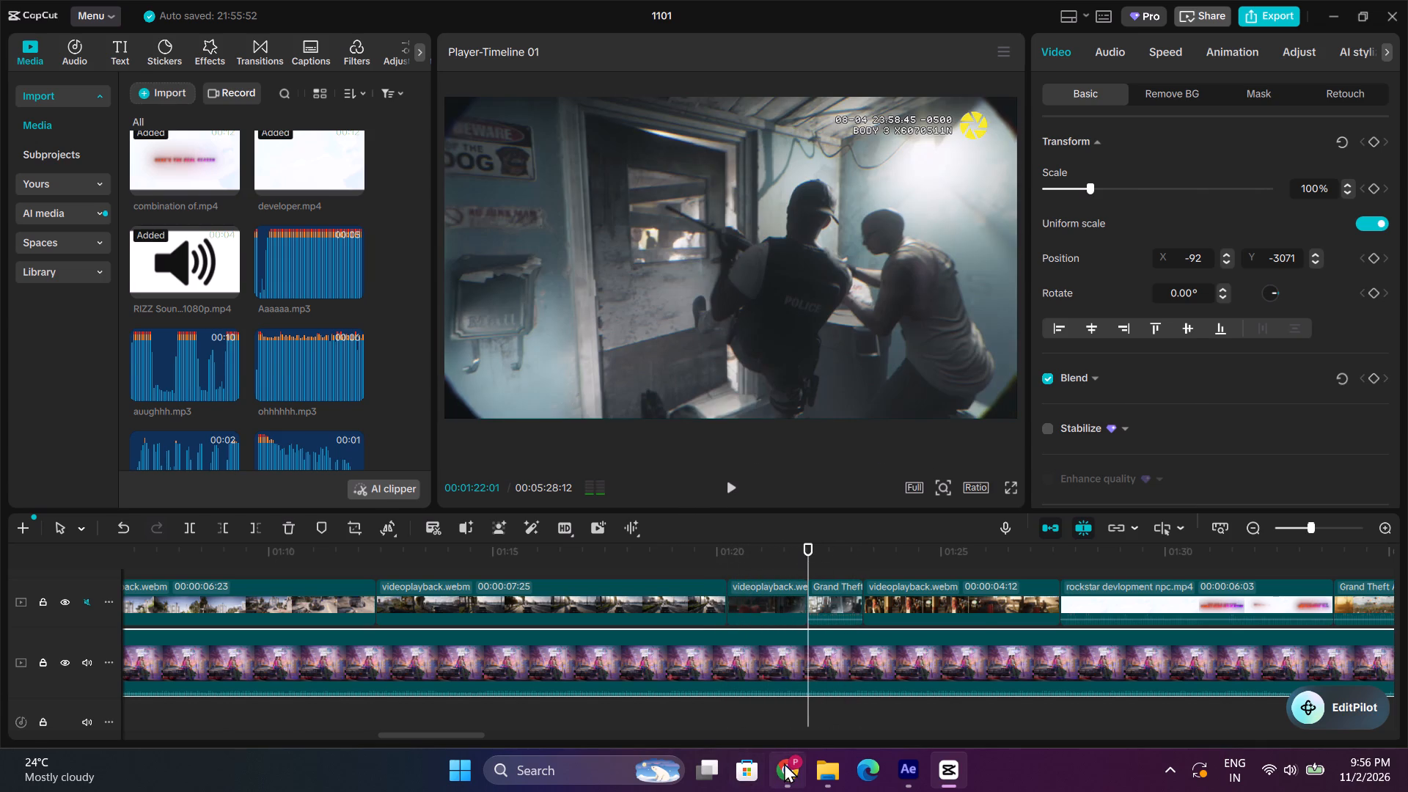
click(785, 763)
drag(694, 120, 359, 122)
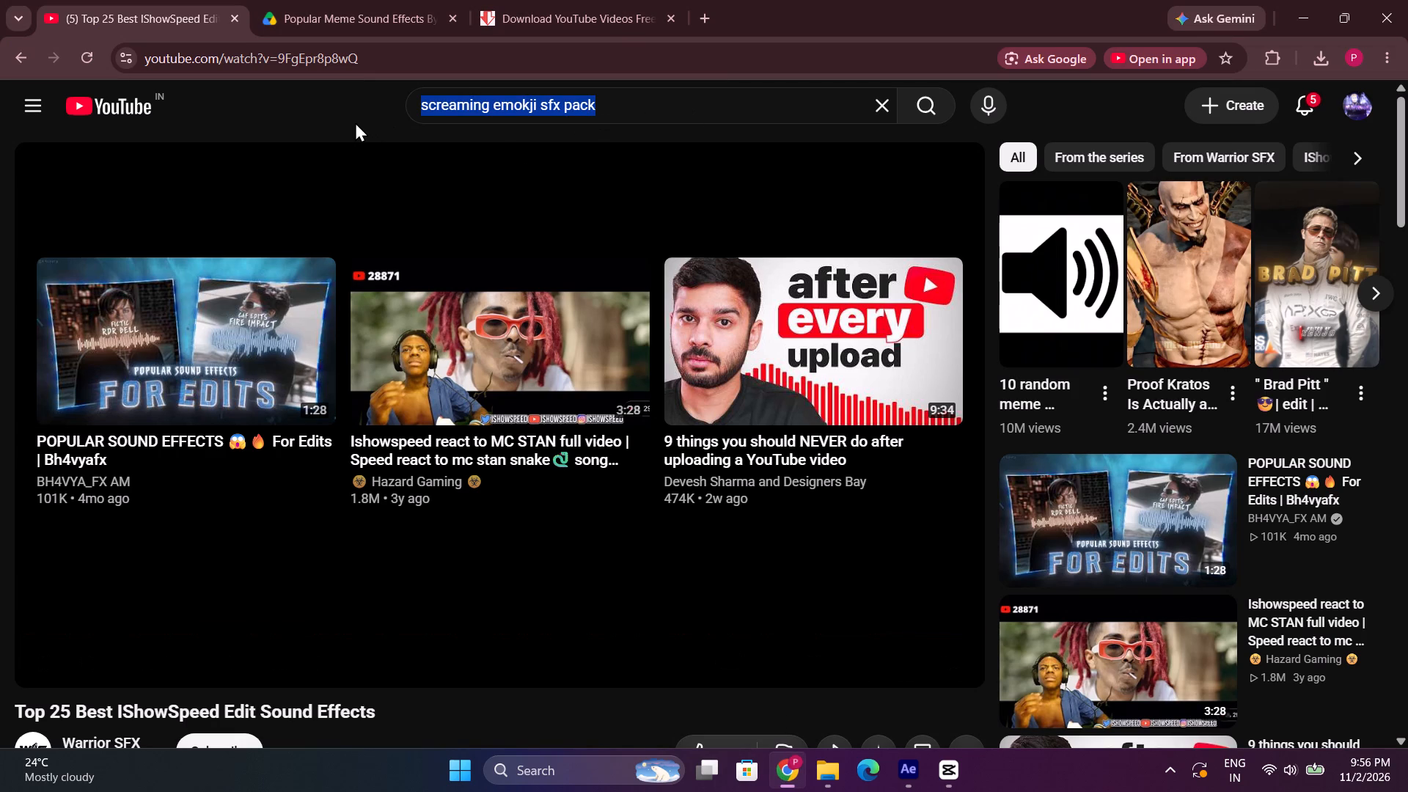
text(open)
key(BackSpace)
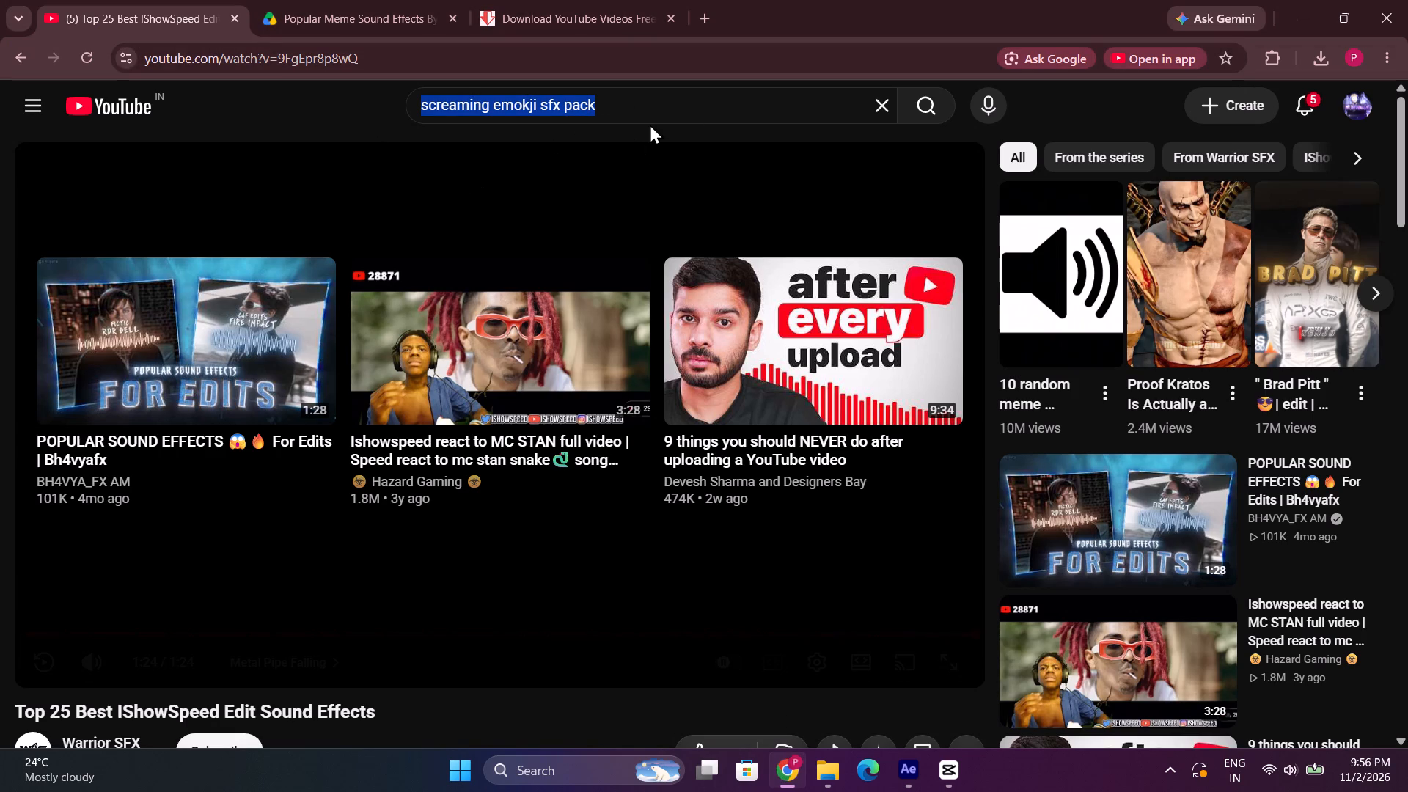
click(650, 124)
drag(639, 111, 425, 120)
drag(694, 116, 686, 117)
click(642, 116)
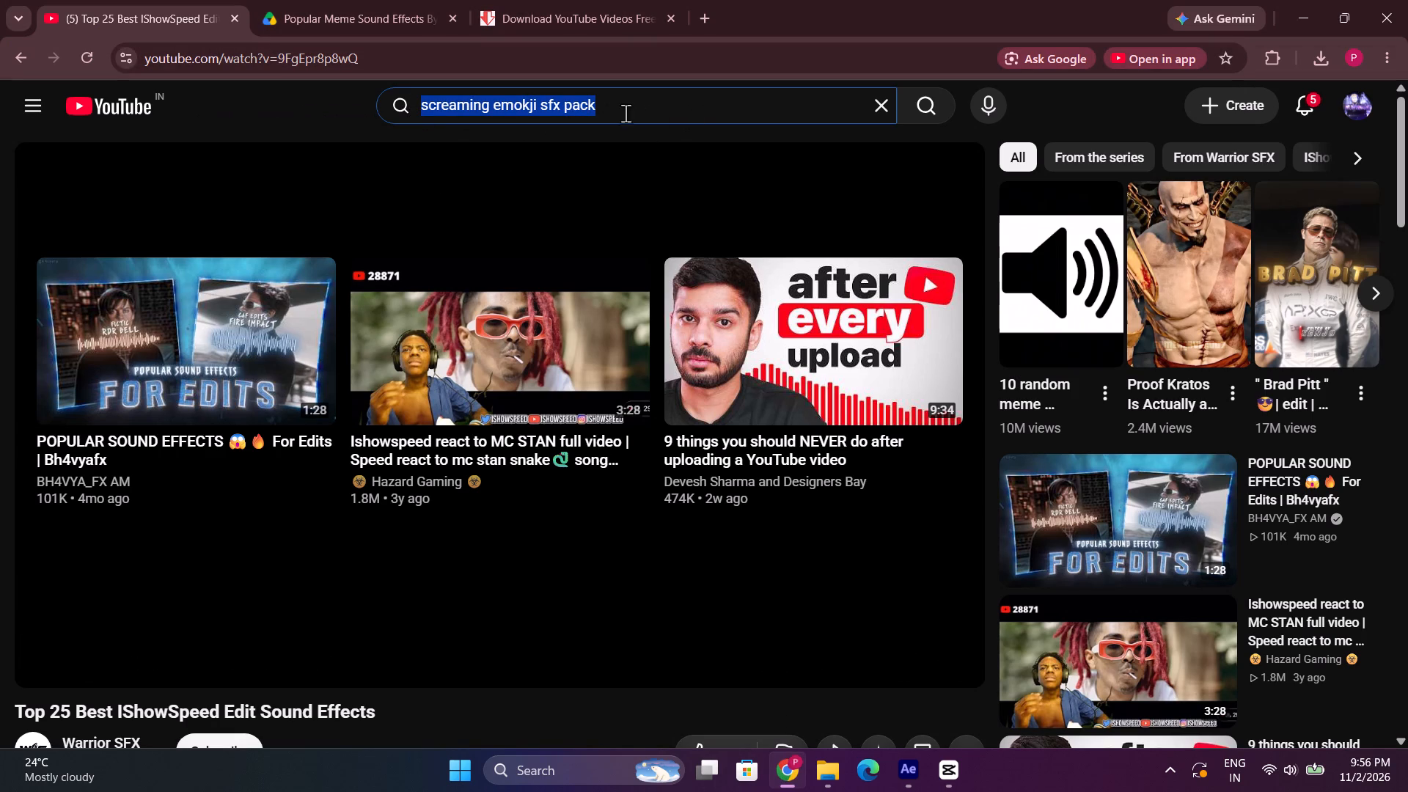
double_click(609, 106)
key(BackSpace)
key(BackSpace)
key(BackSpace)
key(BackSpace)
key(BackSpace)
key(BackSpace)
key(BackSpace)
key(BackSpace)
key(BackSpace)
key(BackSpace)
key(BackSpace)
key(BackSpace)
key(BackSpace)
key(BackSpace)
key(BackSpace)
key(BackSpace)
key(BackSpace)
key(BackSpace)
key(BackSpace)
key(BackSpace)
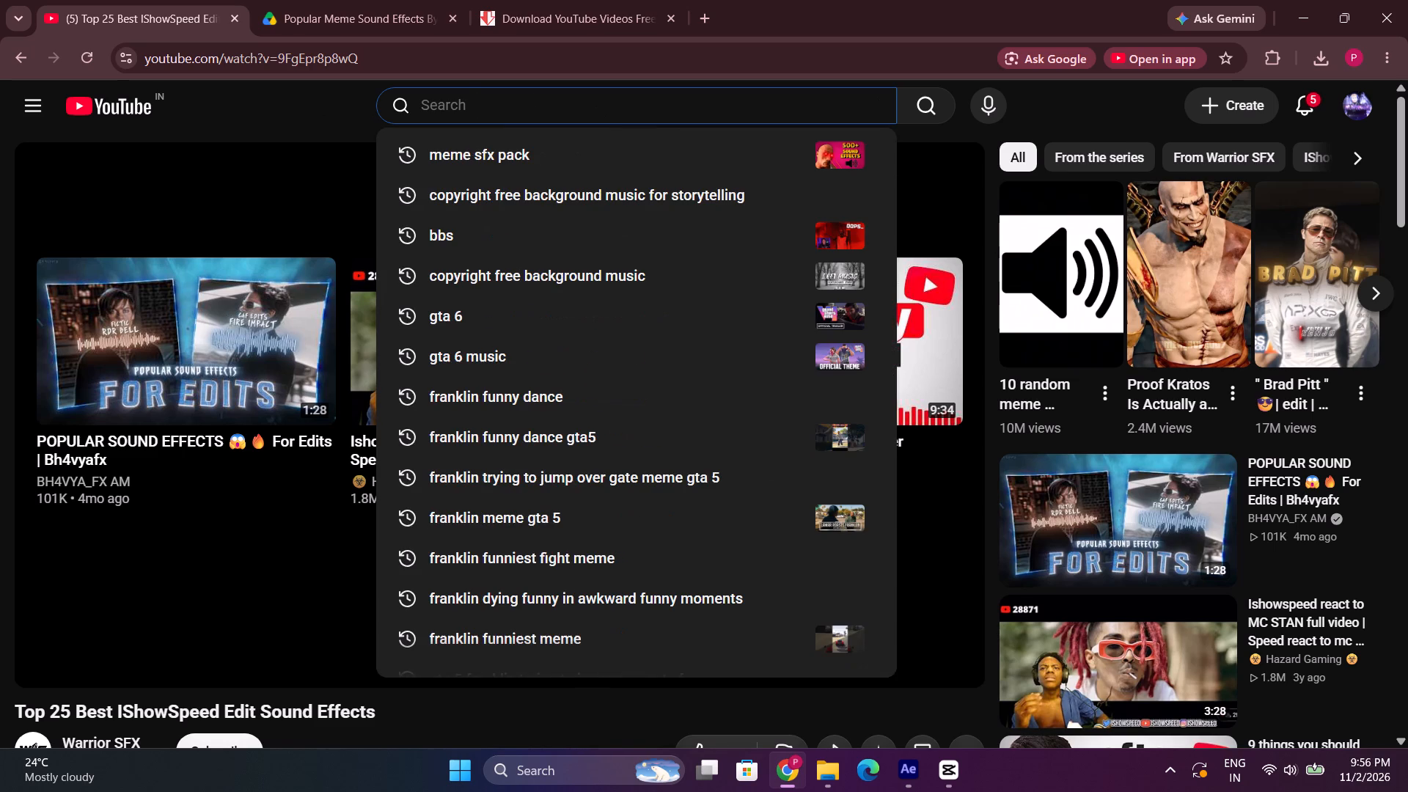
text(open)
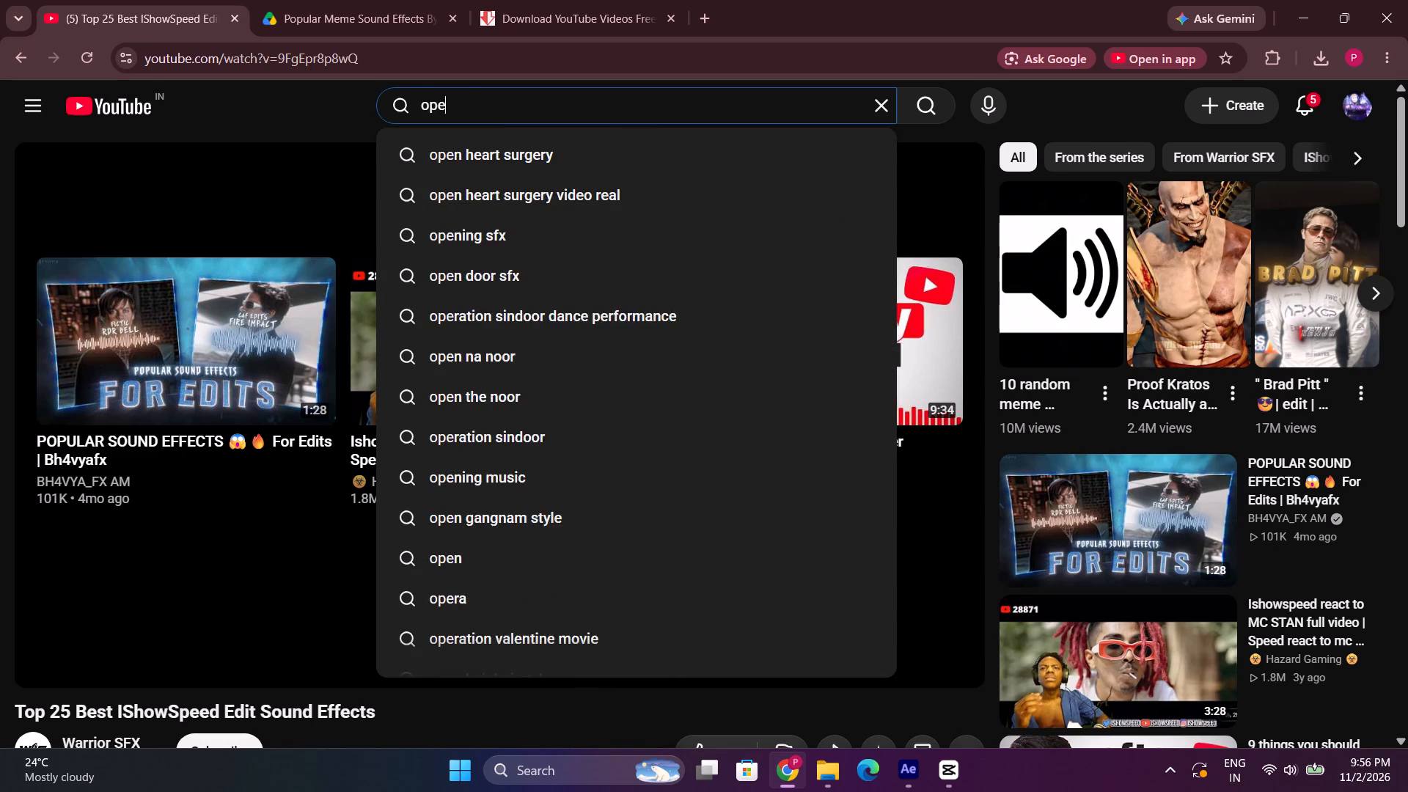
key(space)
text(up fbi meme)
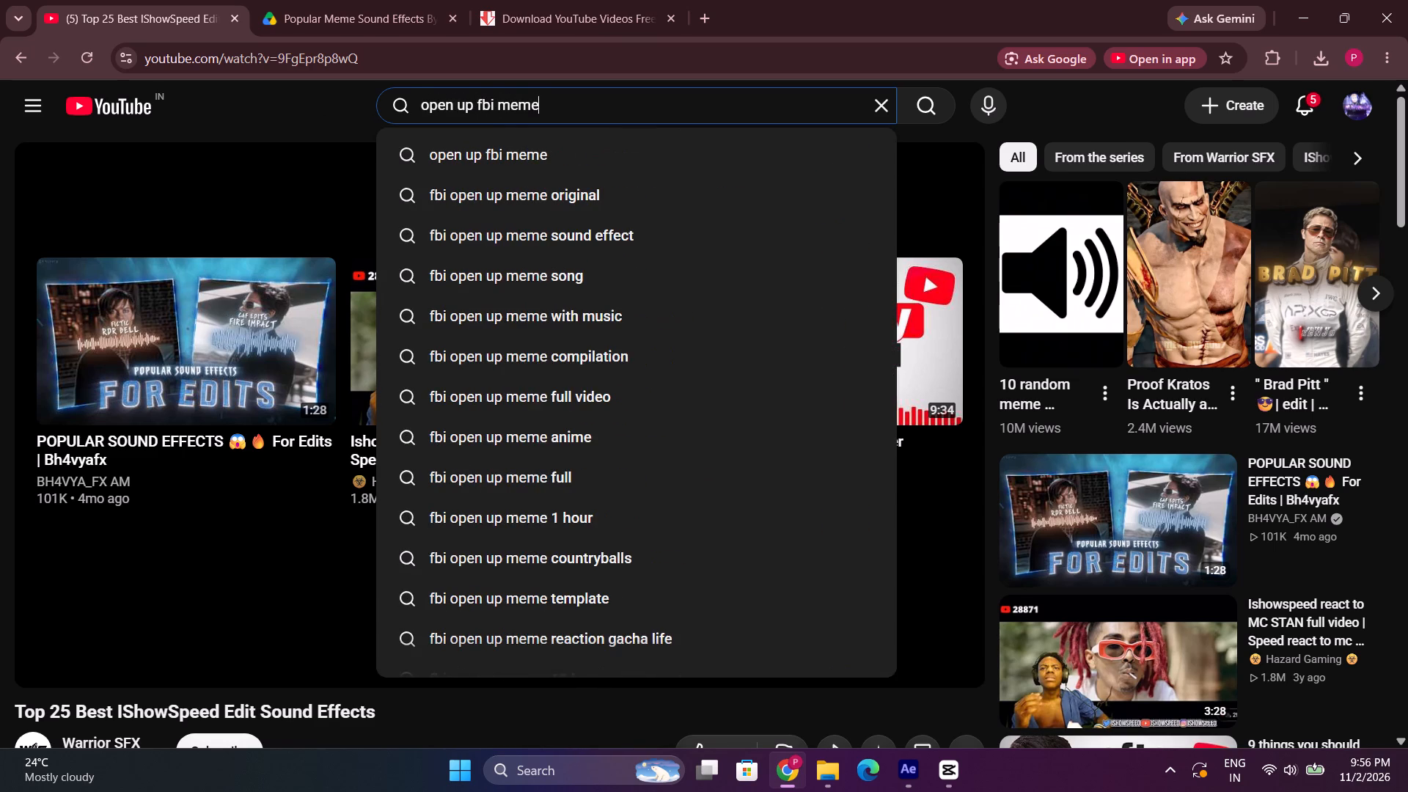
key(Return)
Open the "FBI Open Up Meme - Sound Effect (HD)" video and copy its share link.
click(381, 299)
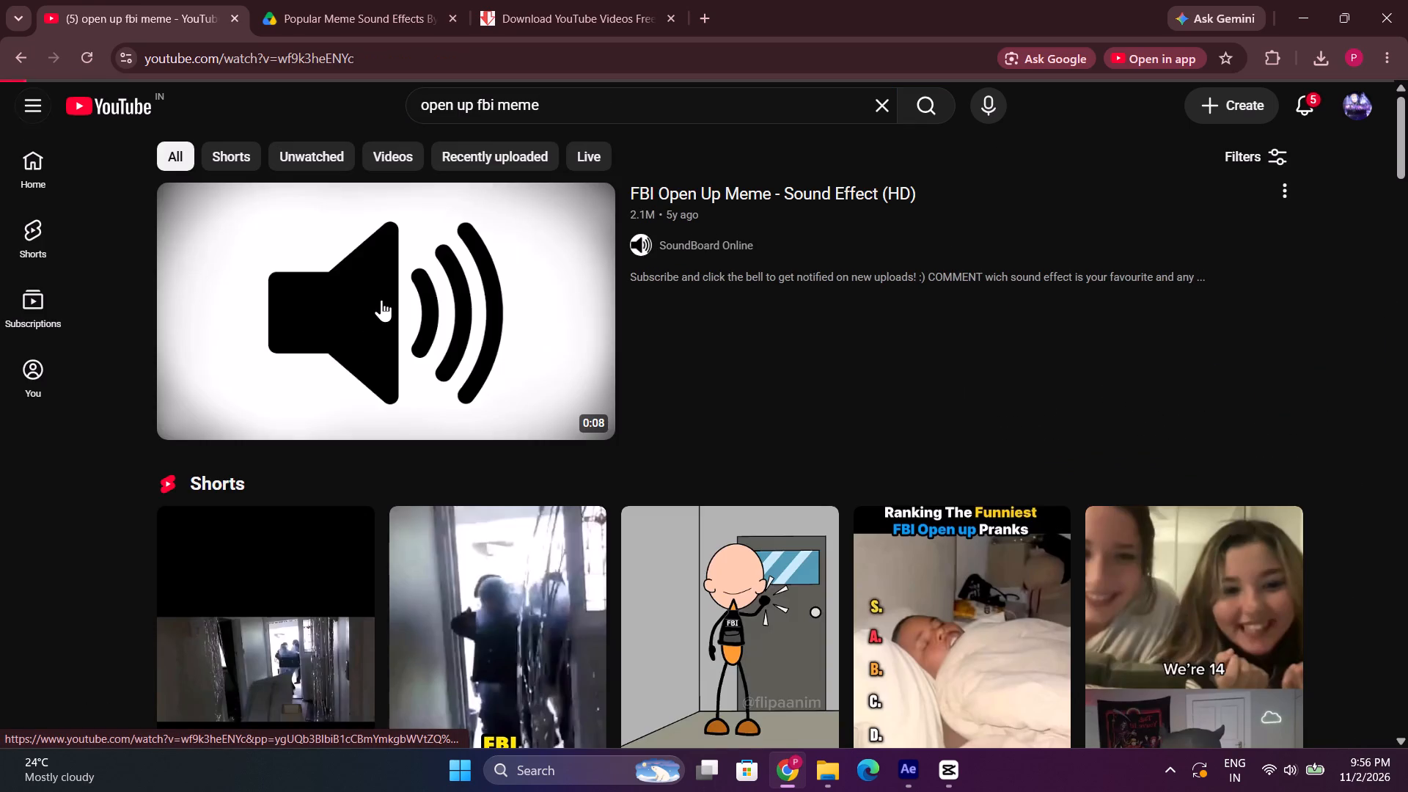
click(4, 45)
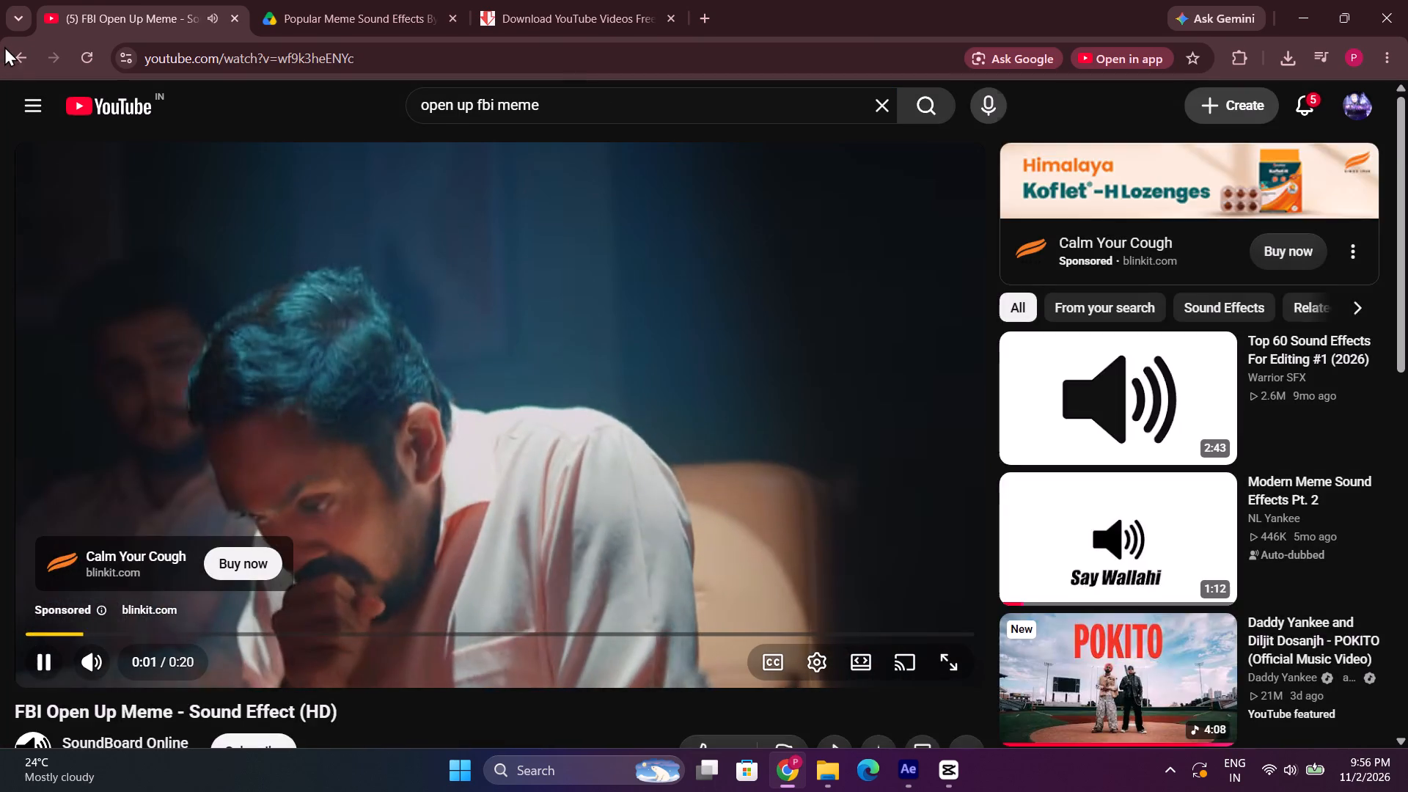
click(300, 260)
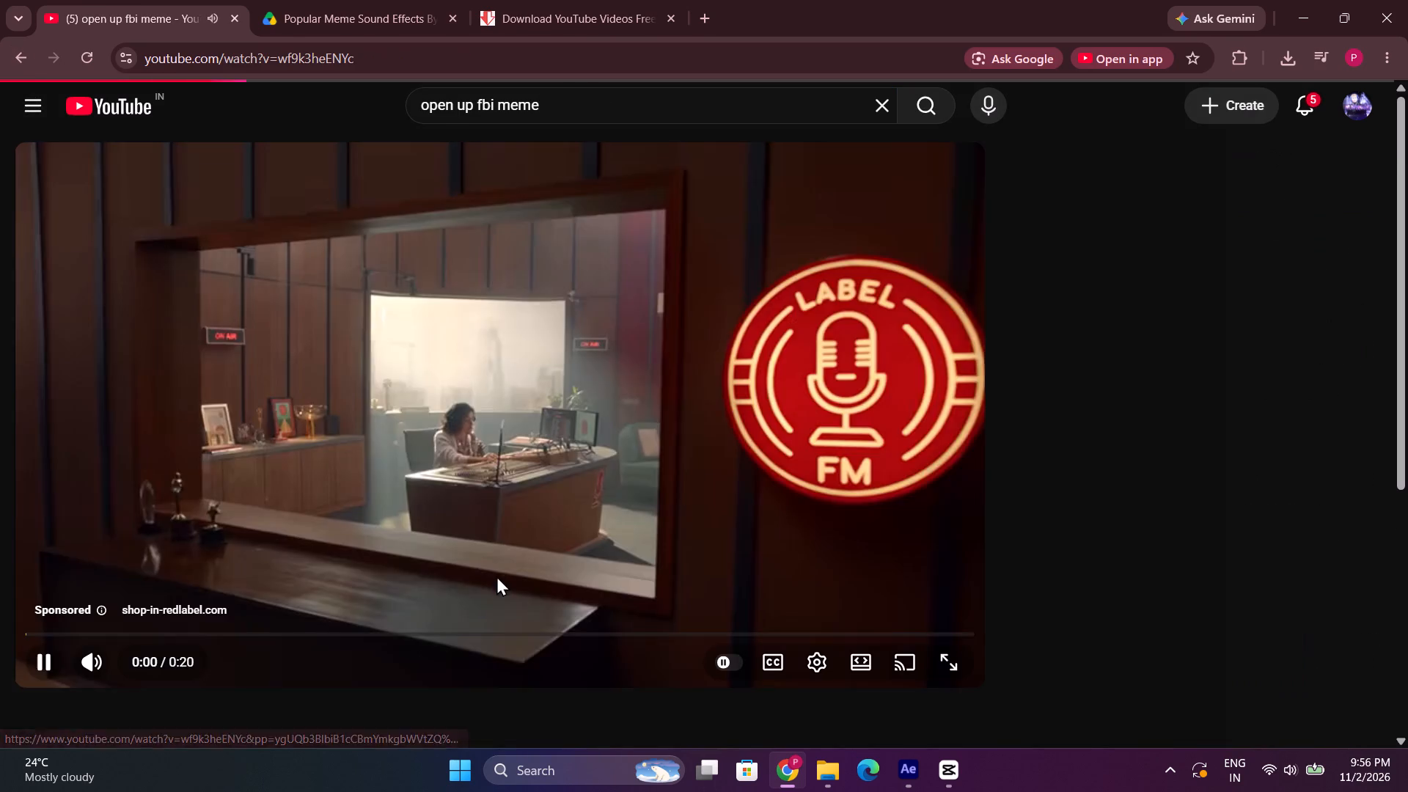
click(41, 66)
click(7, 56)
click(387, 274)
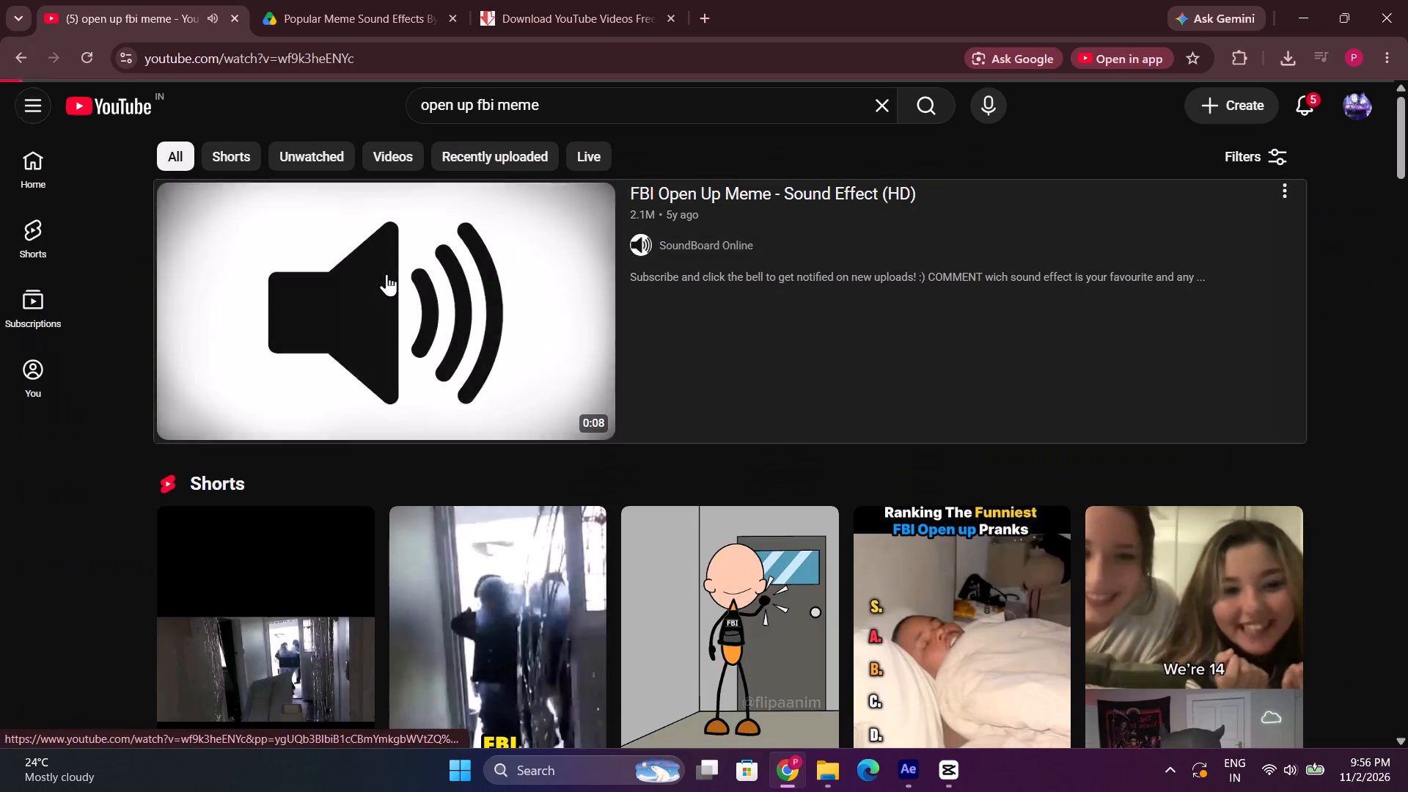
scroll(663, 649, down, 2)
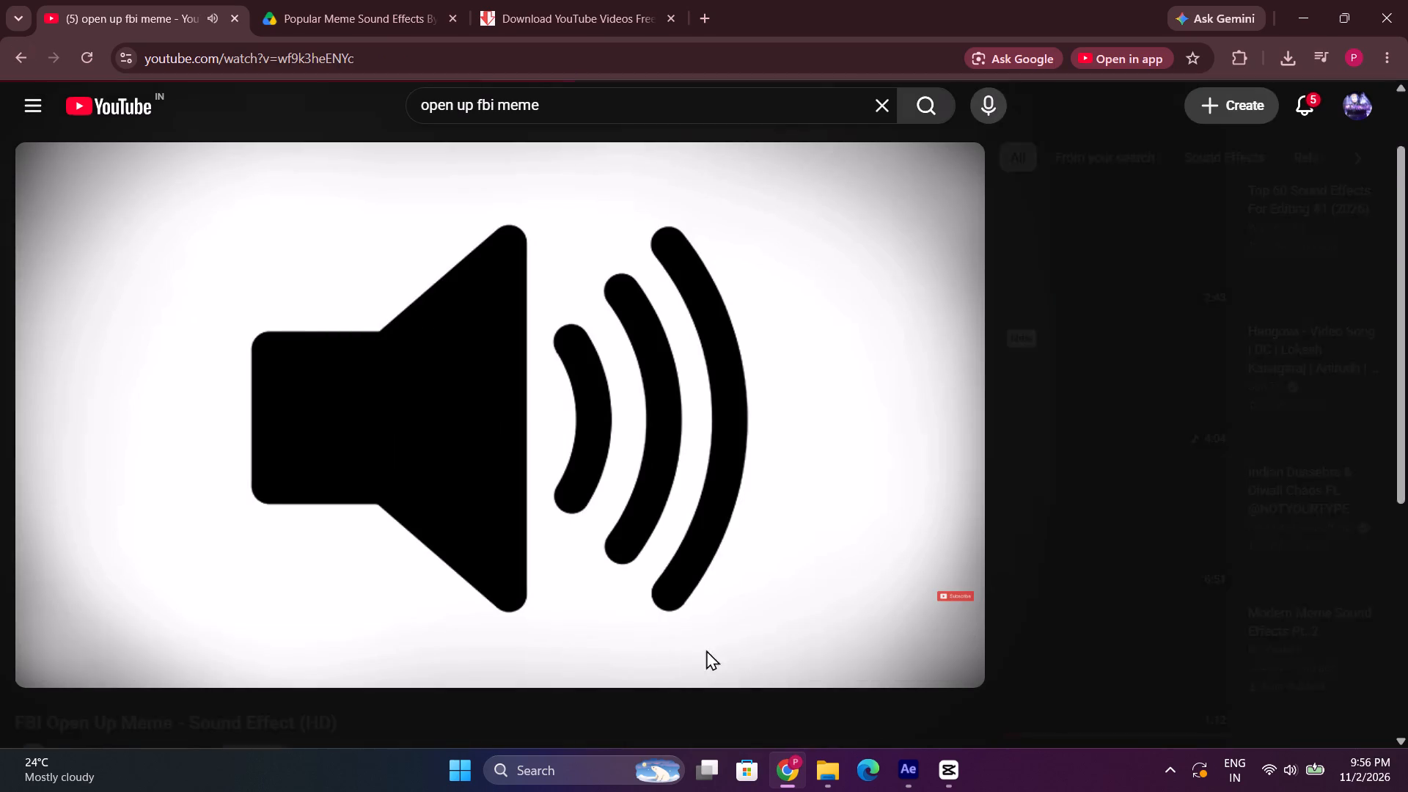
click(829, 557)
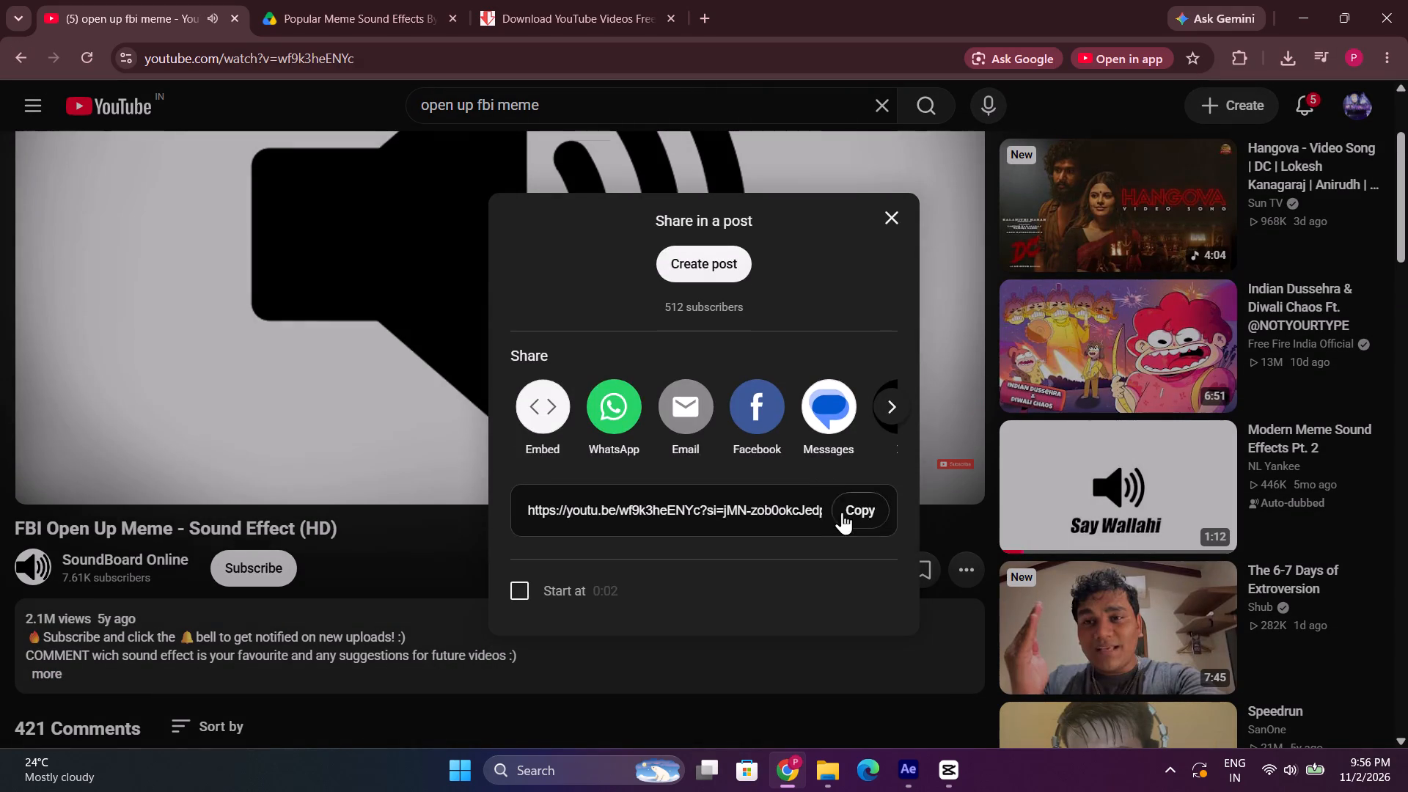
click(842, 512)
click(113, 251)
Dismiss the RIZZ Sound Effect download on the vd6s.net downloader and replace its link with the copied FBI video link.
click(433, 0)
click(510, 0)
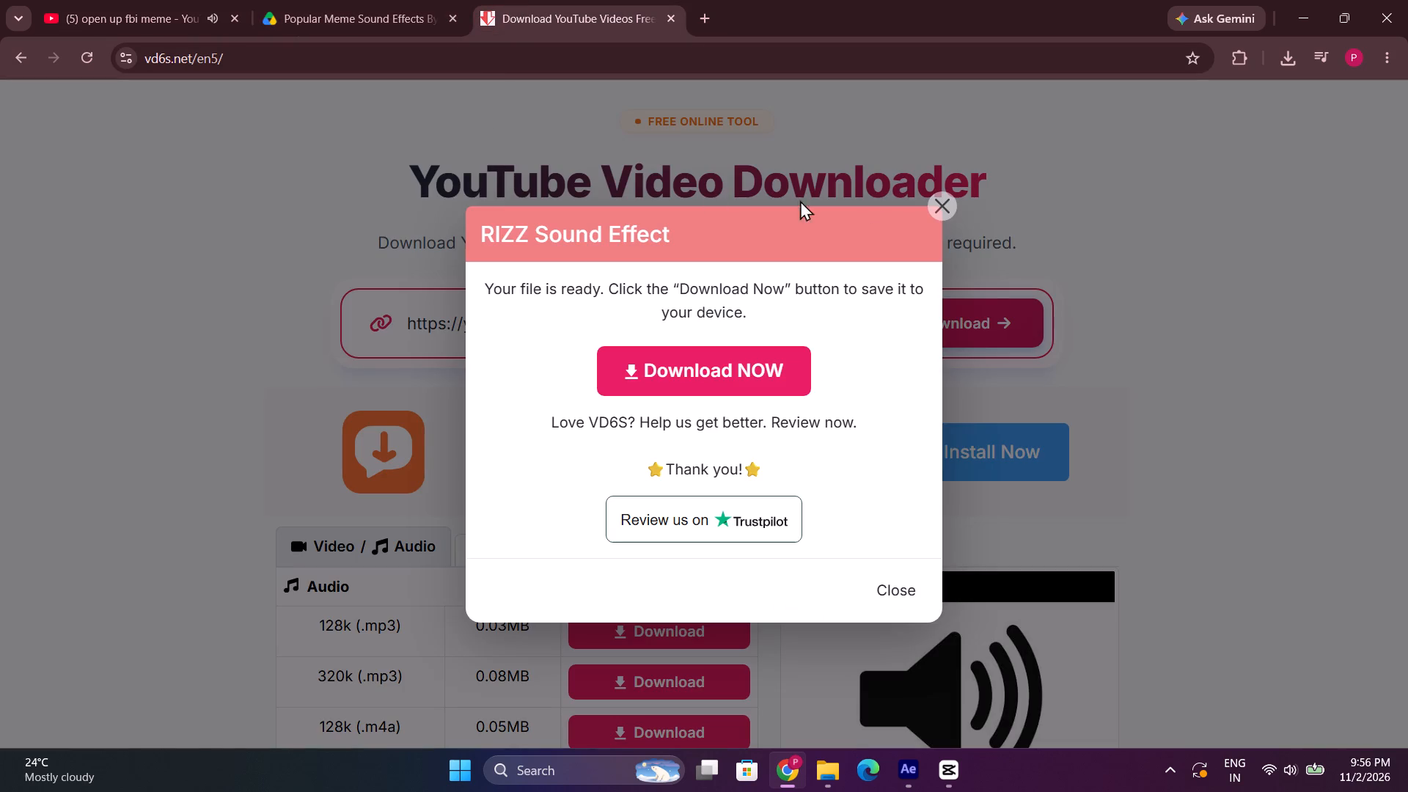
click(946, 205)
click(847, 318)
click(627, 327)
key(ctrl+v)
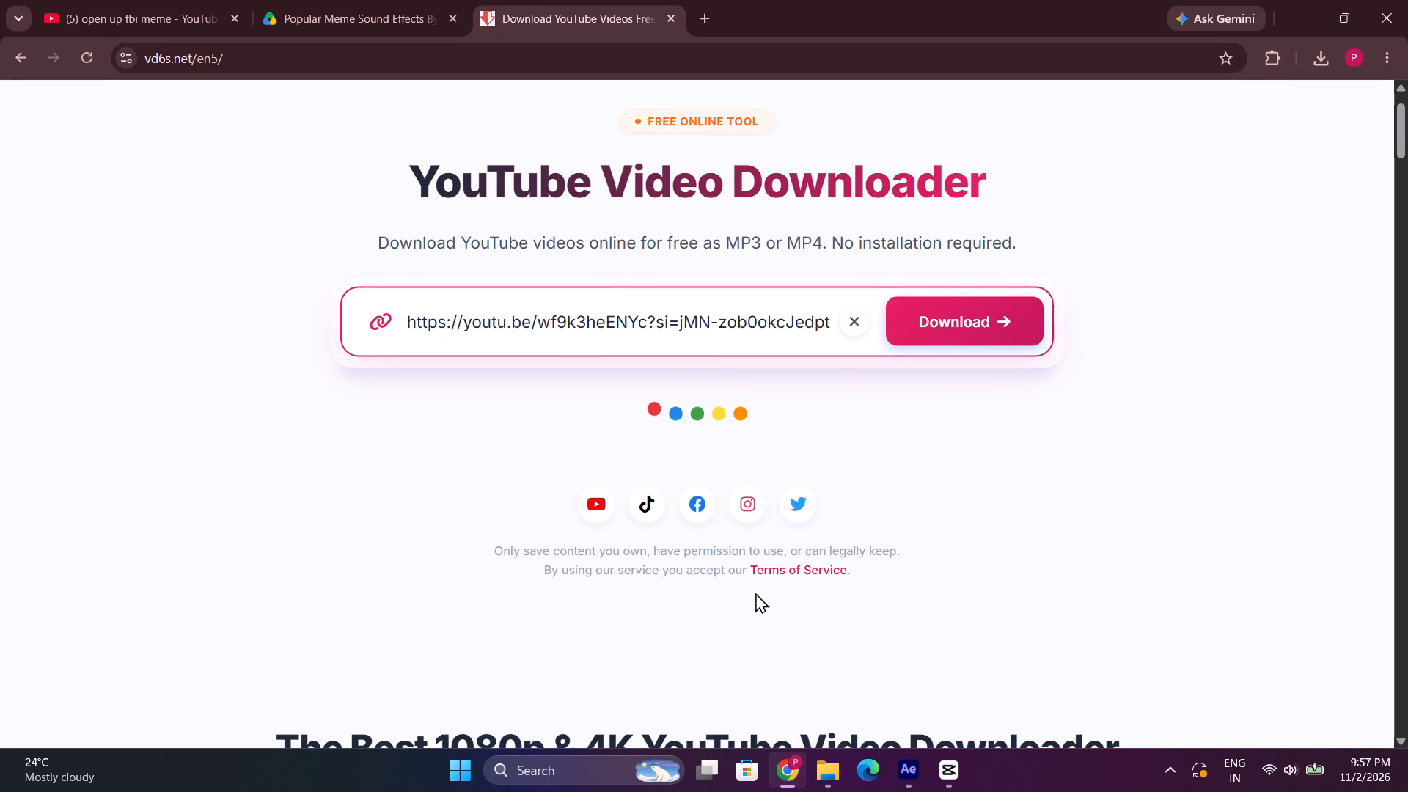
Download the FBI Open Up Meme video as a 1080p mp4 with audio.
scroll(755, 593, down, 2)
click(203, 14)
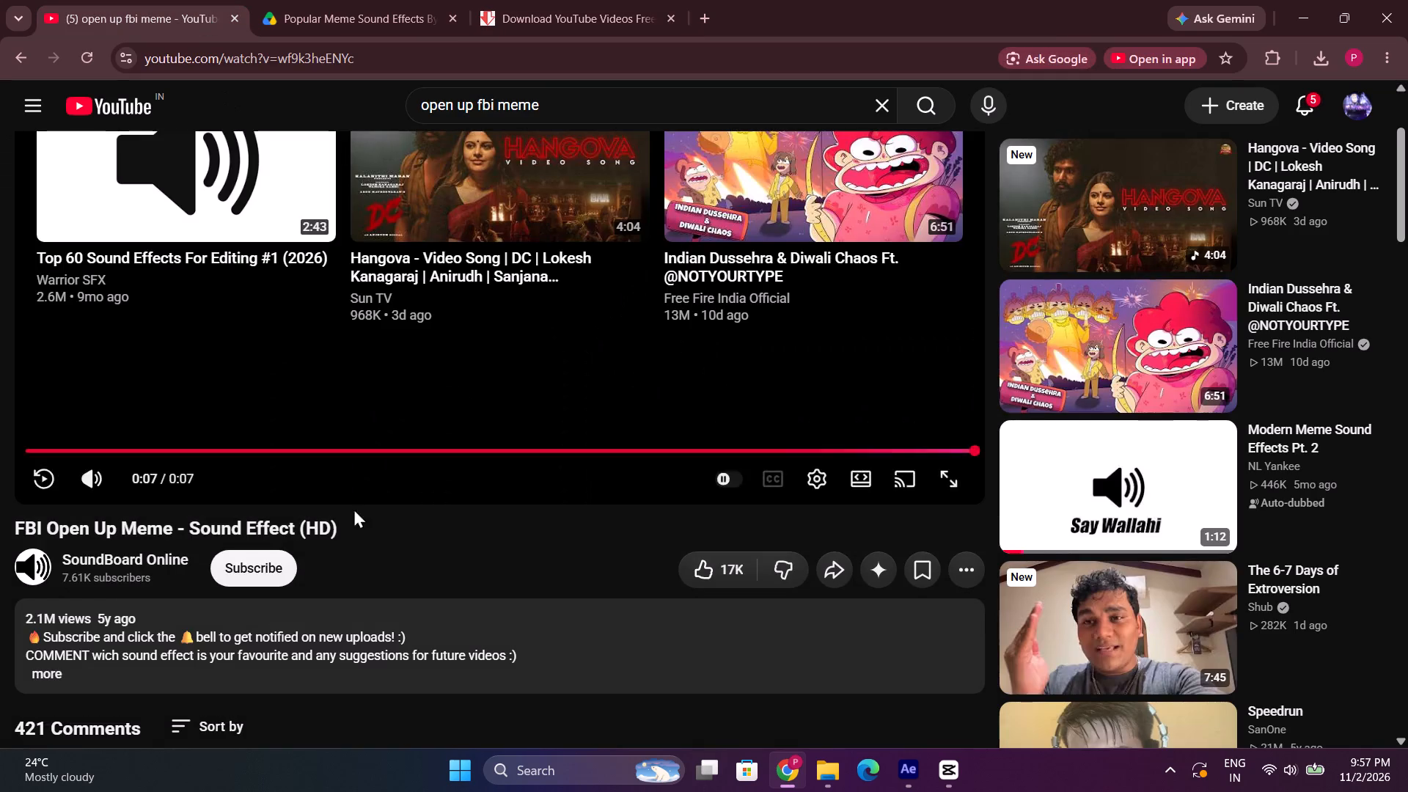
click(538, 0)
scroll(725, 618, down, 3)
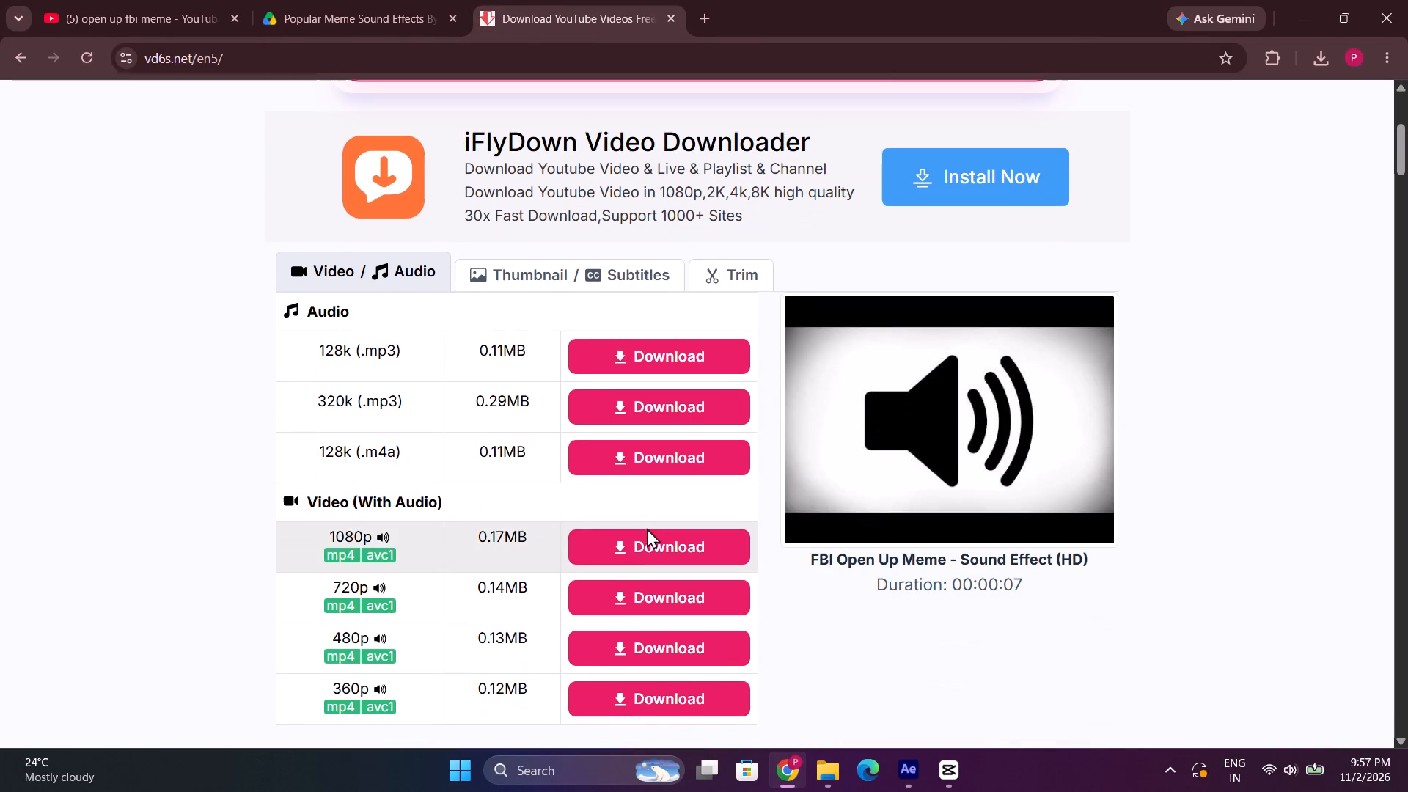
click(639, 551)
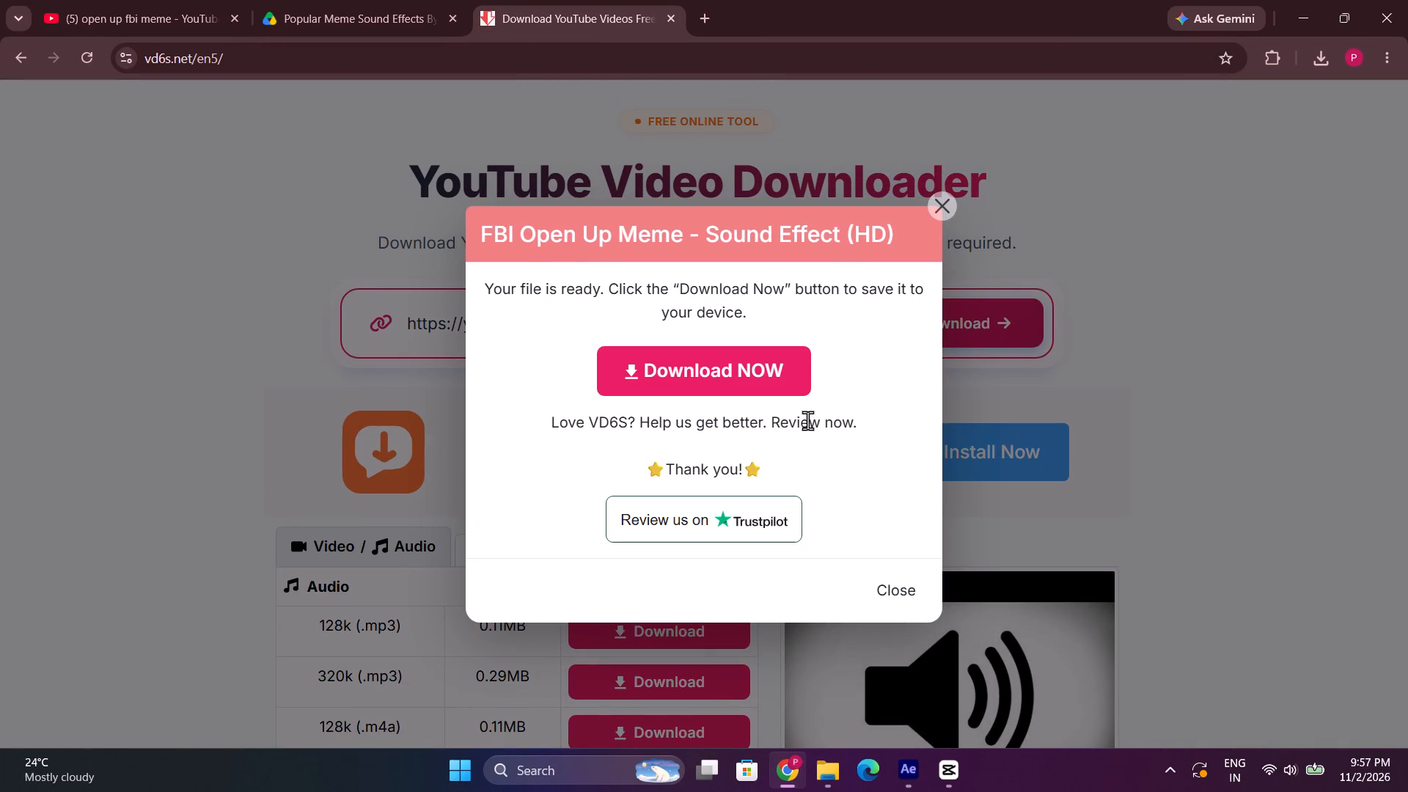
click(752, 382)
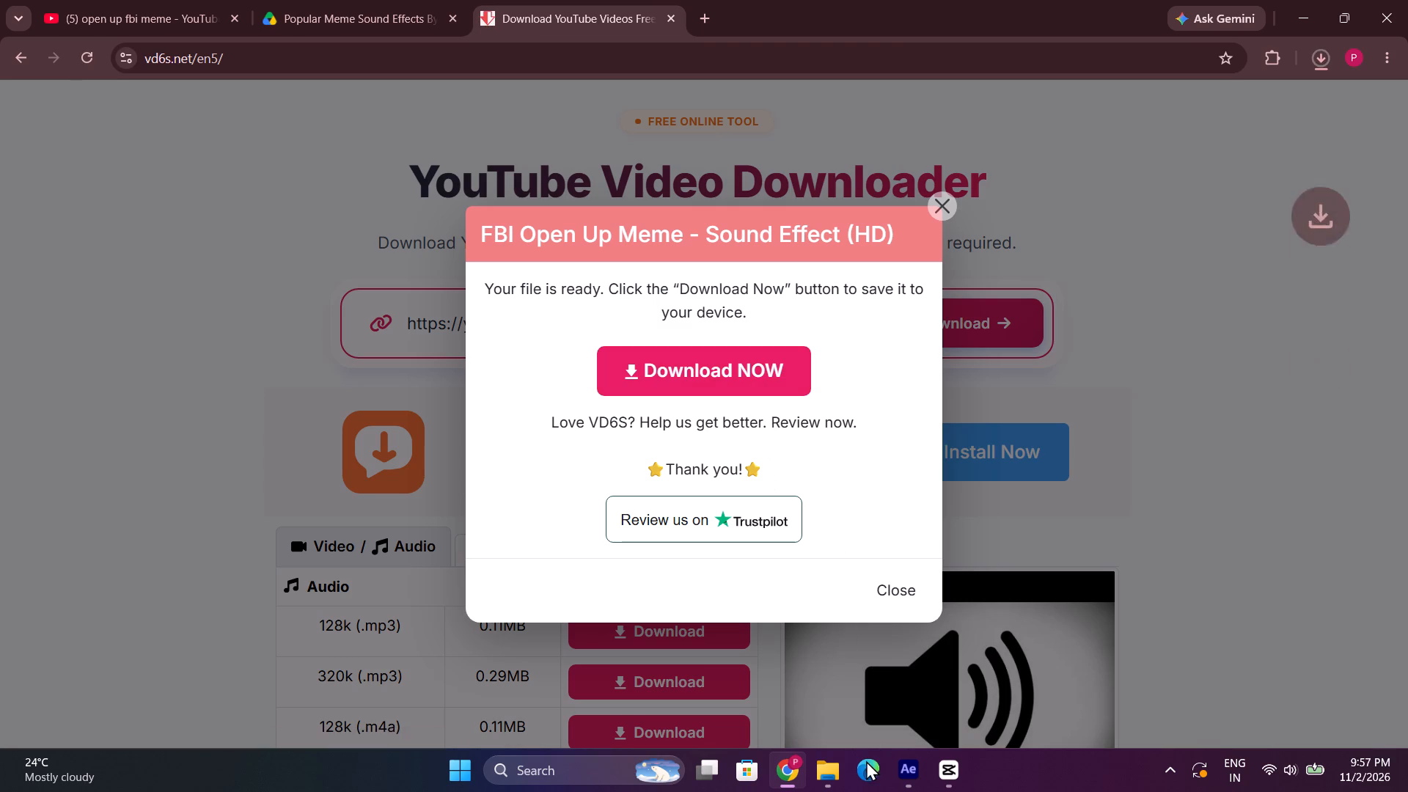
Switch to File Explorer and move the downloaded FBI Open Up Meme file from Downloads to the 8MEME folder.
click(840, 774)
click(84, 433)
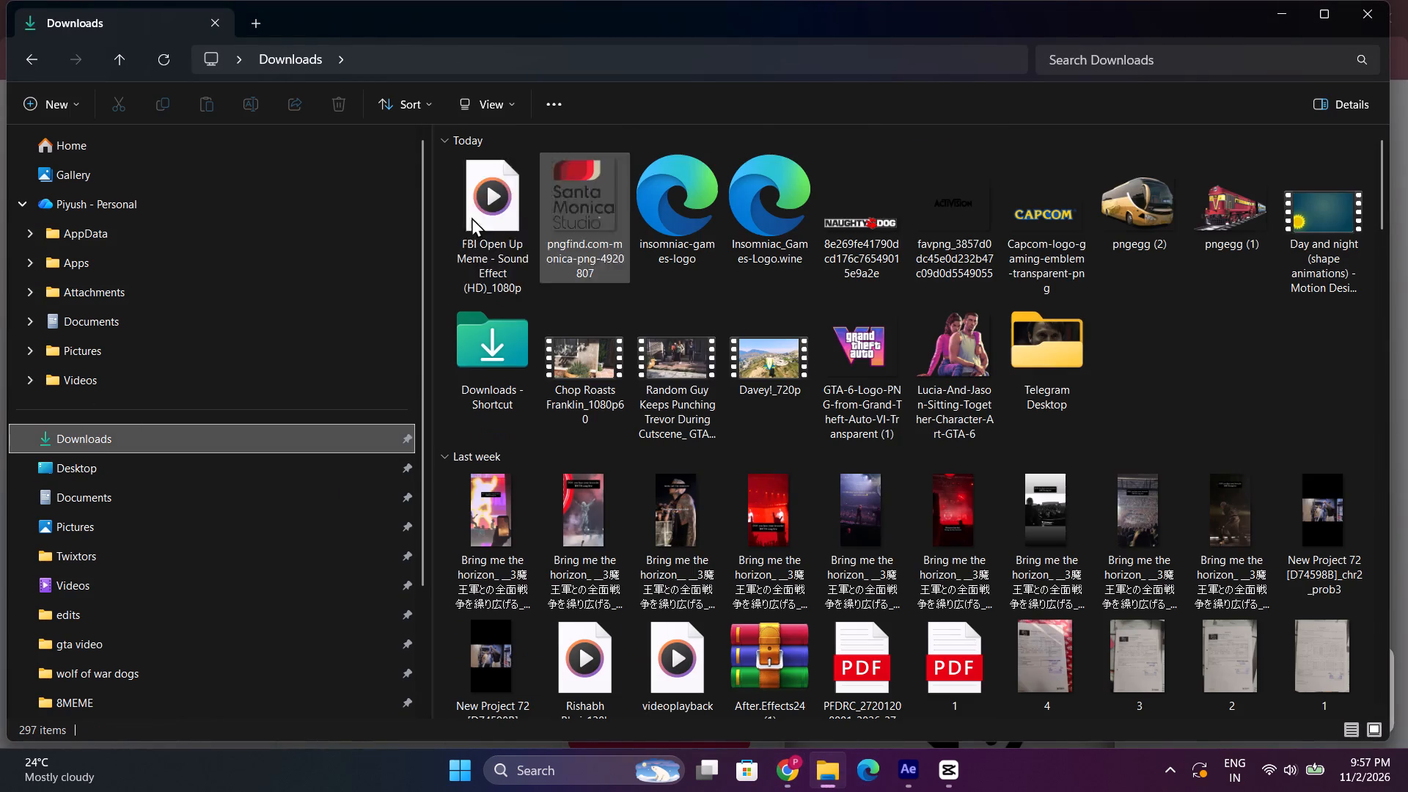
click(477, 226)
click(92, 101)
click(107, 103)
scroll(232, 655, down, 1)
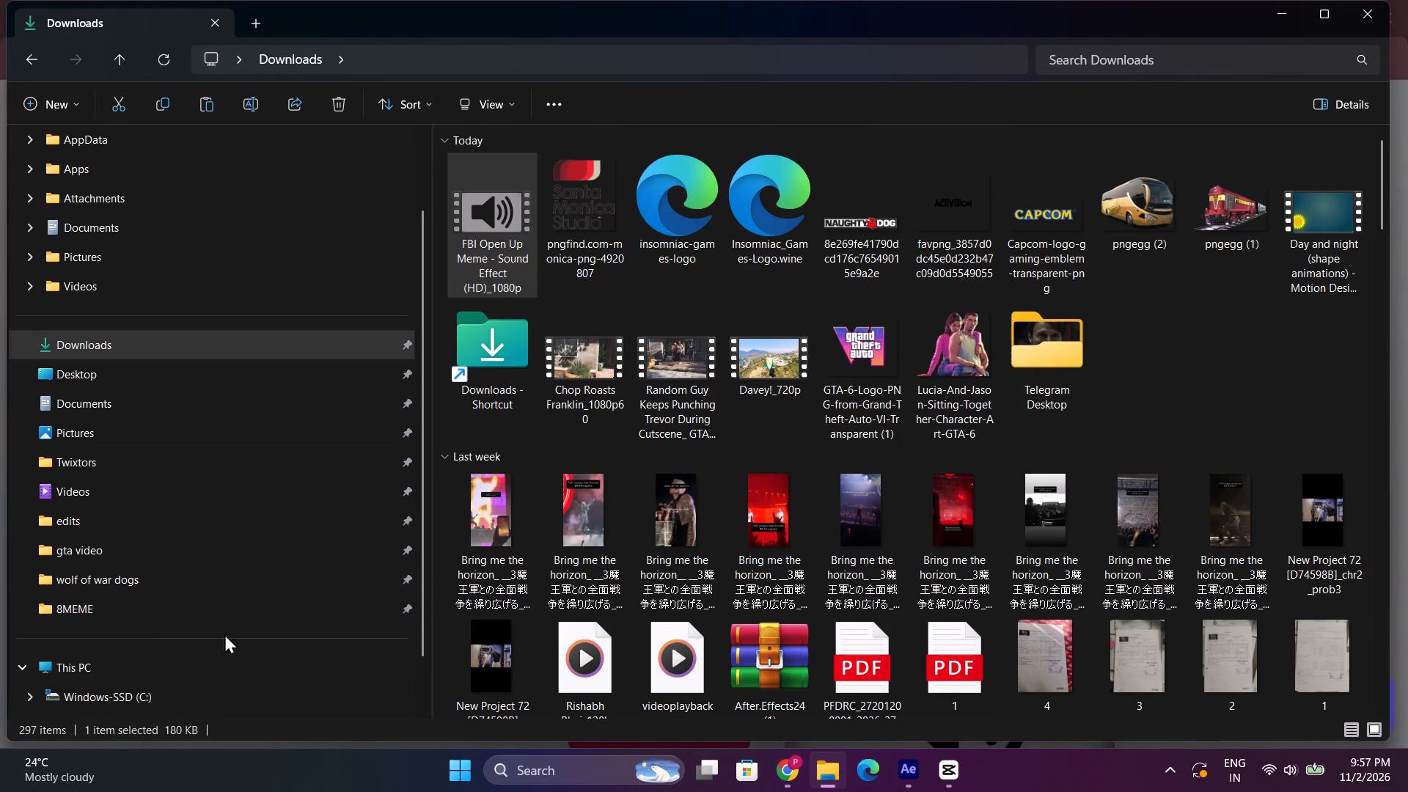
click(199, 598)
click(829, 645)
key(ctrl+v)
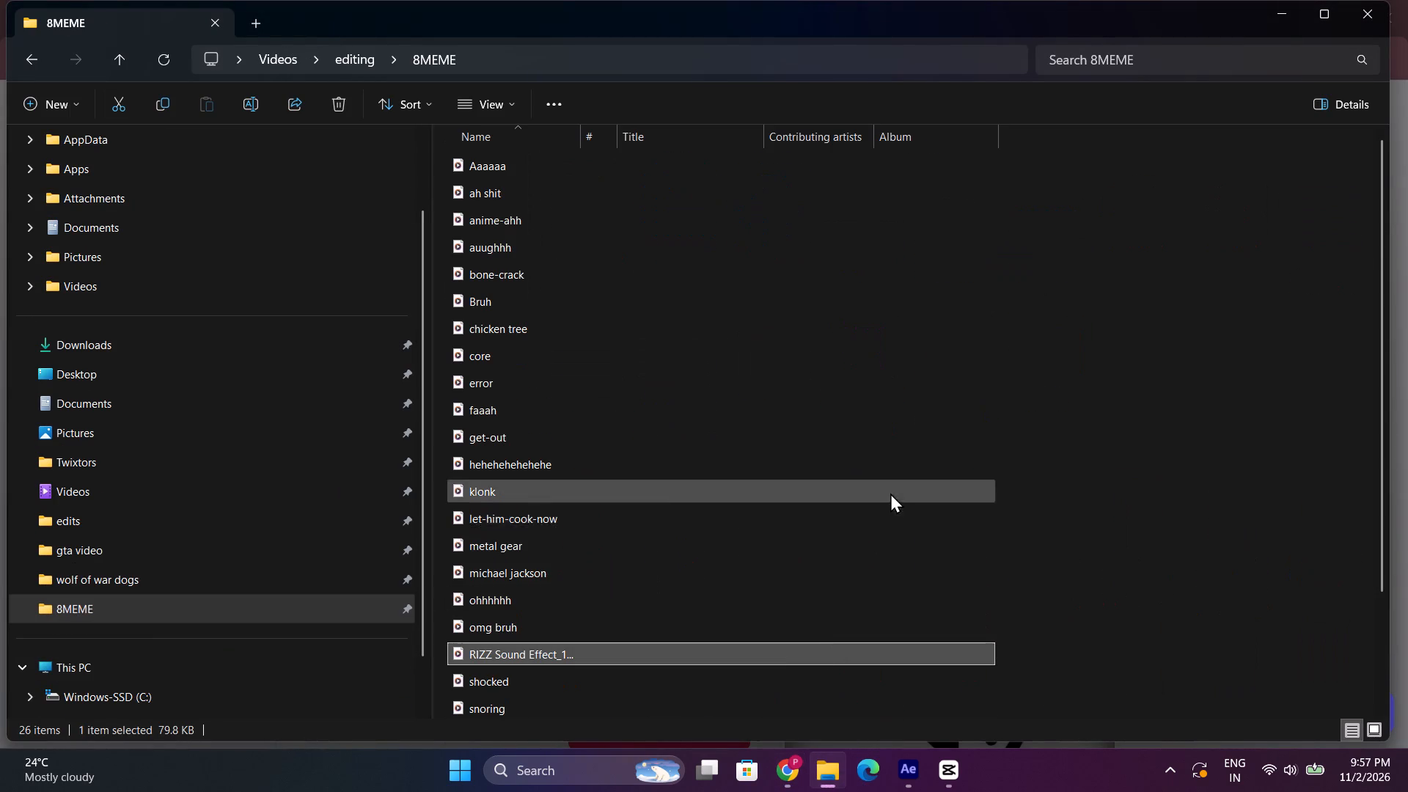
Switch back to CapCut and import the FBI Open Up Meme file from the 8MEME folder into the project media.
click(964, 791)
click(155, 106)
click(155, 98)
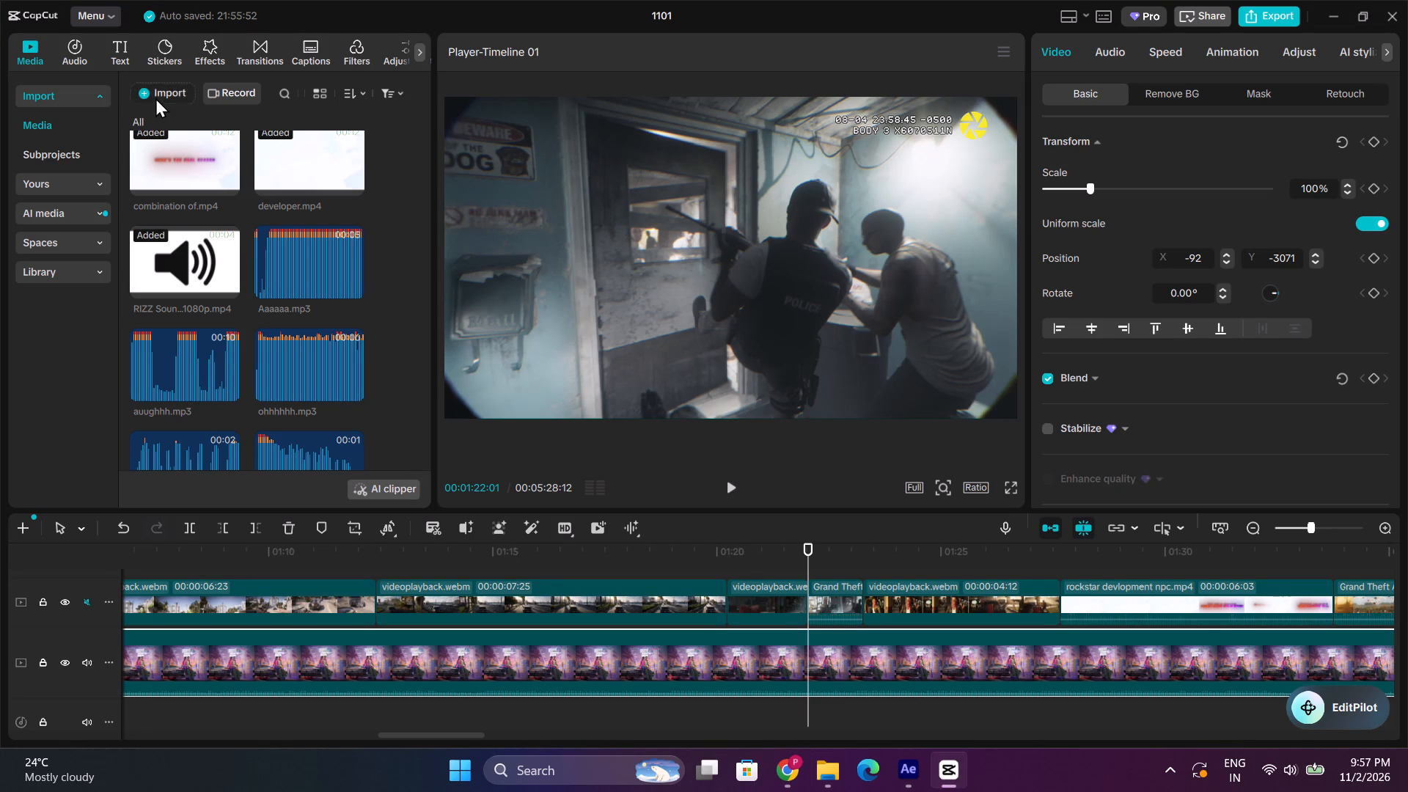
scroll(205, 252, down, 13)
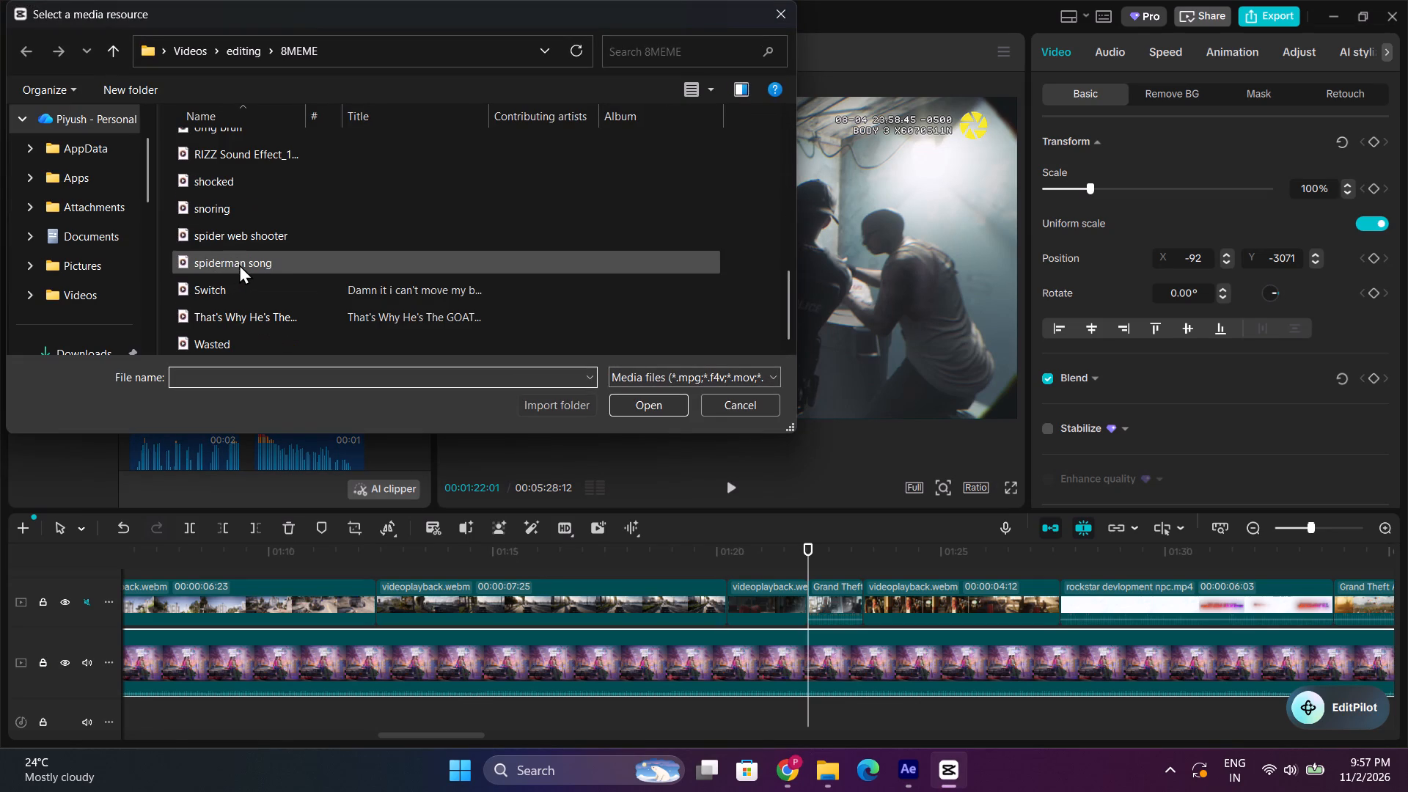
scroll(447, 219, up, 6)
scroll(428, 247, down, 1)
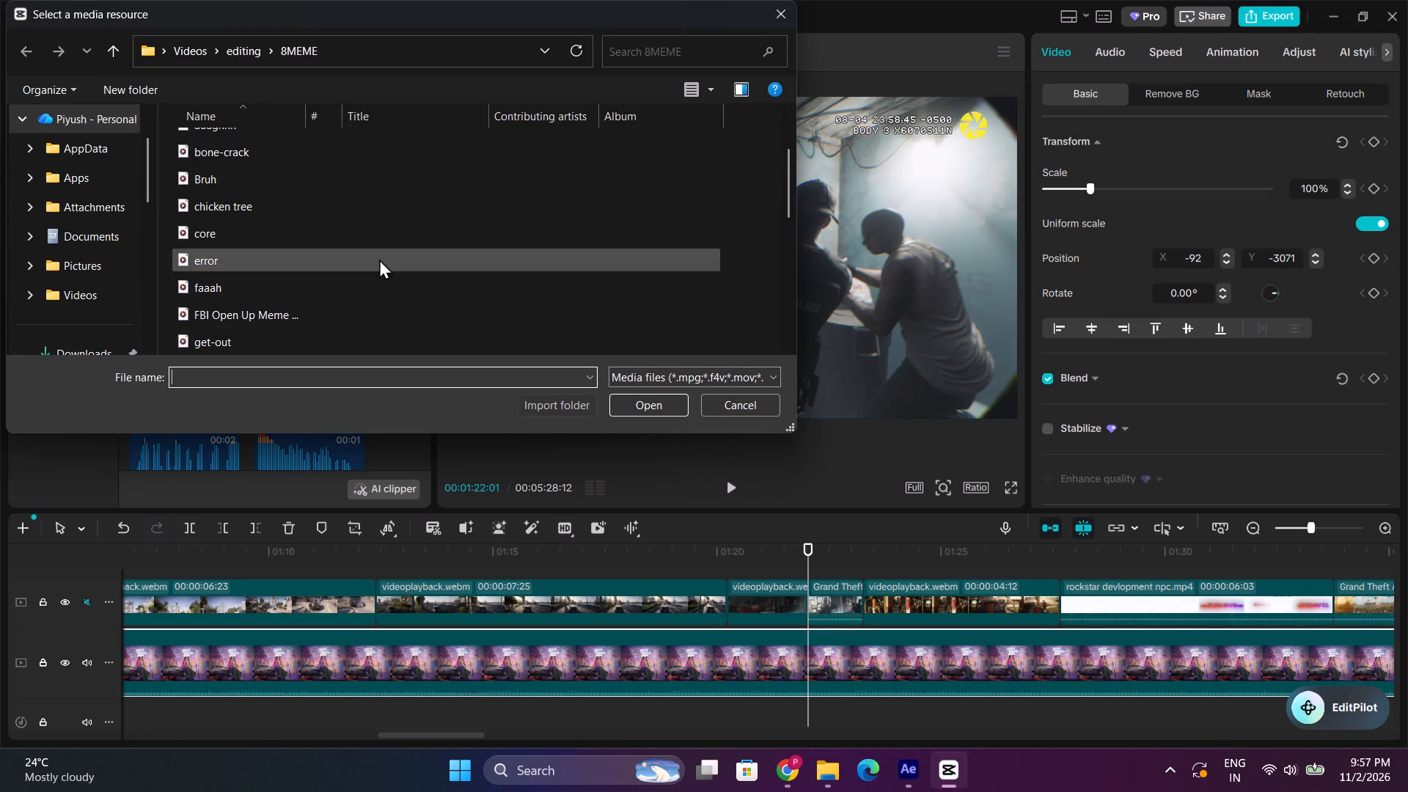
click(353, 307)
click(358, 302)
click(627, 402)
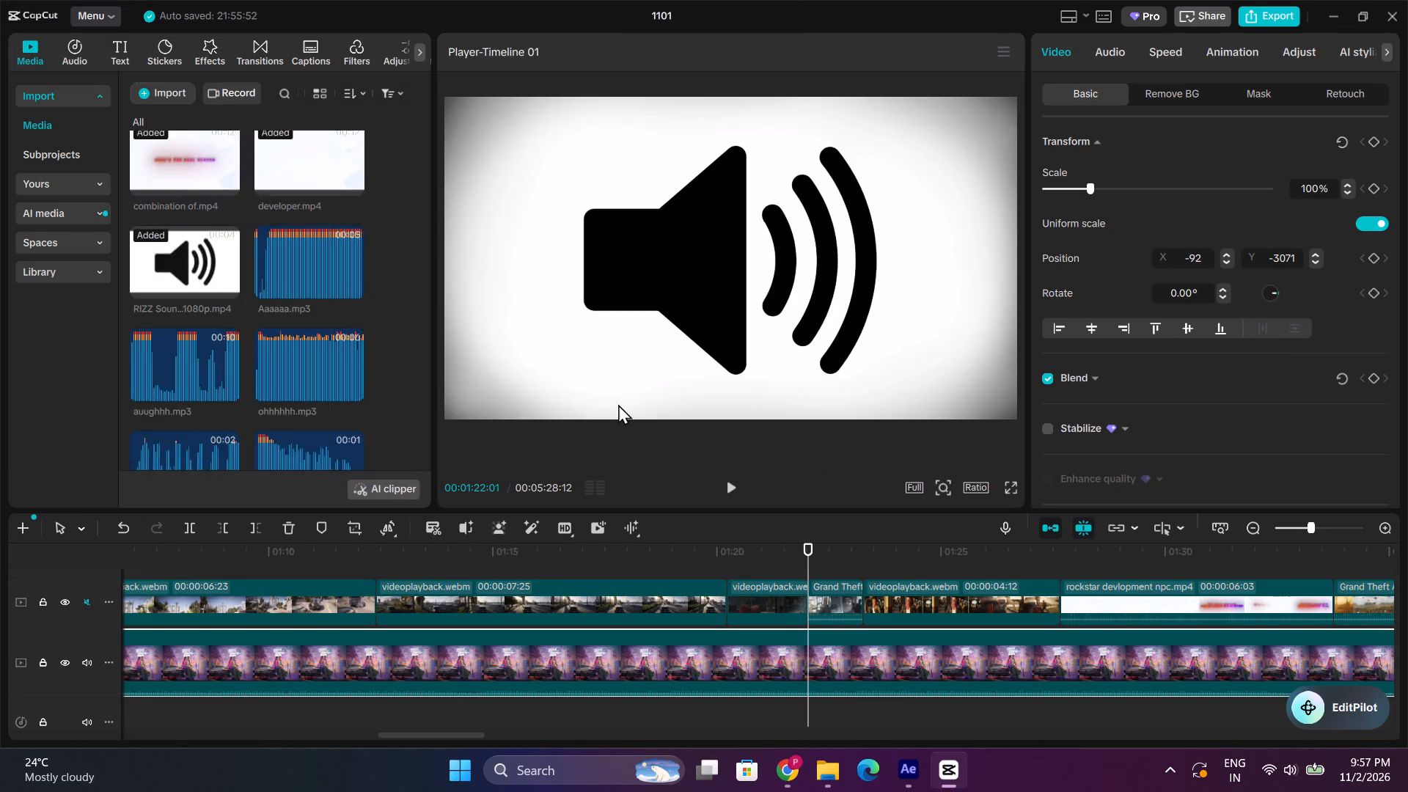
Place the FBI Open Up Meme clip on a track above the footage, starting at about 00:01:21, and play it.
drag(142, 404, 807, 554)
scroll(822, 579, up, 2)
drag(876, 598, 847, 600)
drag(843, 600, 822, 600)
key(space)
key(space)
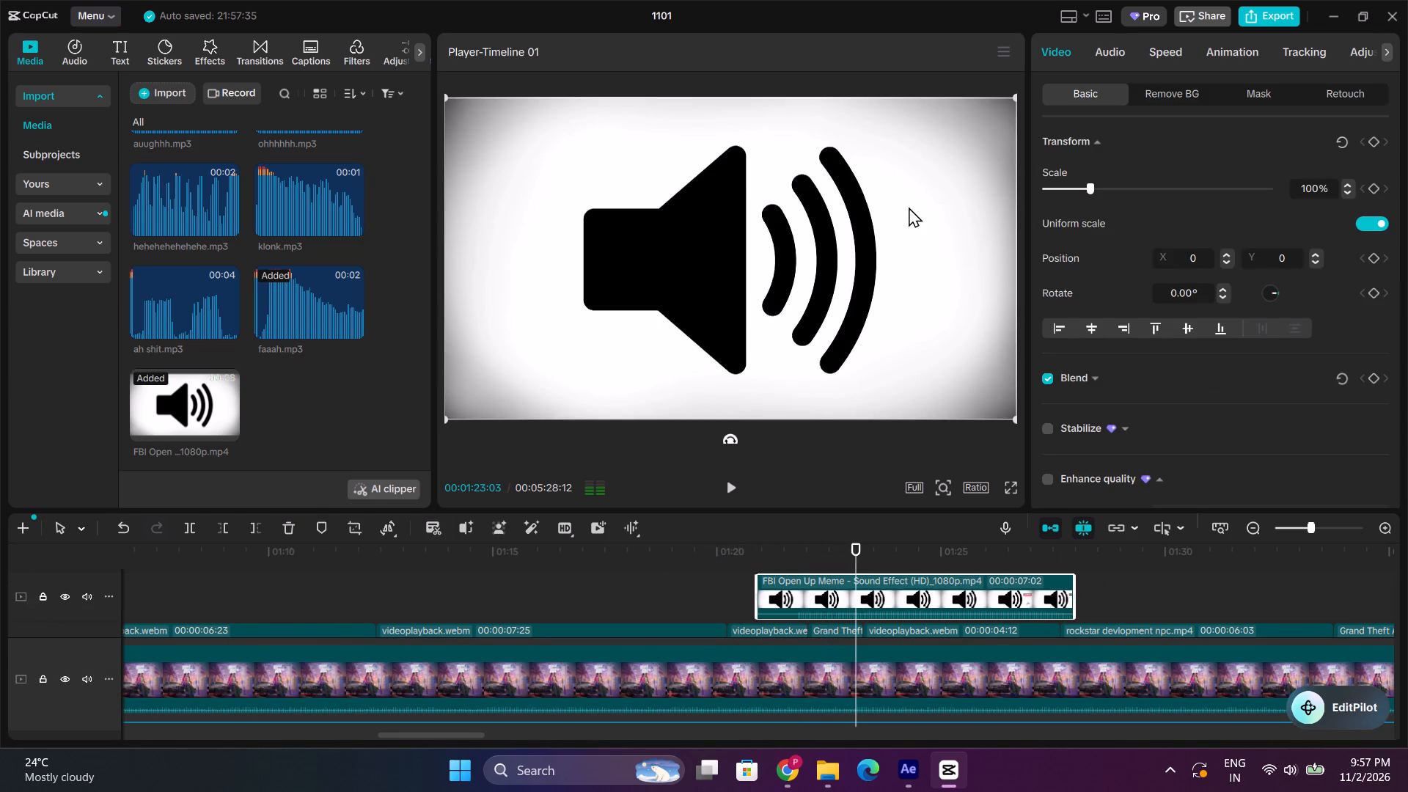
Move the FBI clip's picture out of the frame, to about X -157, Y -2918.
drag(822, 218, 799, 652)
Shift the FBI sound effect clip about half a second earlier and play it against the police raid cut near 00:01:22.
click(778, 540)
click(785, 552)
key(space)
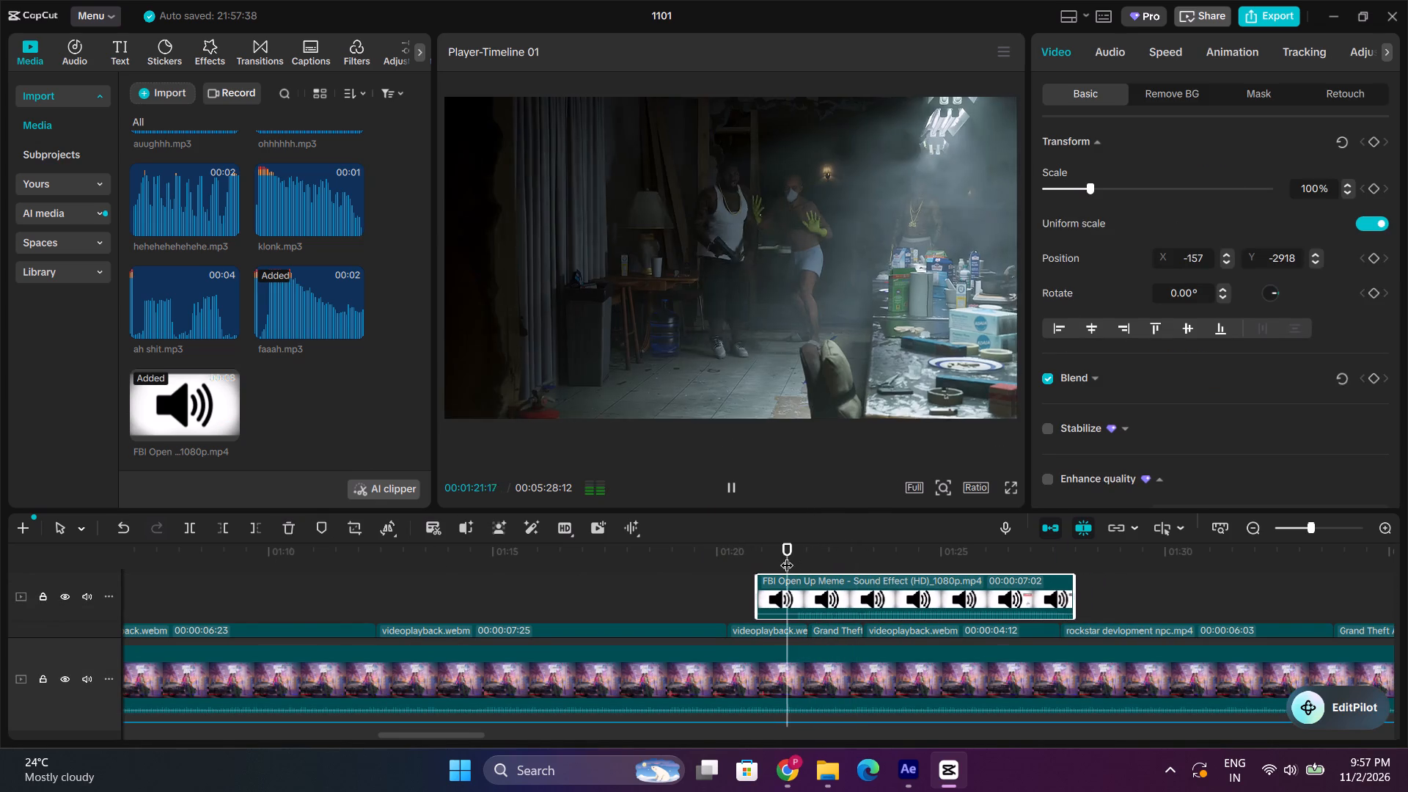
click(789, 560)
drag(846, 607, 833, 607)
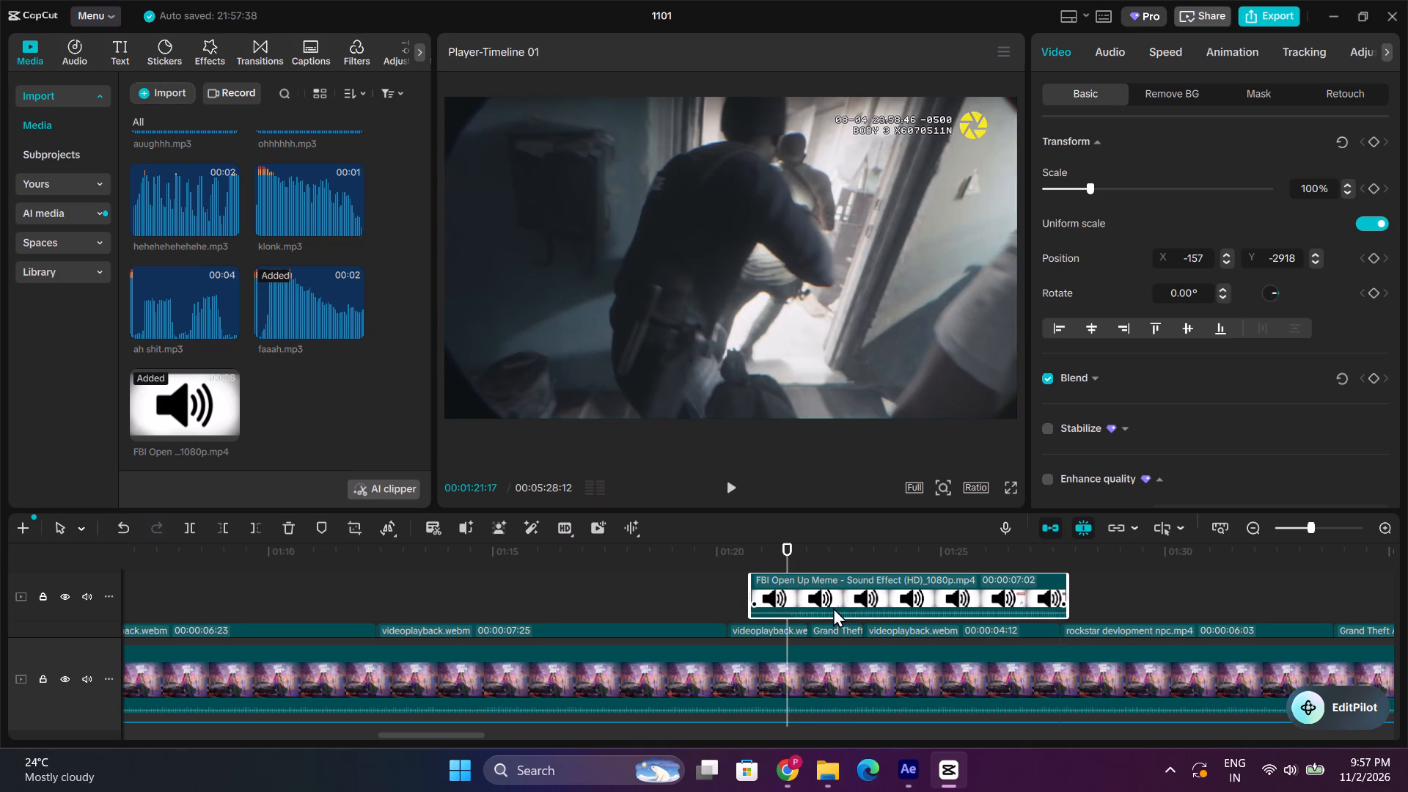
drag(833, 607, 824, 609)
key(space)
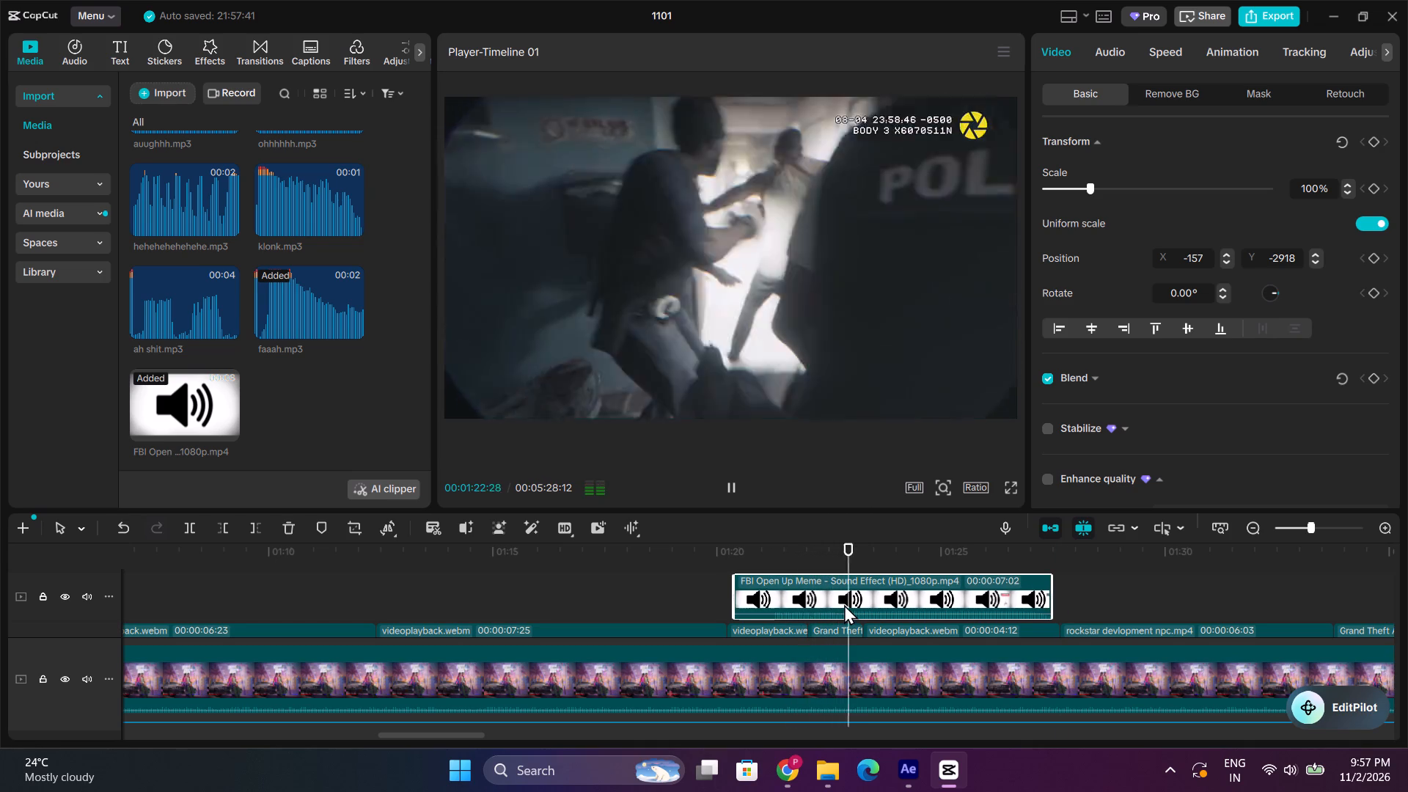
Shift the FBI sound effect clip earlier again, to start at about 00:01:20, and replay it over the raid cut.
click(767, 551)
key(space)
key(space)
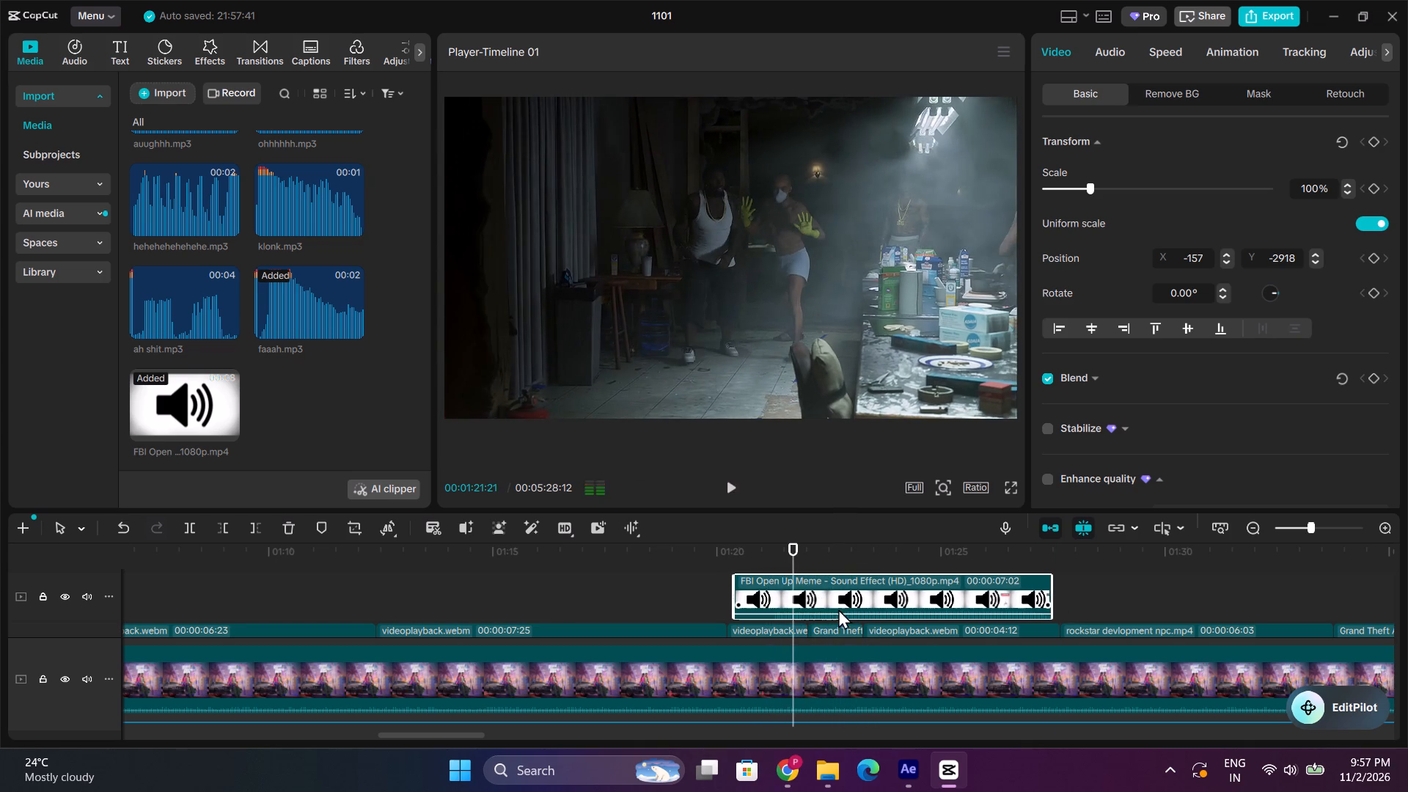
key(space)
key(space)
drag(854, 609, 834, 609)
key(space)
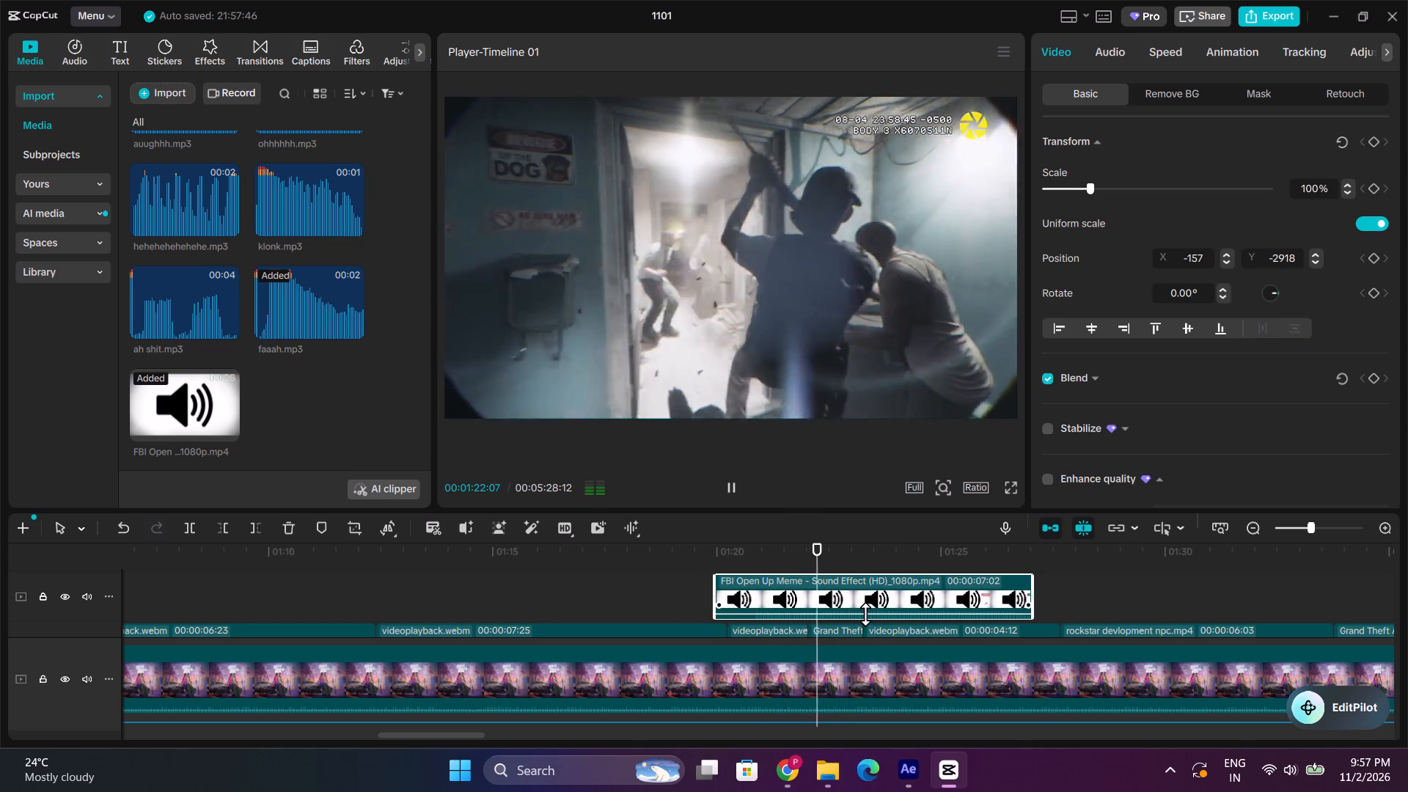
drag(782, 564, 775, 565)
click(755, 565)
key(space)
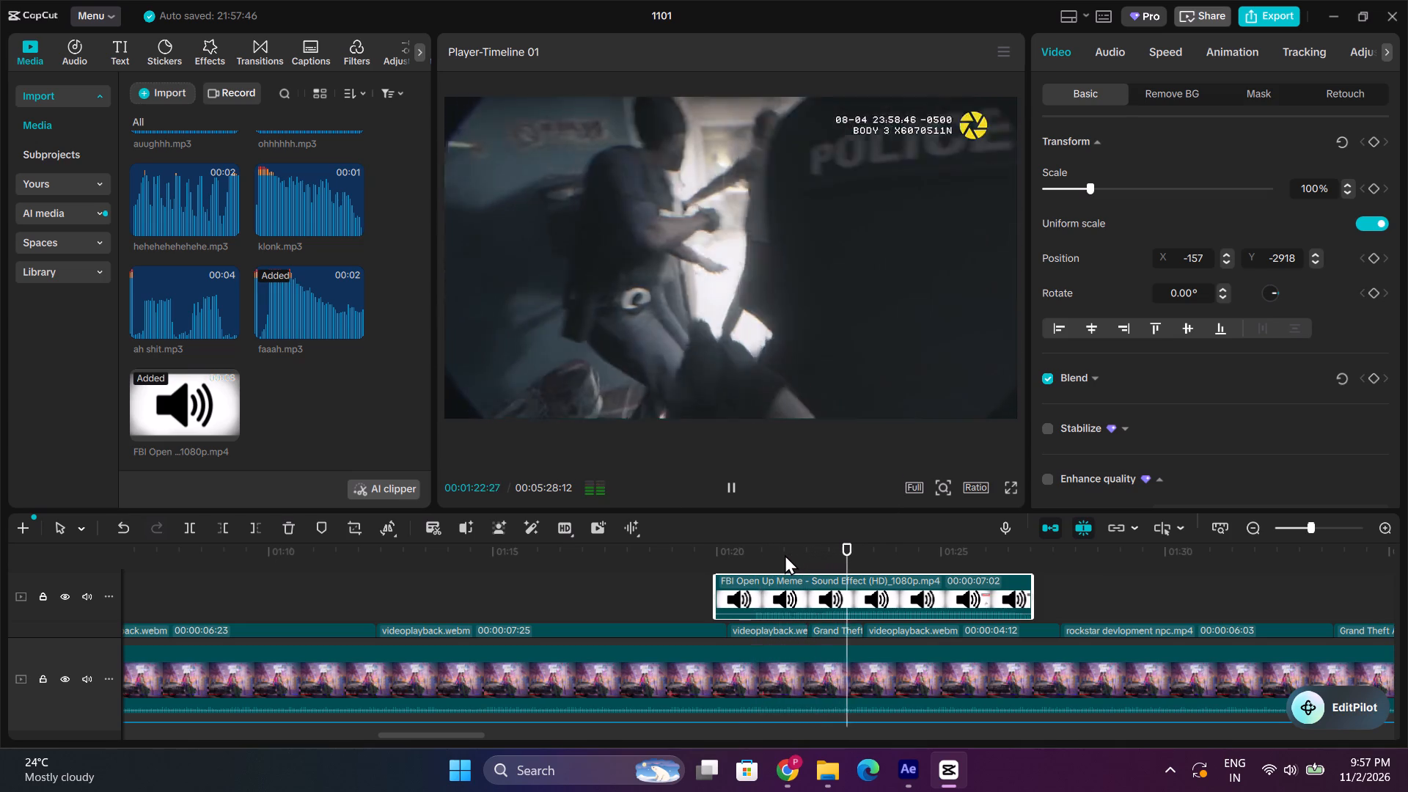
key(space)
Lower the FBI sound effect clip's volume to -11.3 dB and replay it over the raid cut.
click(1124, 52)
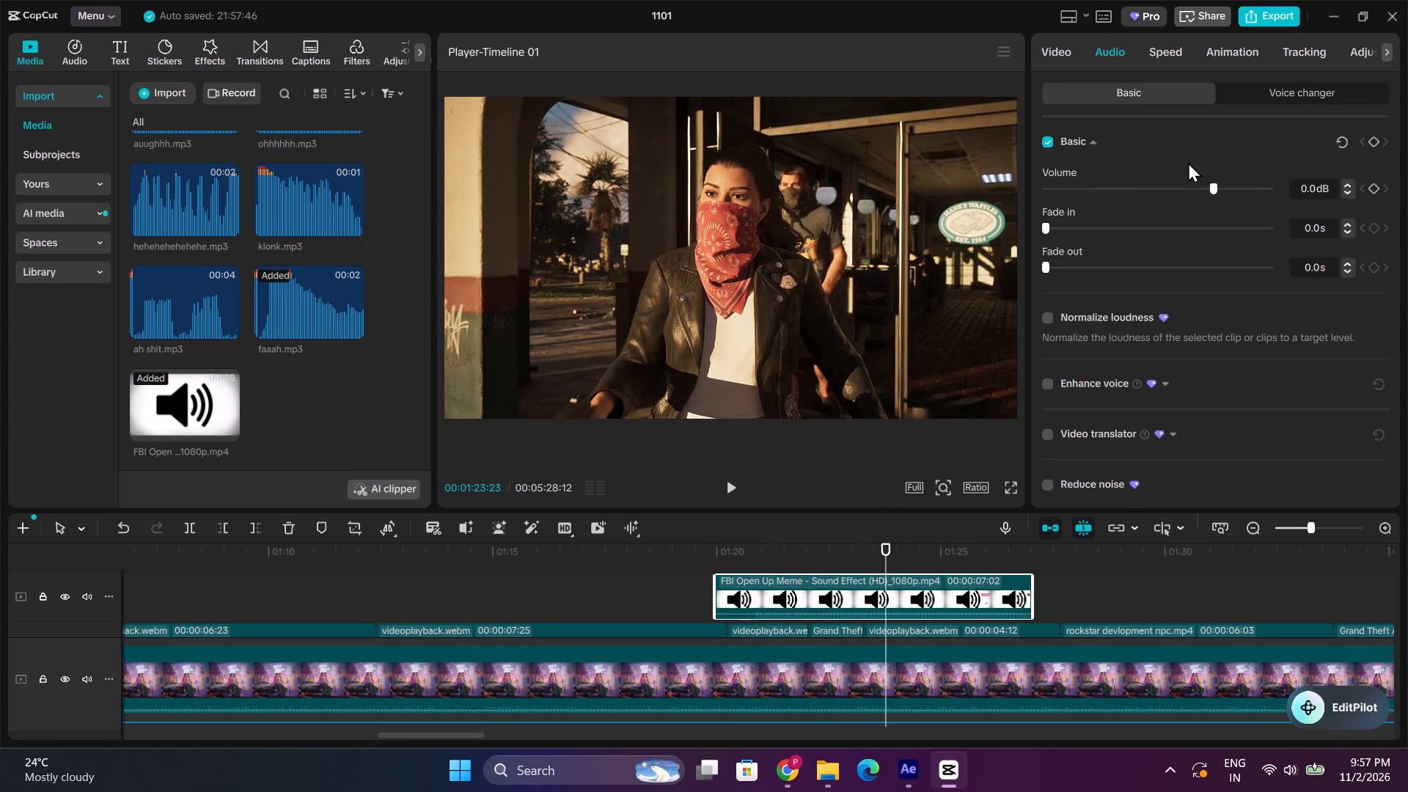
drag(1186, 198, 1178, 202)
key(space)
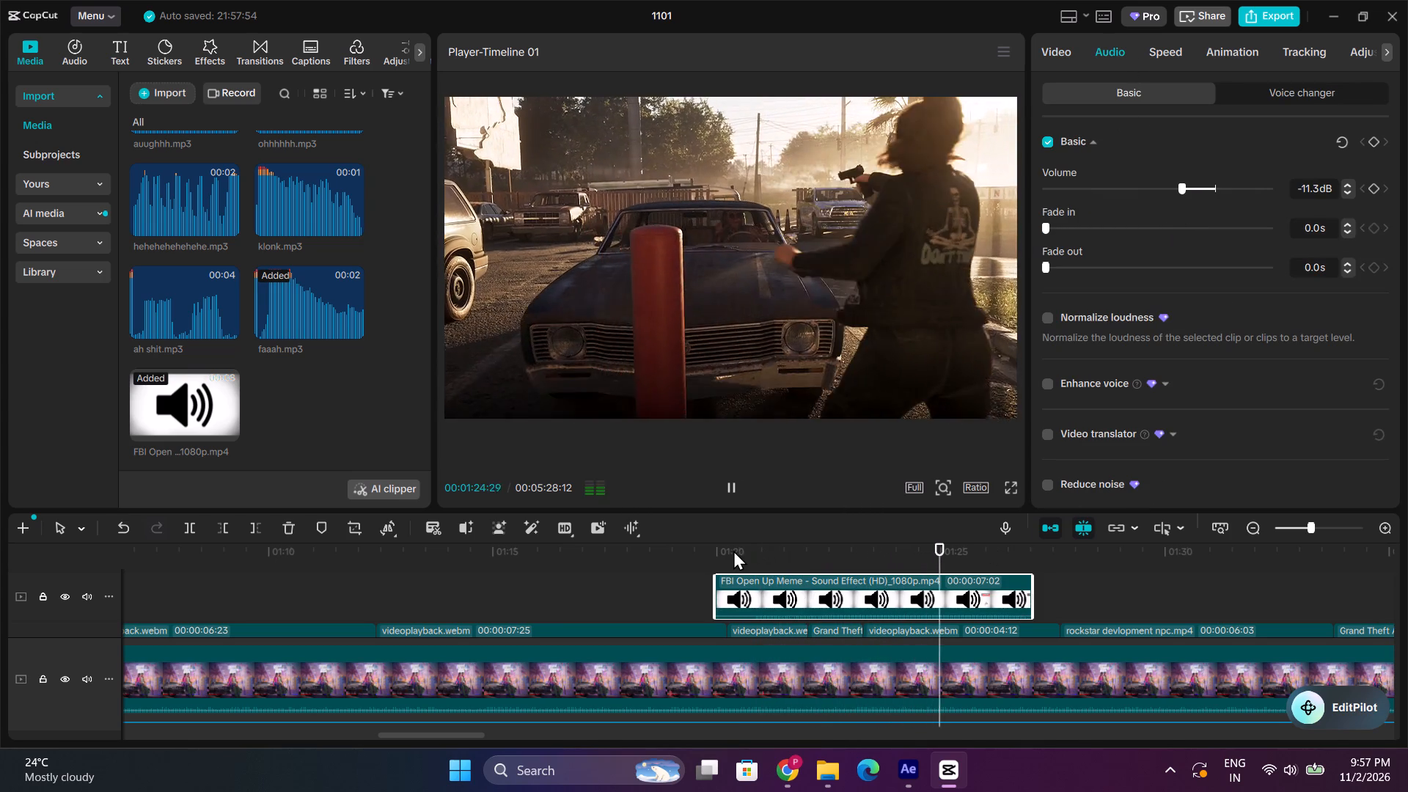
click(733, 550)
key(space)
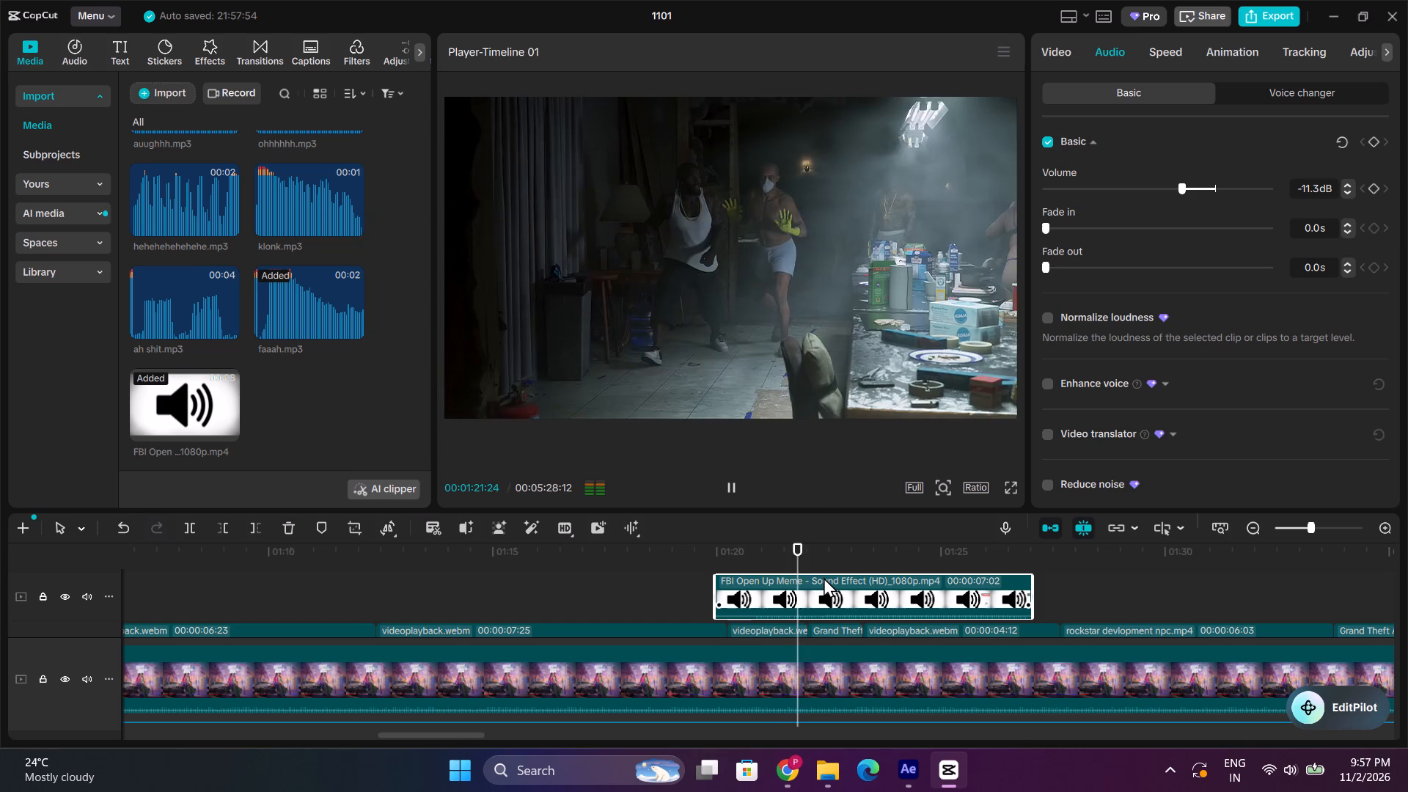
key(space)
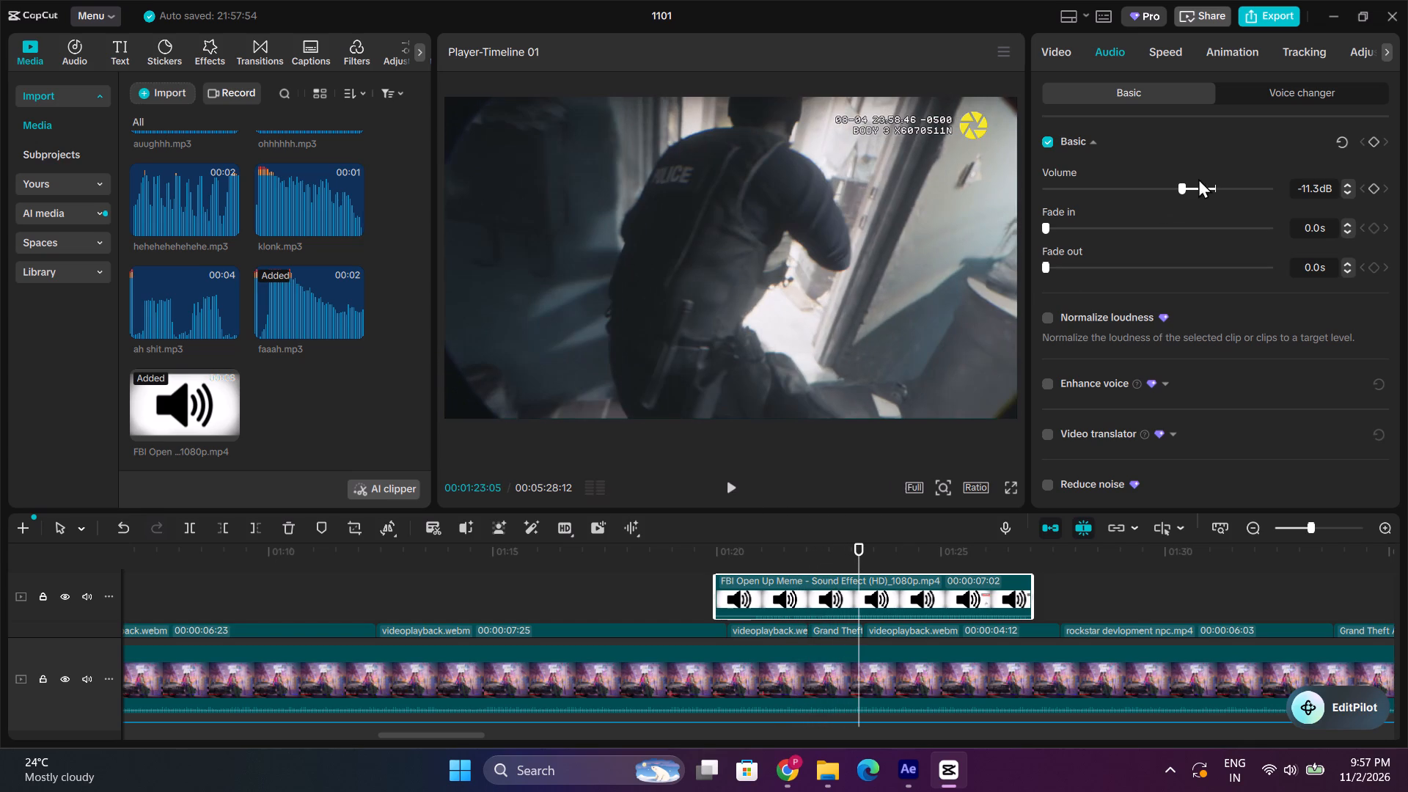
Set the FBI sound effect clip's volume to -7.1 dB and replay the raid section.
click(1190, 185)
drag(792, 560, 782, 559)
key(space)
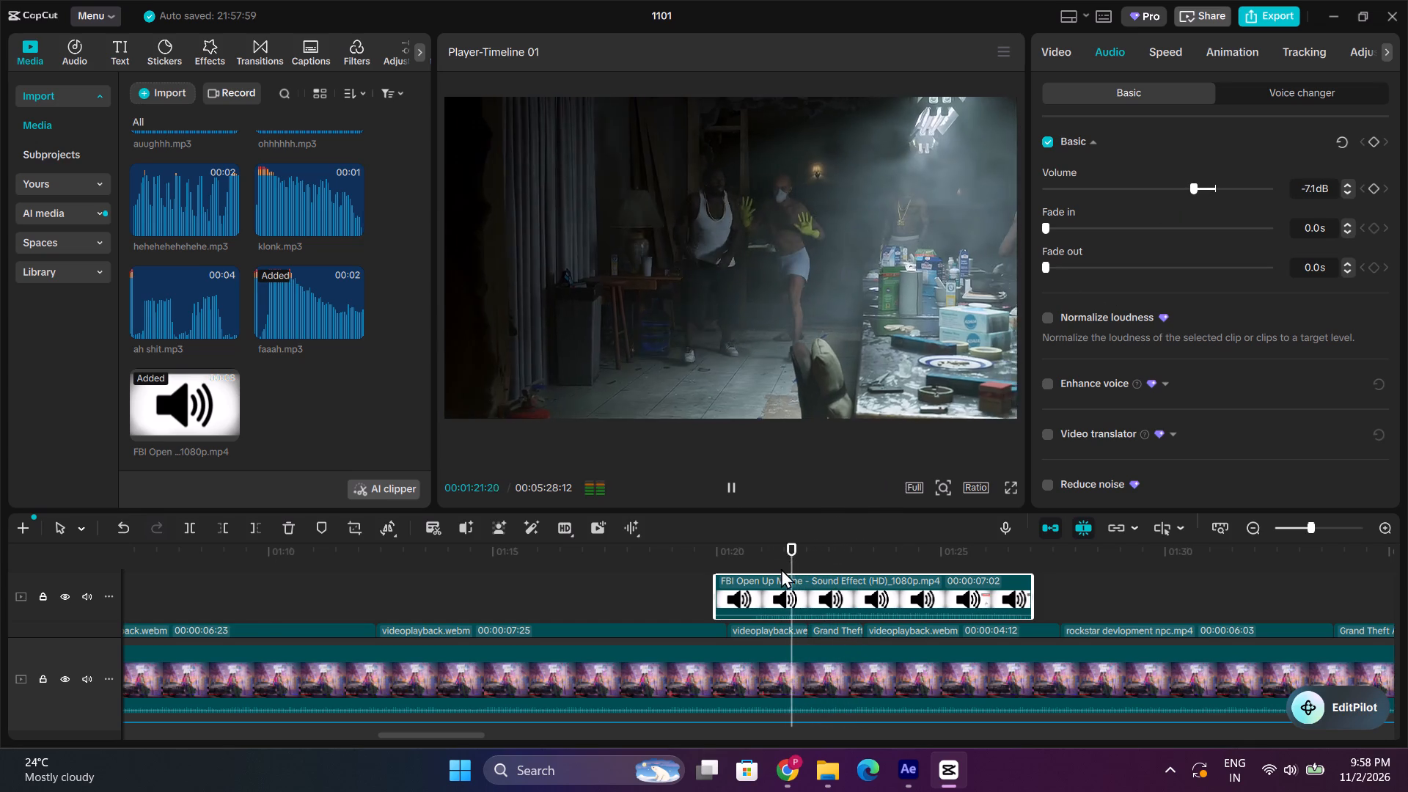
key(space)
click(805, 587)
click(813, 552)
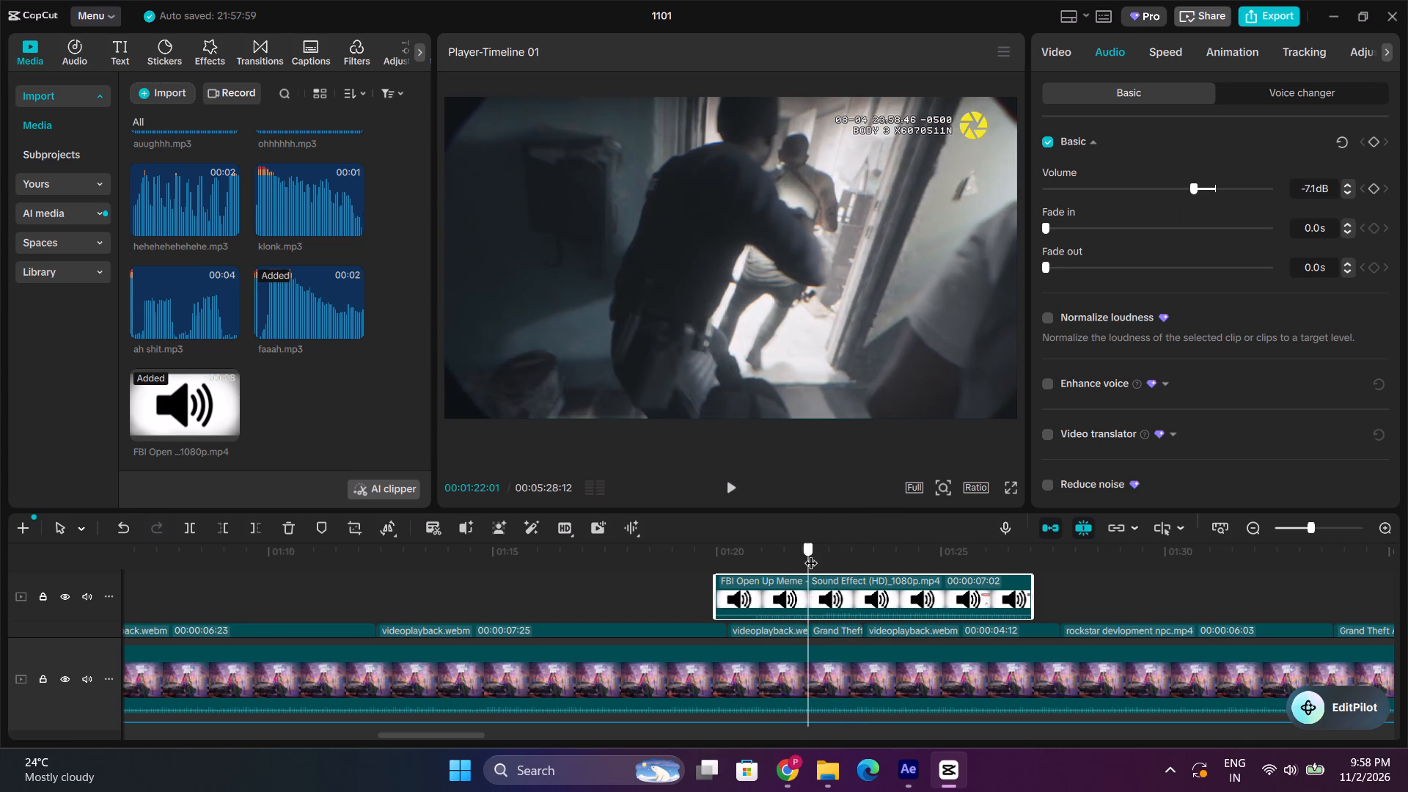
Shift the FBI sound effect clip about a third of a second earlier and replay it over the raid cut.
drag(833, 604, 818, 605)
click(835, 610)
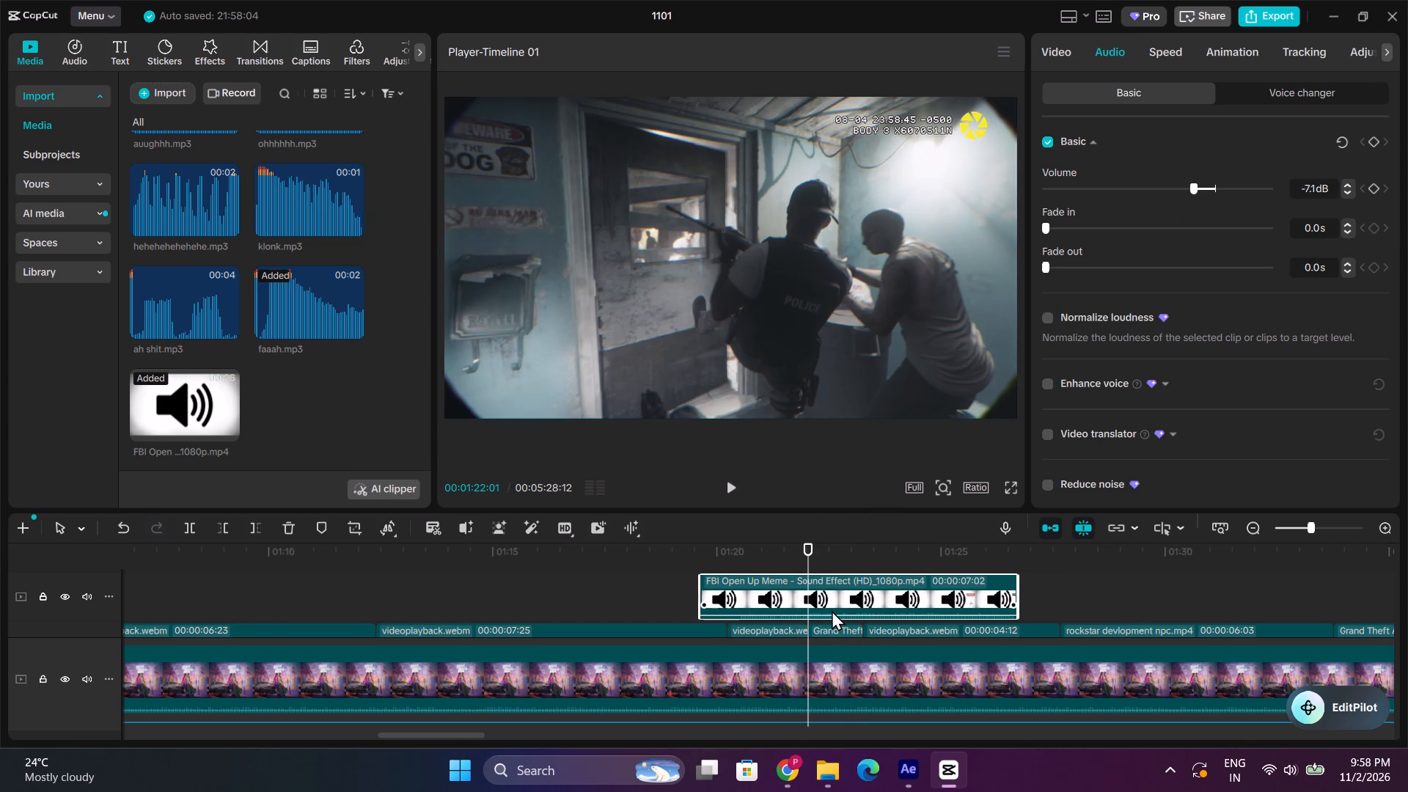
key(space)
click(722, 556)
key(space)
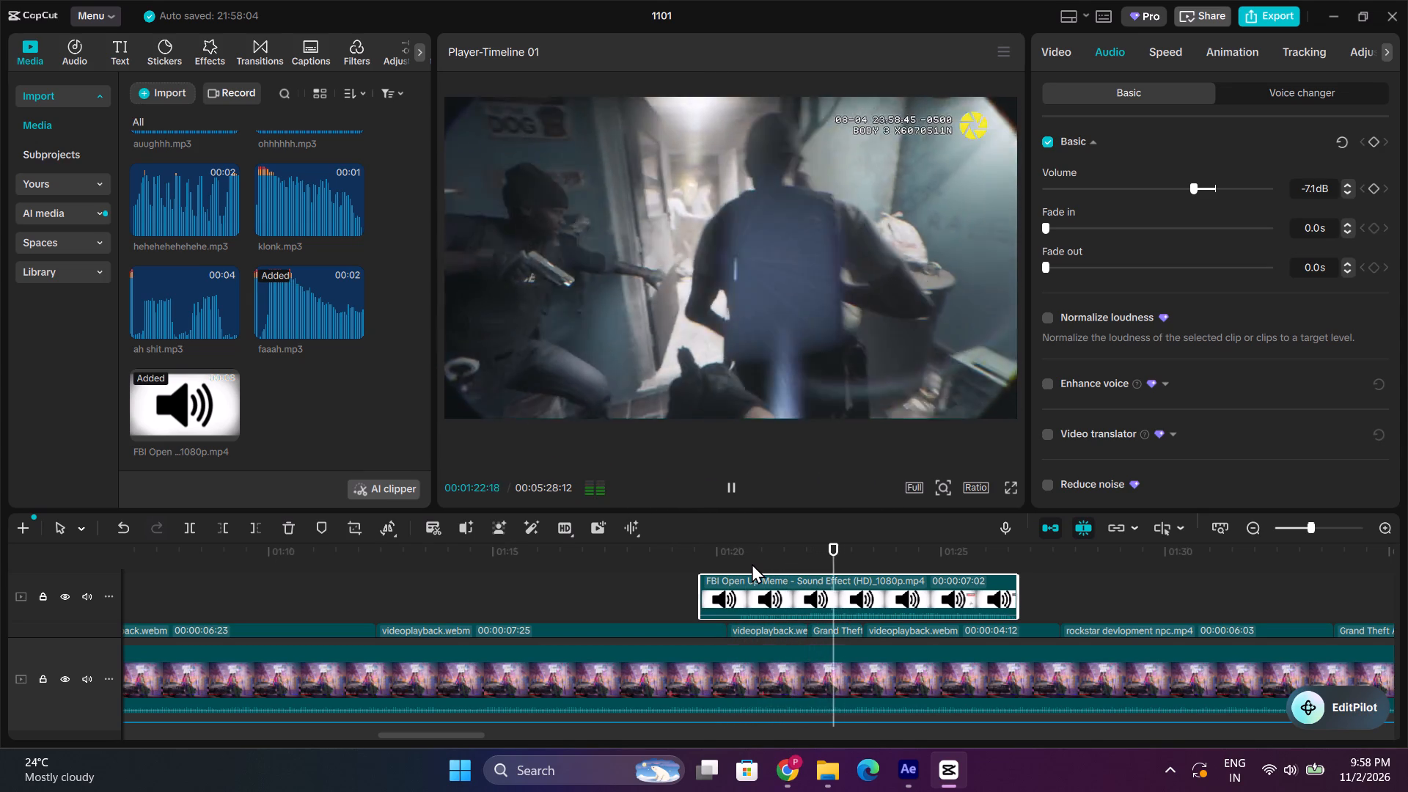
key(space)
Shift the FBI sound effect clip about a quarter second earlier again and play it from about 00:01:21.
drag(810, 597, 799, 594)
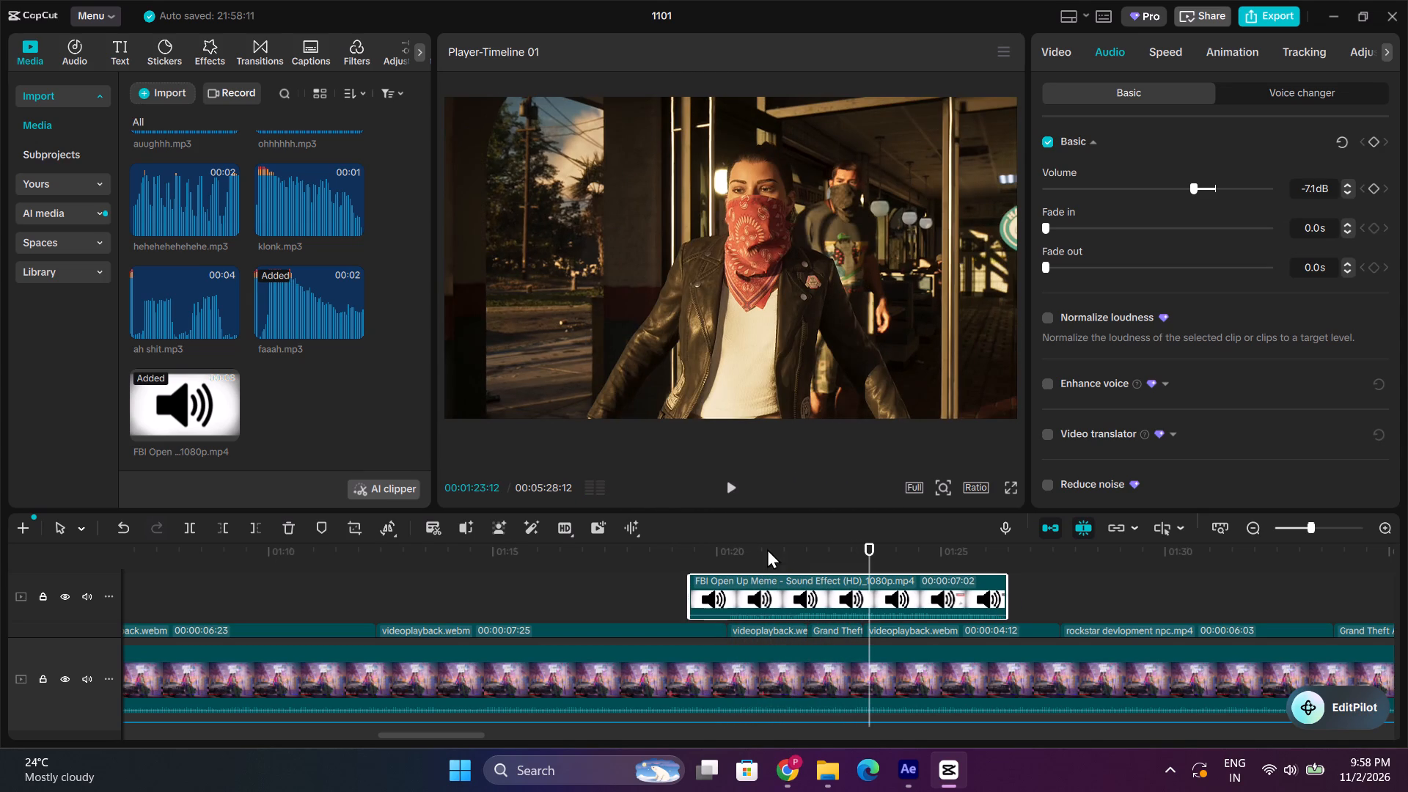
click(766, 549)
key(space)
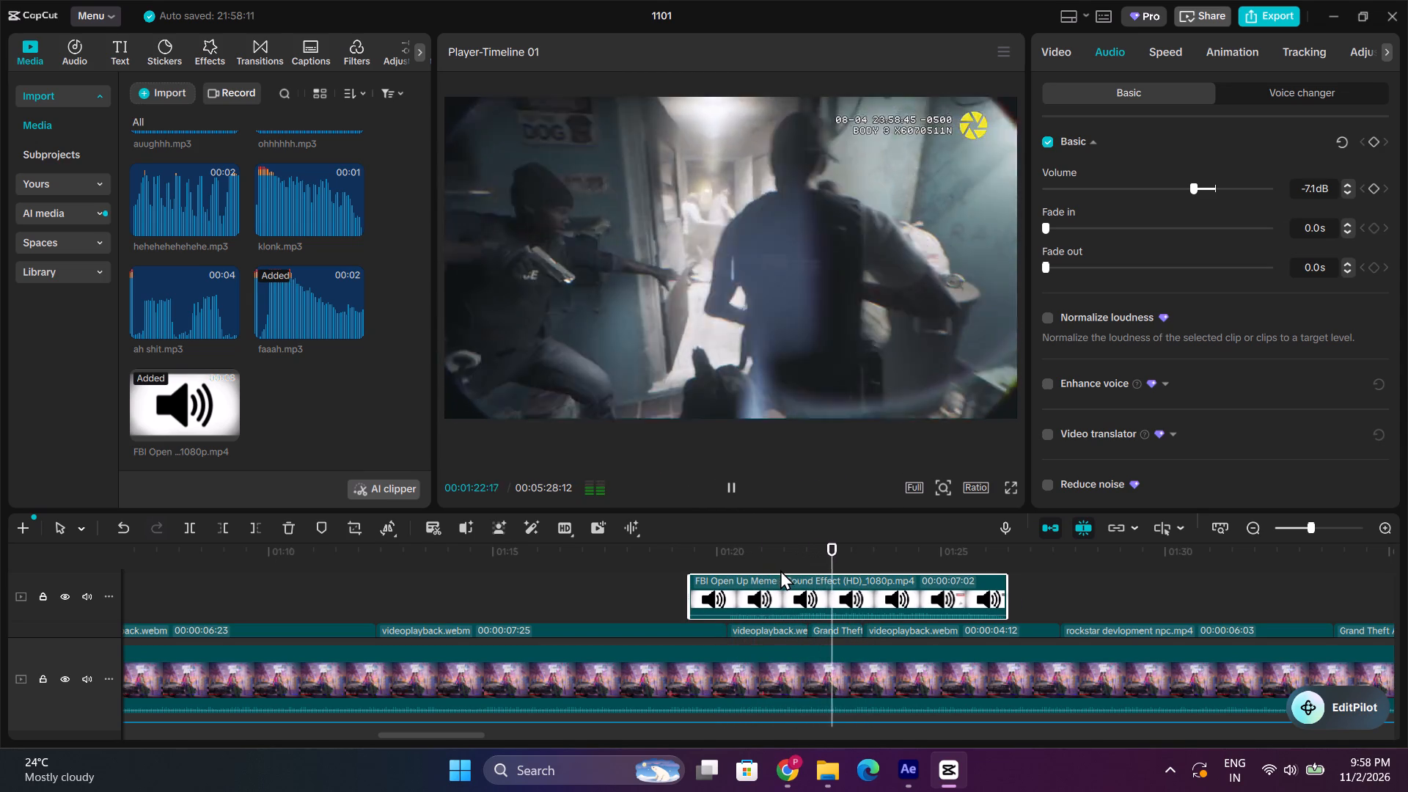
key(space)
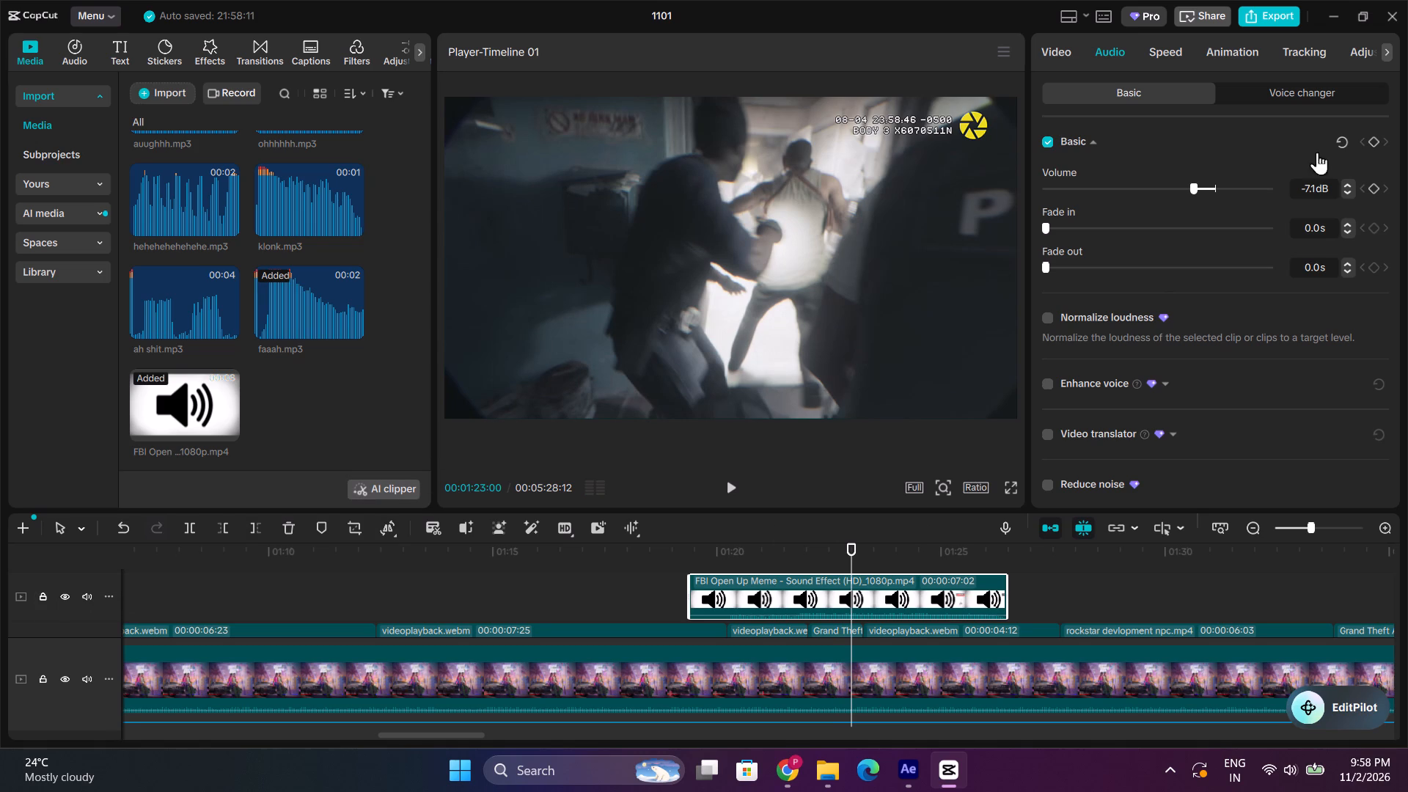
Keyframe the FBI clip's volume from -7.1 dB at 00:01:23:00 to -∞ dB at 00:01:23:26, and replay the fade.
click(1371, 186)
drag(863, 549, 890, 536)
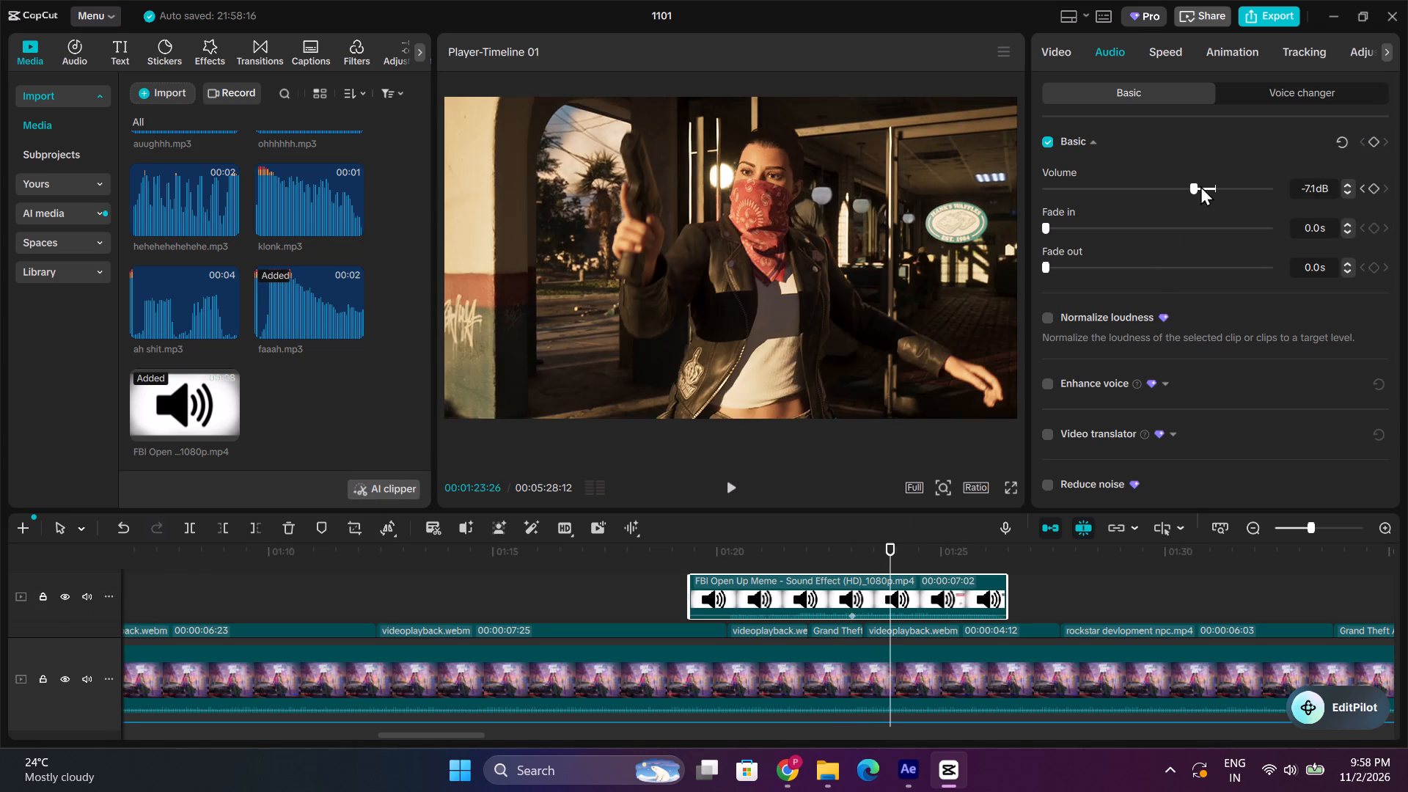
drag(1189, 184, 651, 268)
click(847, 552)
key(space)
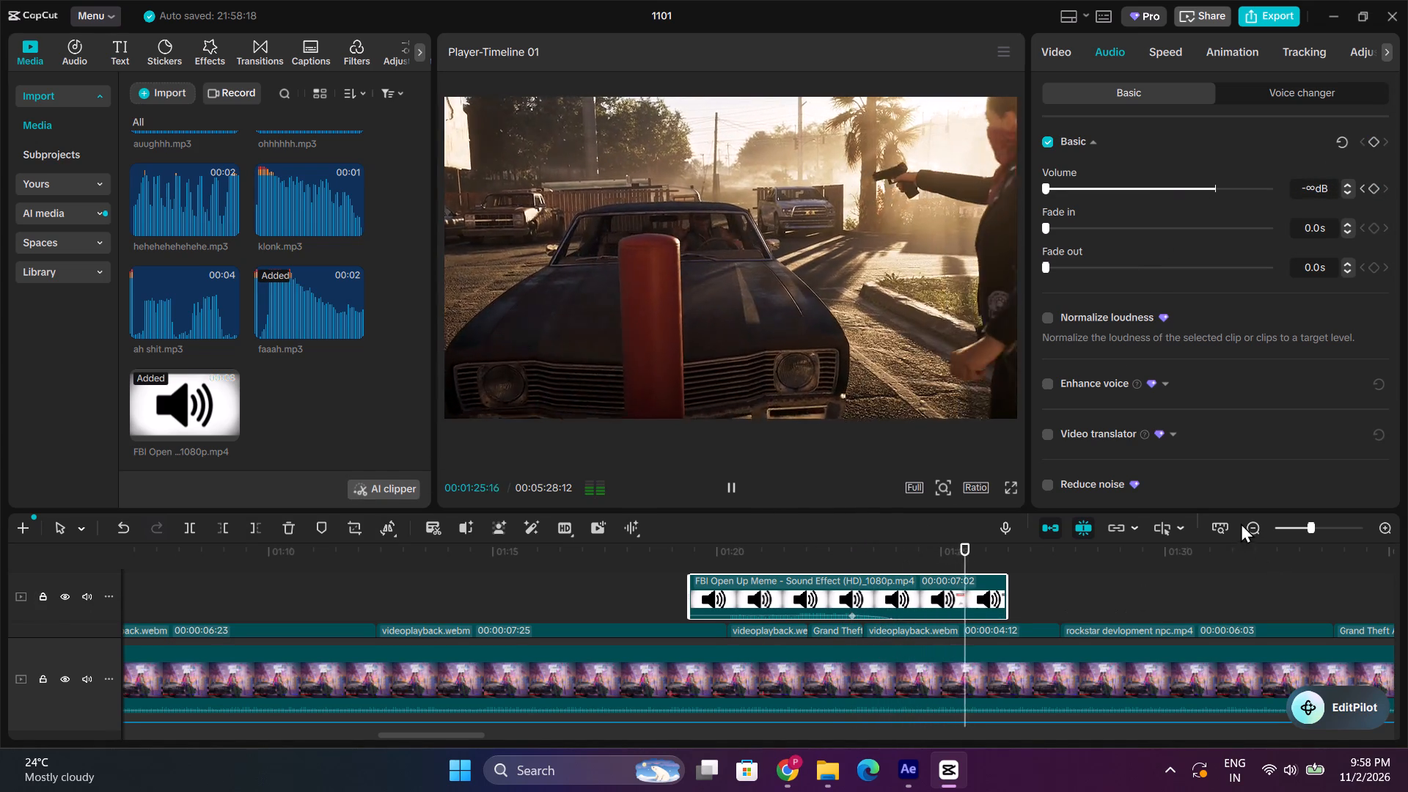
Keyframe the background clip's volume from -21.7 dB at 00:01:27:20 to -∞ dB at 00:01:28:01, where the text clip starts.
scroll(868, 708, down, 1)
drag(407, 732, 461, 735)
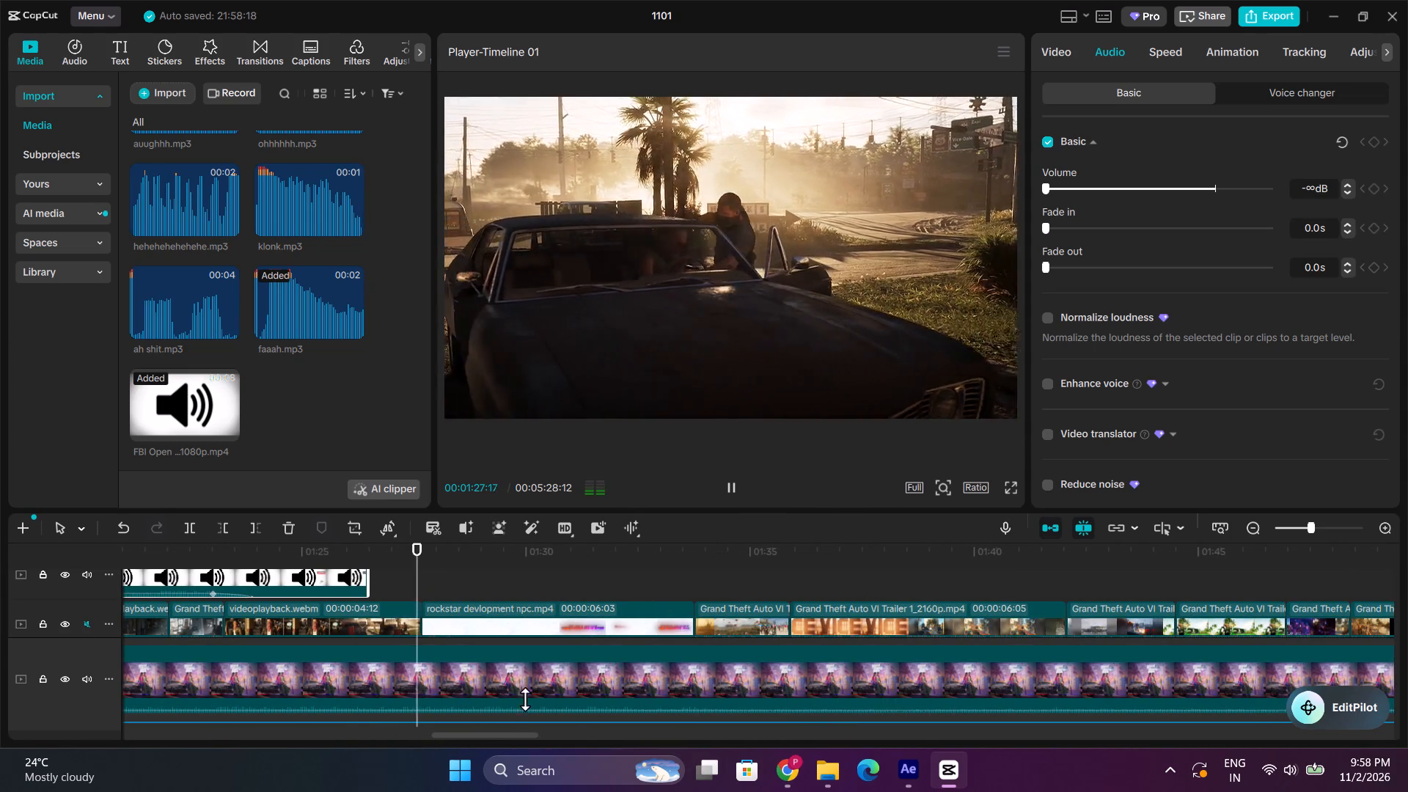
key(c)
click(426, 561)
scroll(445, 702, down, 3)
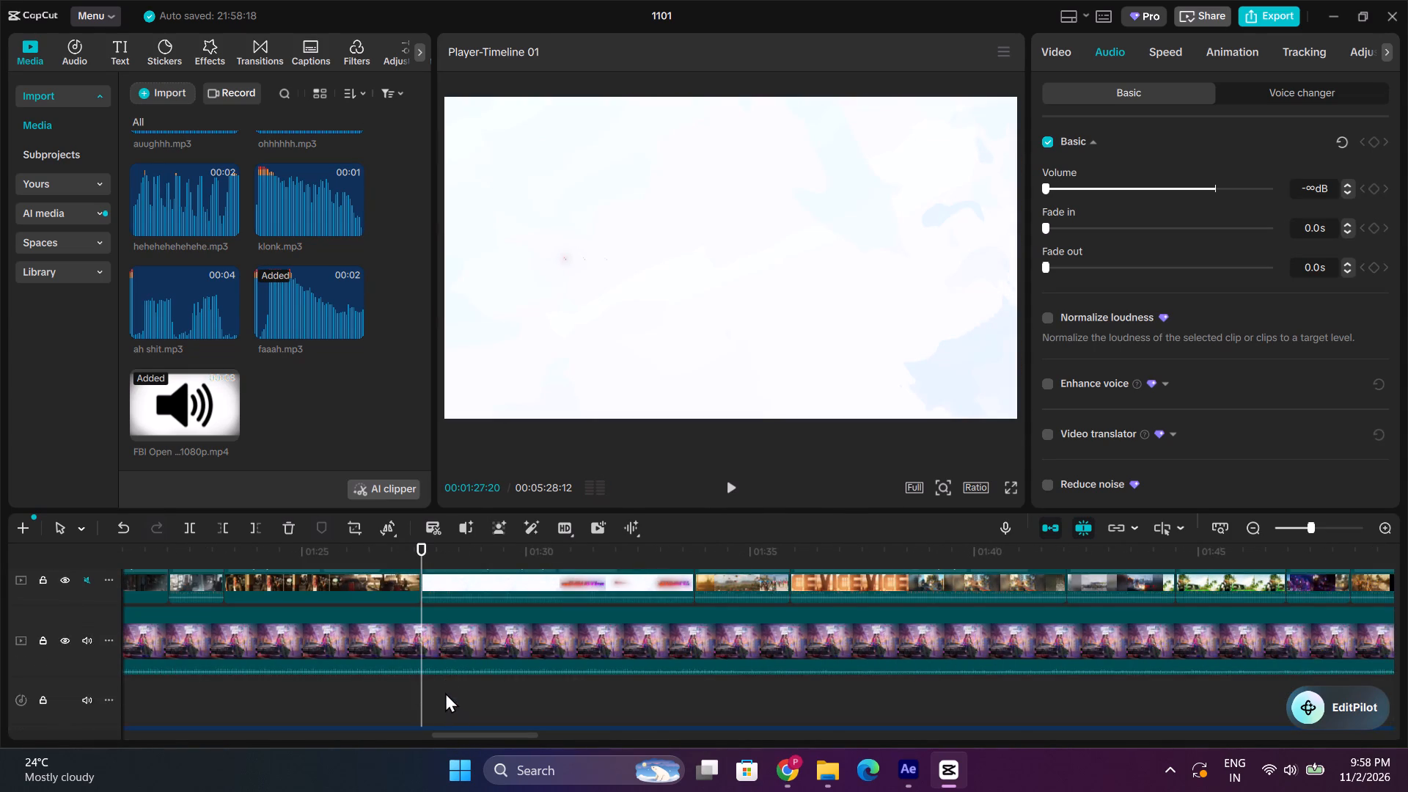
click(452, 624)
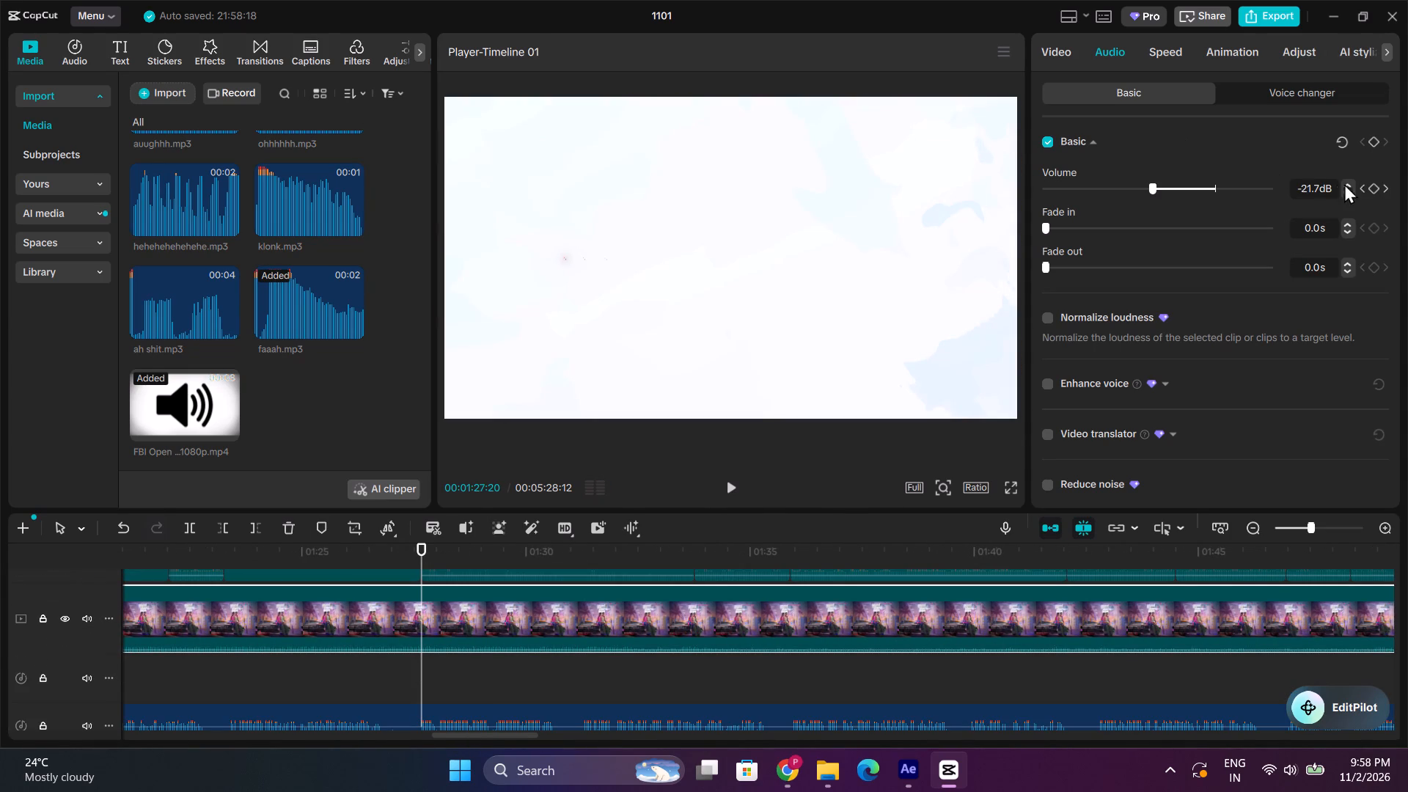
click(1376, 188)
click(433, 554)
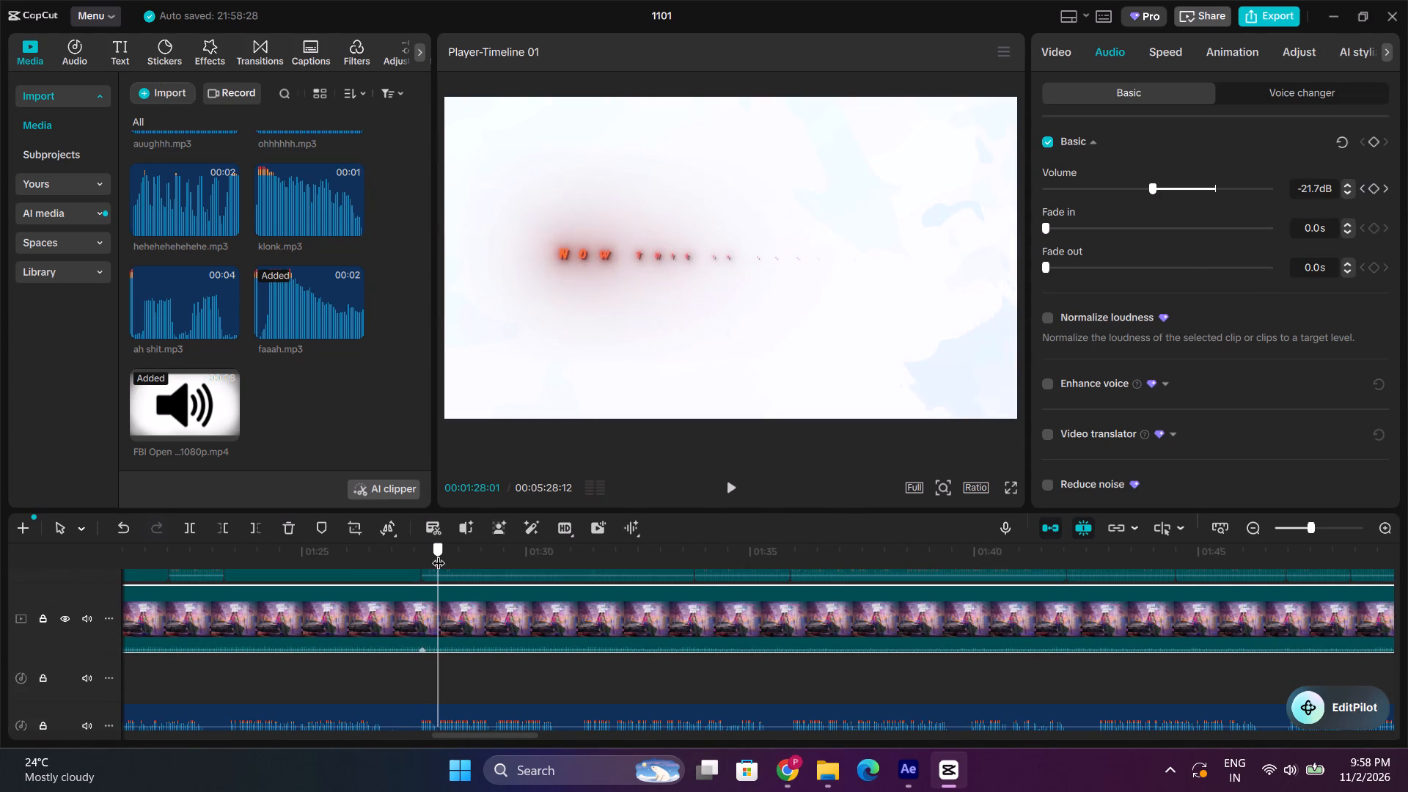
drag(1124, 182, 907, 197)
key(space)
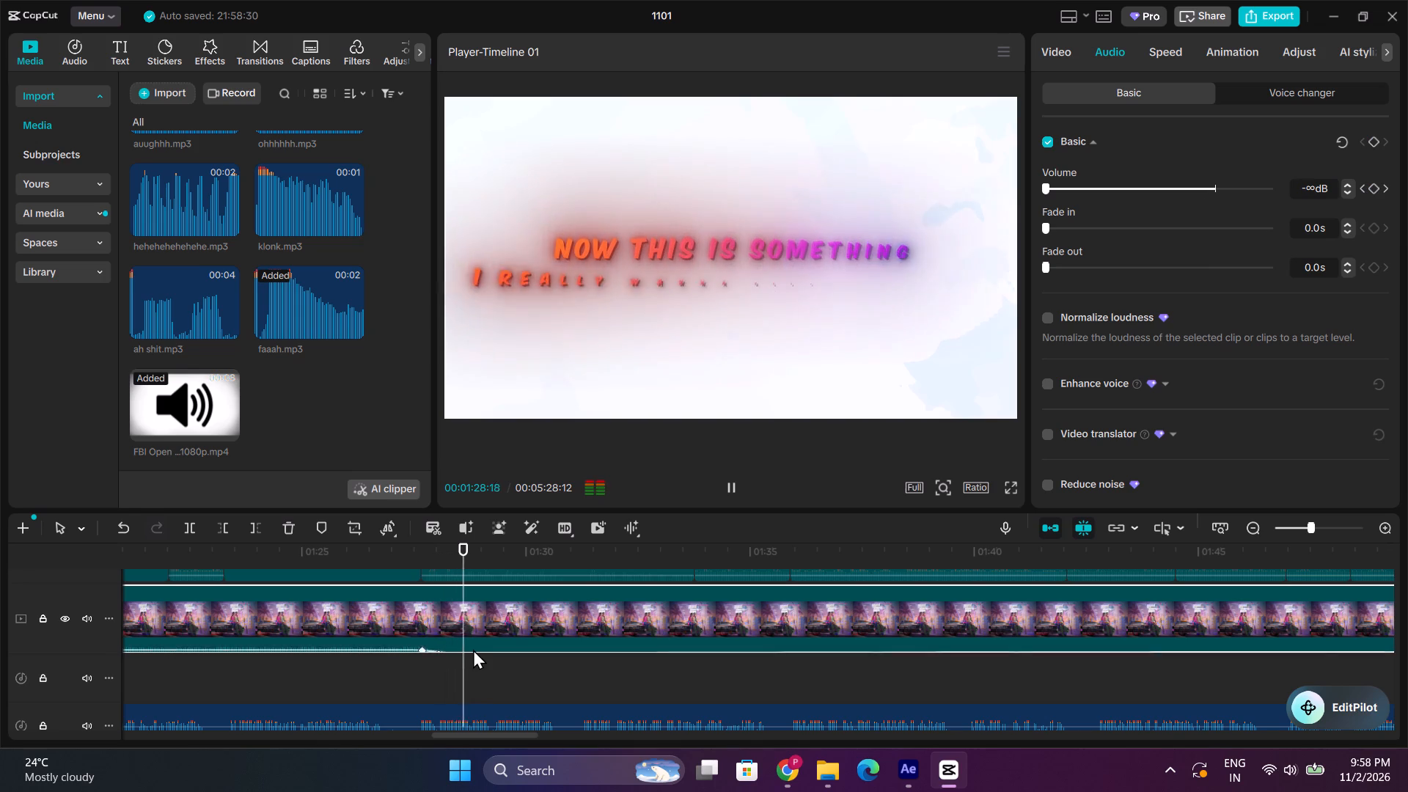
Play through the text clip and the trailer footage up to about 00:01:38, checking the sound and where an effect fits.
scroll(473, 648, up, 1)
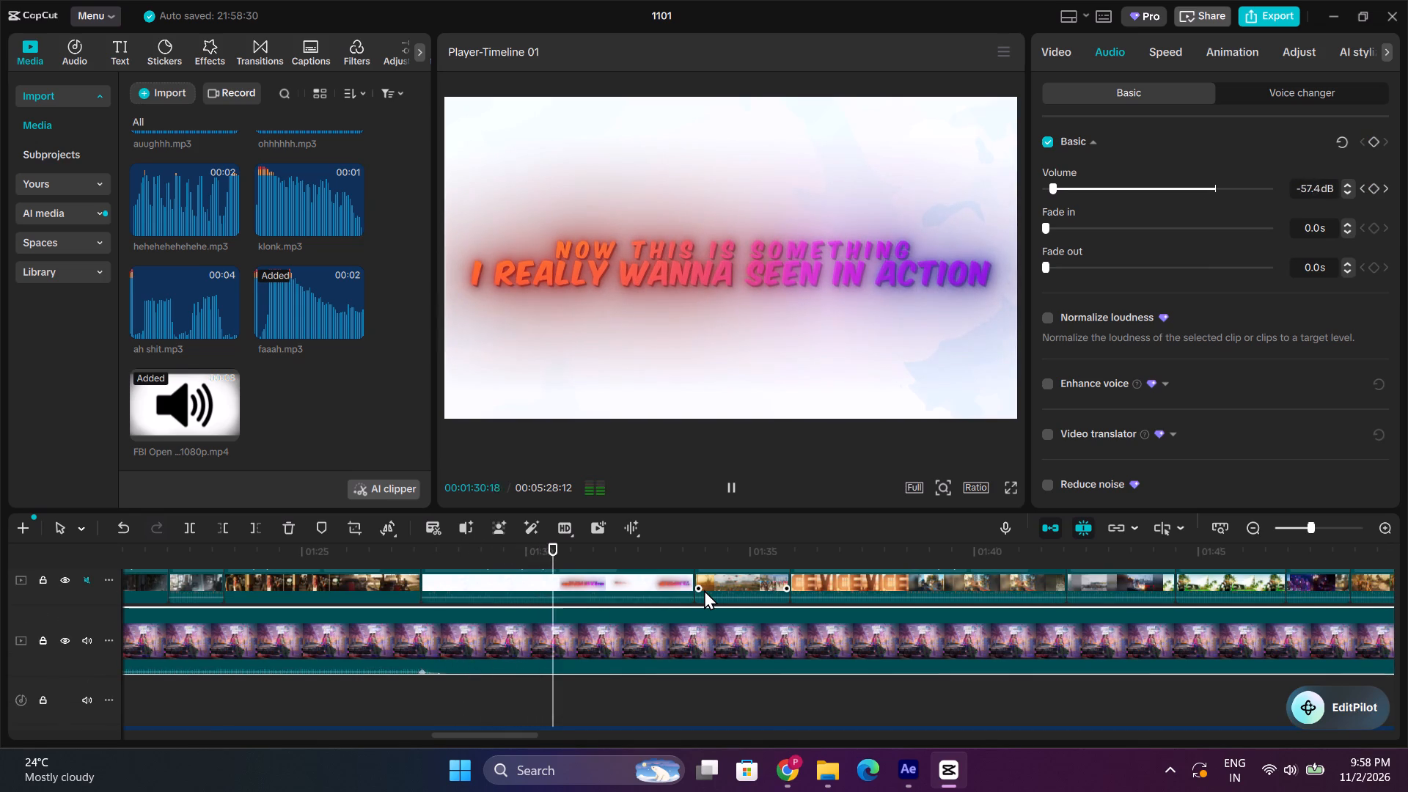
scroll(702, 559, up, 1)
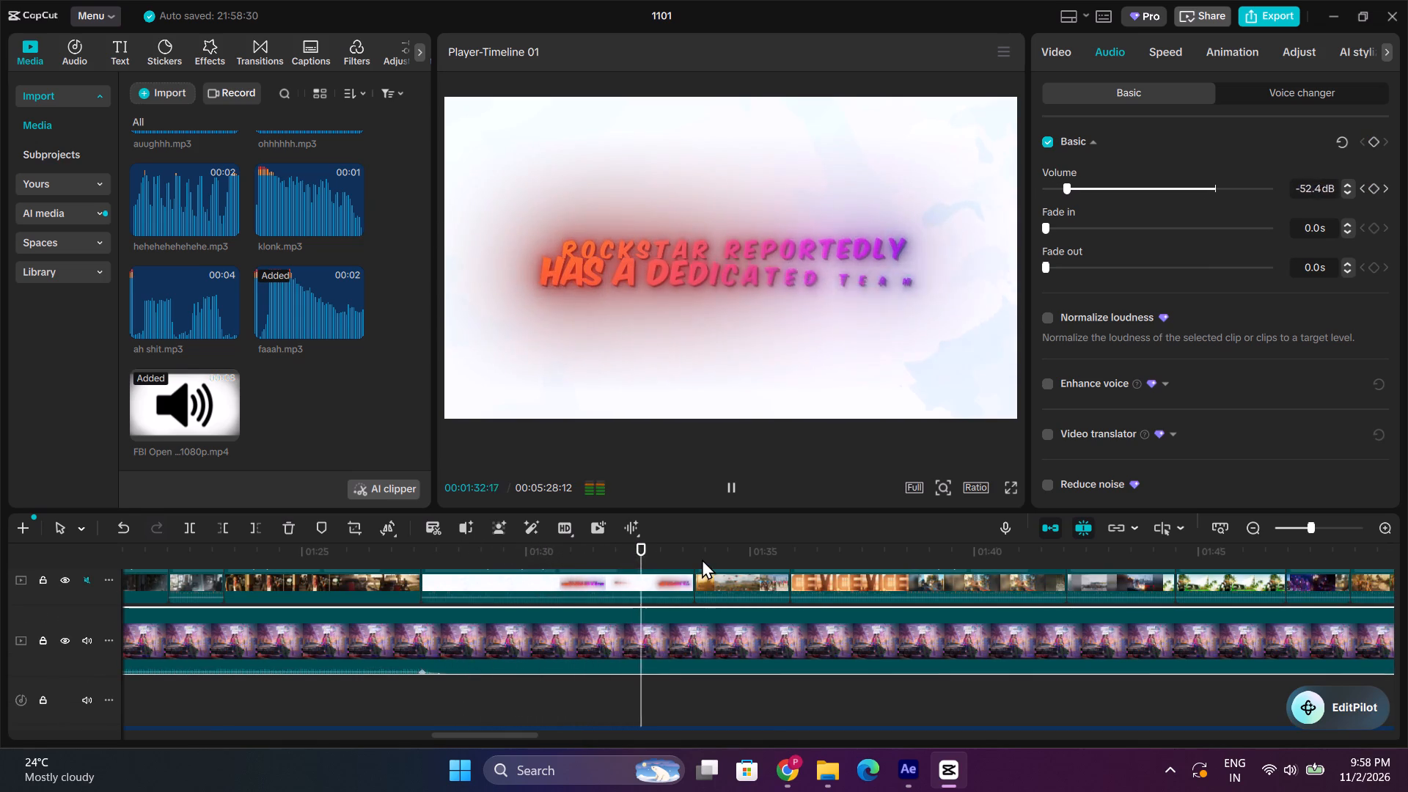
click(700, 551)
click(739, 494)
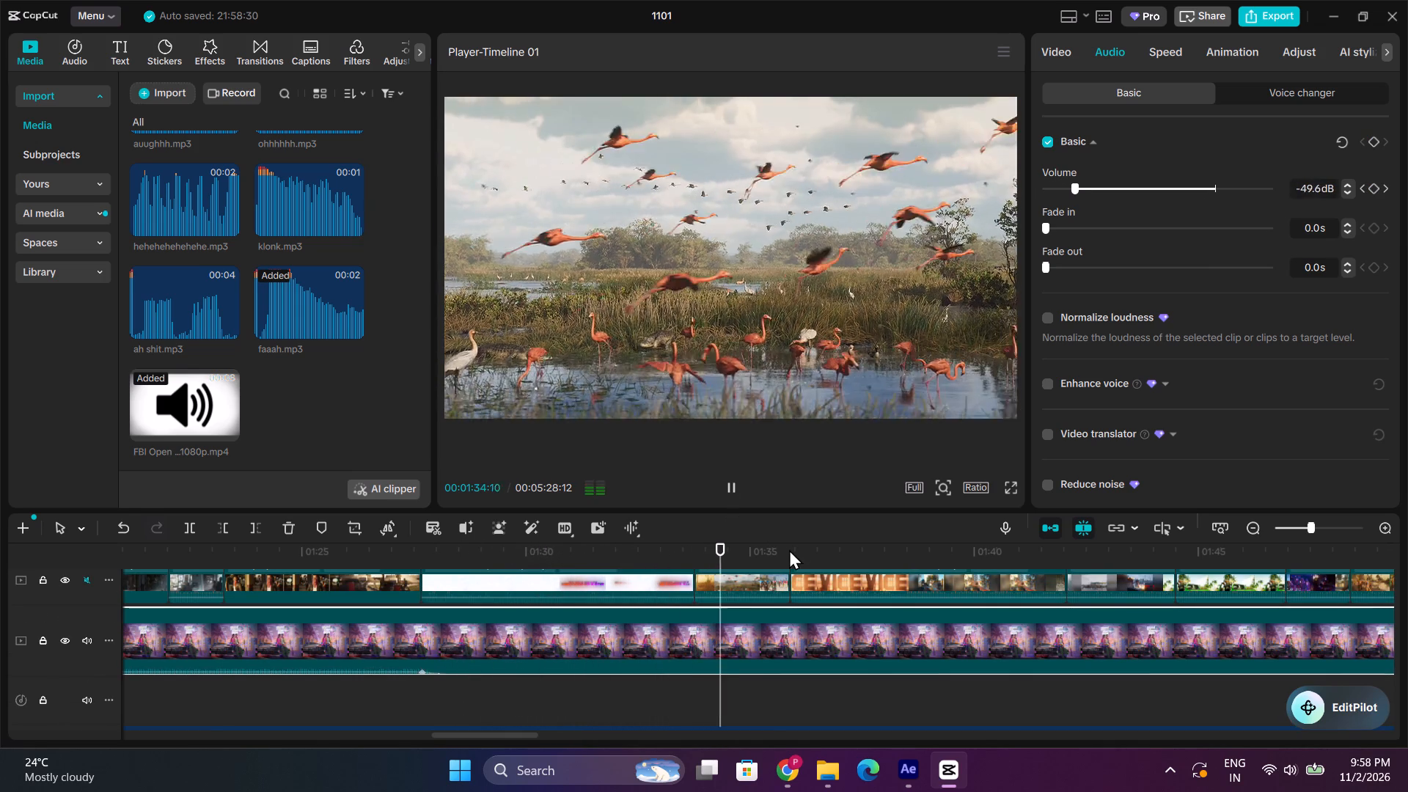
click(790, 545)
click(734, 506)
click(738, 493)
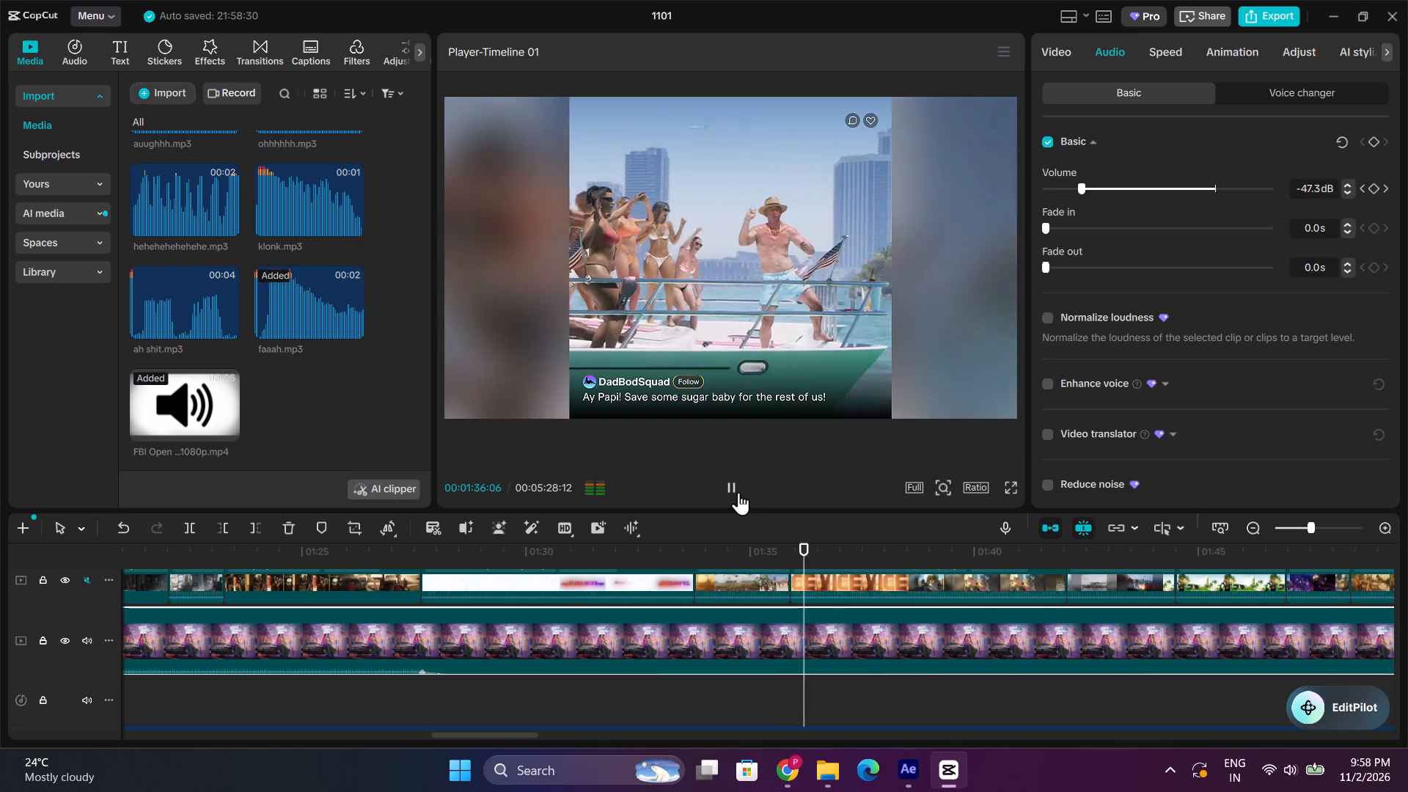
scroll(799, 565, up, 1)
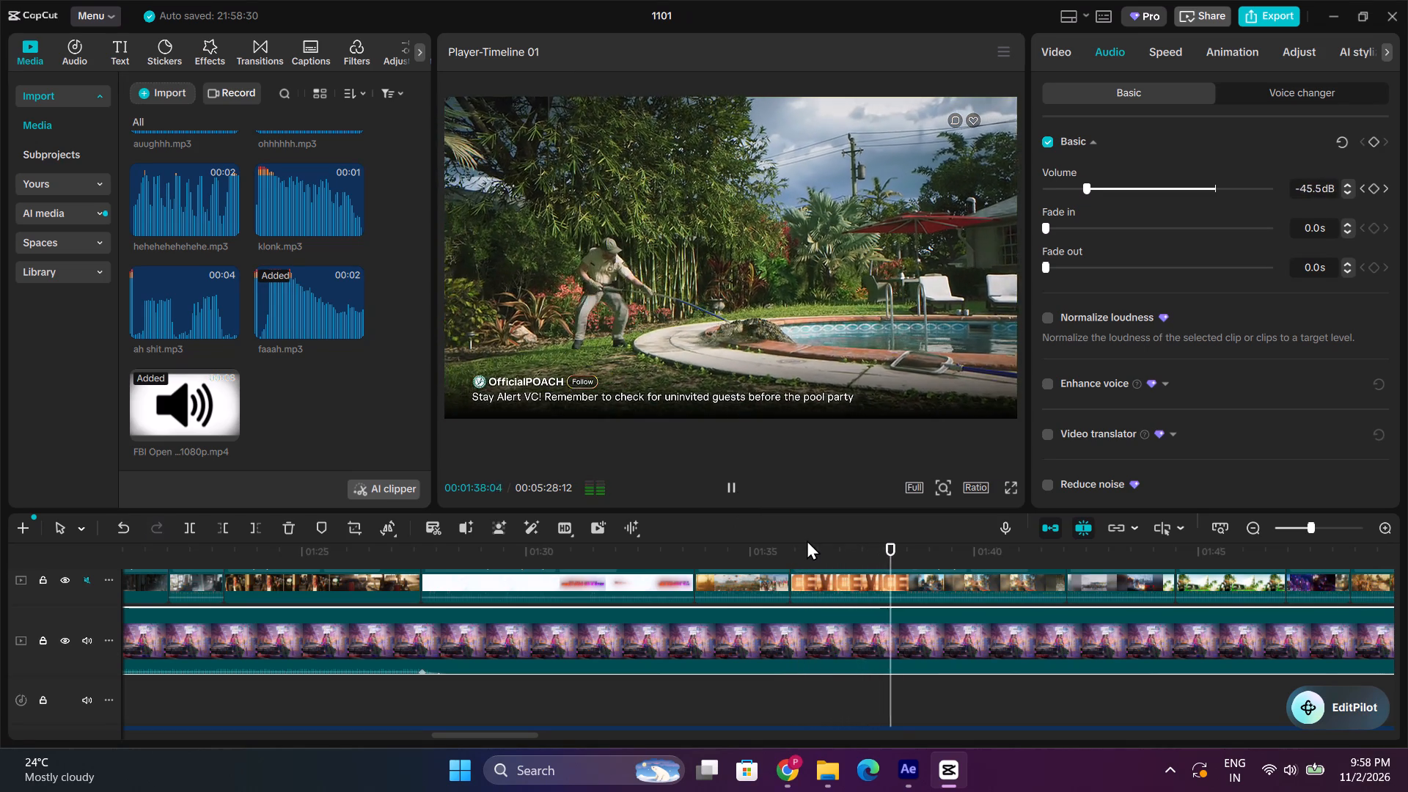
scroll(881, 554, up, 1)
click(901, 544)
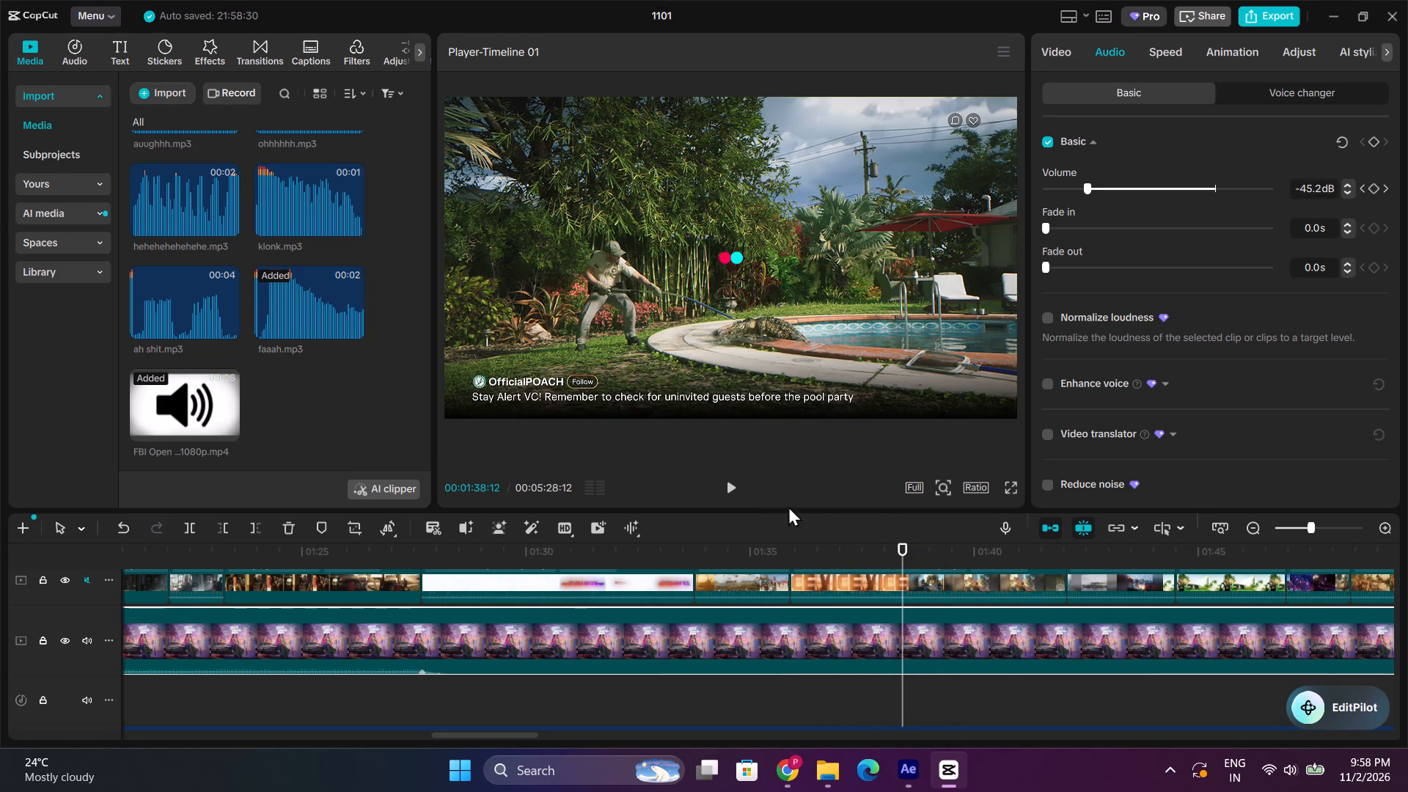
key(space)
key(space)
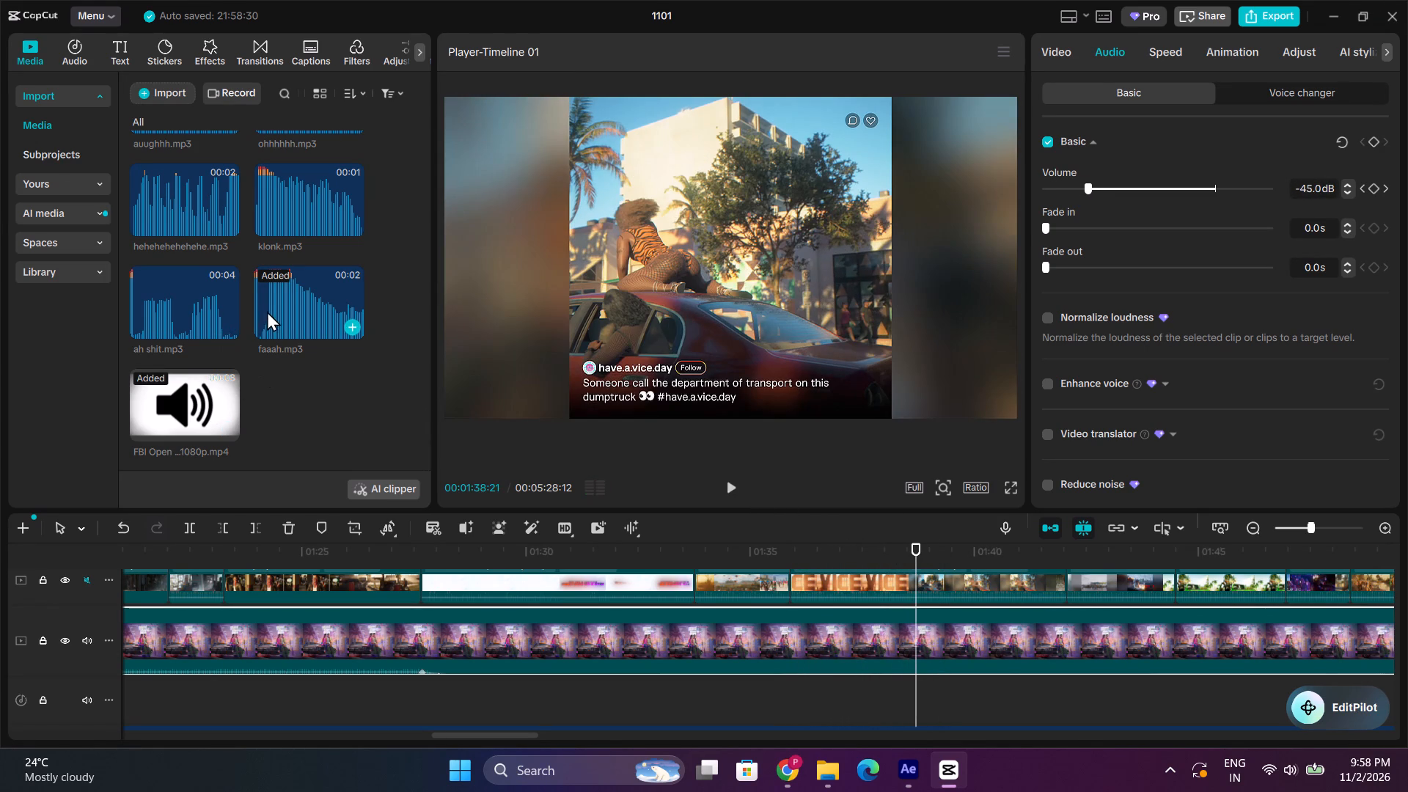
Place the RIZZ sound effect clip on the track above the trailer footage, starting at about 00:01:38.
scroll(289, 359, up, 2)
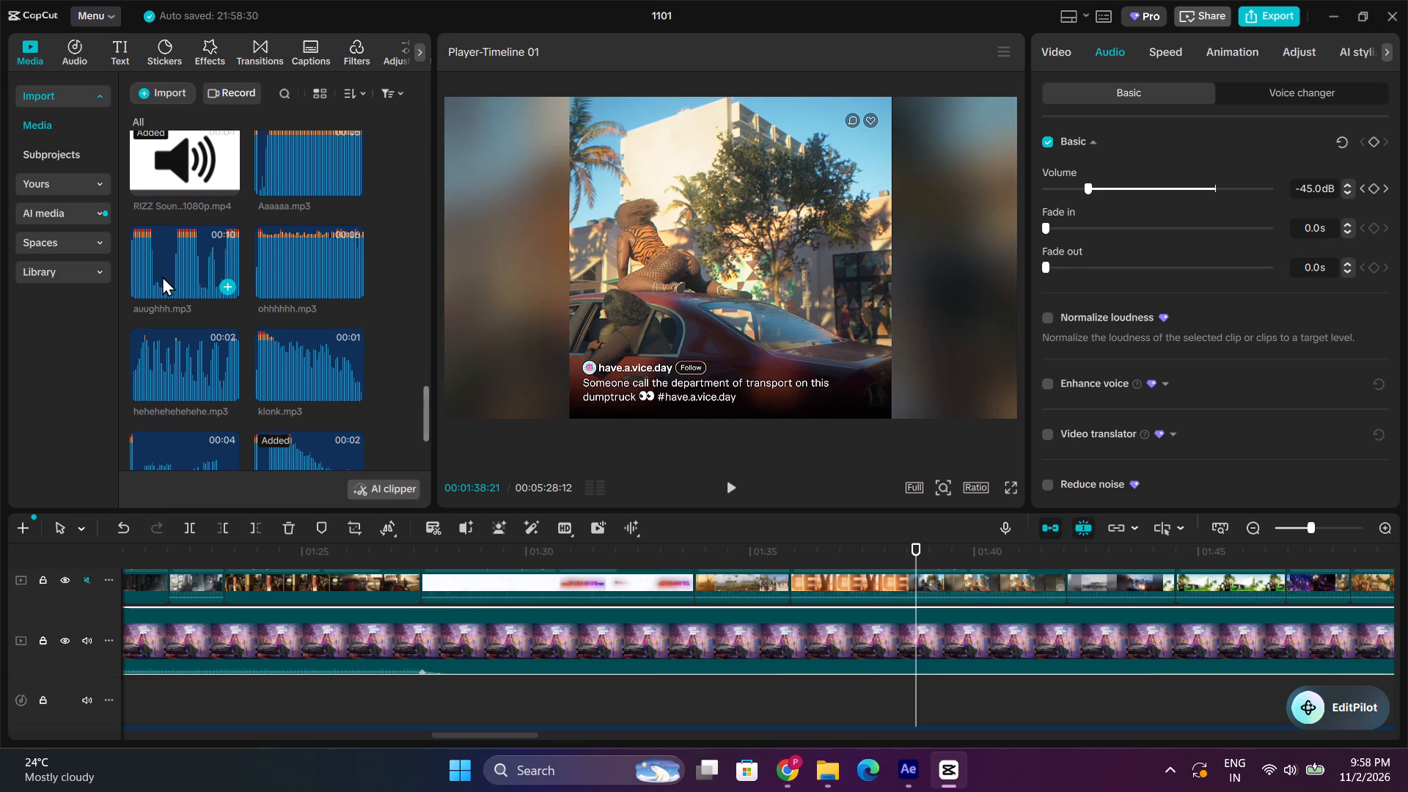
scroll(308, 380, down, 1)
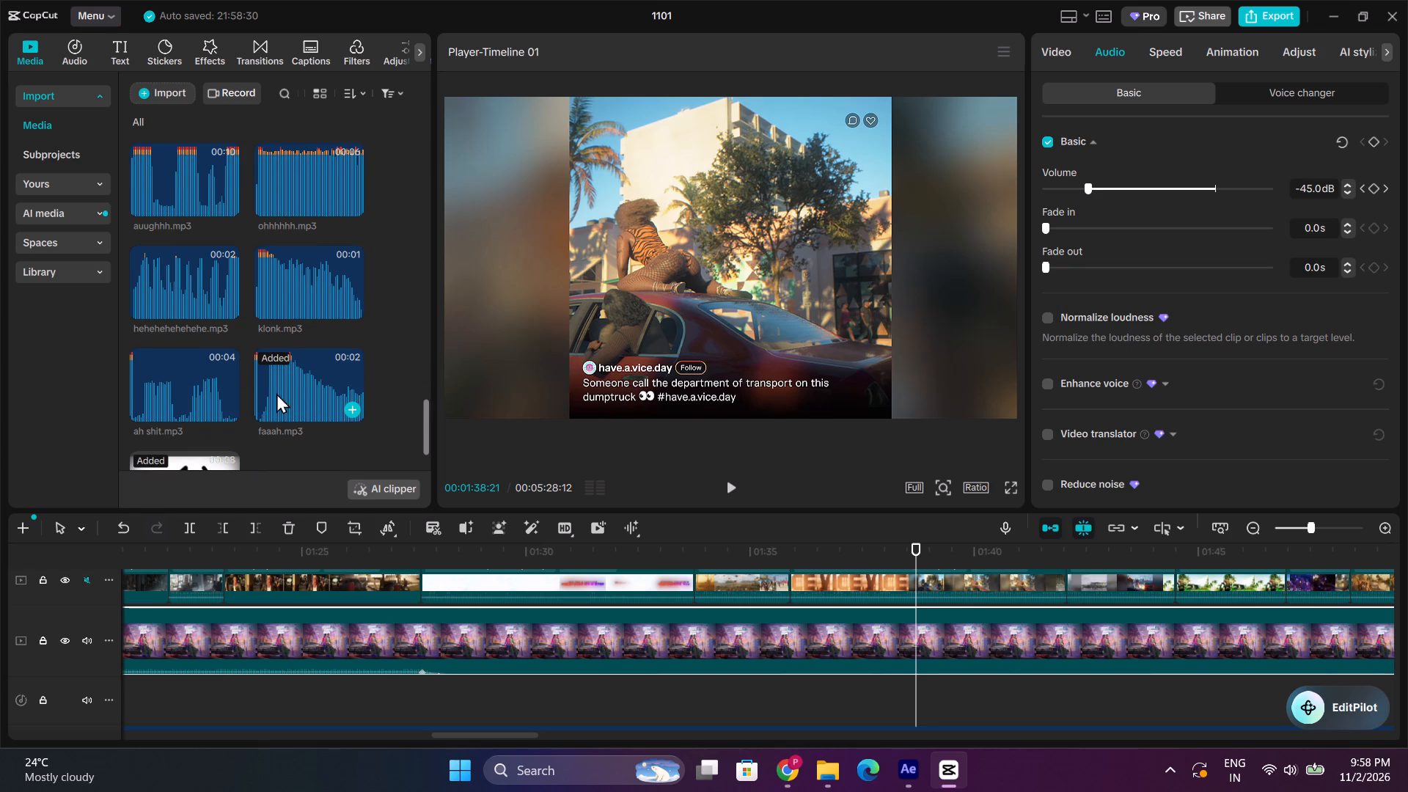
scroll(205, 387, up, 2)
drag(152, 238, 920, 556)
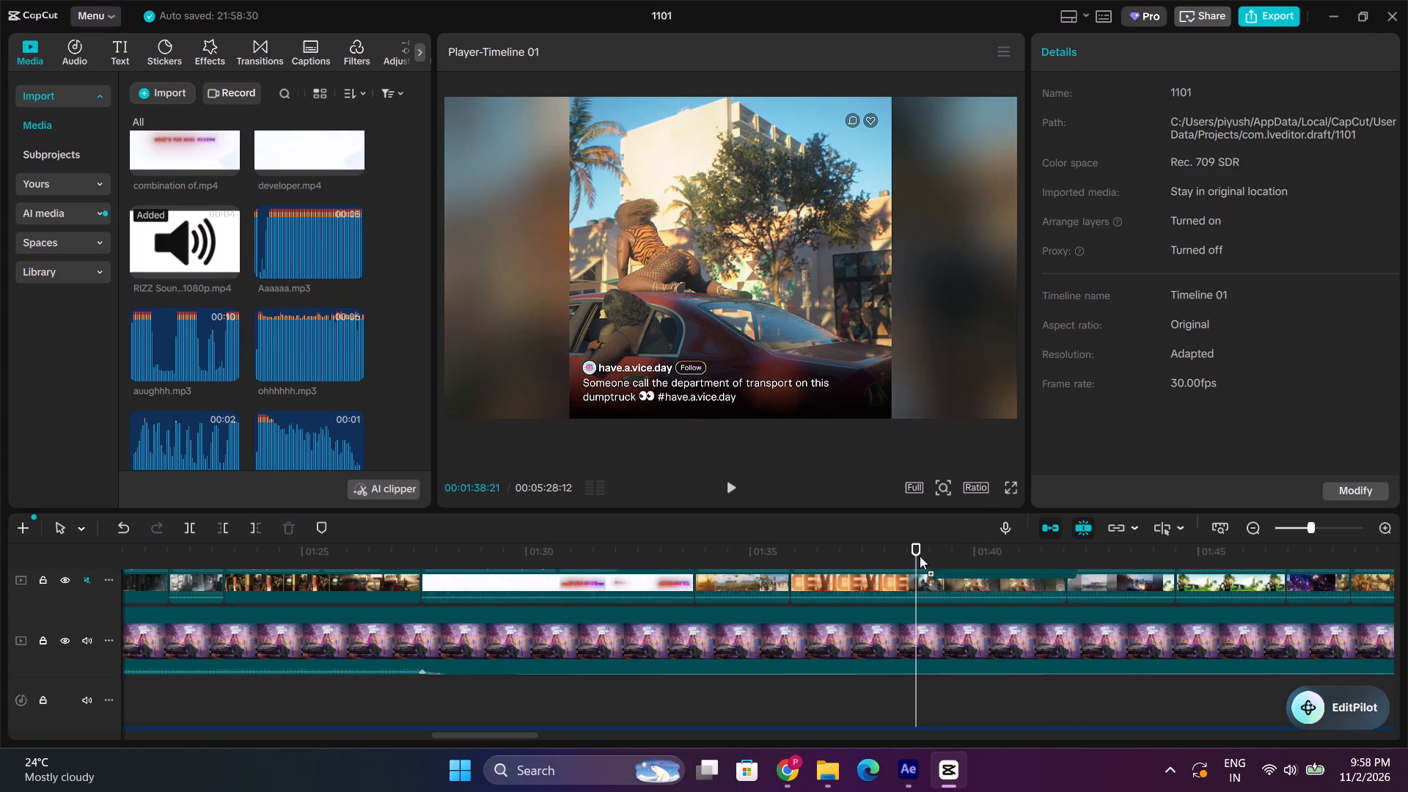
drag(920, 556, 873, 546)
scroll(899, 587, up, 2)
Move the RIZZ clip's picture out of the frame, to about X -89, Y -2968.
drag(705, 265, 692, 707)
Shift the RIZZ sound effect clip about 0.4 seconds earlier and replay it against the car-roof shot near 00:01:39.
key(space)
click(905, 562)
drag(934, 592, 923, 593)
drag(956, 579, 947, 584)
key(space)
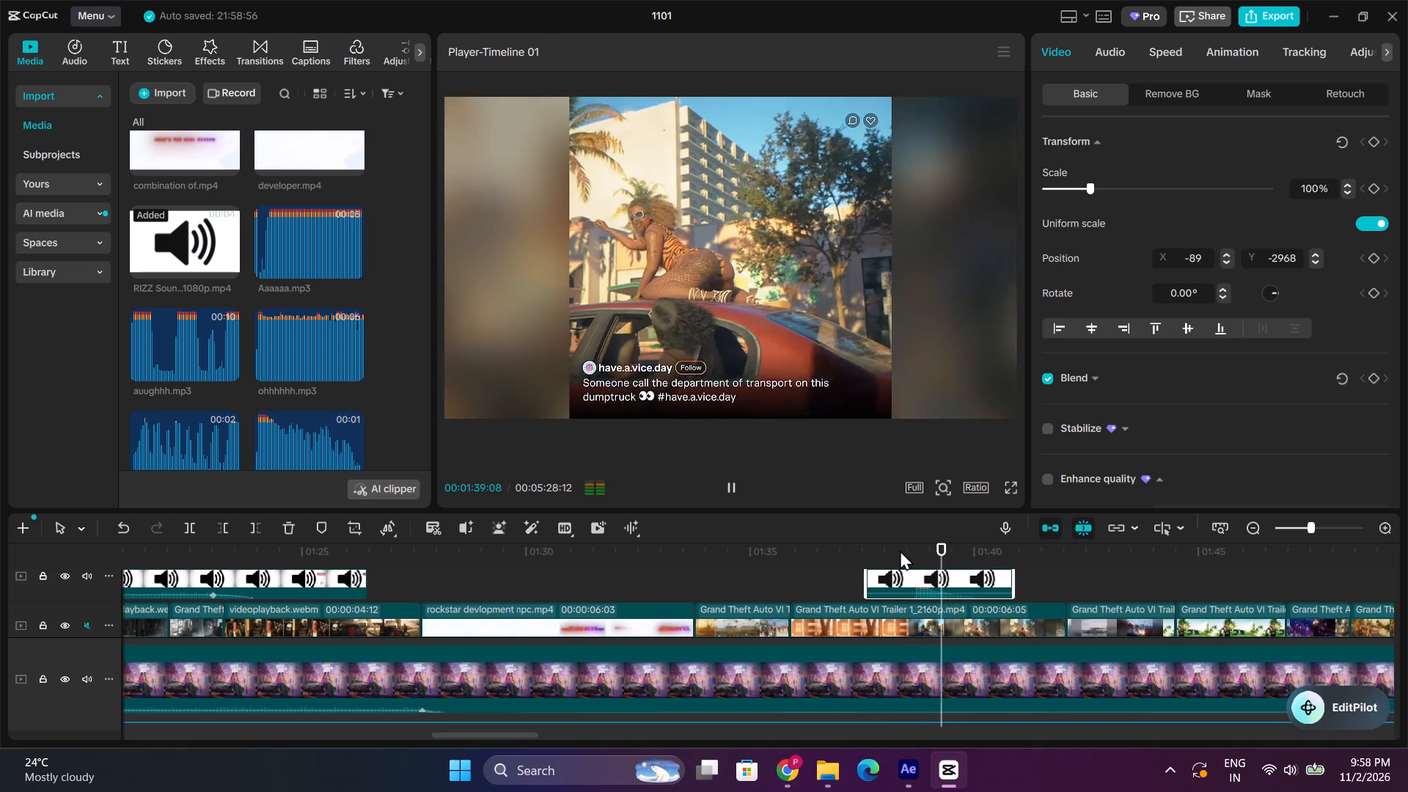
click(876, 531)
click(882, 551)
key(space)
key(space)
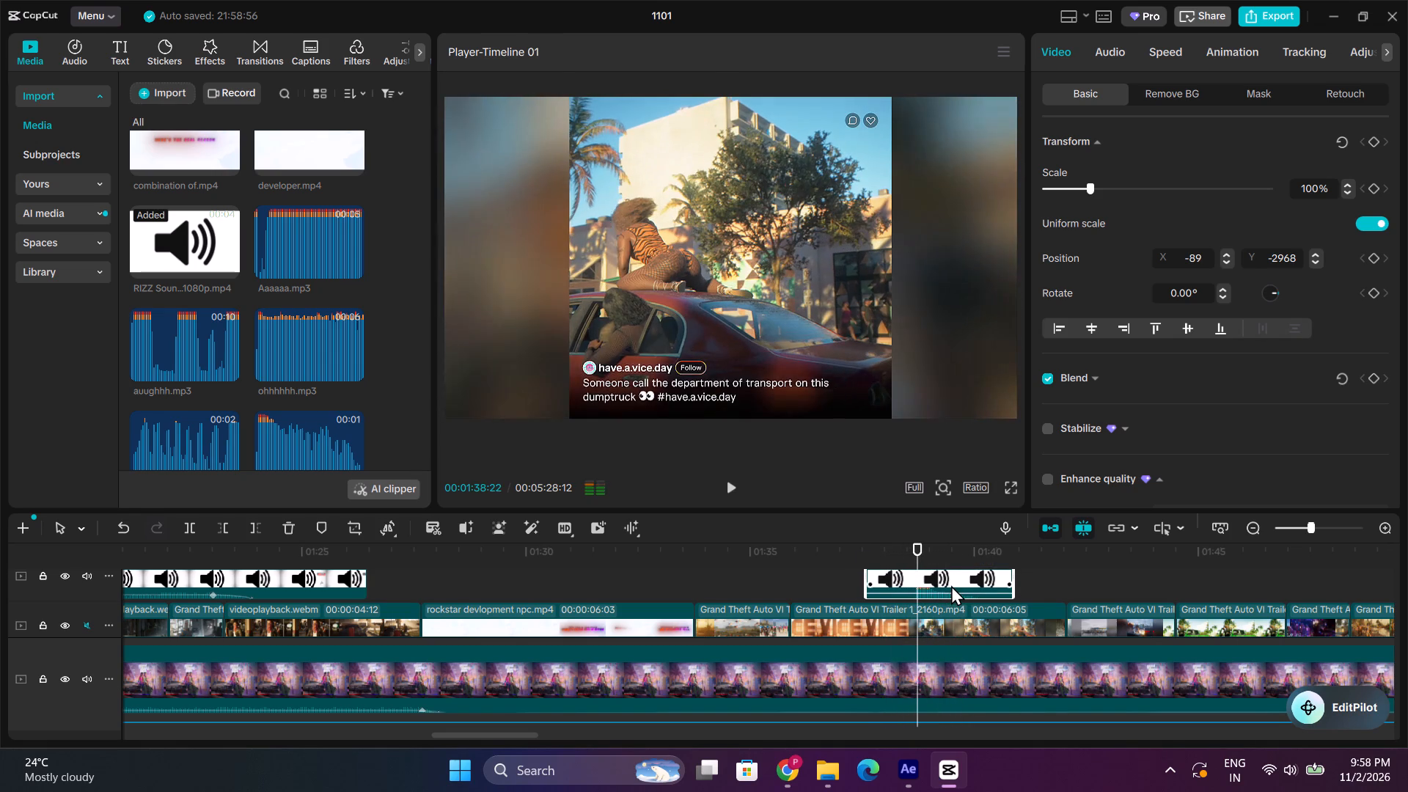
key(space)
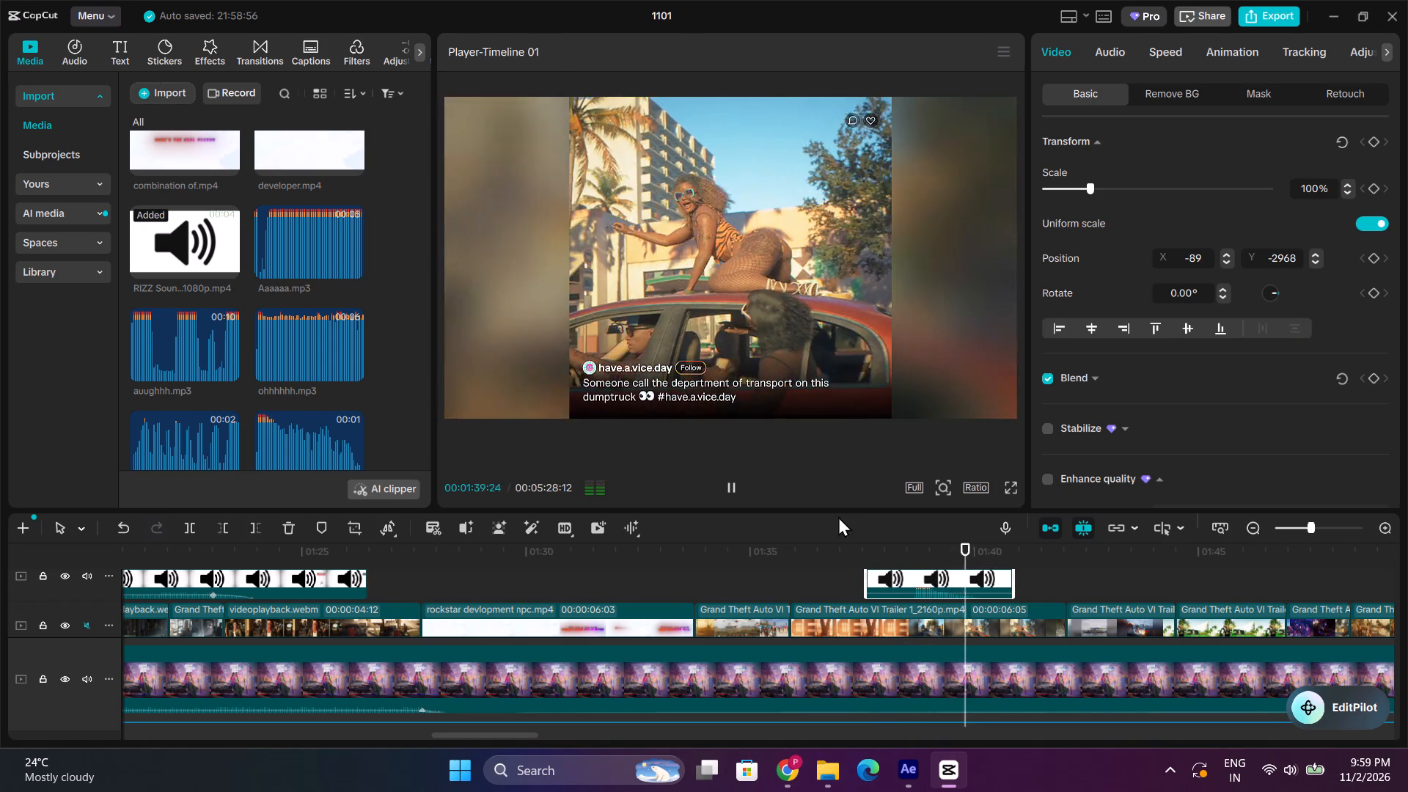
key(space)
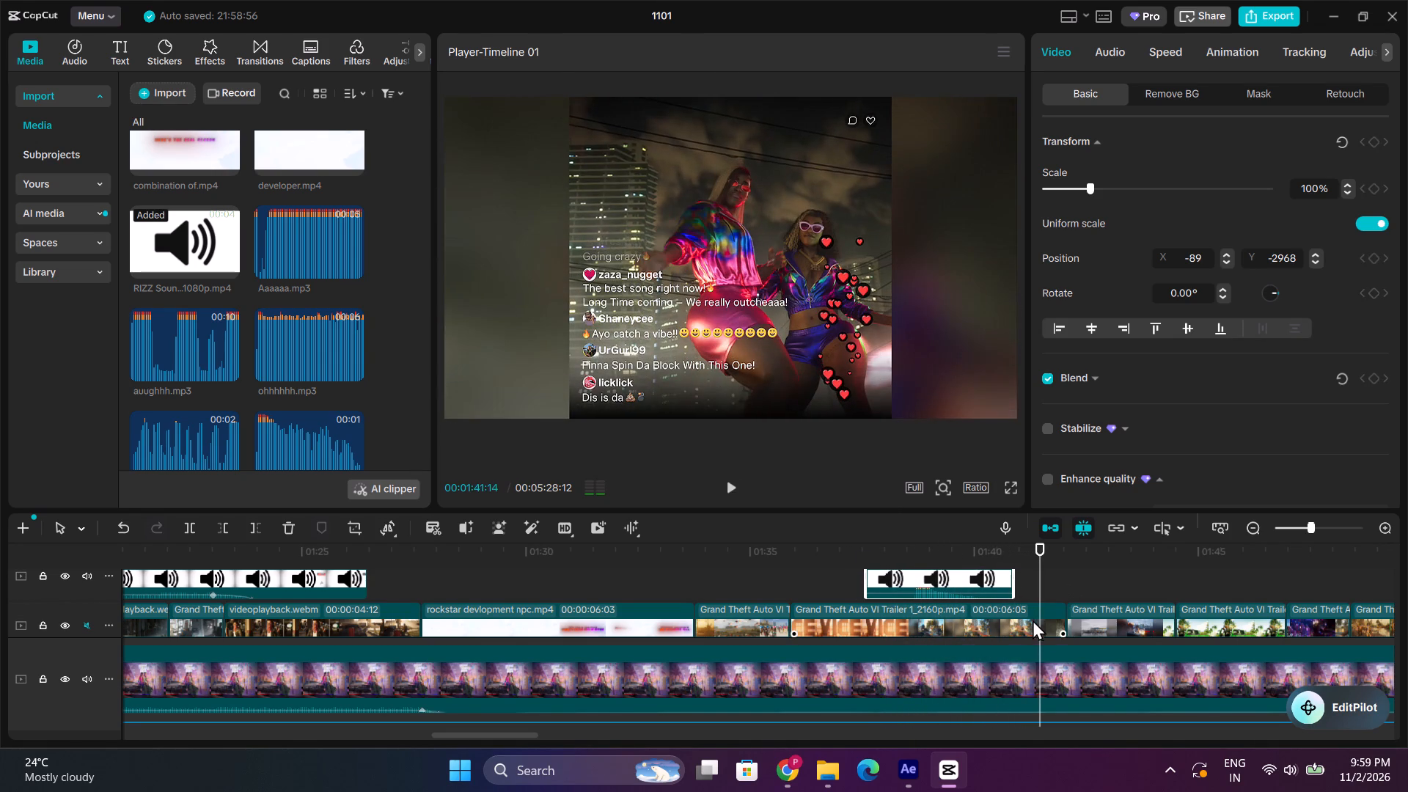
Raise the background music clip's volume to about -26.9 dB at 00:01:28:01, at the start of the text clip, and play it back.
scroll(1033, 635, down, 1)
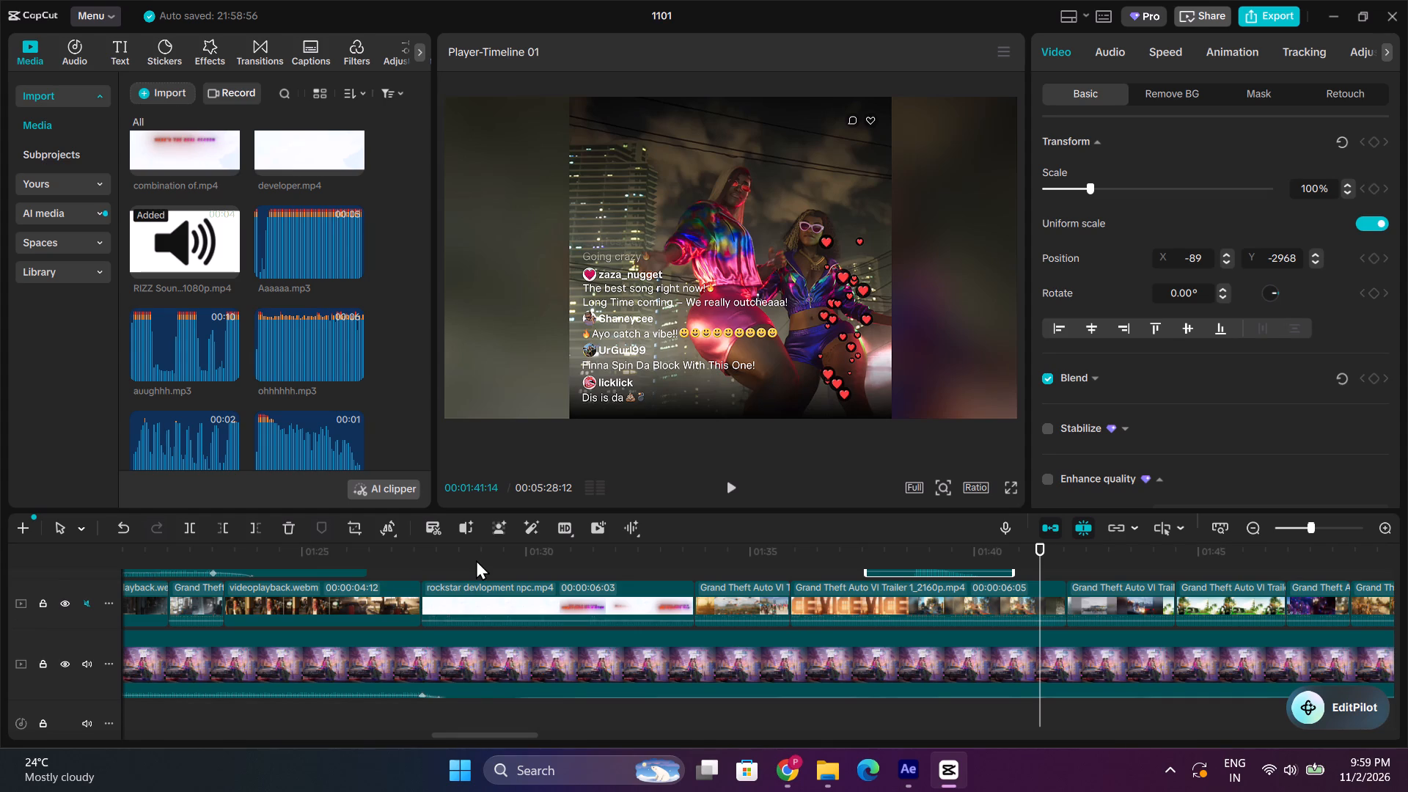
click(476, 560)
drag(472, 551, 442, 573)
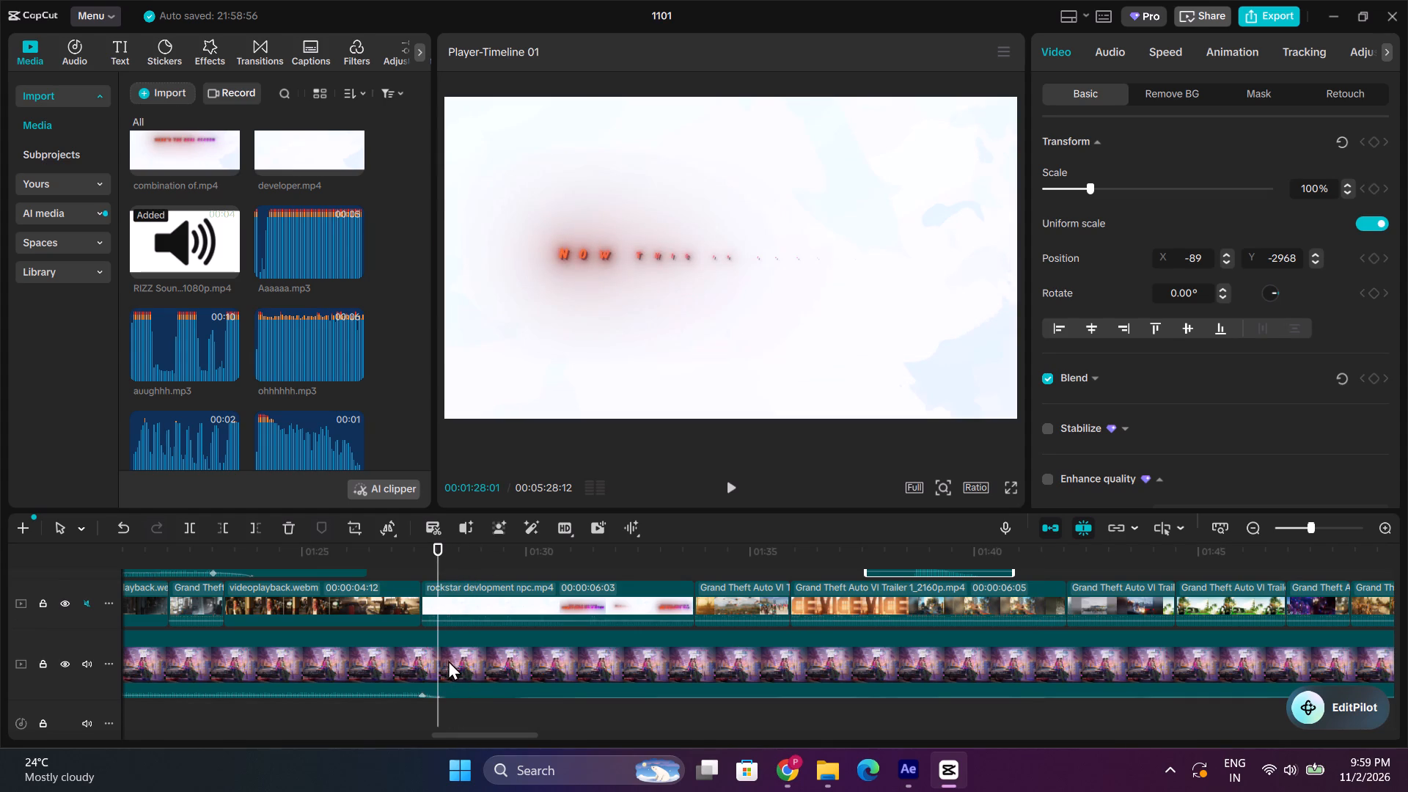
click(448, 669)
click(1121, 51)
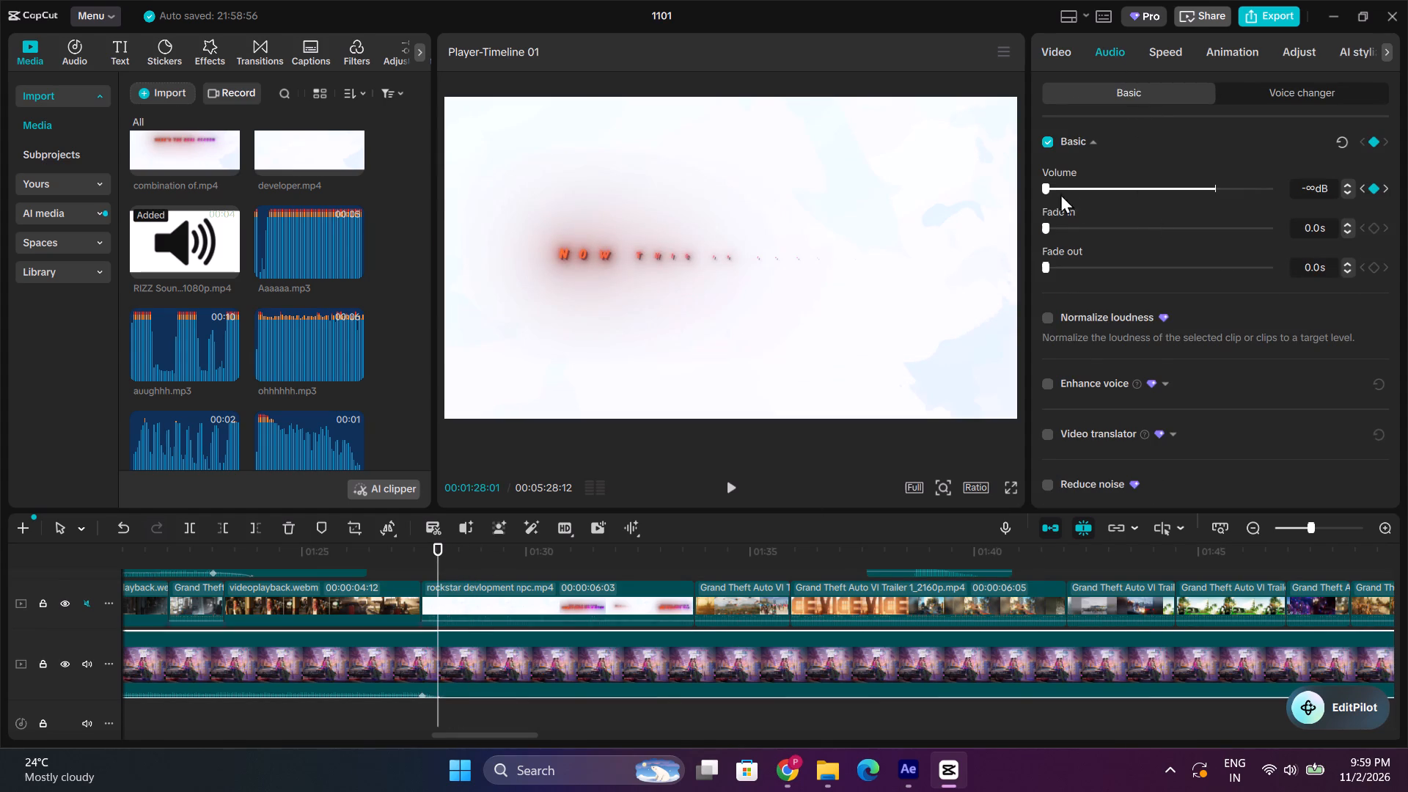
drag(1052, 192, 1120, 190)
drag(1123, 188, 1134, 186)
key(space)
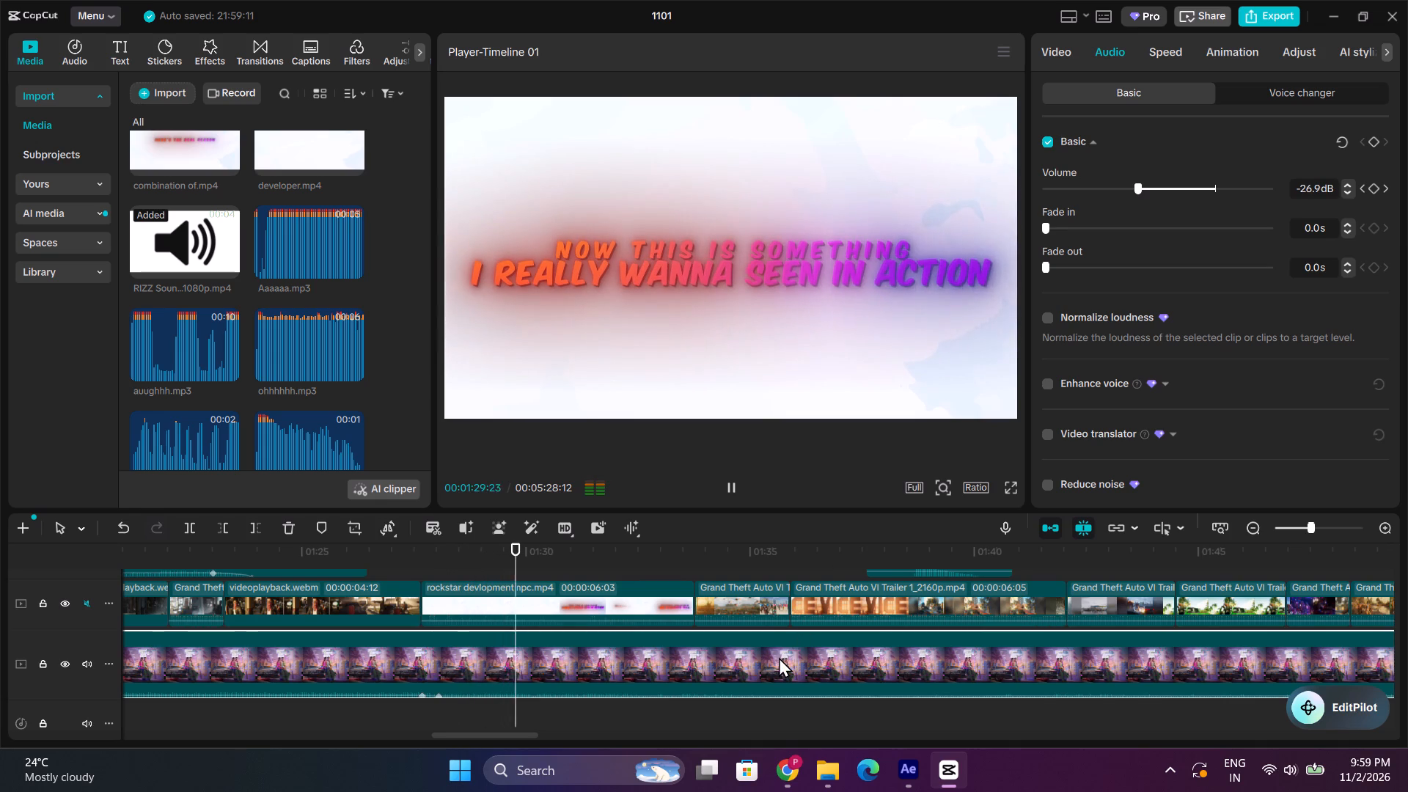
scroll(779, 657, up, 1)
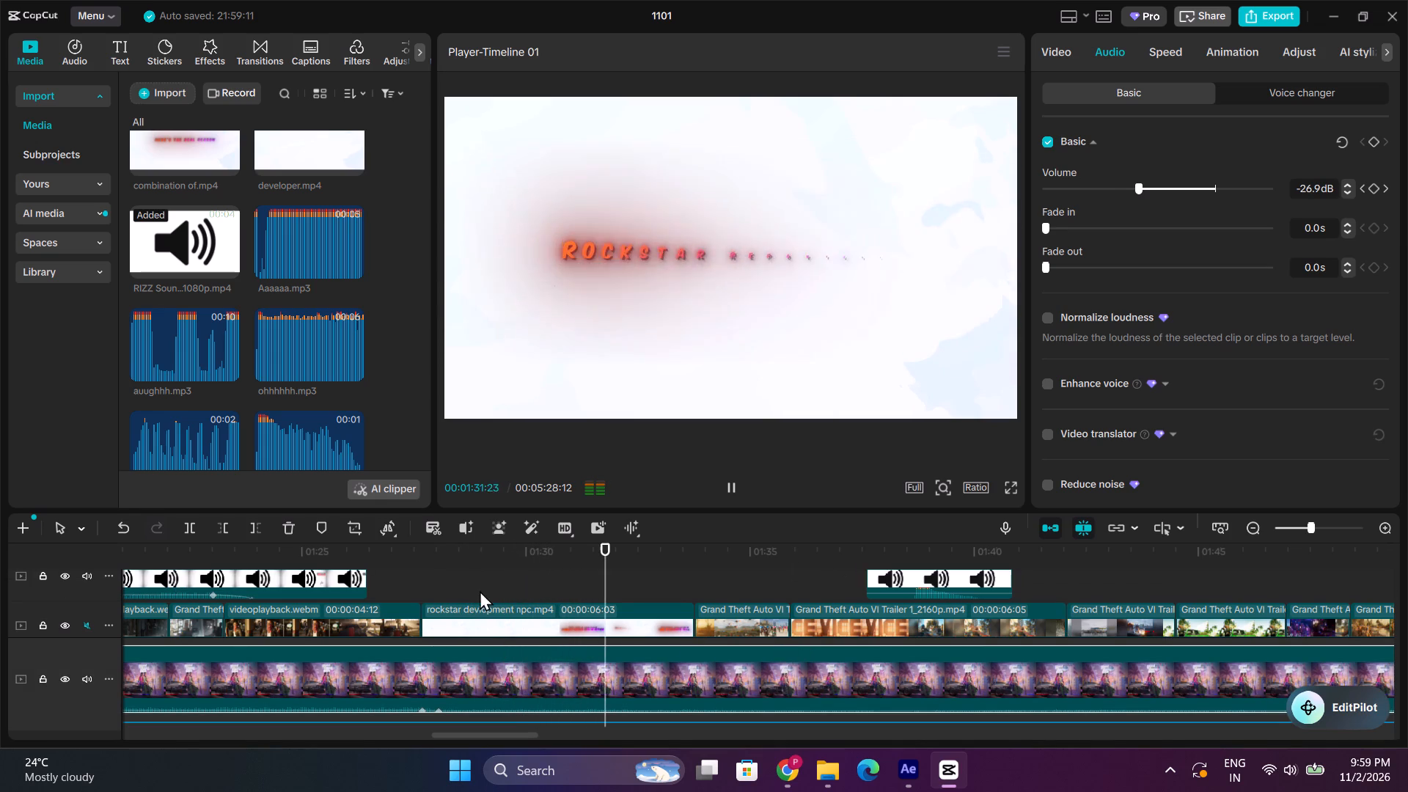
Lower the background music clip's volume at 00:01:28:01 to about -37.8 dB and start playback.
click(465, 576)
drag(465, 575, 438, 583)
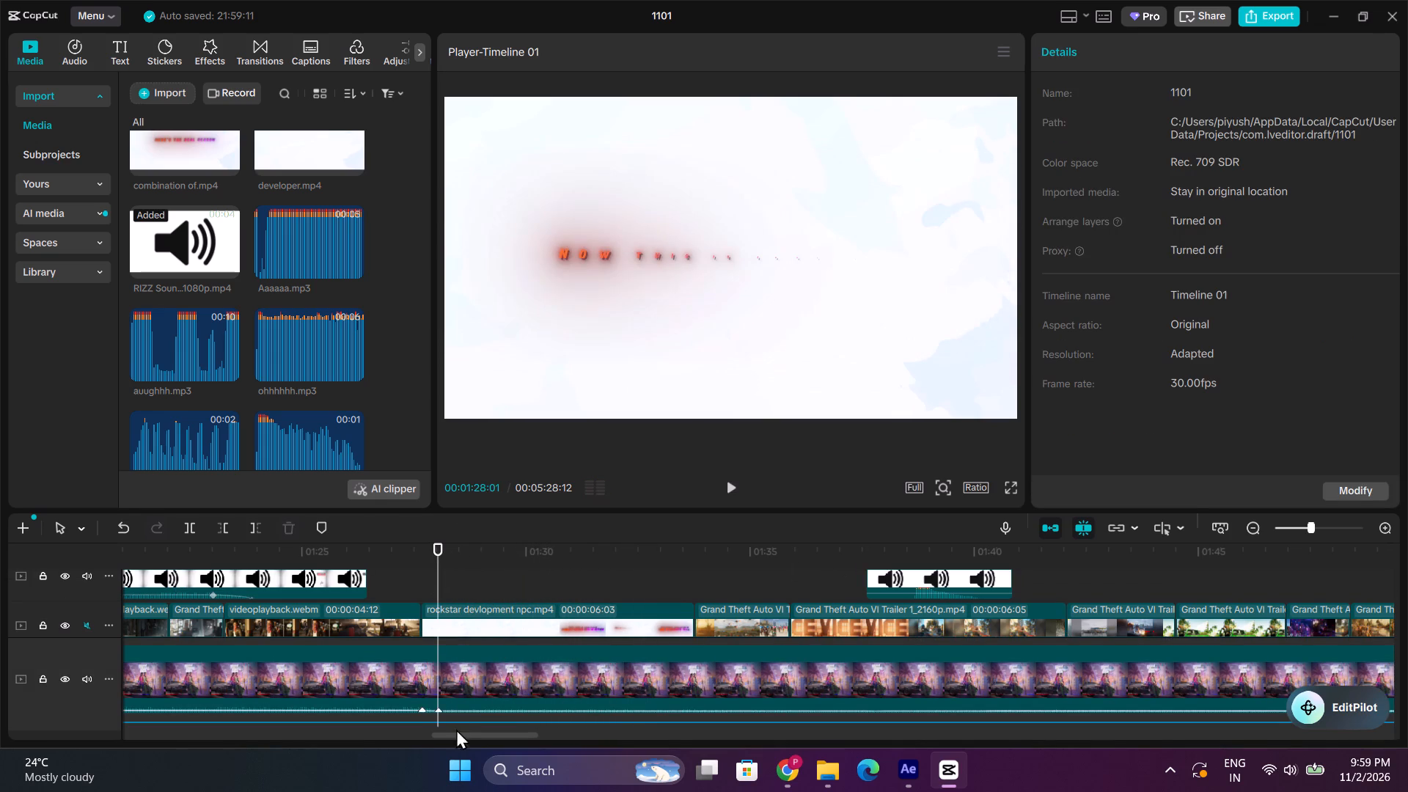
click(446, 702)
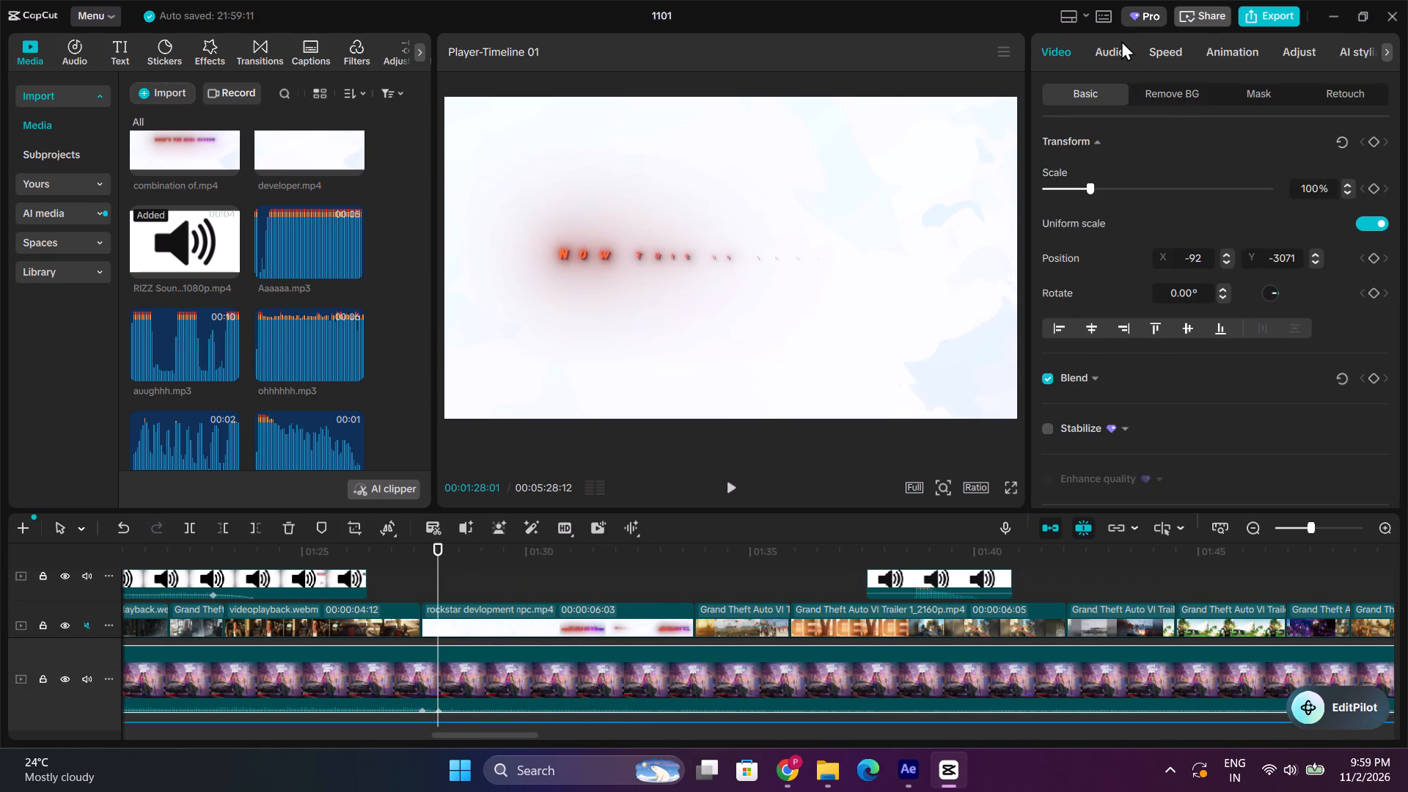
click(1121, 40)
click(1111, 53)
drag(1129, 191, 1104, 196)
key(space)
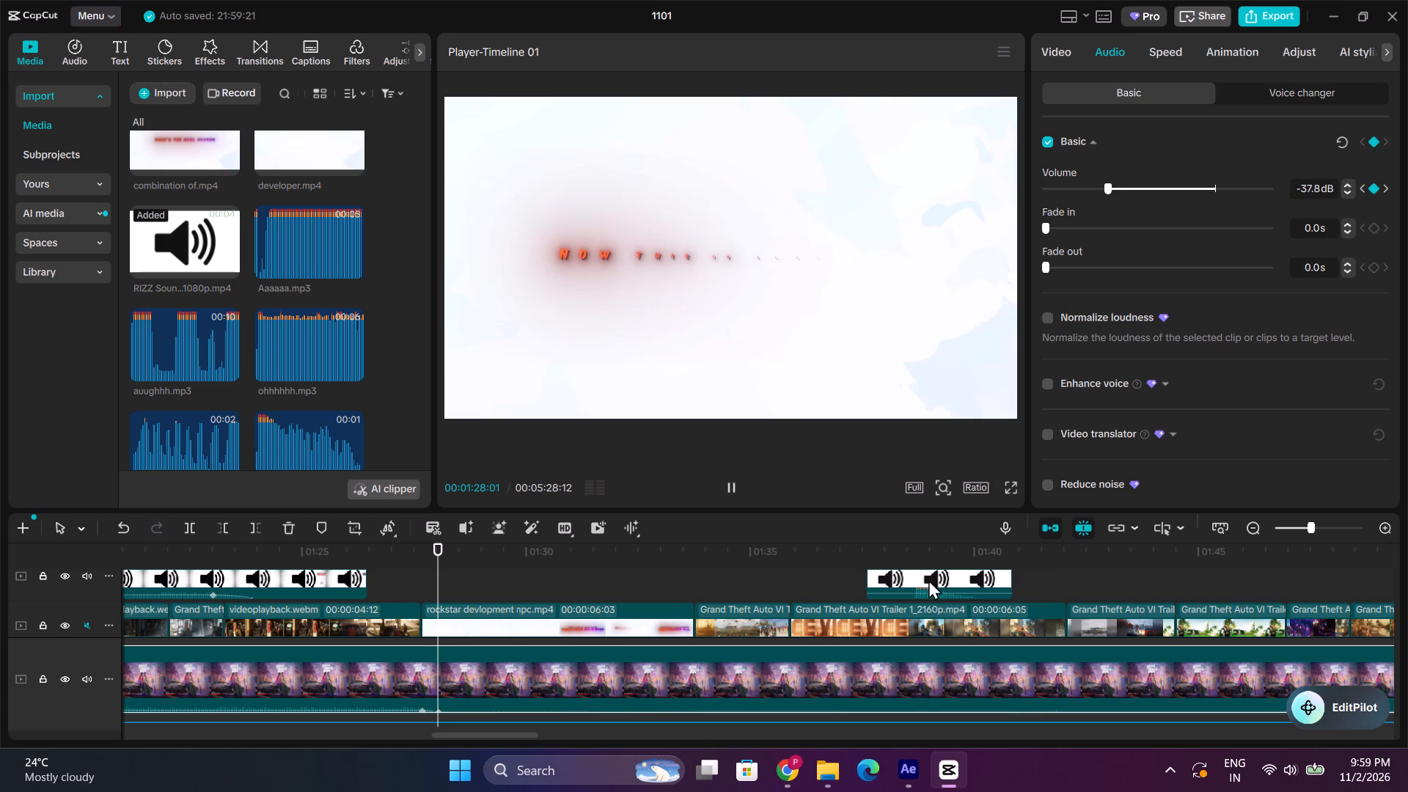
Set the background music clip's volume keyframe at 00:01:28:01 to about -30.7 dB and play it back.
drag(434, 569, 428, 568)
click(452, 546)
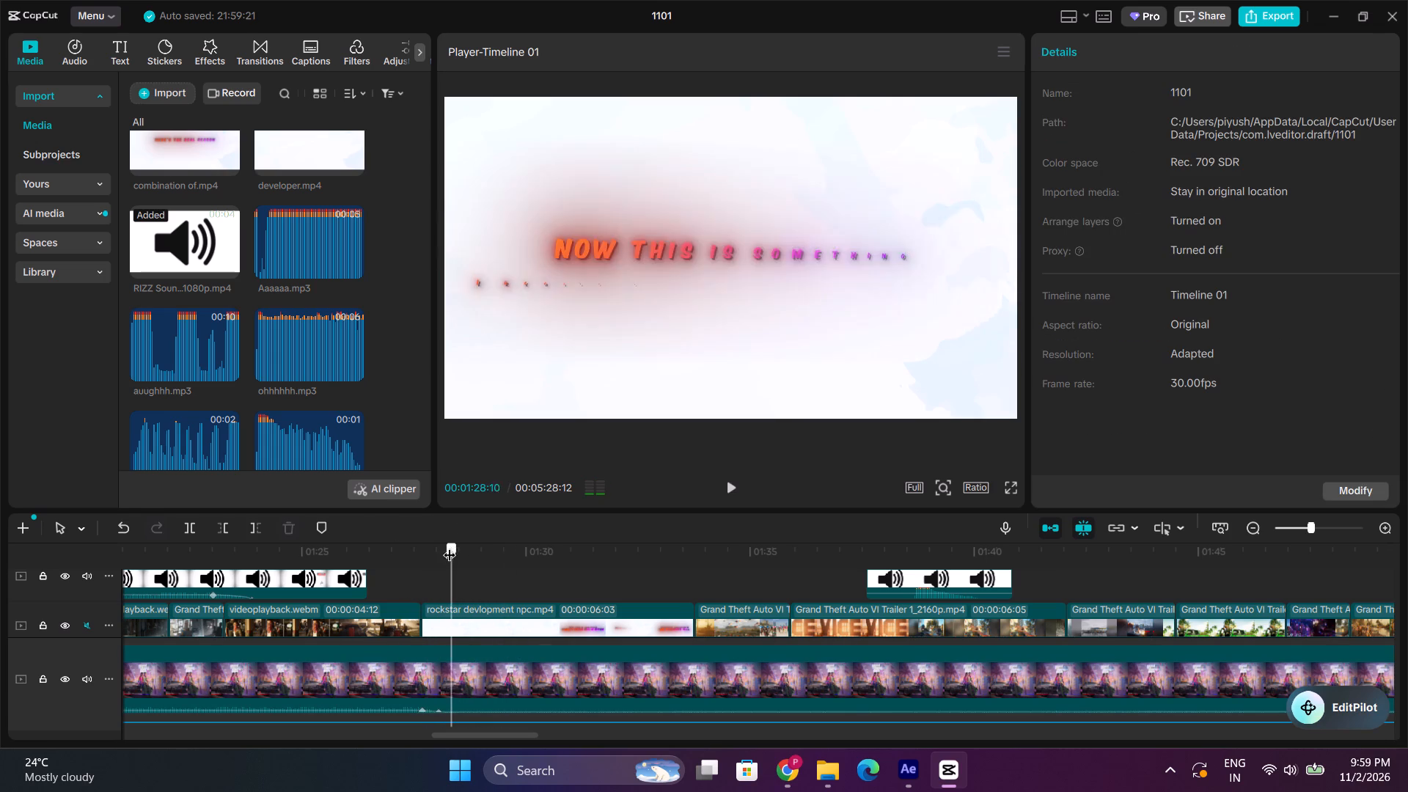
click(442, 549)
click(478, 683)
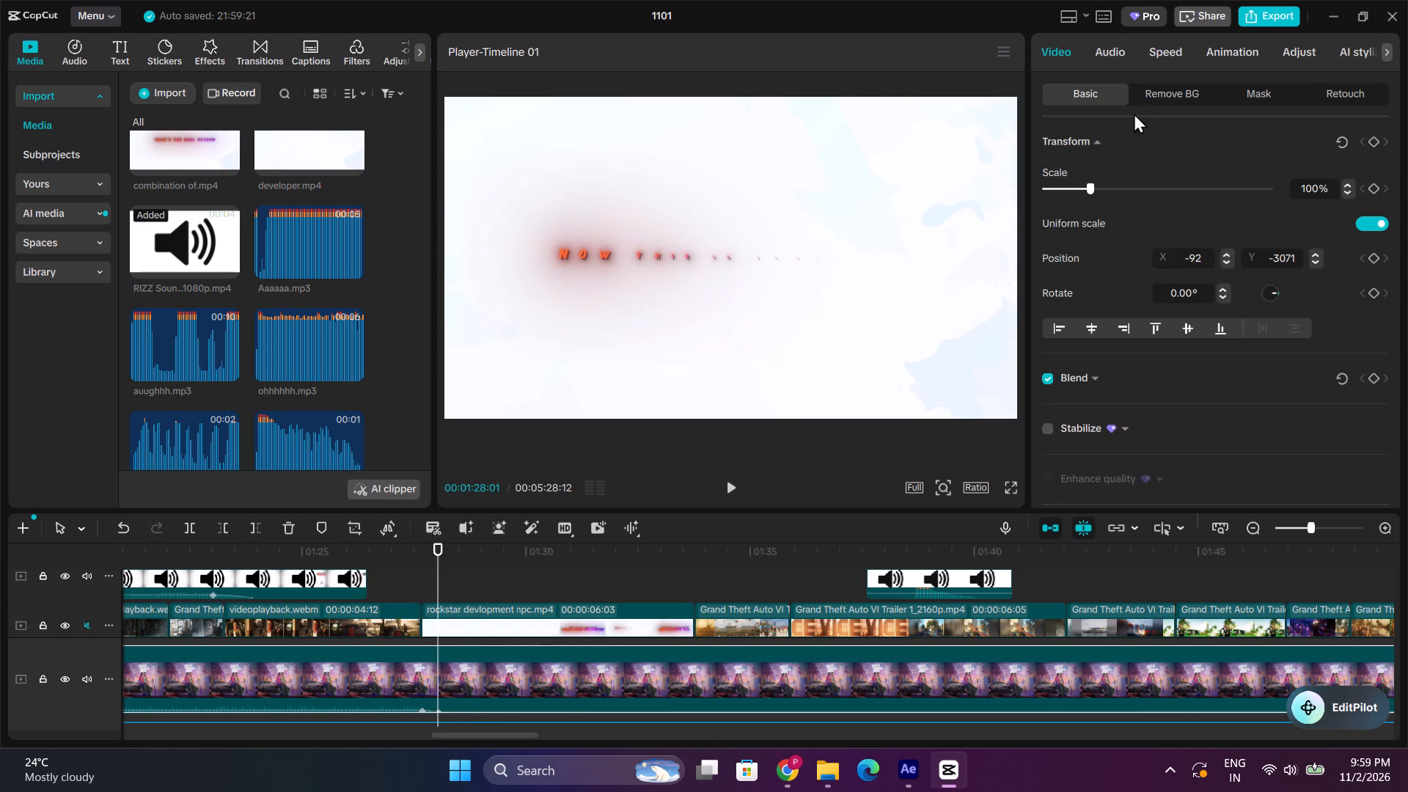
click(1111, 59)
drag(1113, 189, 1130, 194)
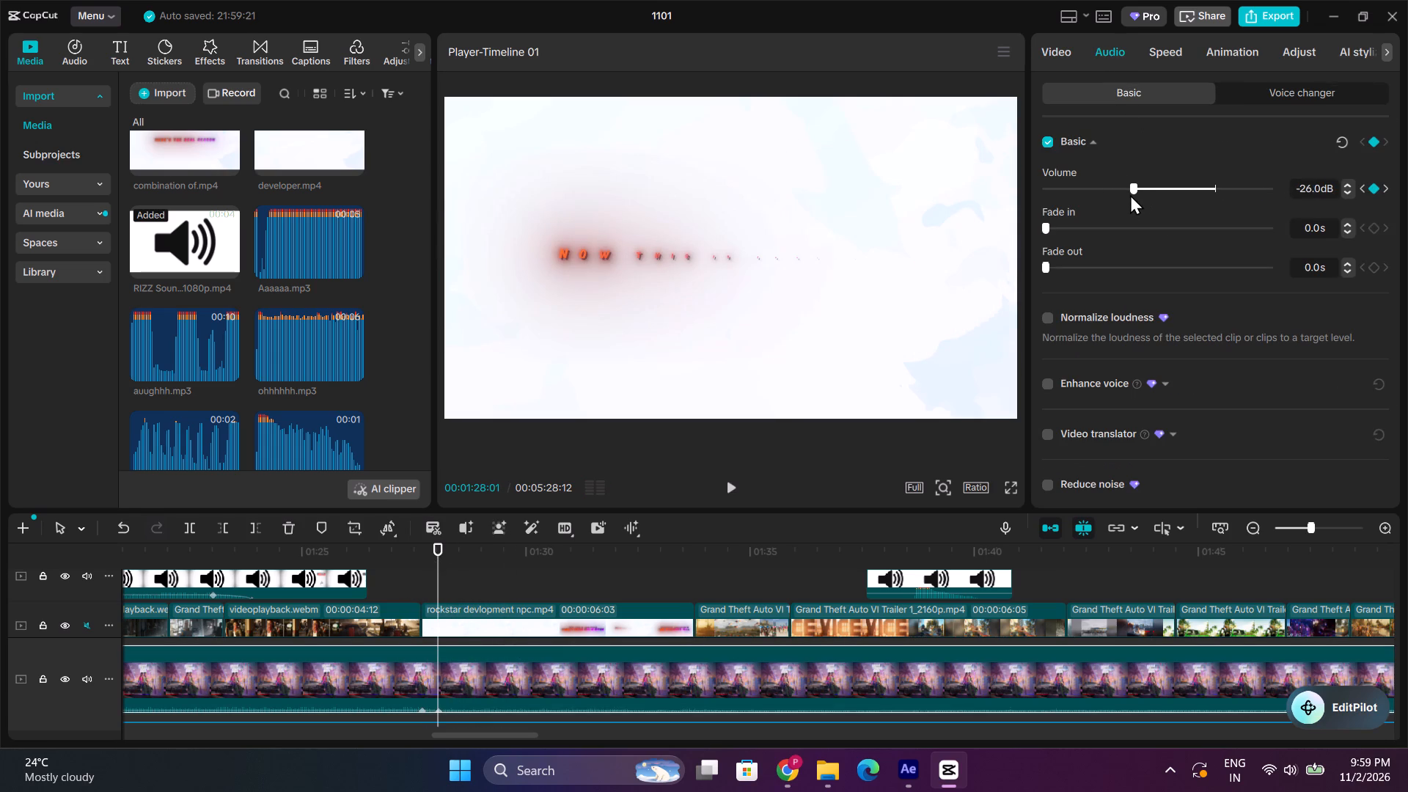
drag(1130, 194, 1124, 194)
key(space)
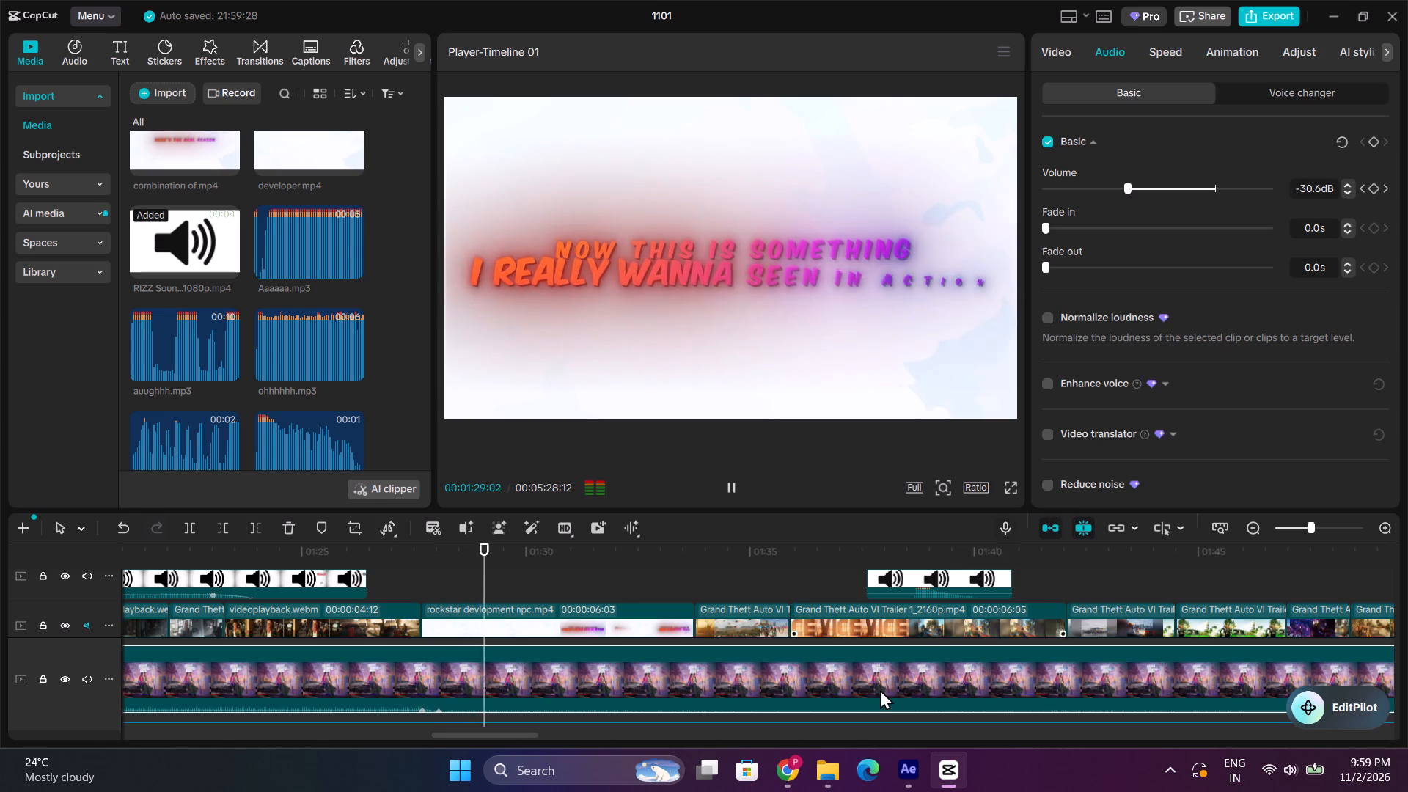
Add a volume keyframe of about -31.5 dB to the same background music clip at 00:03:46:11, near its end, and replay that part.
click(1258, 534)
scroll(939, 701, down, 1)
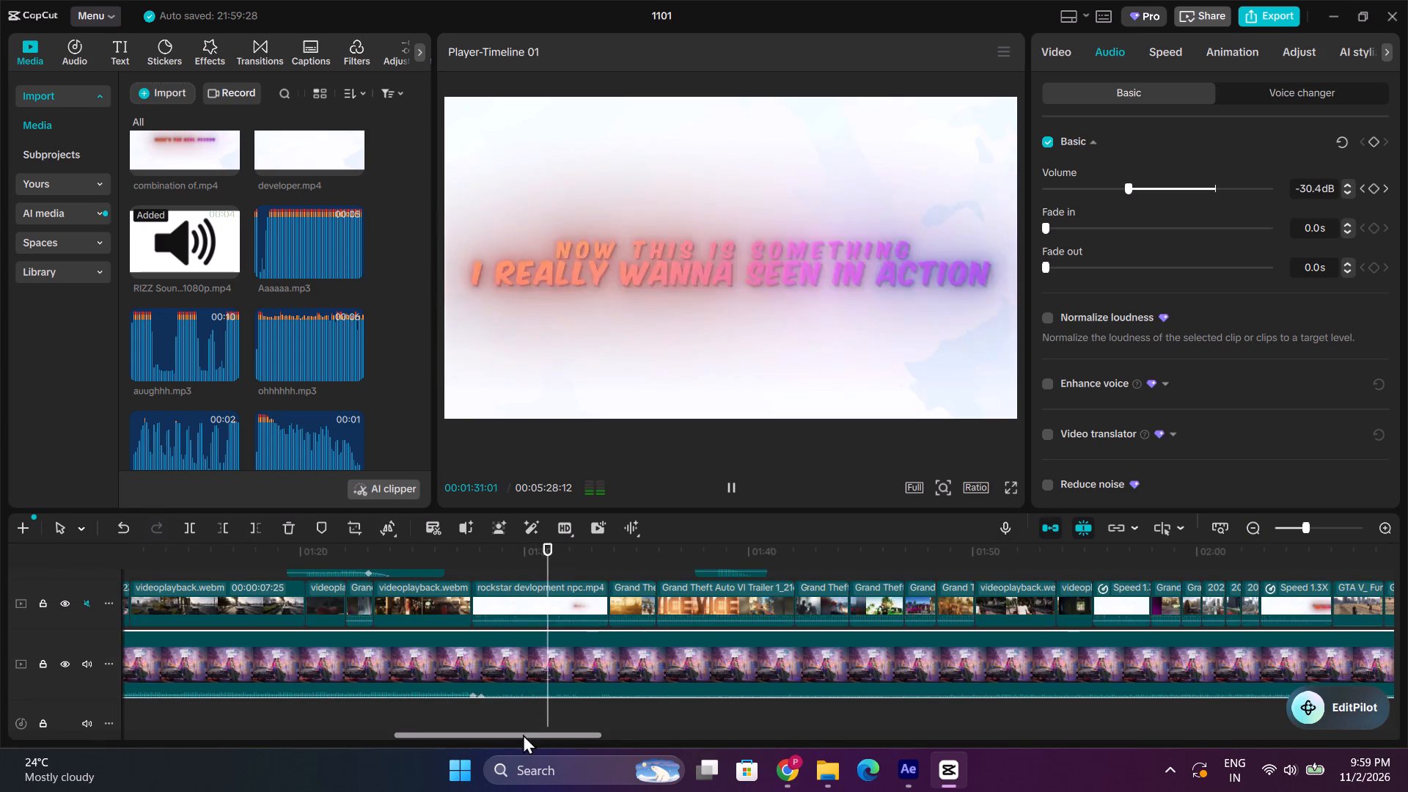
drag(524, 736, 744, 730)
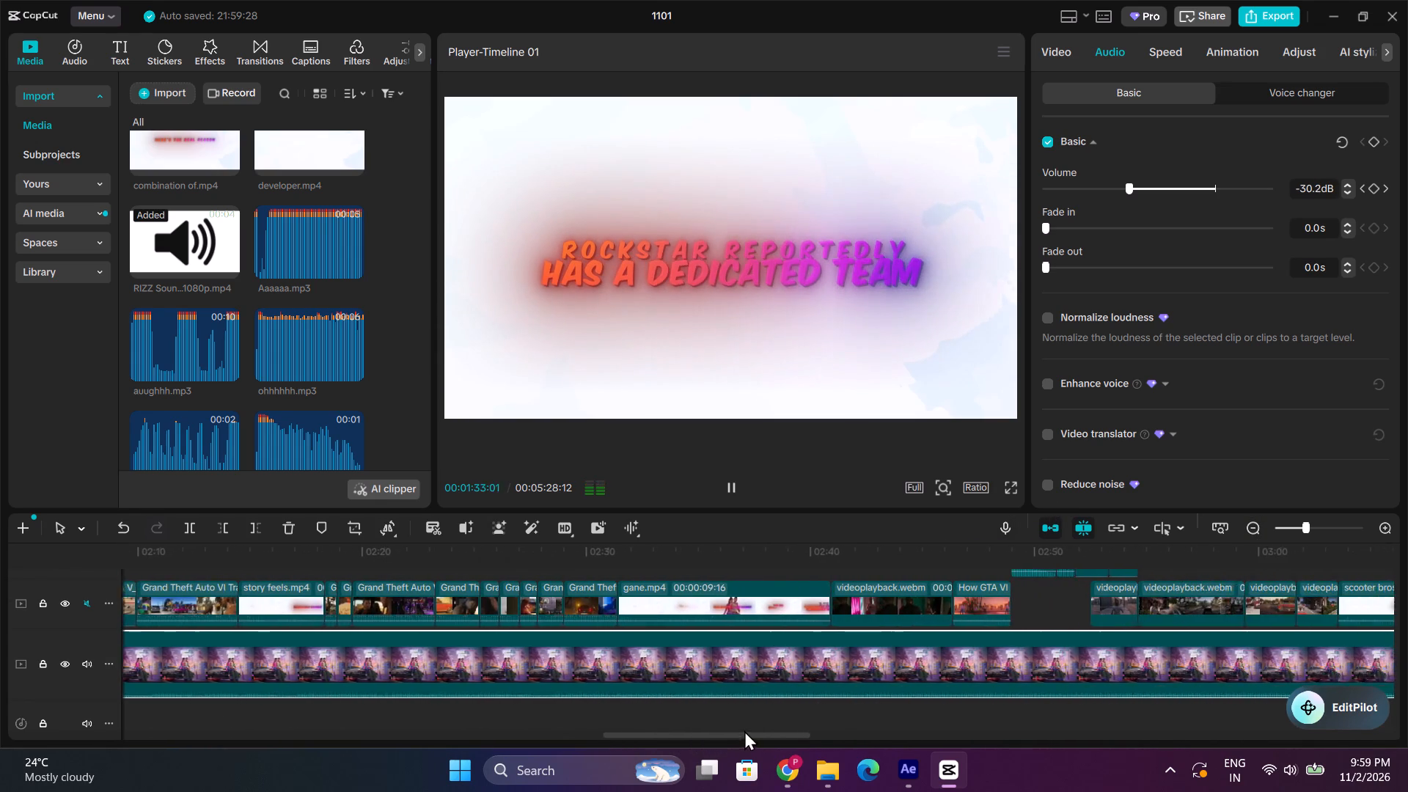
drag(744, 730, 940, 727)
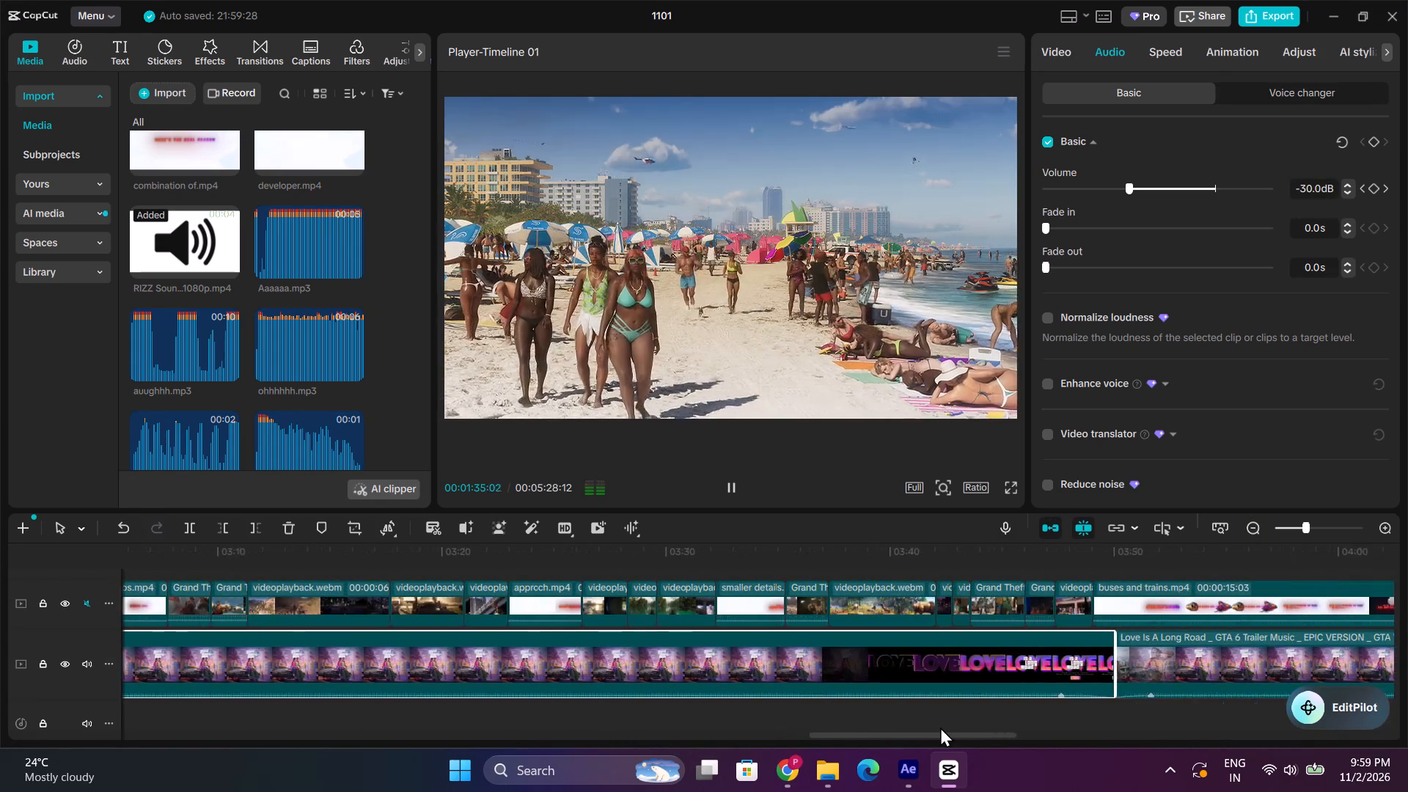
drag(940, 727, 961, 722)
click(932, 693)
click(918, 550)
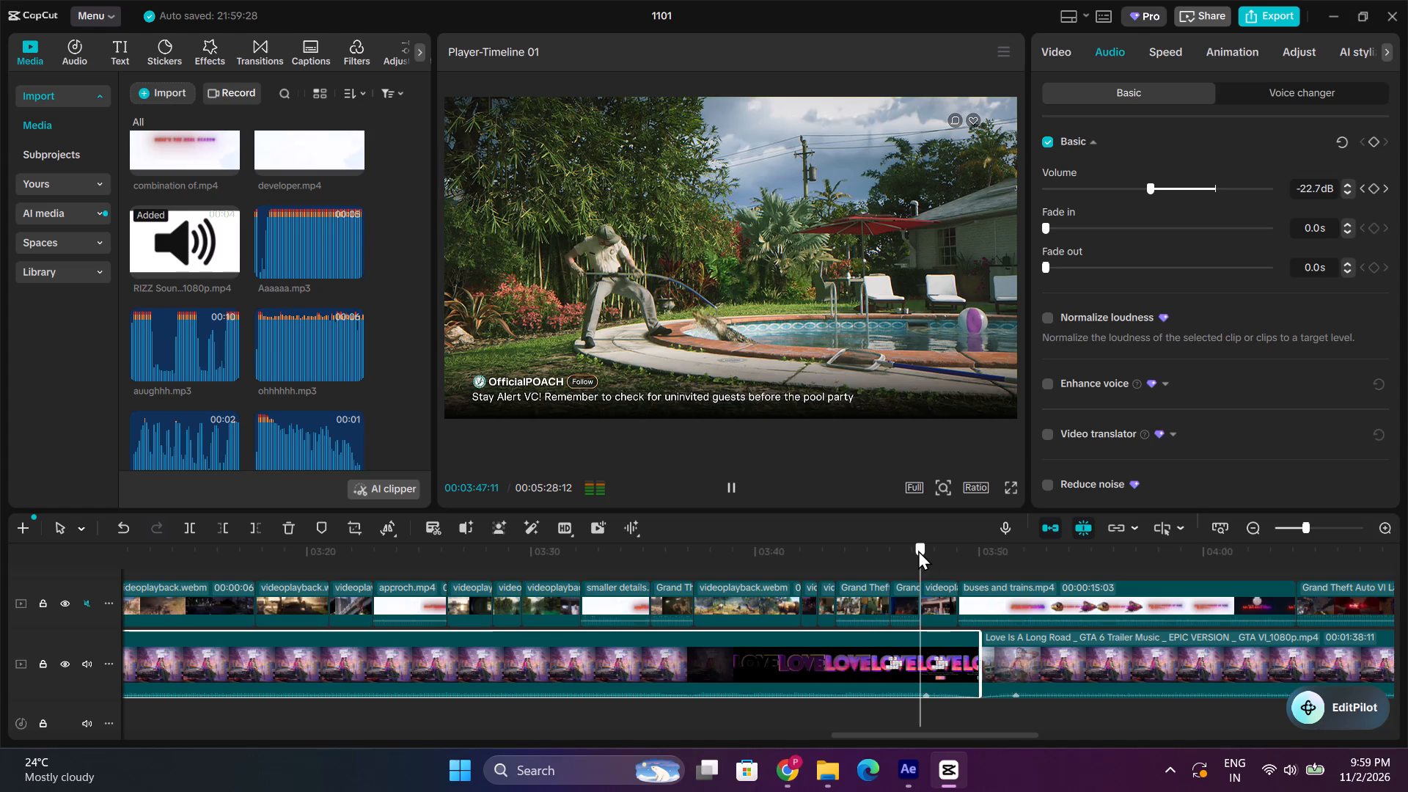
drag(921, 550, 898, 560)
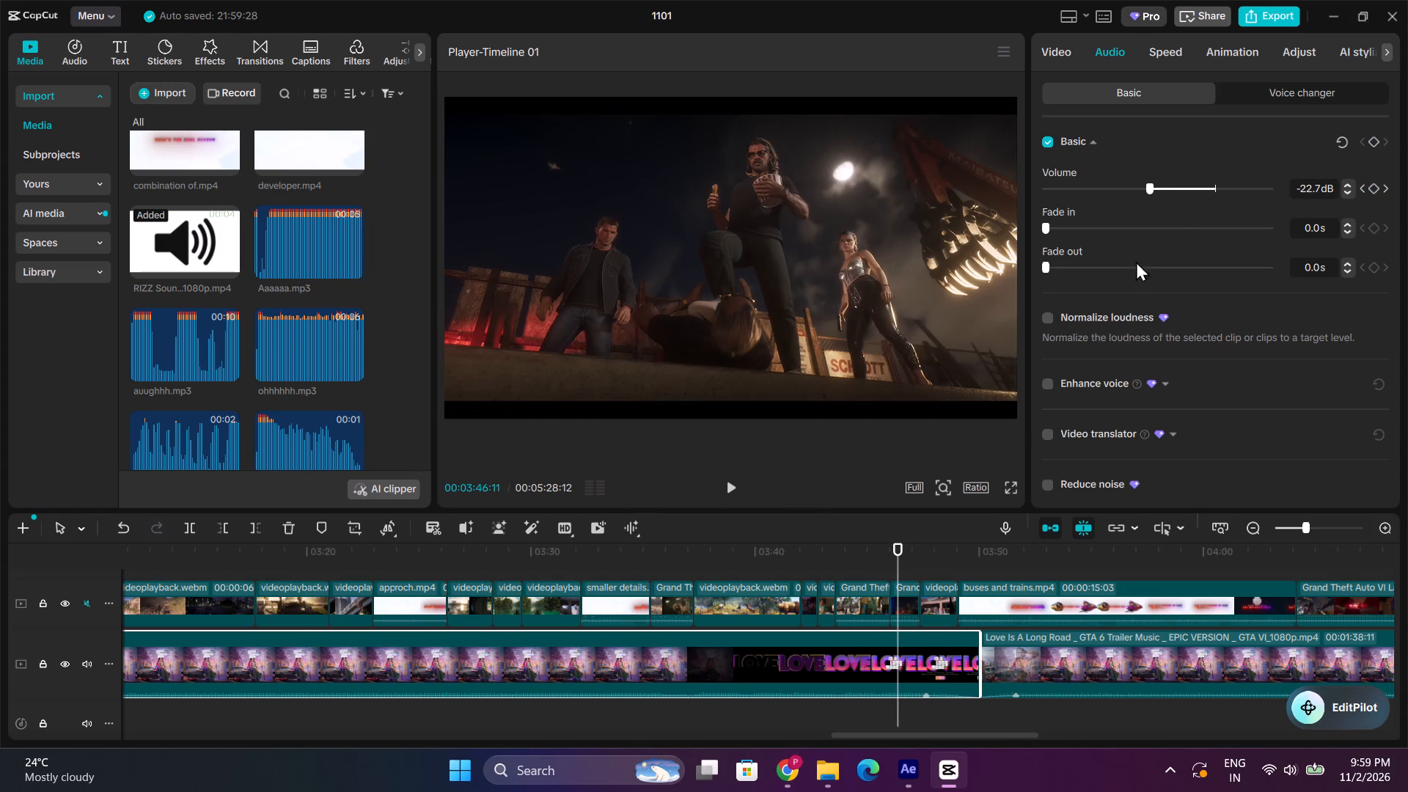
drag(1140, 184, 1122, 189)
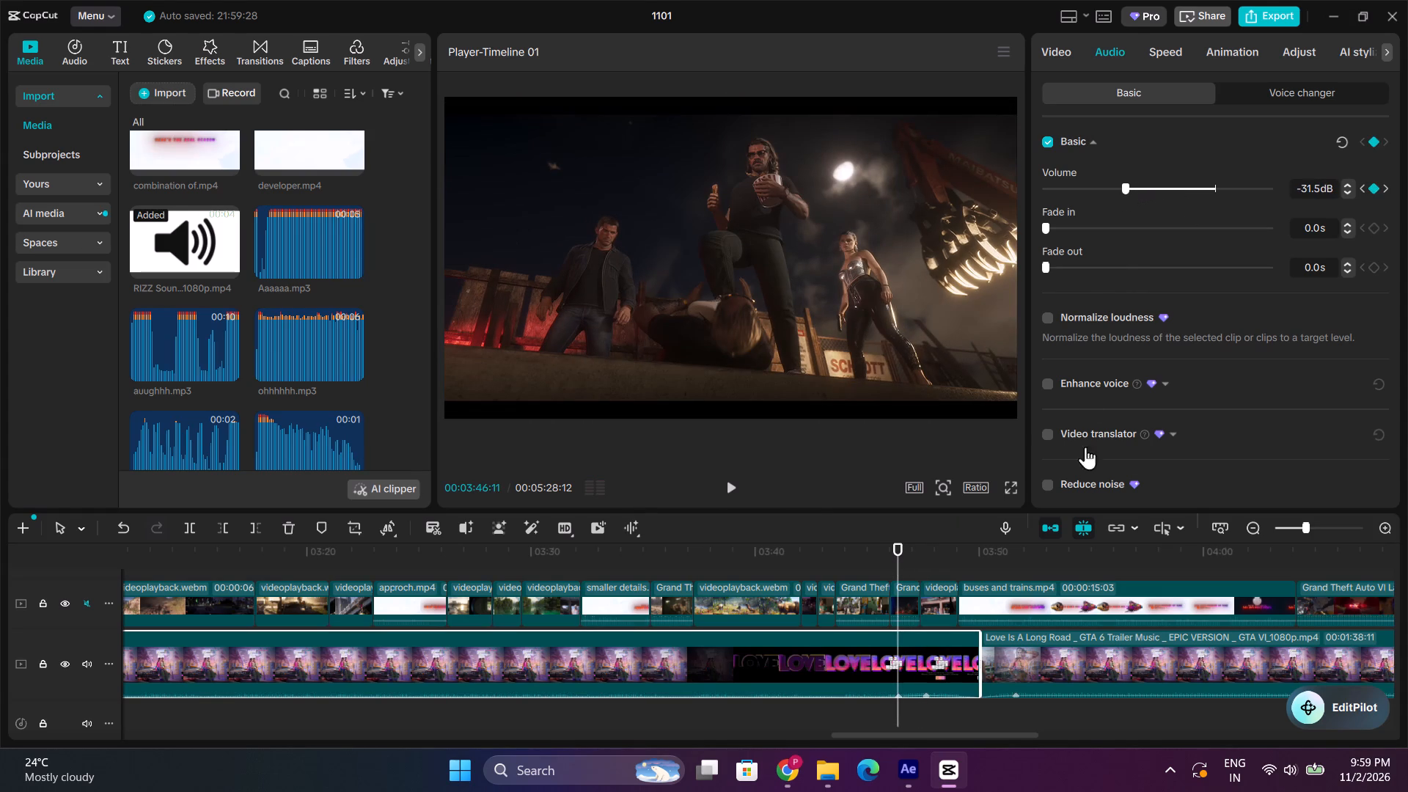
key(space)
click(856, 555)
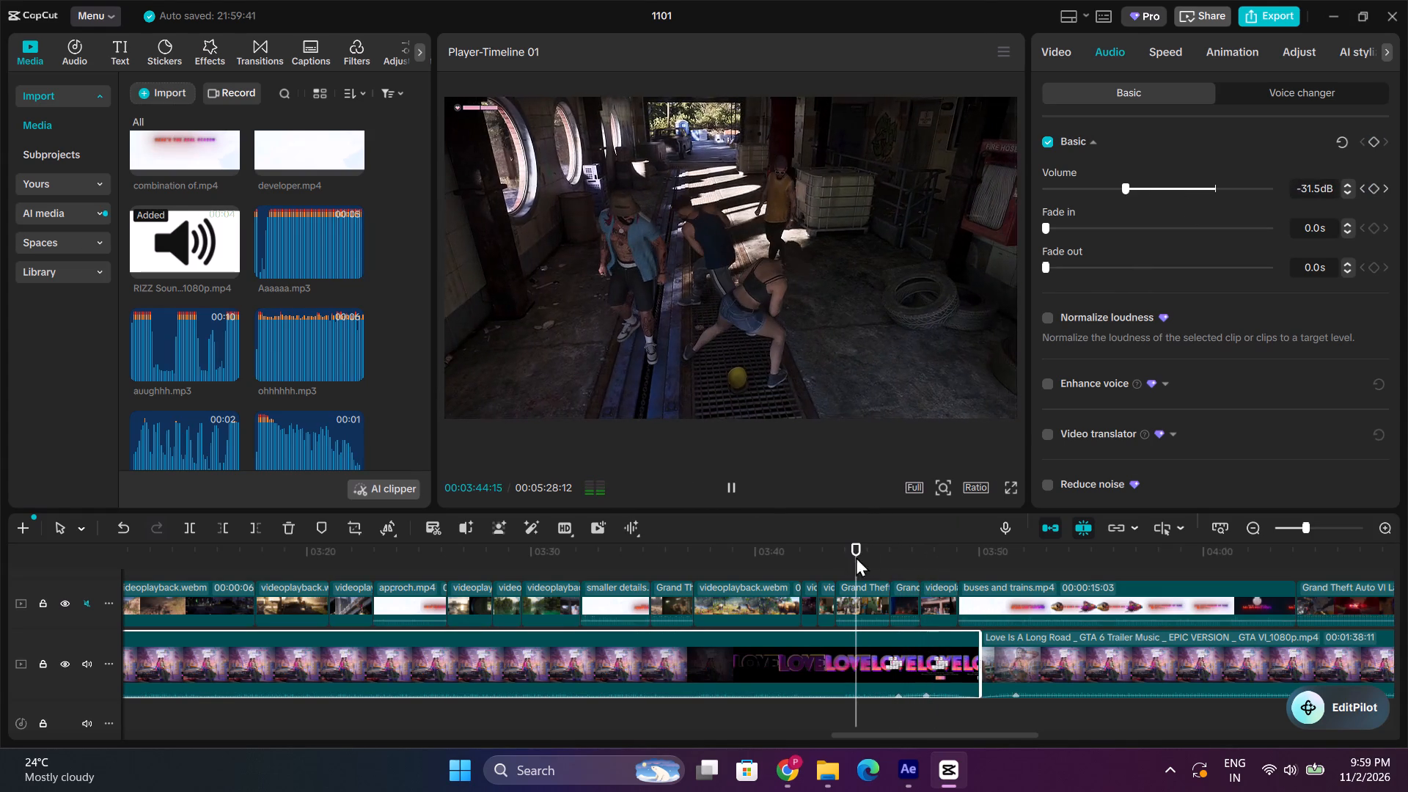
key(space)
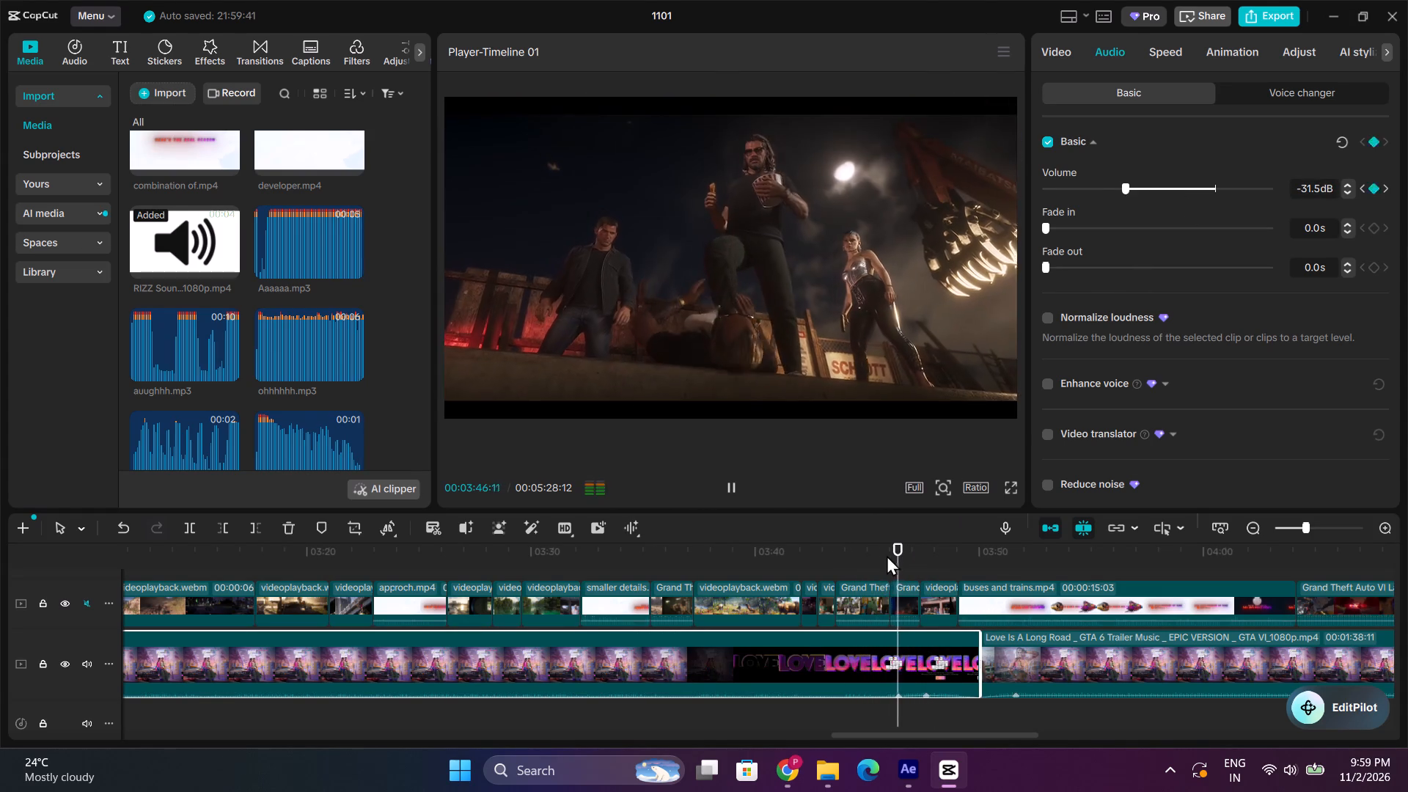
Play back the text clip and trailer footage between about 00:01:28 and 00:01:38, checking the adjusted background music level.
drag(891, 548, 287, 604)
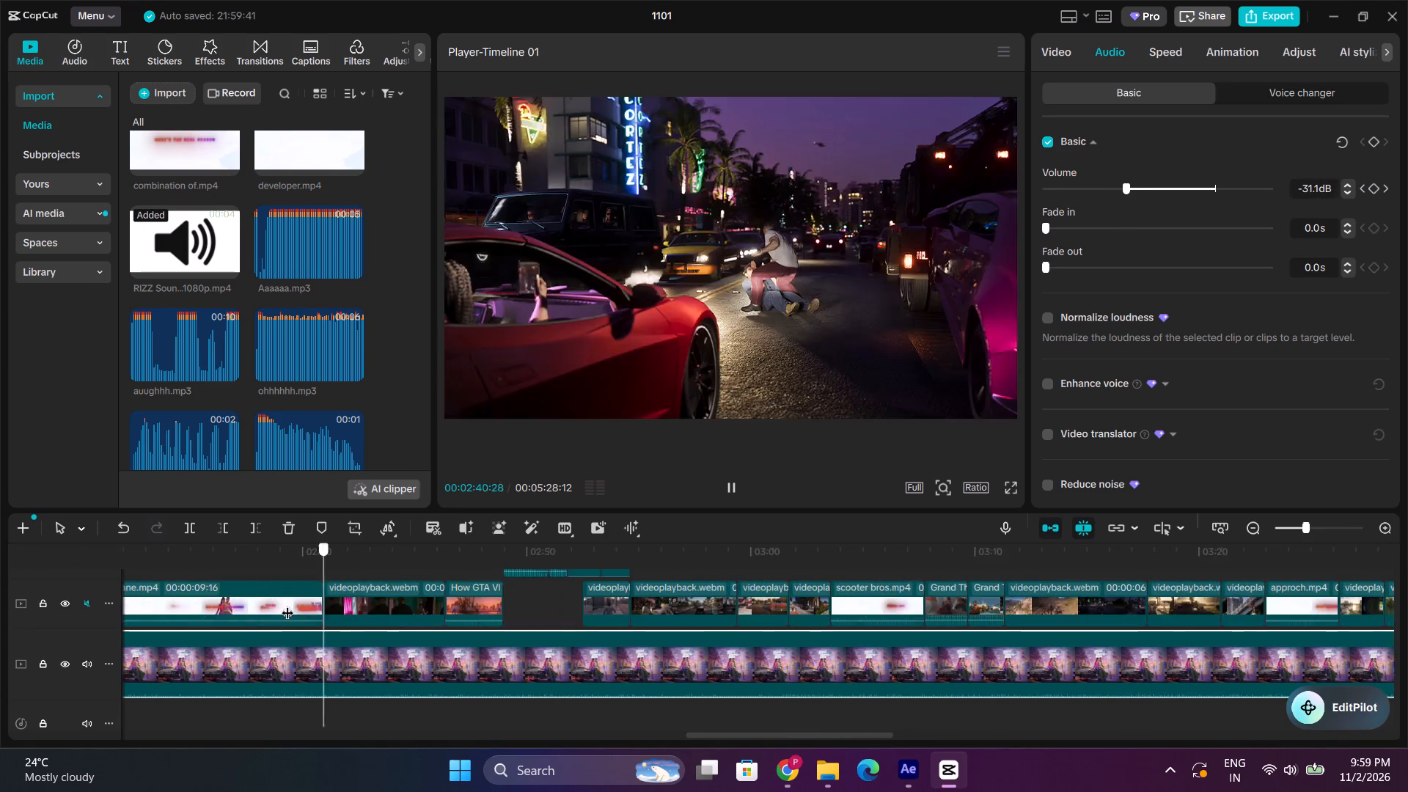
drag(287, 604, 150, 592)
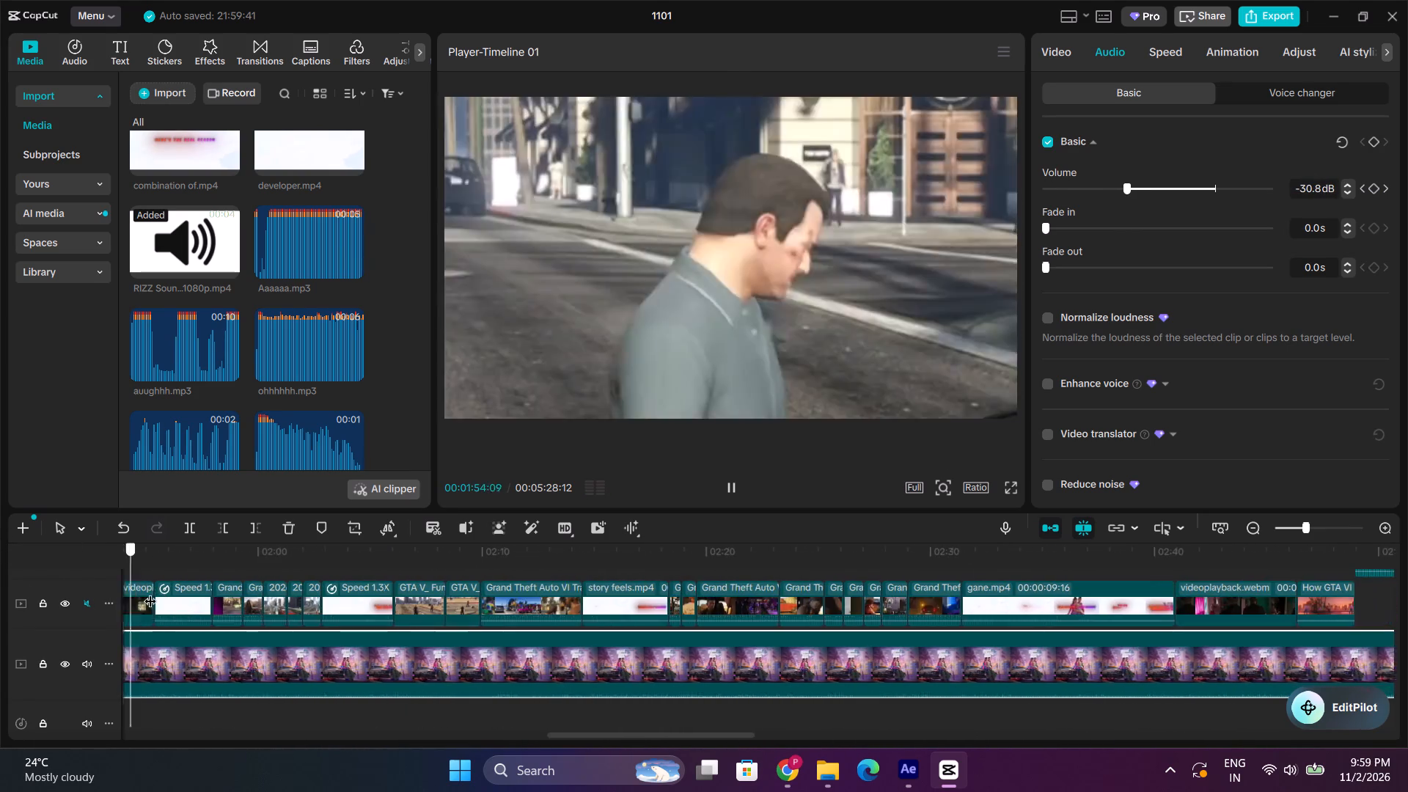
drag(150, 592, 271, 598)
key(space)
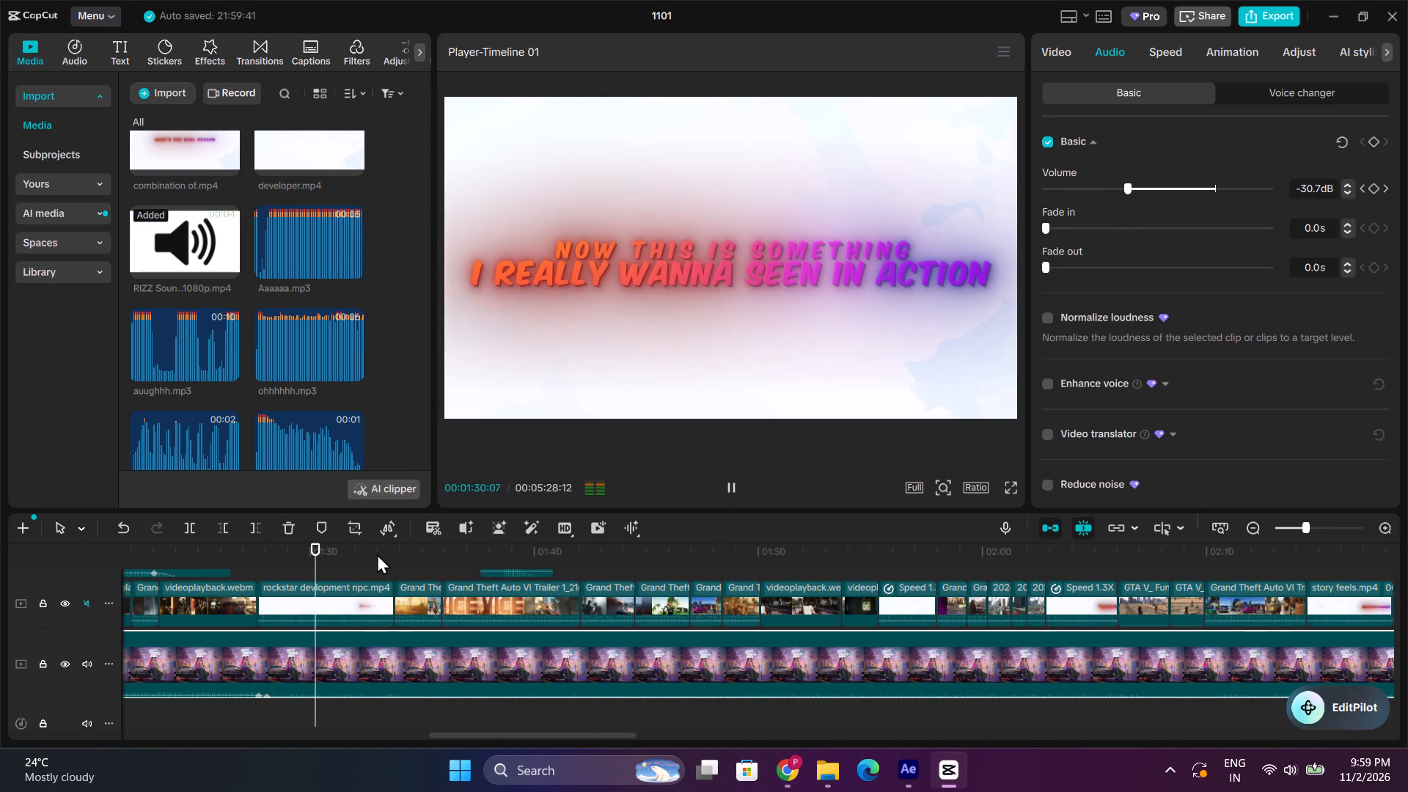
click(395, 562)
key(space)
key(space)
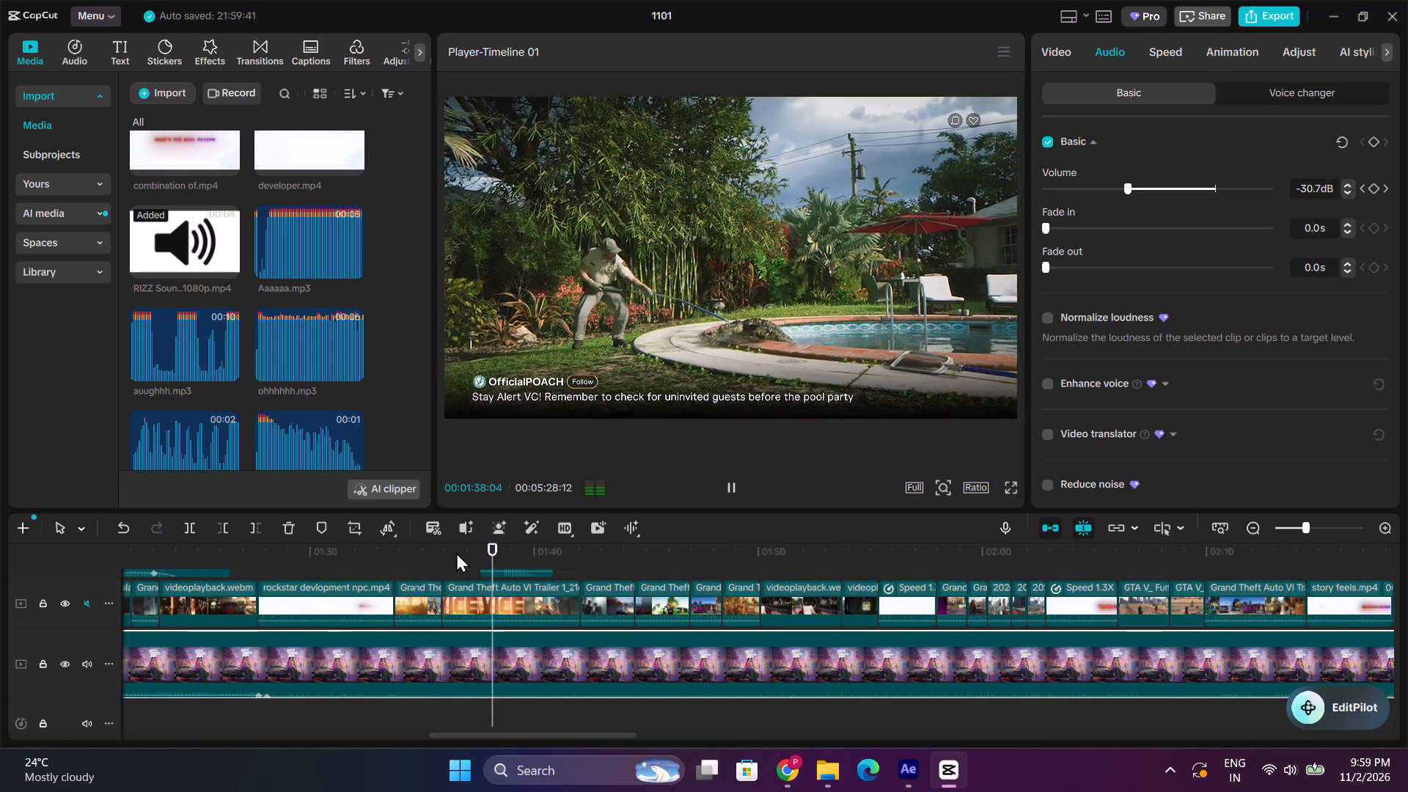
Shift the RIZZ sound effect clip about 0.4 seconds earlier and replay it through to about 00:01:43.
scroll(457, 581, up, 1)
click(491, 554)
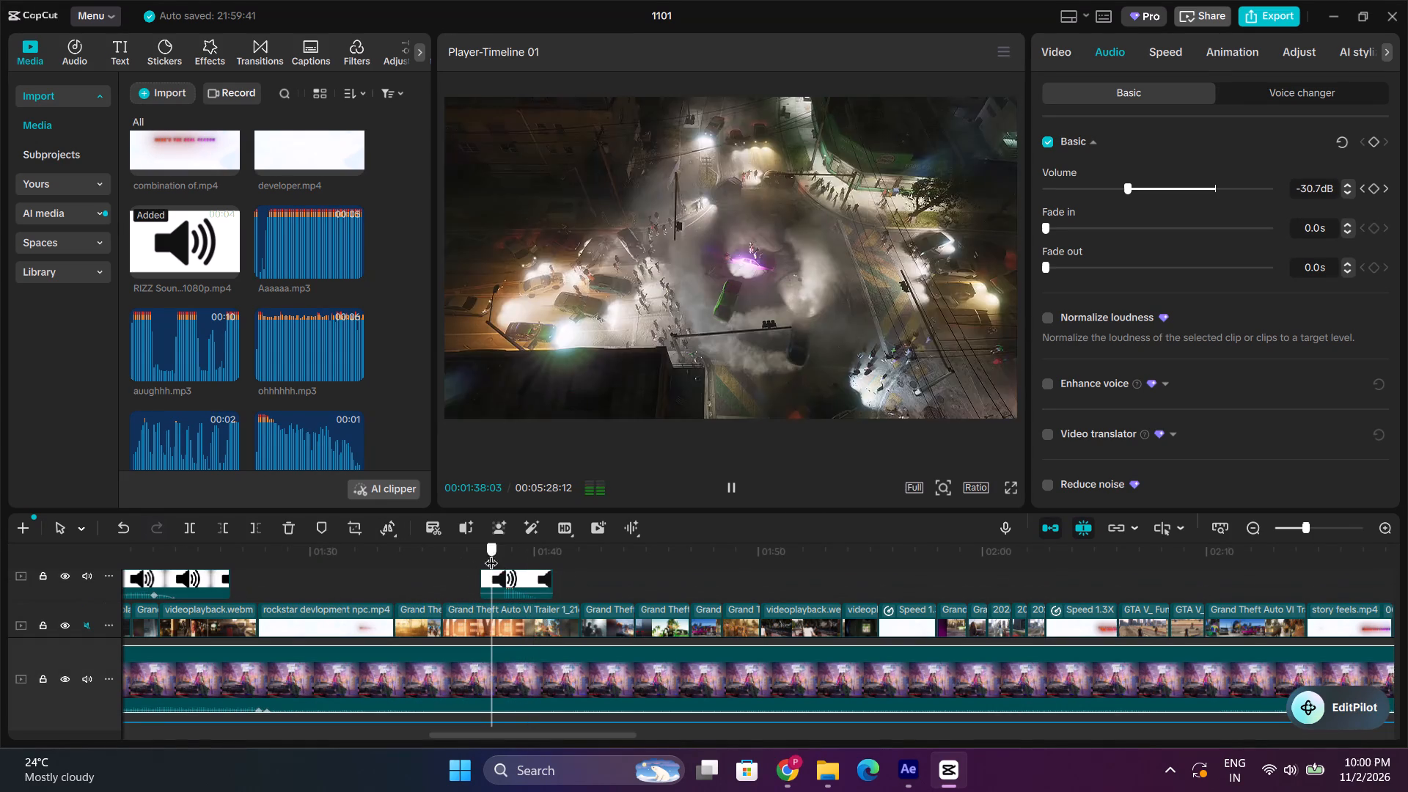
drag(518, 576, 510, 581)
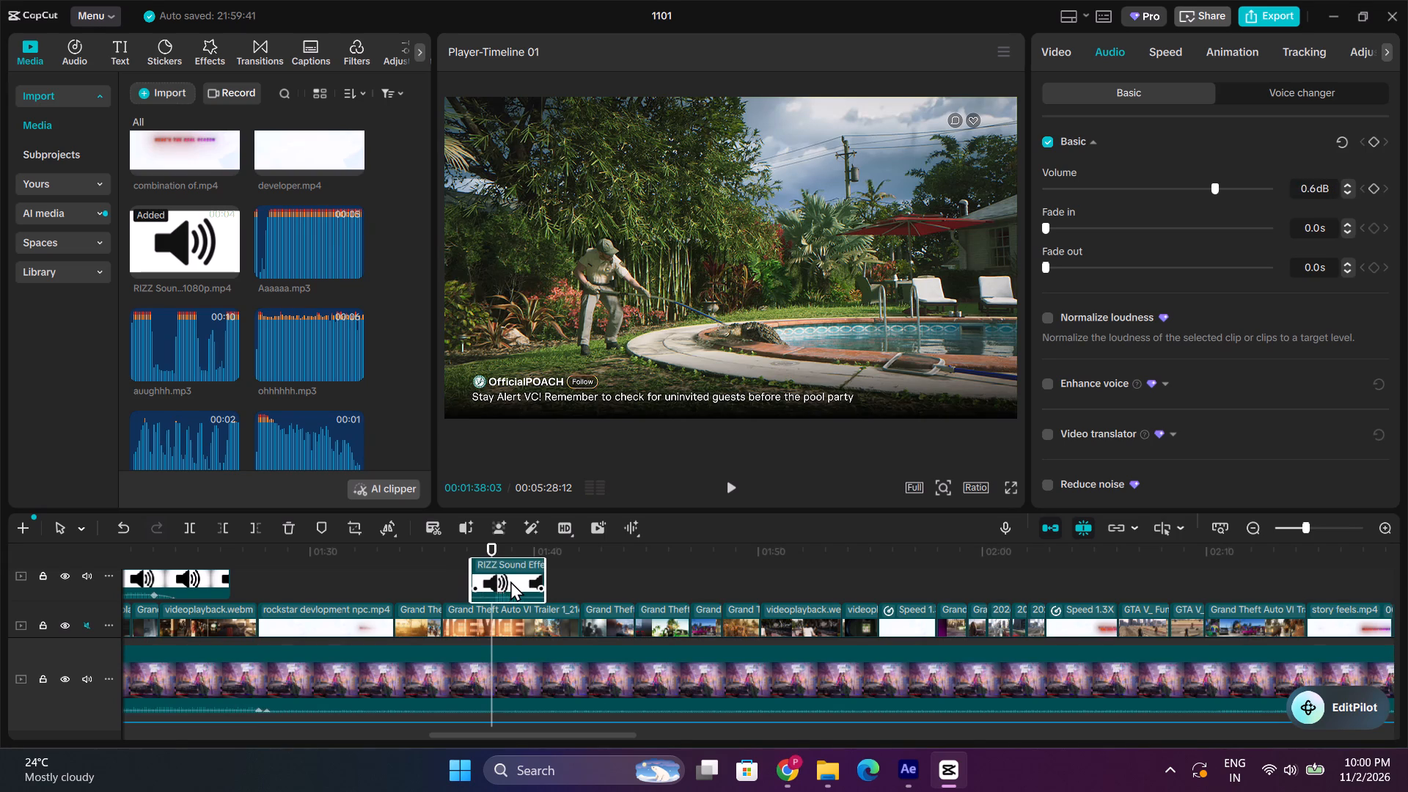
key(space)
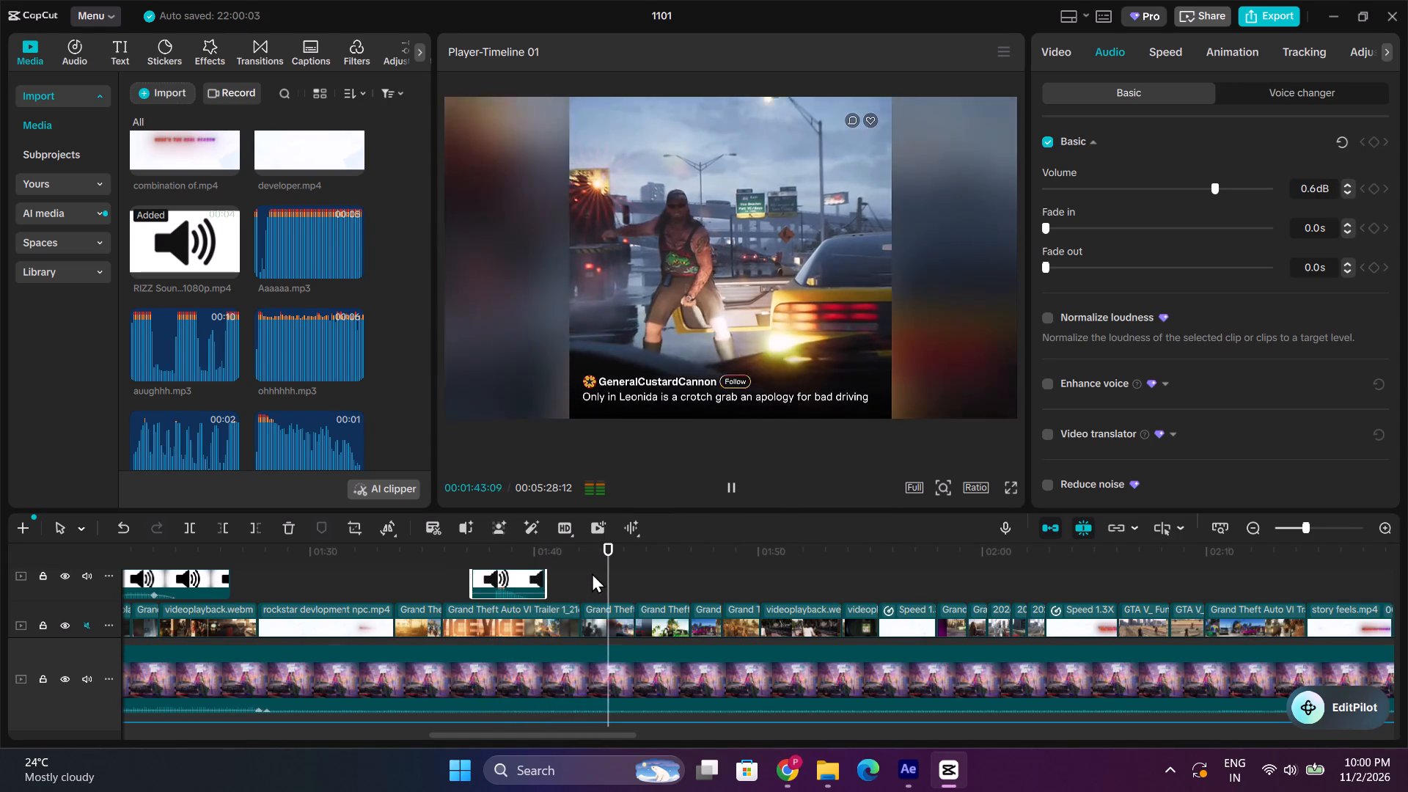
key(space)
Import the Bruh sound effect from the 8MEME folder into the project media.
click(159, 82)
click(159, 90)
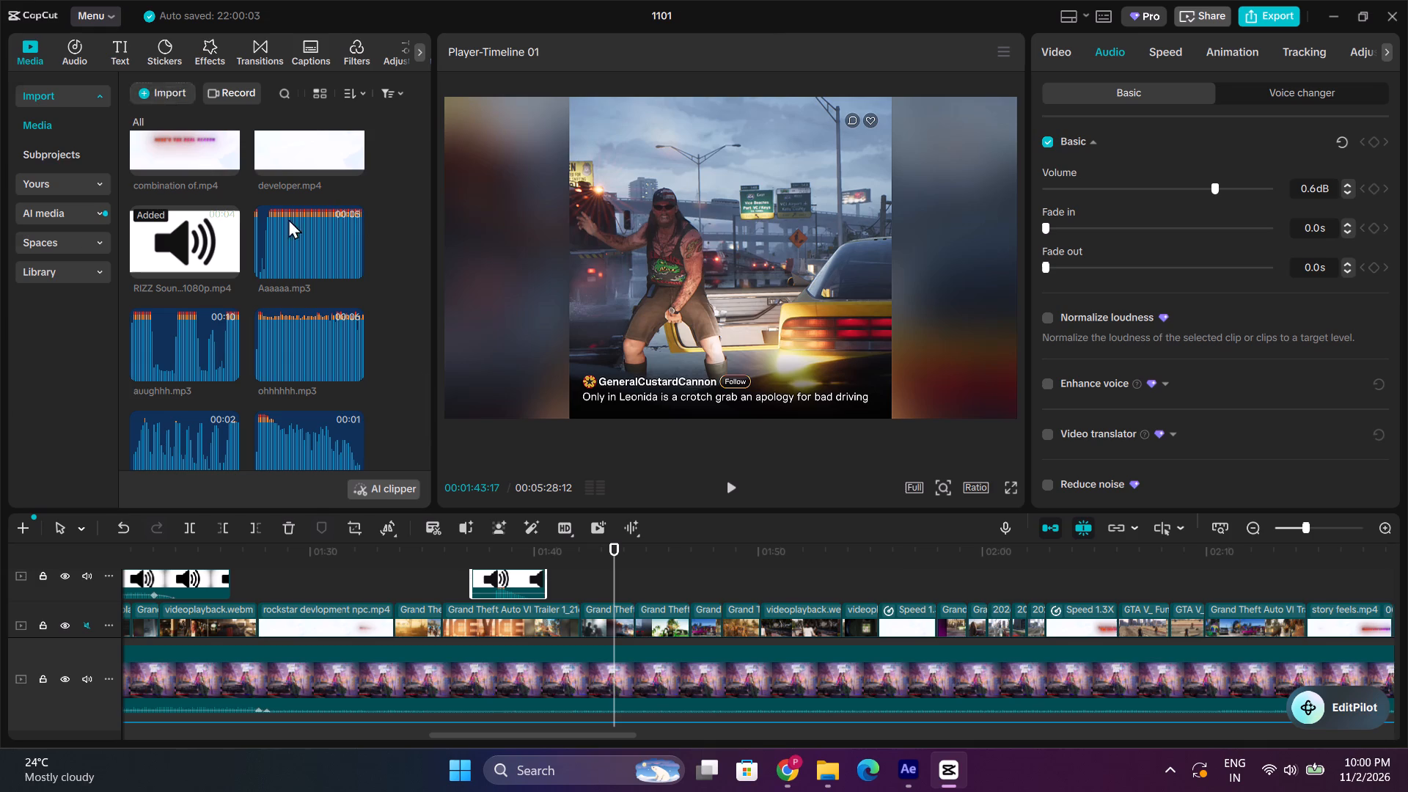
double_click(254, 286)
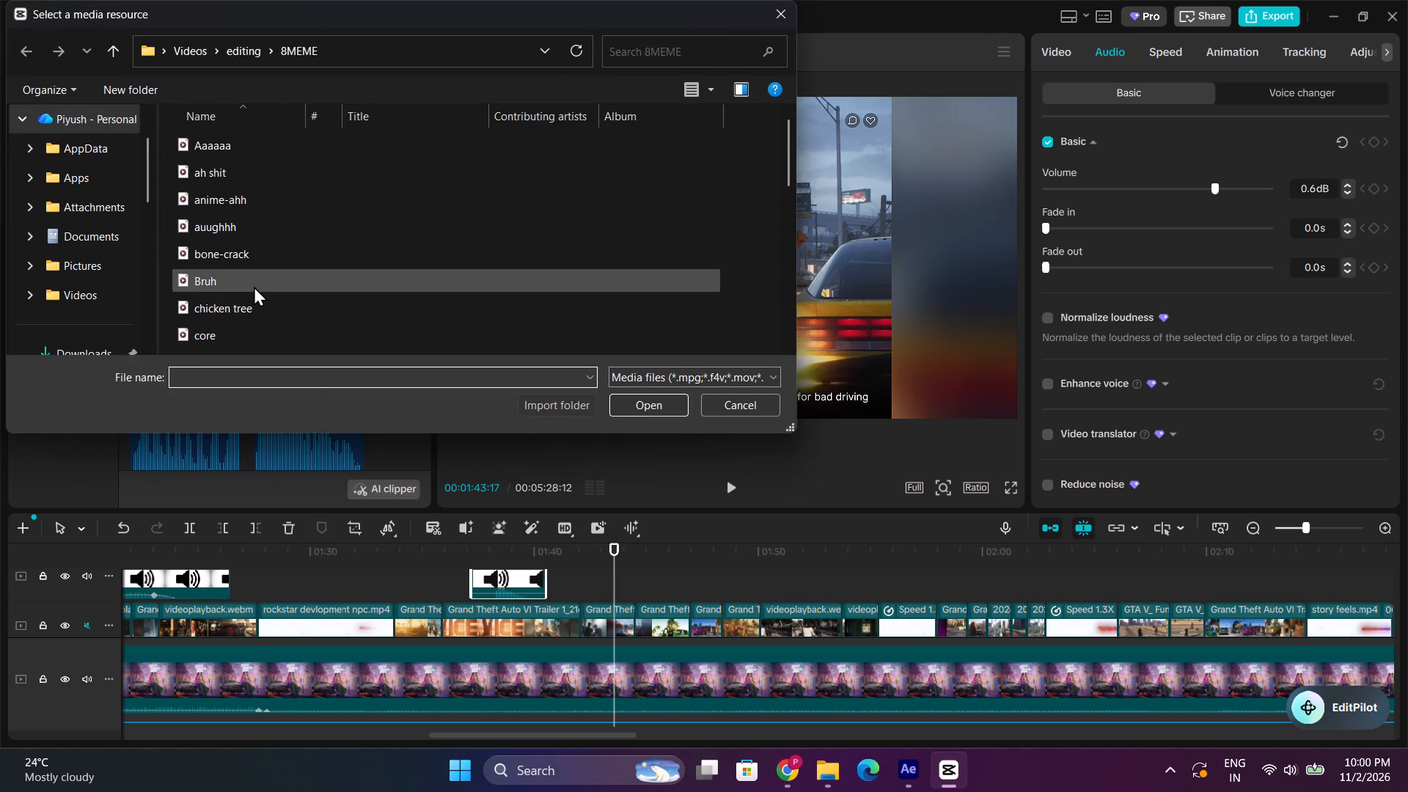
key(space)
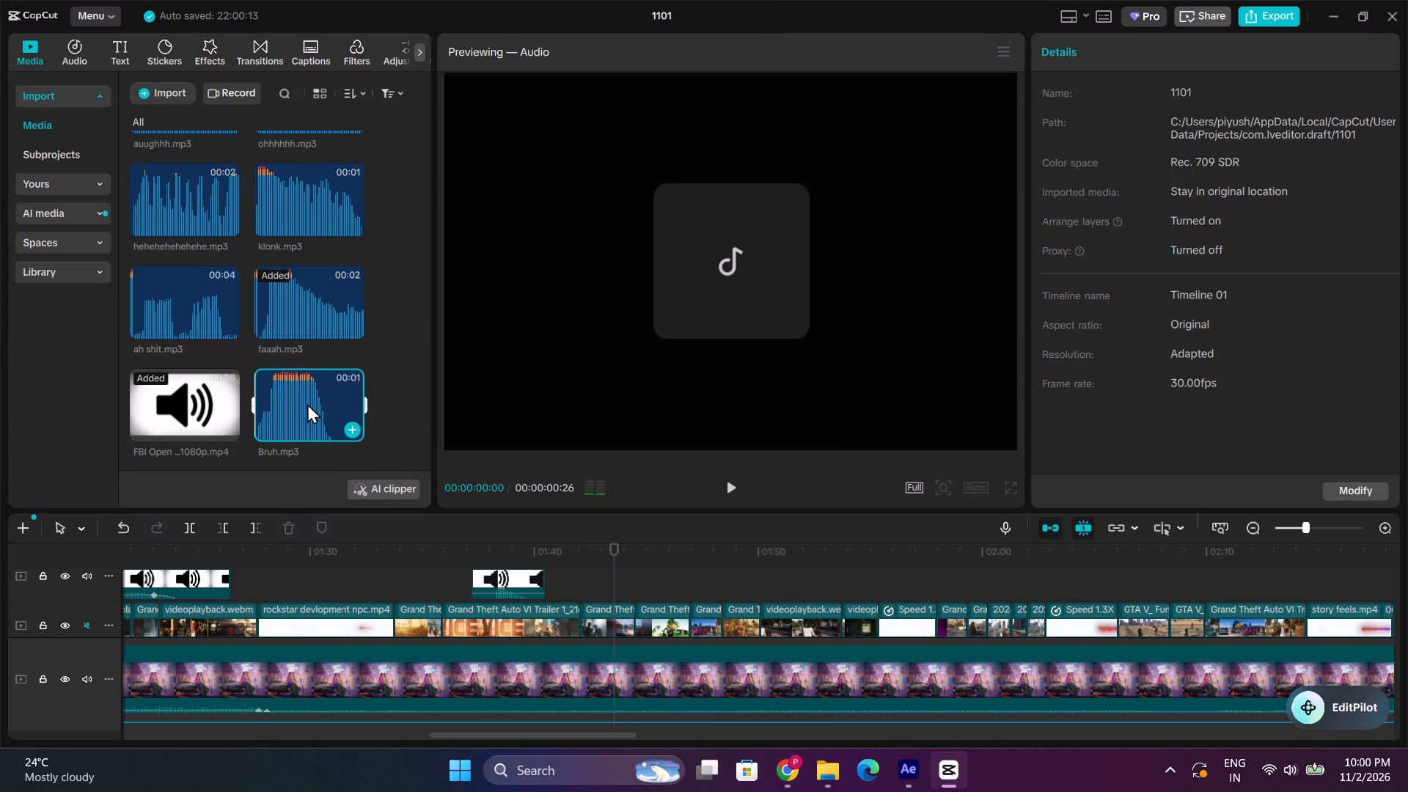
Place Bruh.mp3 on an audio track at about 00:01:45 and replay it against the trailer cut.
drag(306, 403, 642, 584)
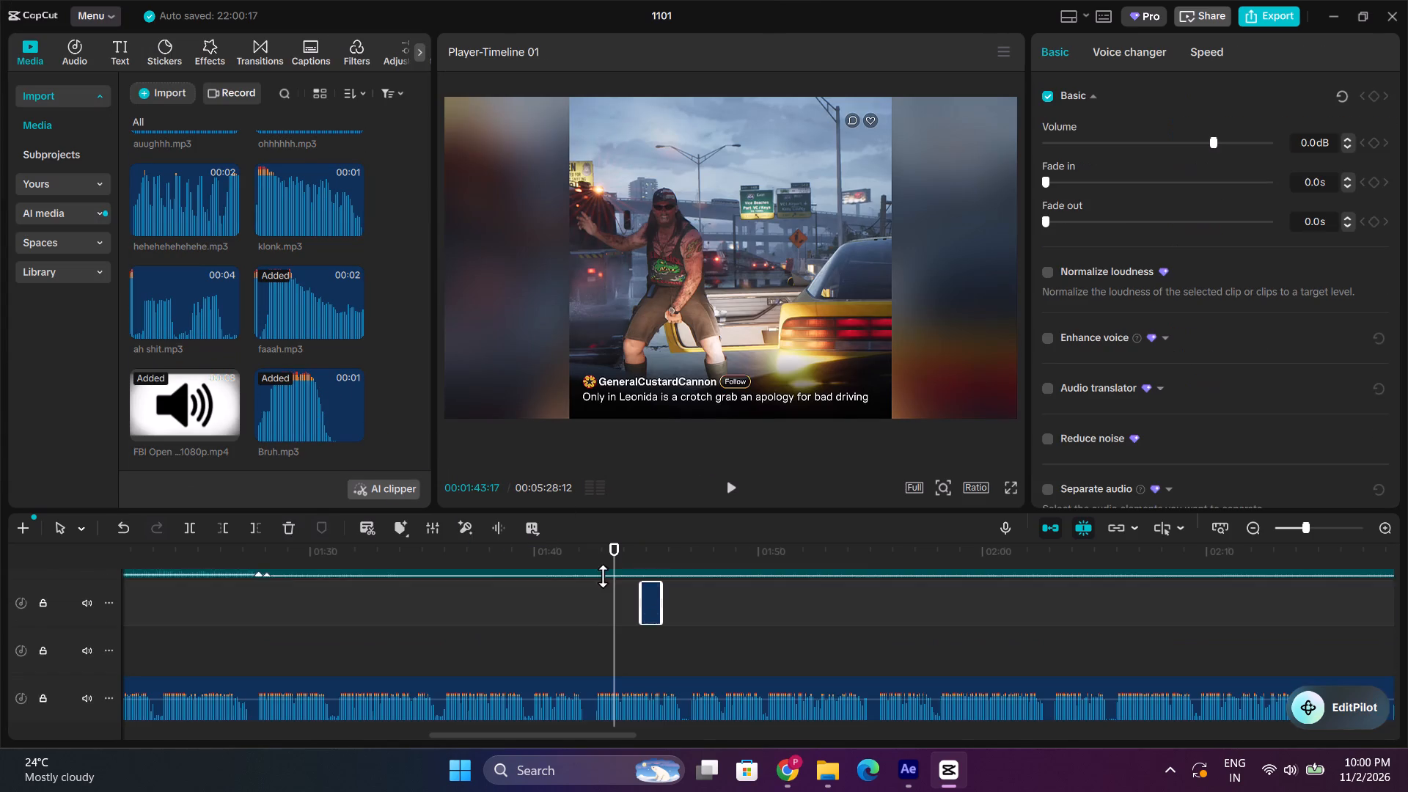
scroll(606, 600, up, 7)
key(space)
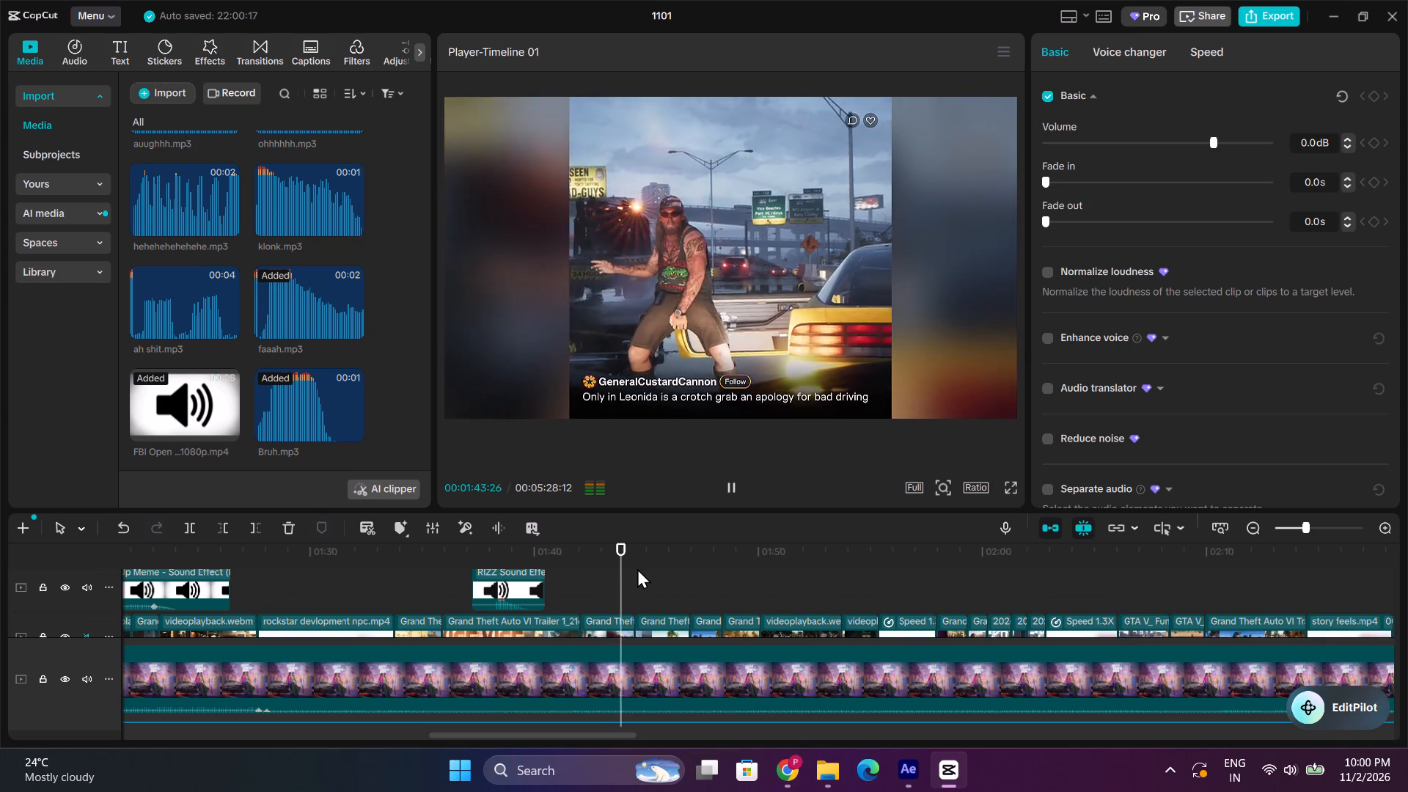
scroll(637, 568, down, 5)
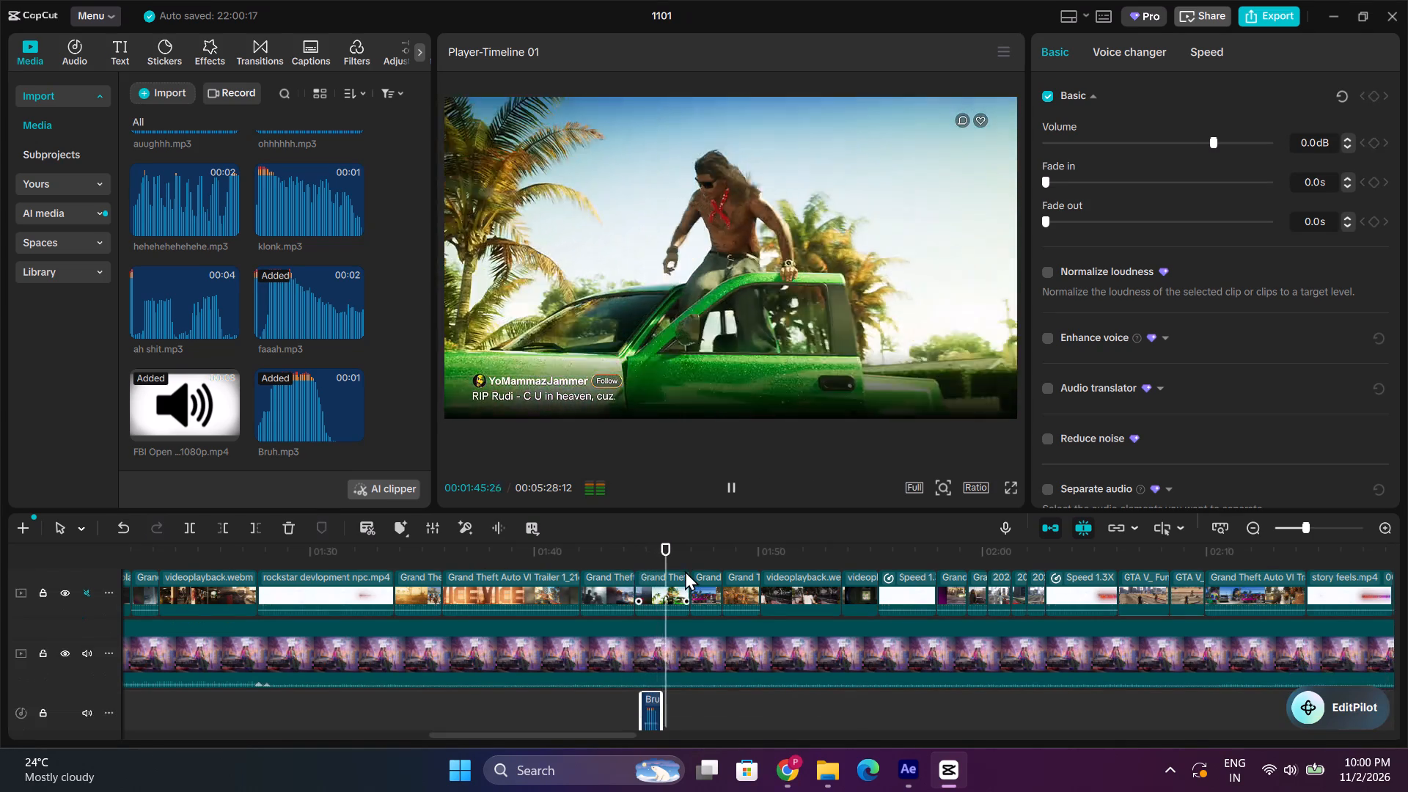
scroll(685, 571, down, 1)
key(space)
Switch to Chrome and look back through the earlier YouTube pages to the "screaming emokji sfx pack" search results.
click(796, 771)
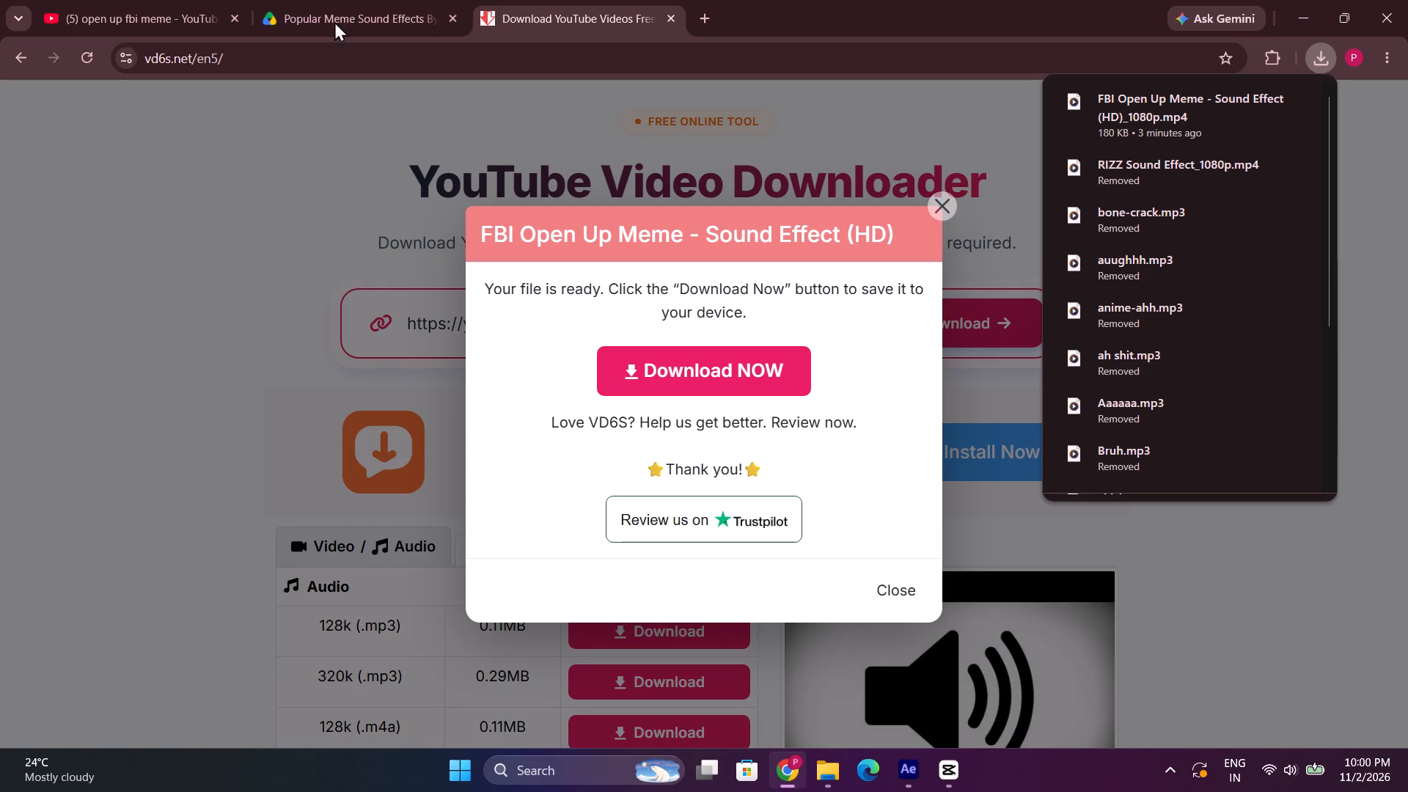
click(70, 0)
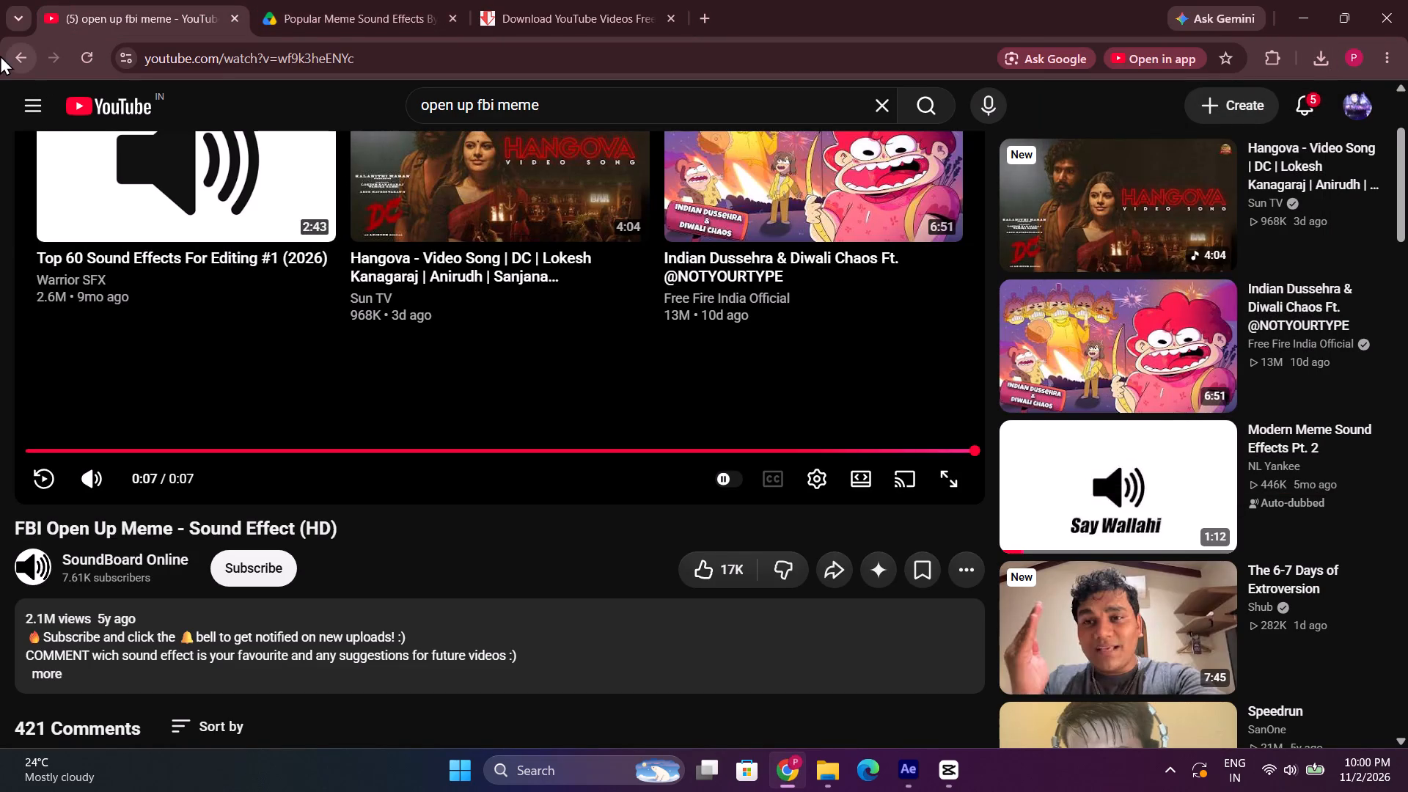
click(0, 55)
scroll(496, 538, down, 9)
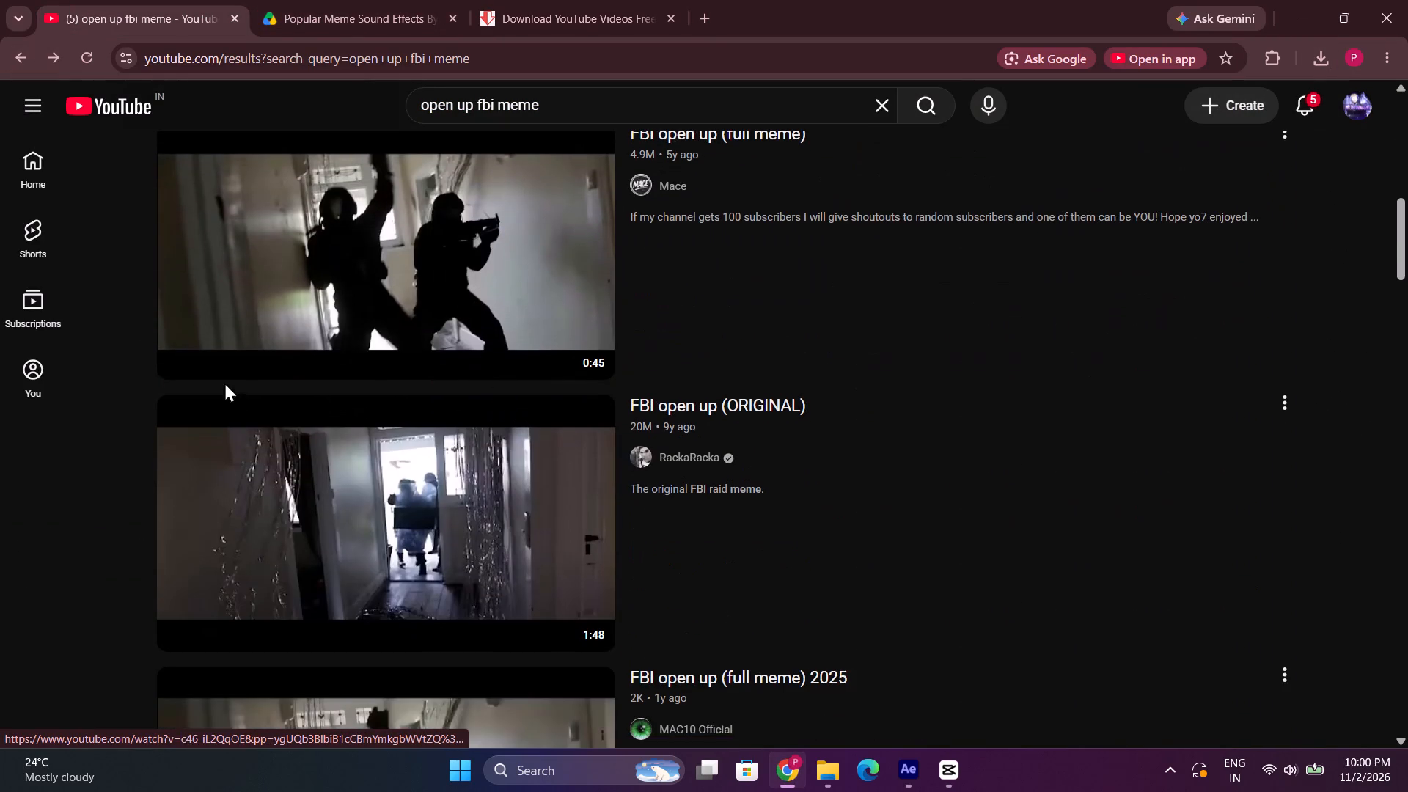
click(1, 65)
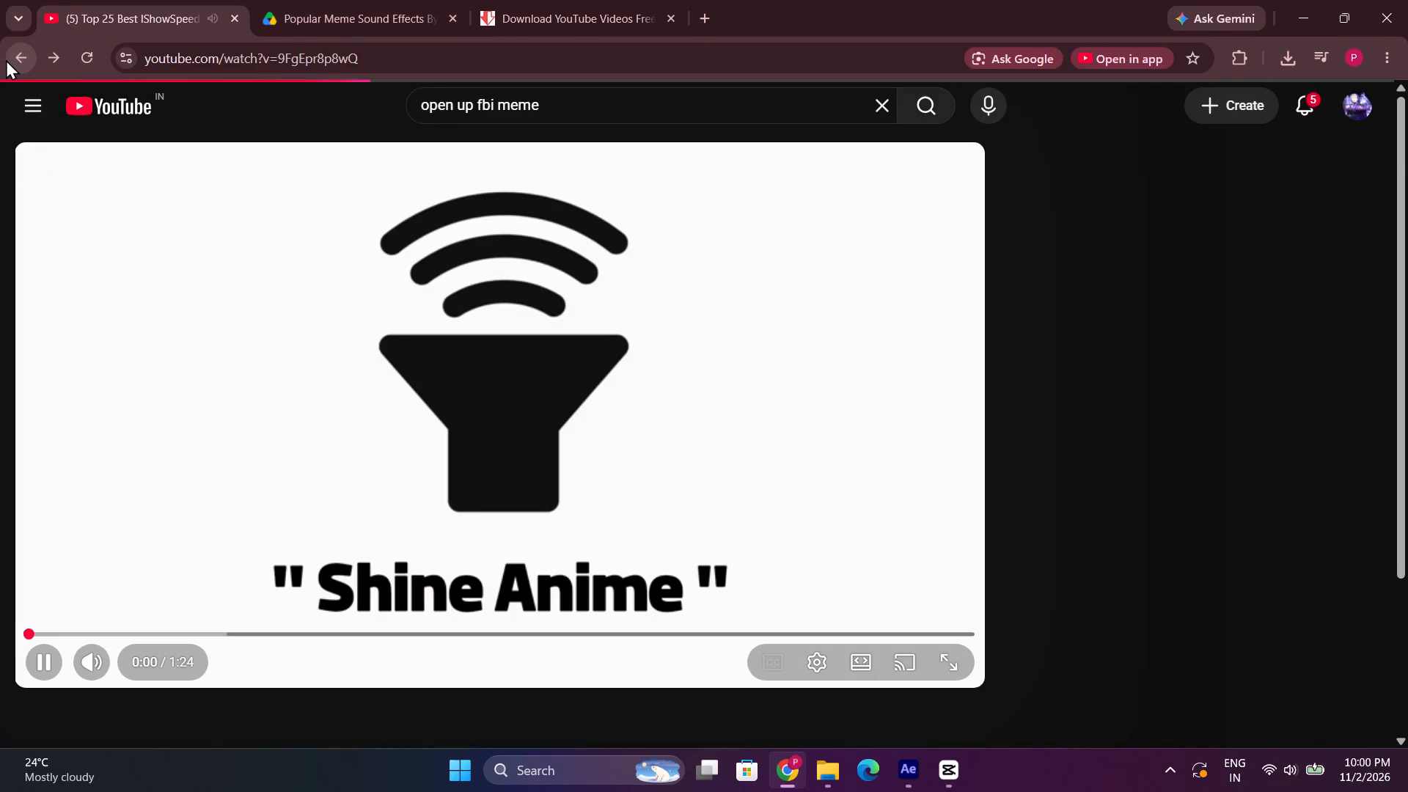
click(6, 56)
key(super+bracketleft)
scroll(380, 505, up, 2)
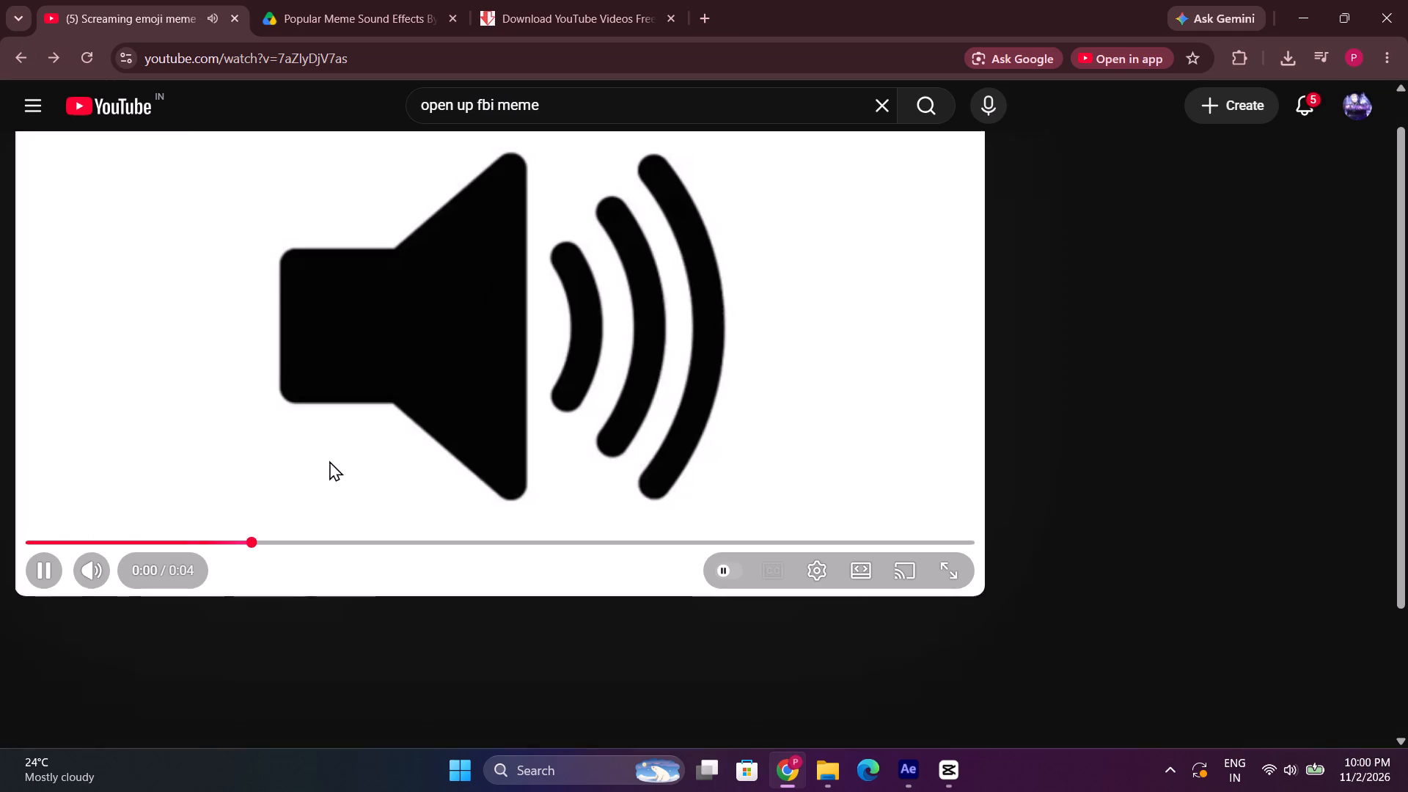
click(263, 392)
key(super+bracketleft)
key(super+bracketleft)
click(439, 444)
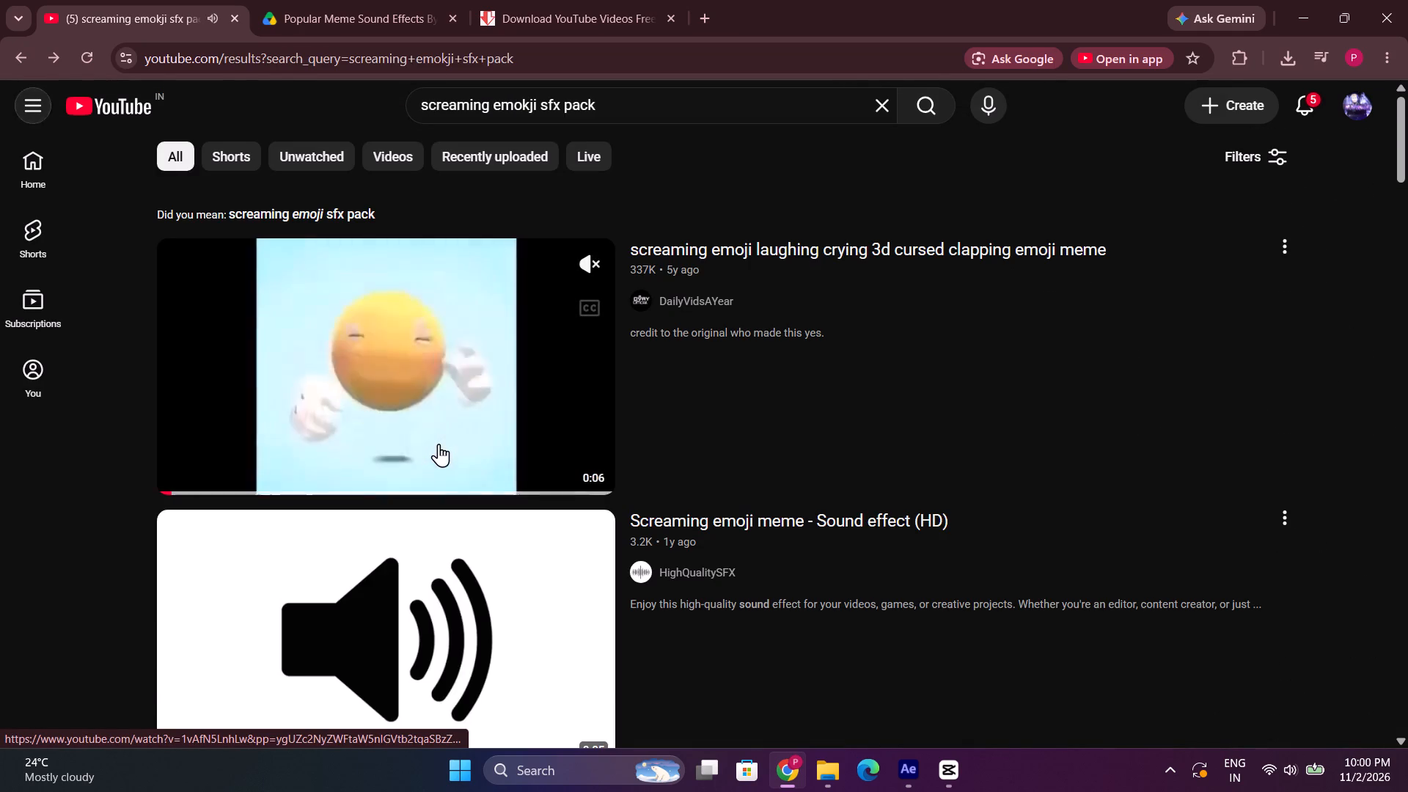
click(439, 441)
key(super+bracketright)
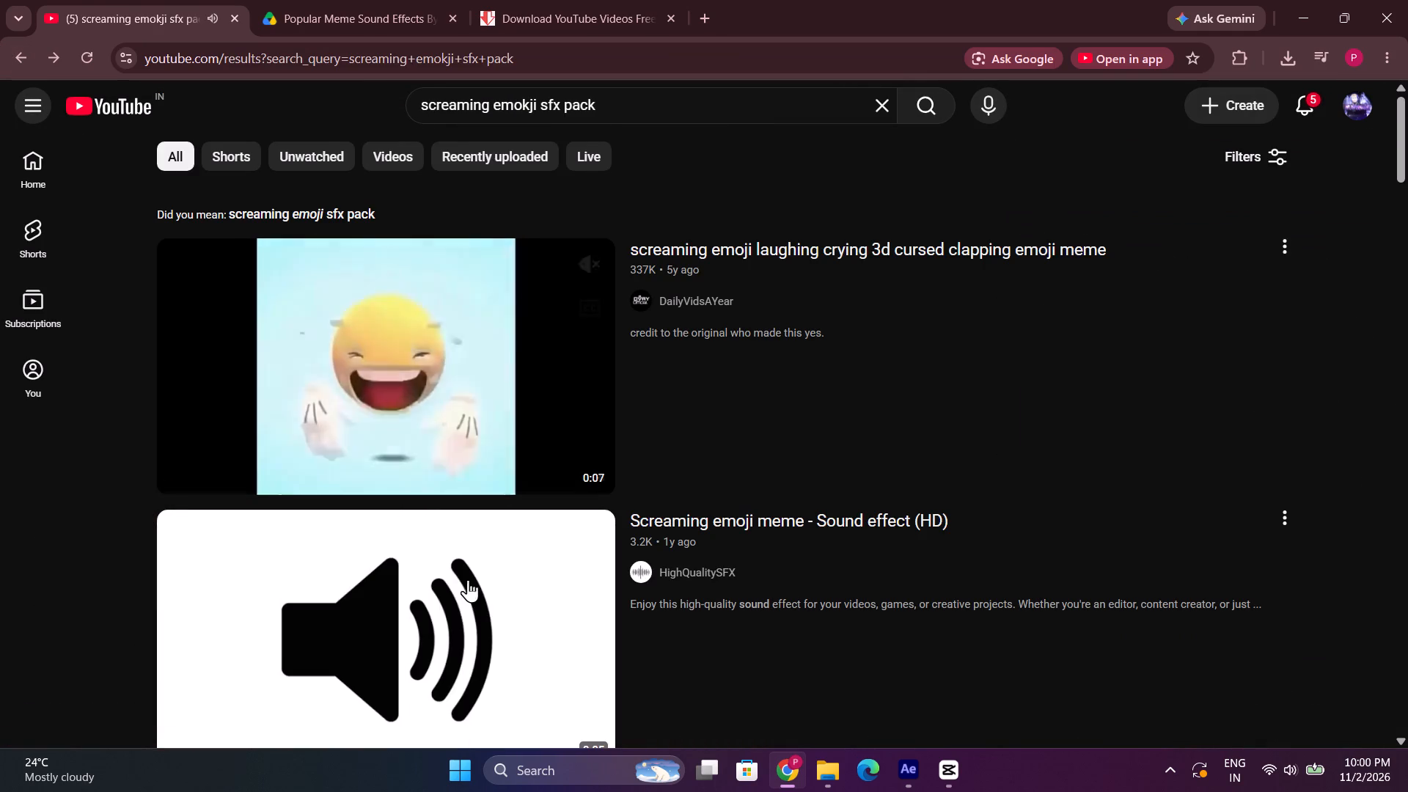
Open the YouTube video "Screaming emoji meme - Sound effect (HD)" and copy its share link.
scroll(473, 607, down, 1)
click(402, 502)
scroll(704, 645, down, 2)
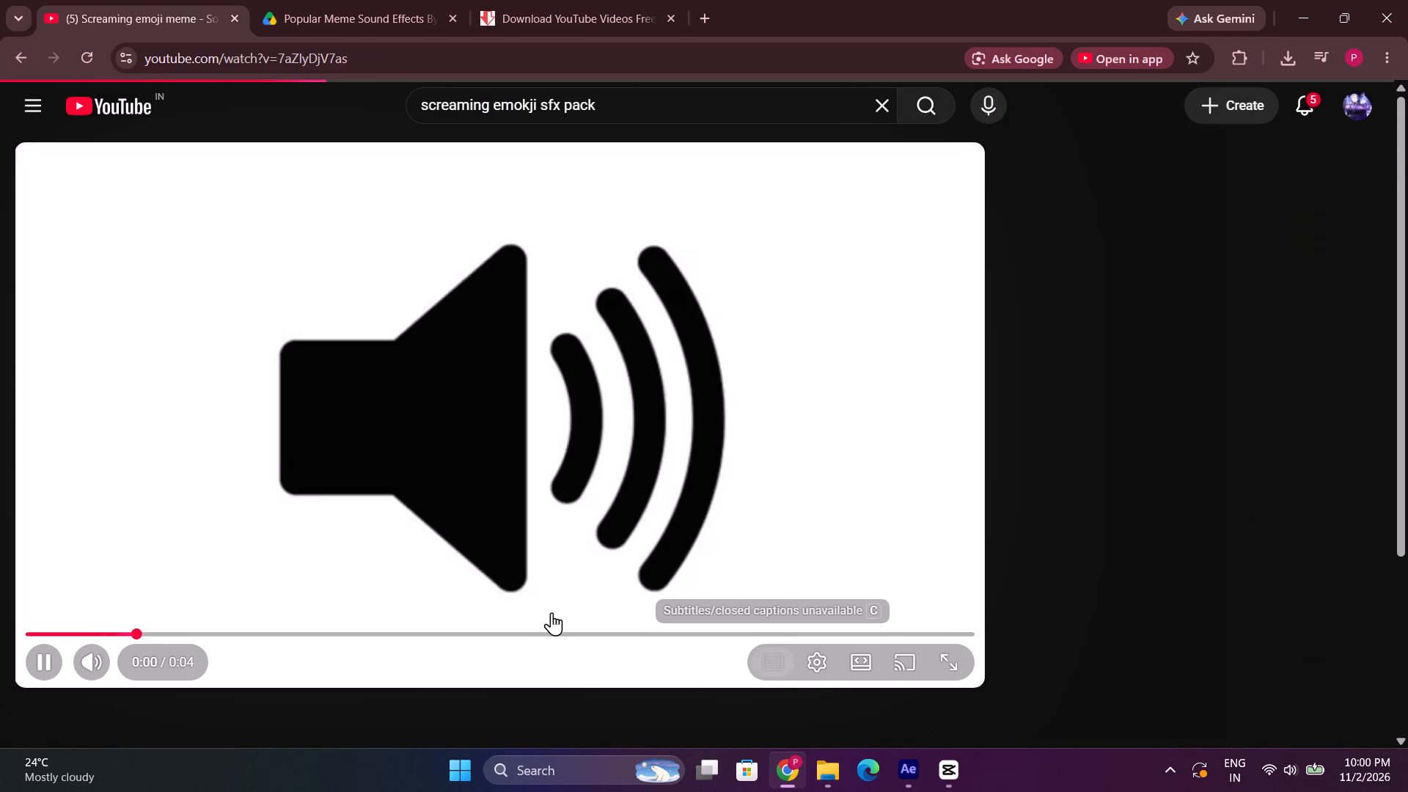
scroll(551, 612, down, 1)
scroll(606, 586, down, 1)
click(824, 400)
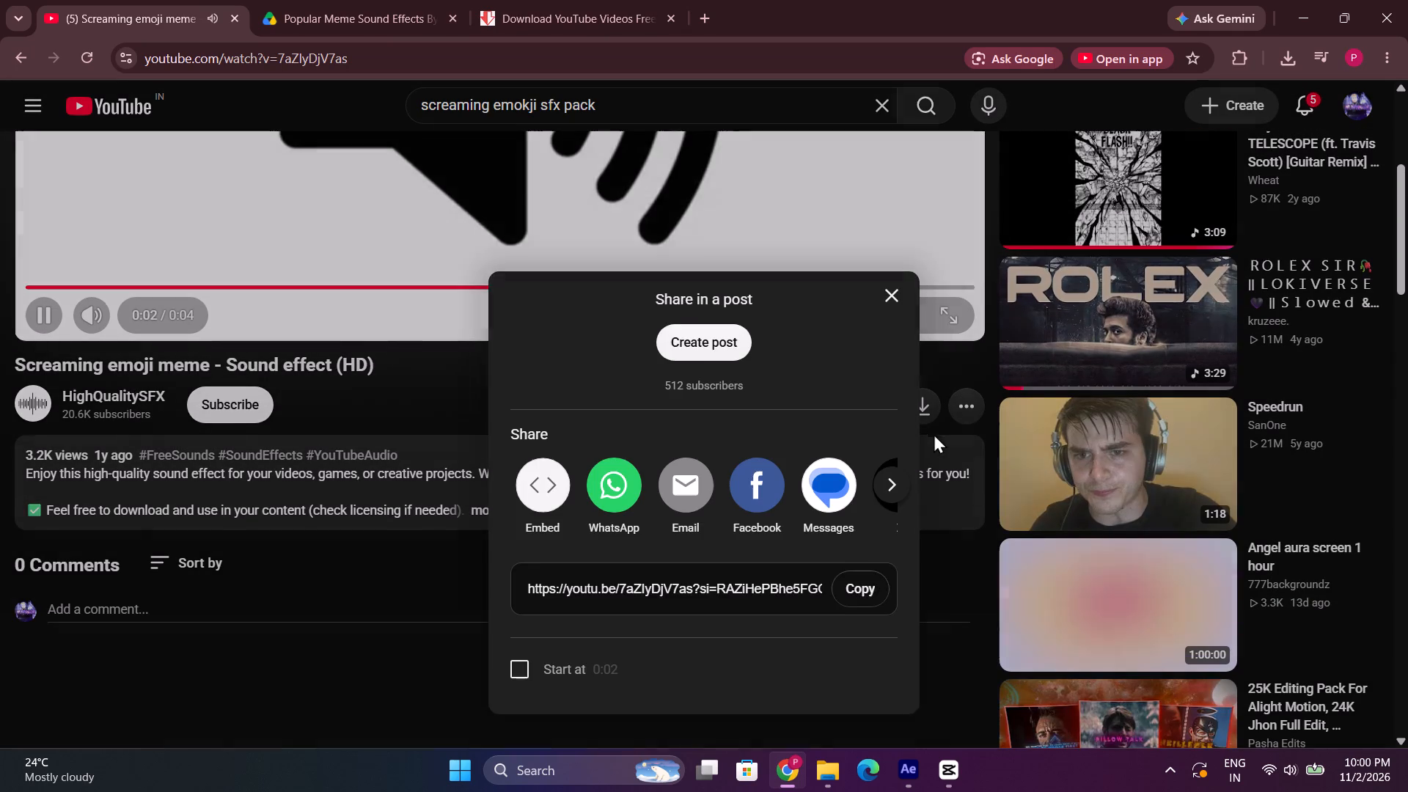
click(854, 505)
Dismiss the finished FBI Open Up download on the VD6S downloader page and look up the copied screaming emoji link.
click(568, 0)
click(927, 211)
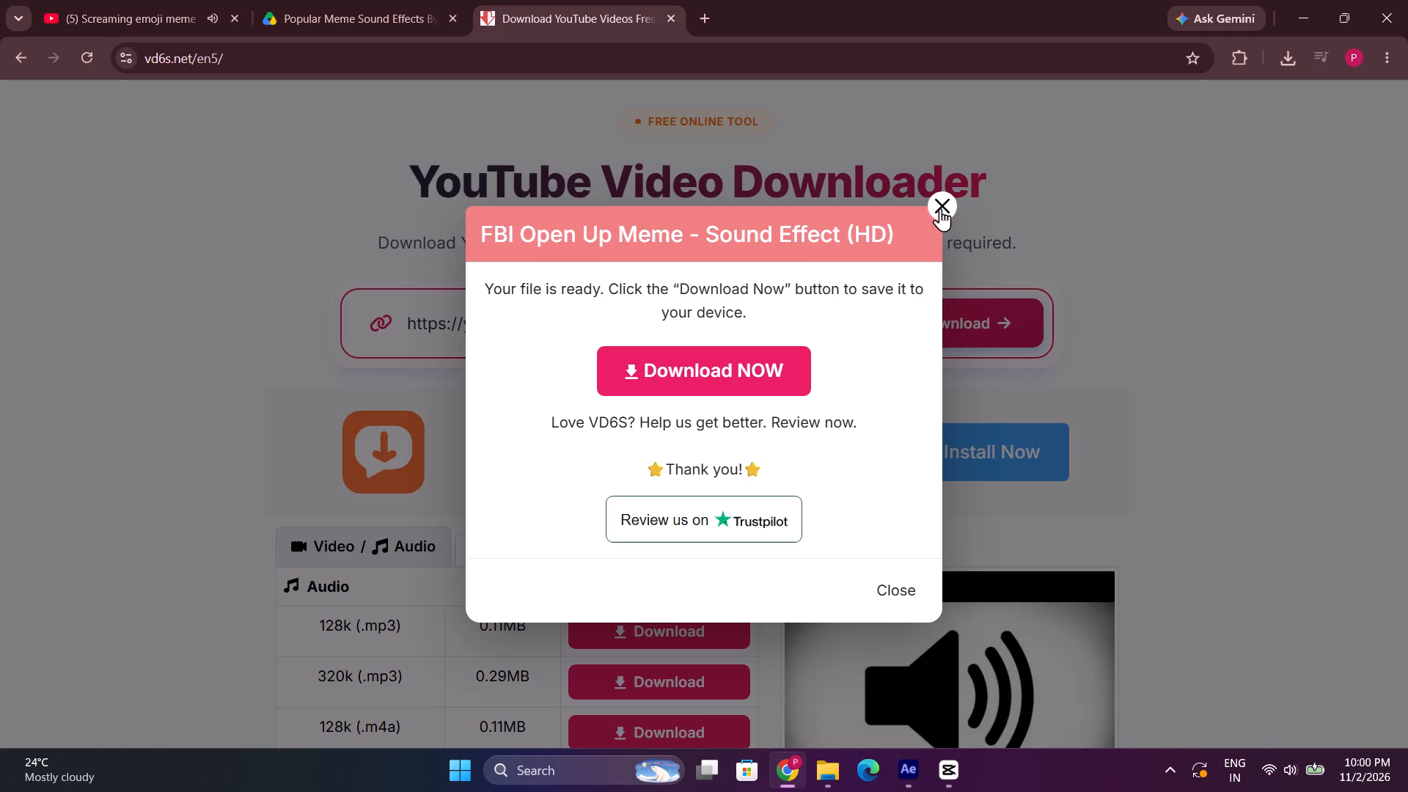
click(940, 208)
click(857, 306)
click(737, 325)
click(858, 321)
click(696, 346)
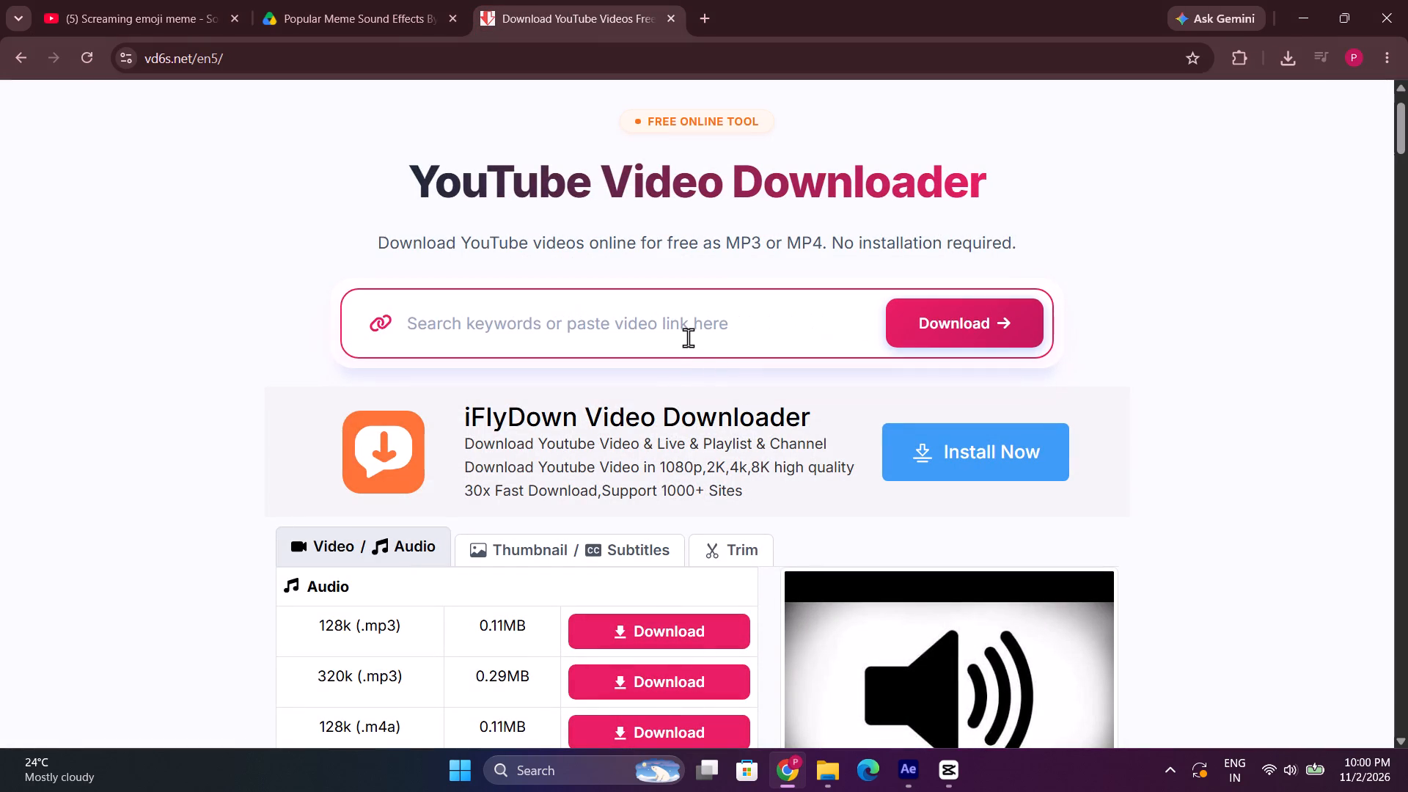
ctrl+click(688, 337)
key(ctrl+v)
Open "Top 20 Viral Meme Sound Effects (2026 Edition)" on YouTube and skip through it to audition its first few sounds.
click(217, 0)
key(super+bracketleft)
drag(221, 216, 232, 205)
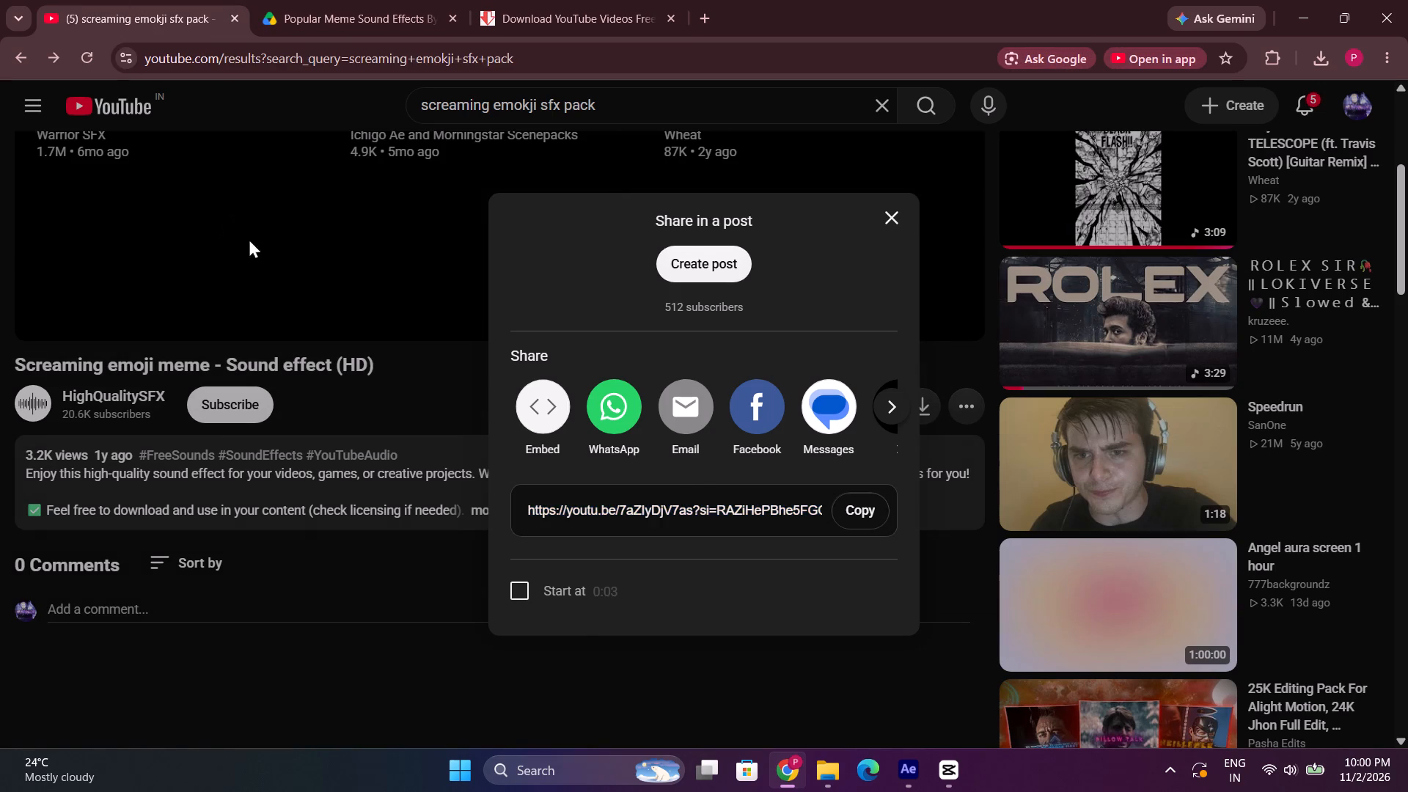
key(super+bracketleft)
drag(487, 318, 510, 283)
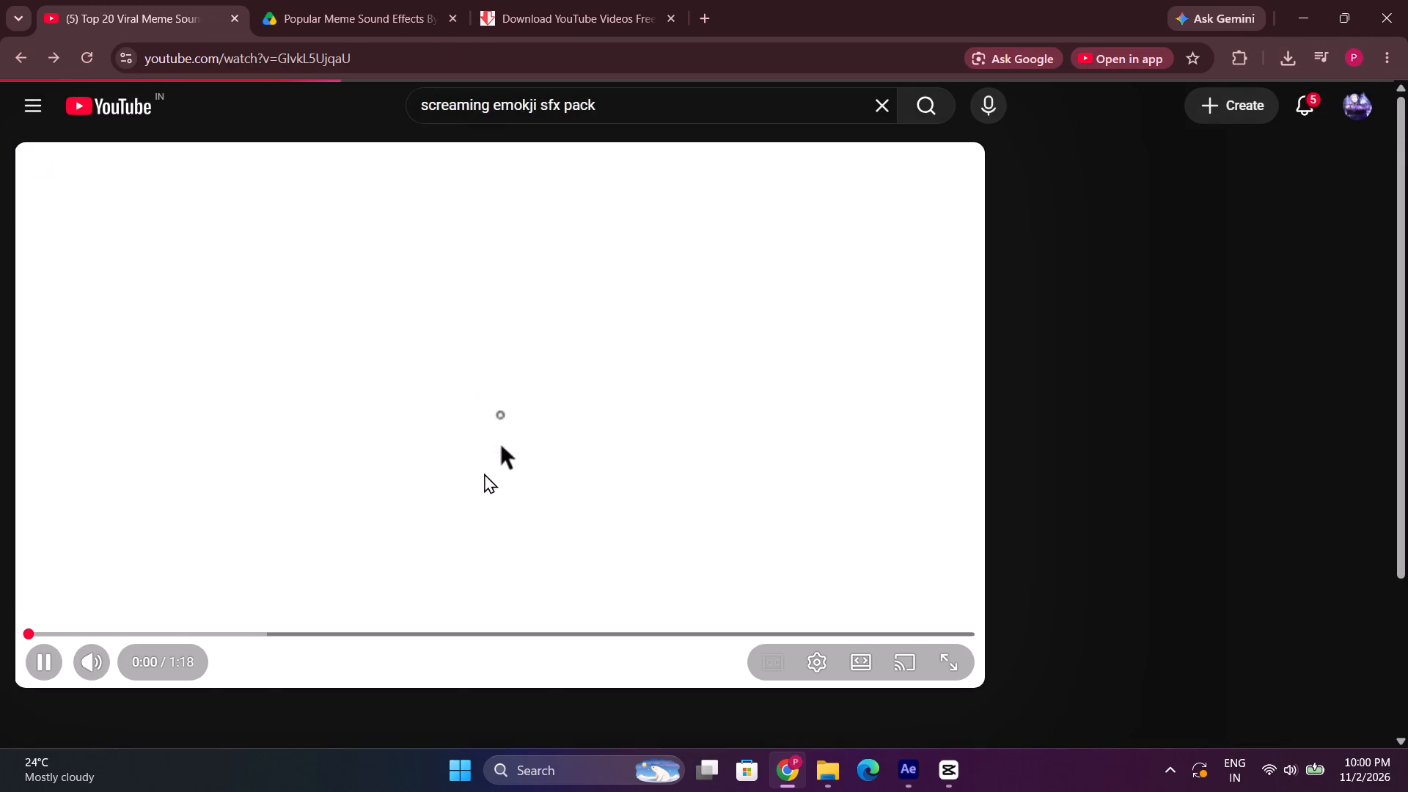
scroll(483, 482, down, 1)
key(Right)
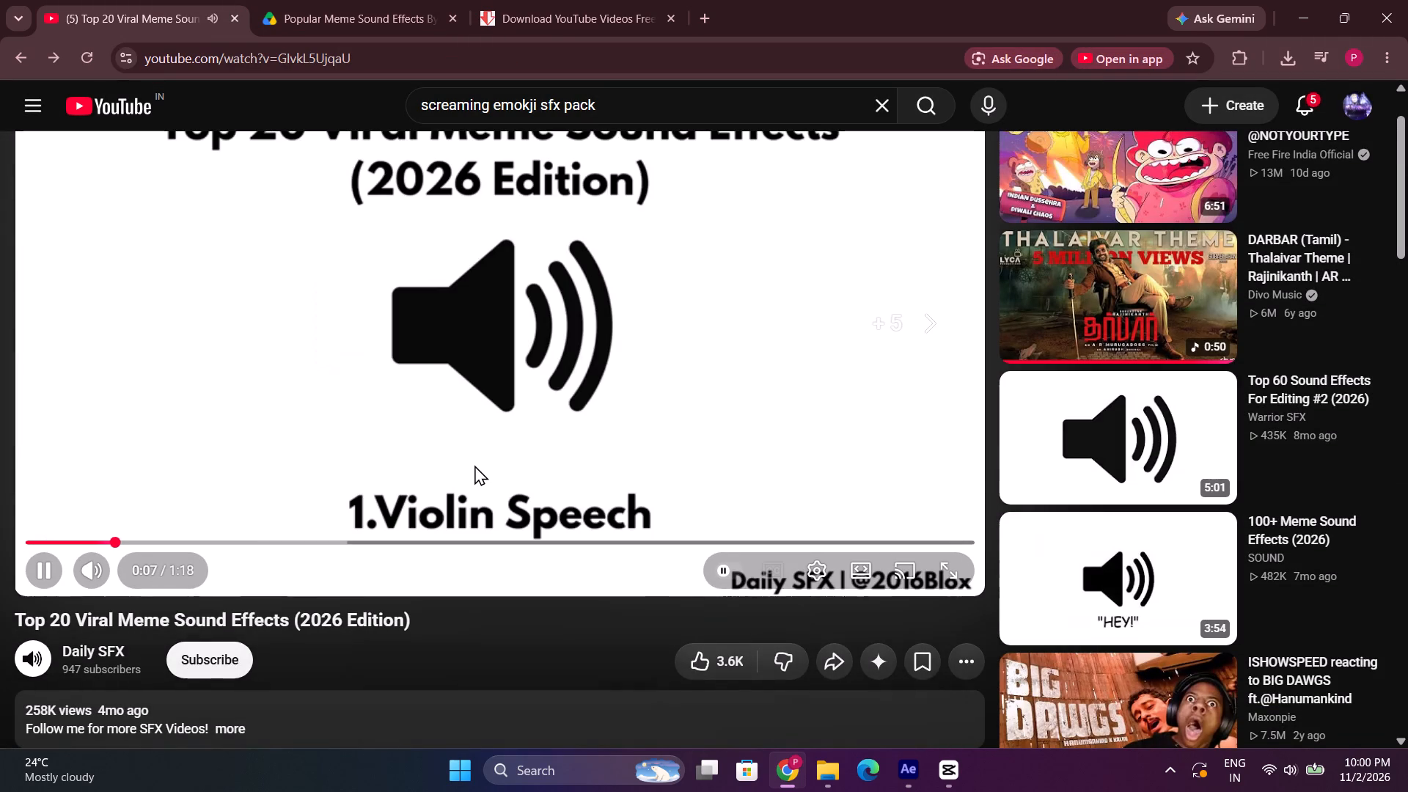
key(Right)
key(Right)
key(Left)
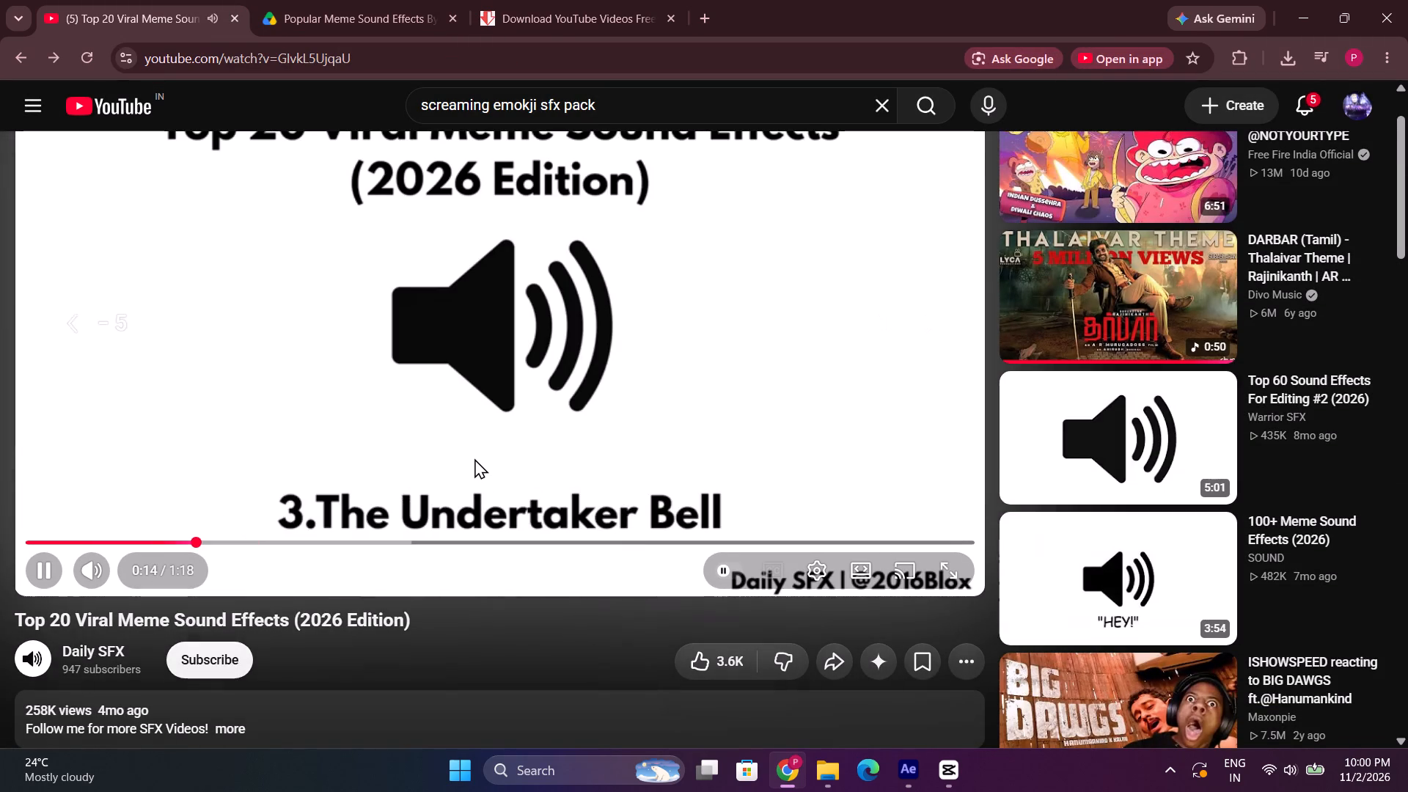
key(Right)
click(507, 420)
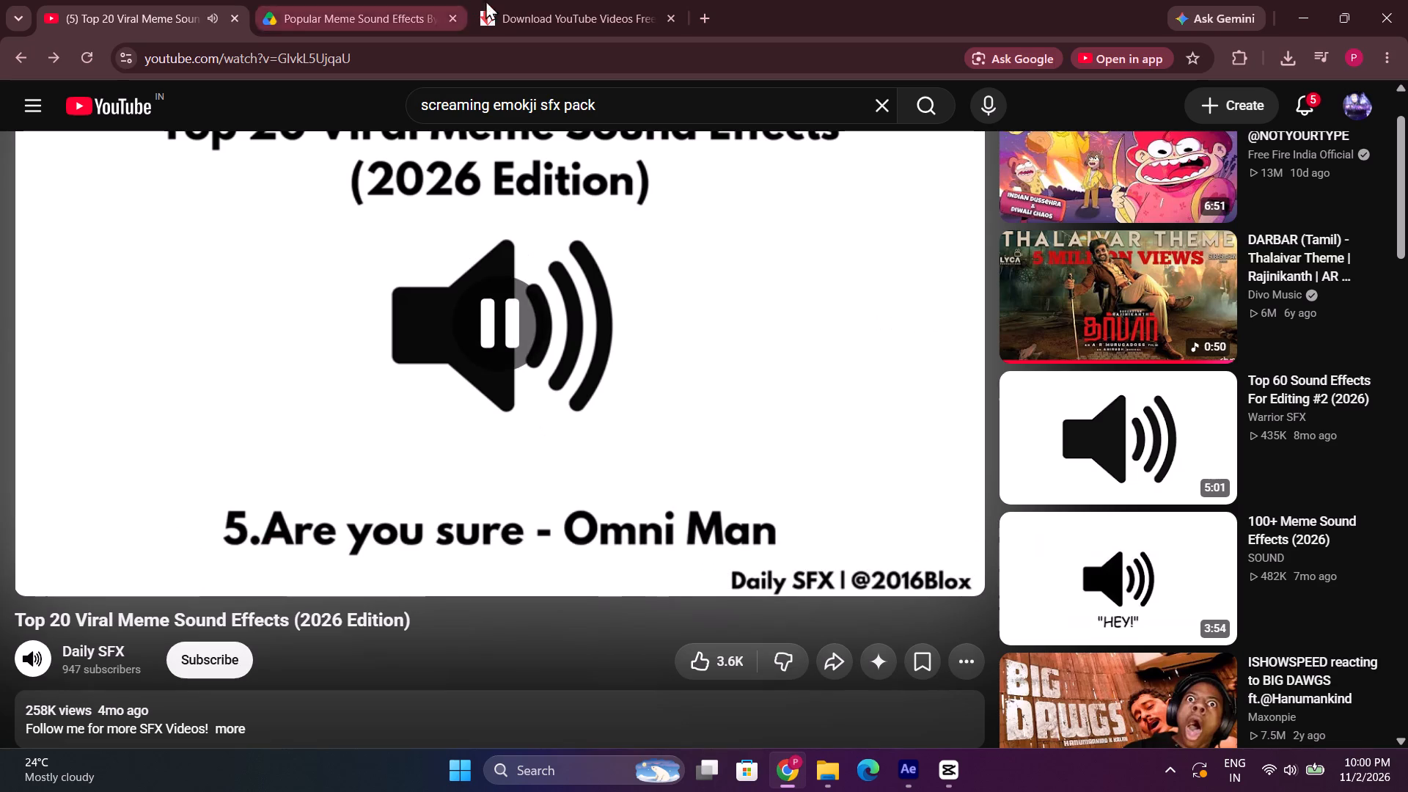
Switch to File Explorer and audition the core, klonk and shocked sound effects in the 8MEME folder.
click(829, 777)
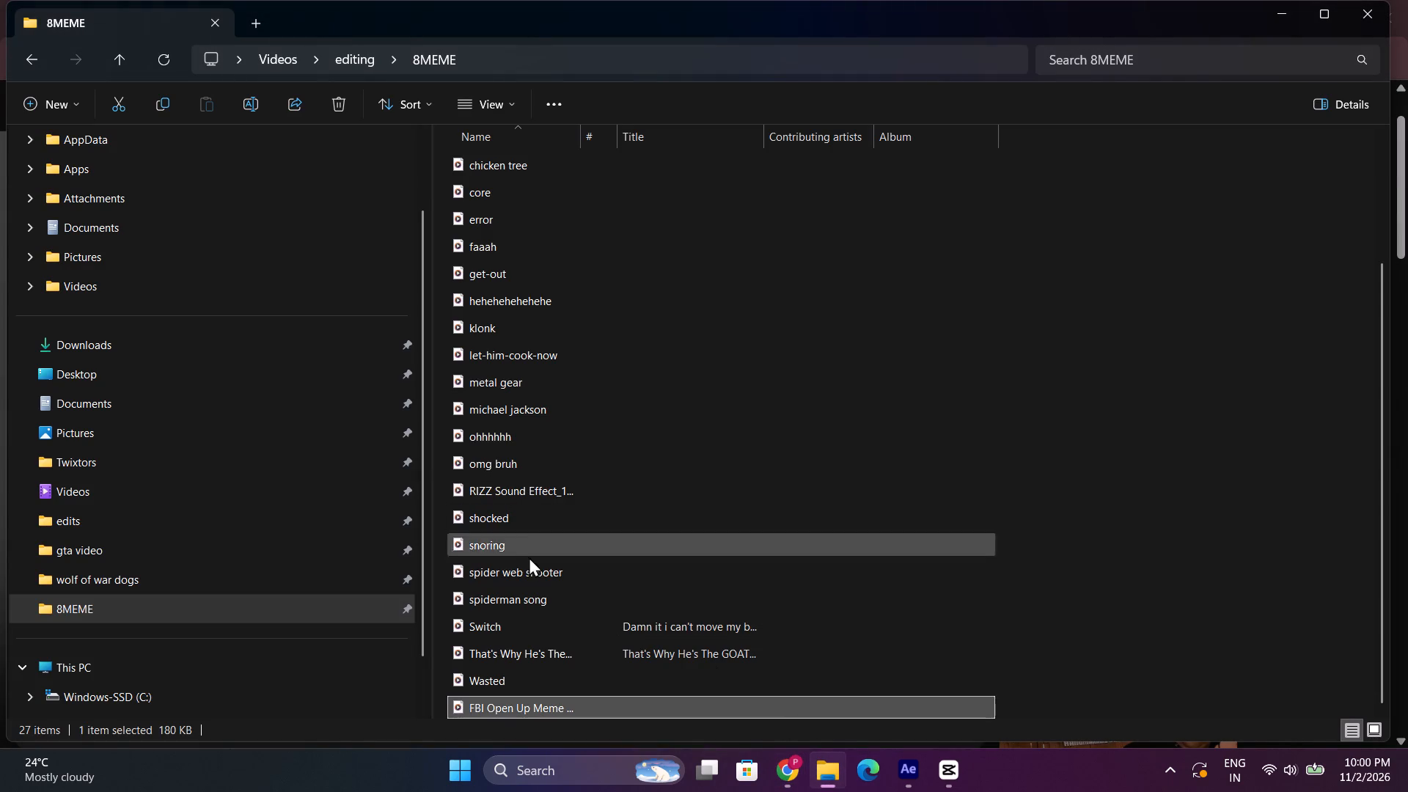
scroll(538, 656, down, 3)
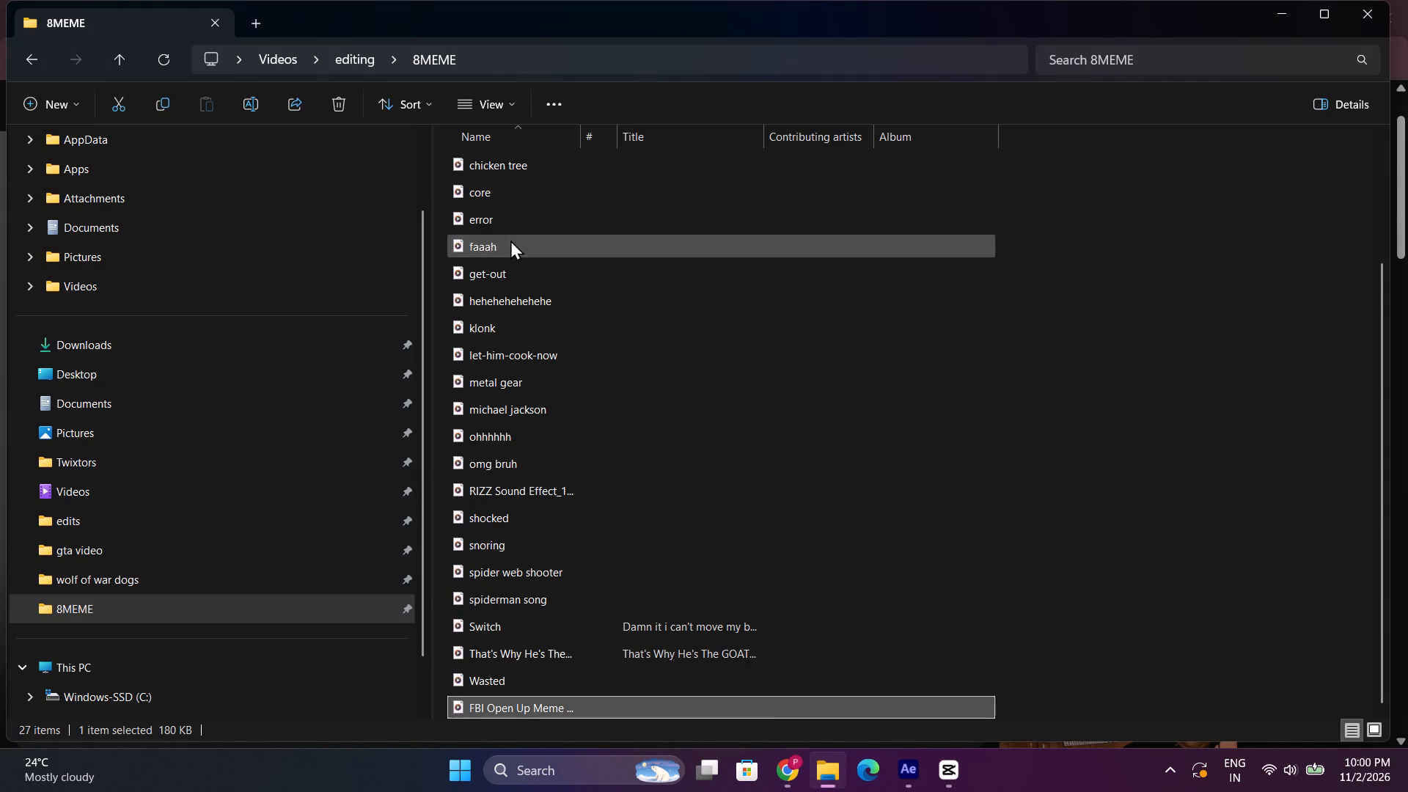
click(503, 200)
click(503, 200)
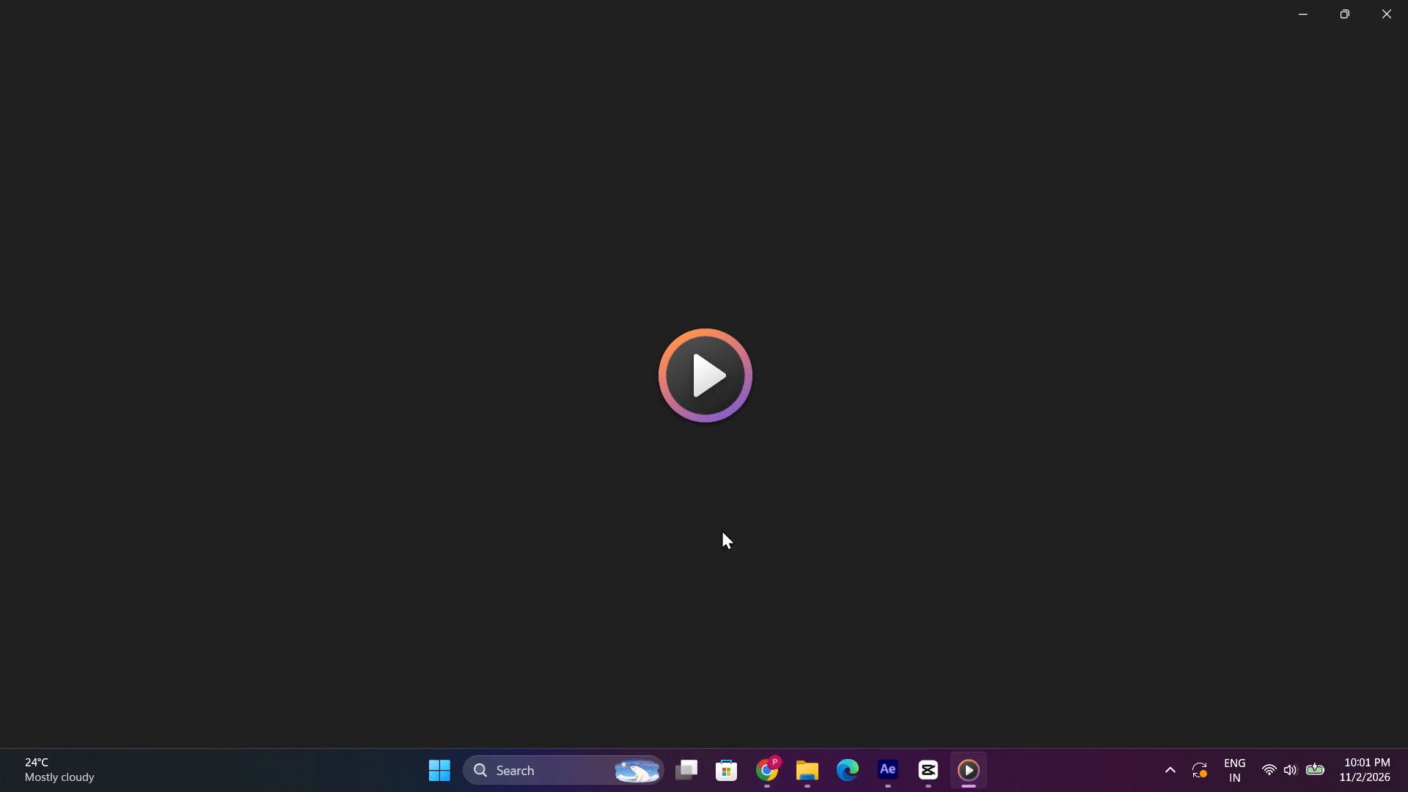
click(1407, 0)
scroll(578, 337, up, 1)
scroll(525, 293, up, 2)
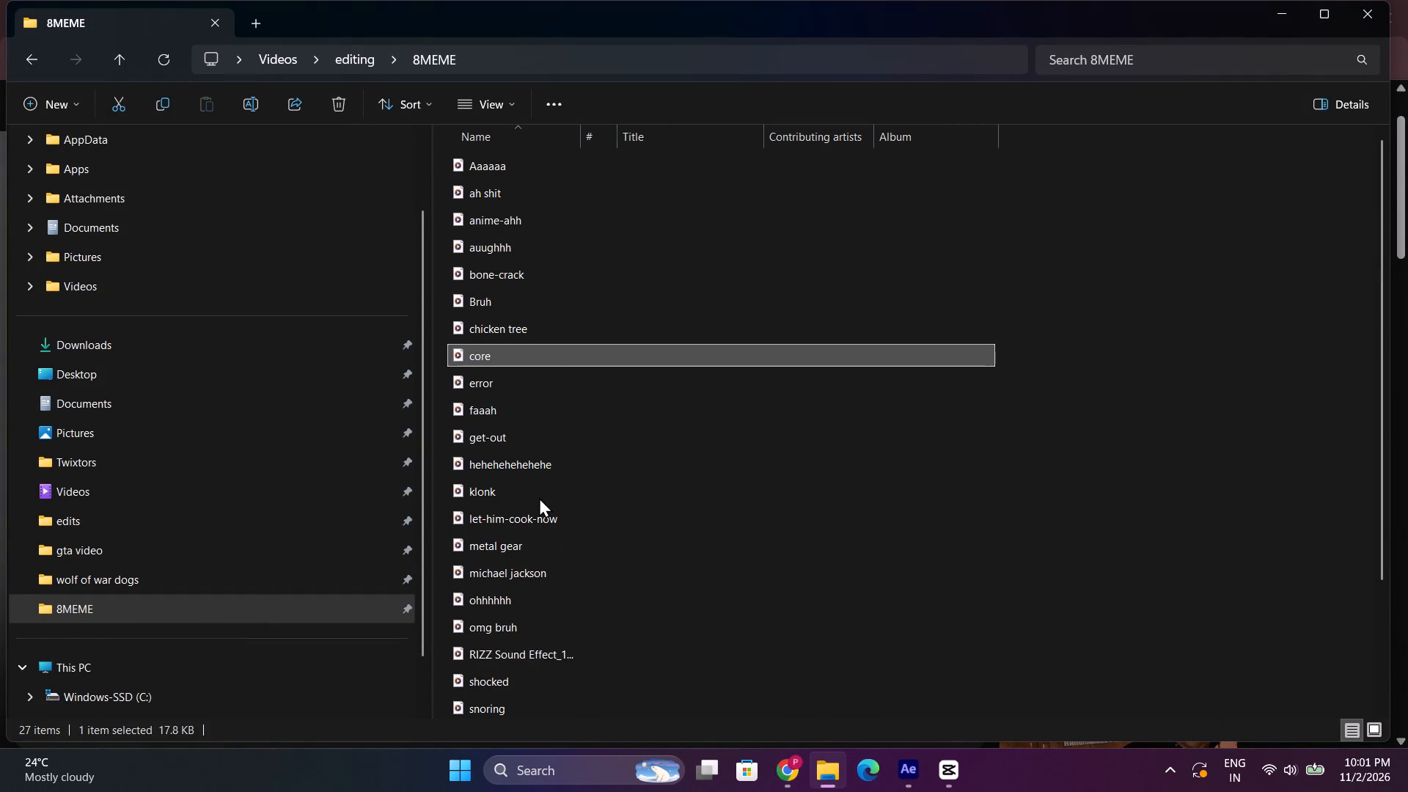
double_click(537, 489)
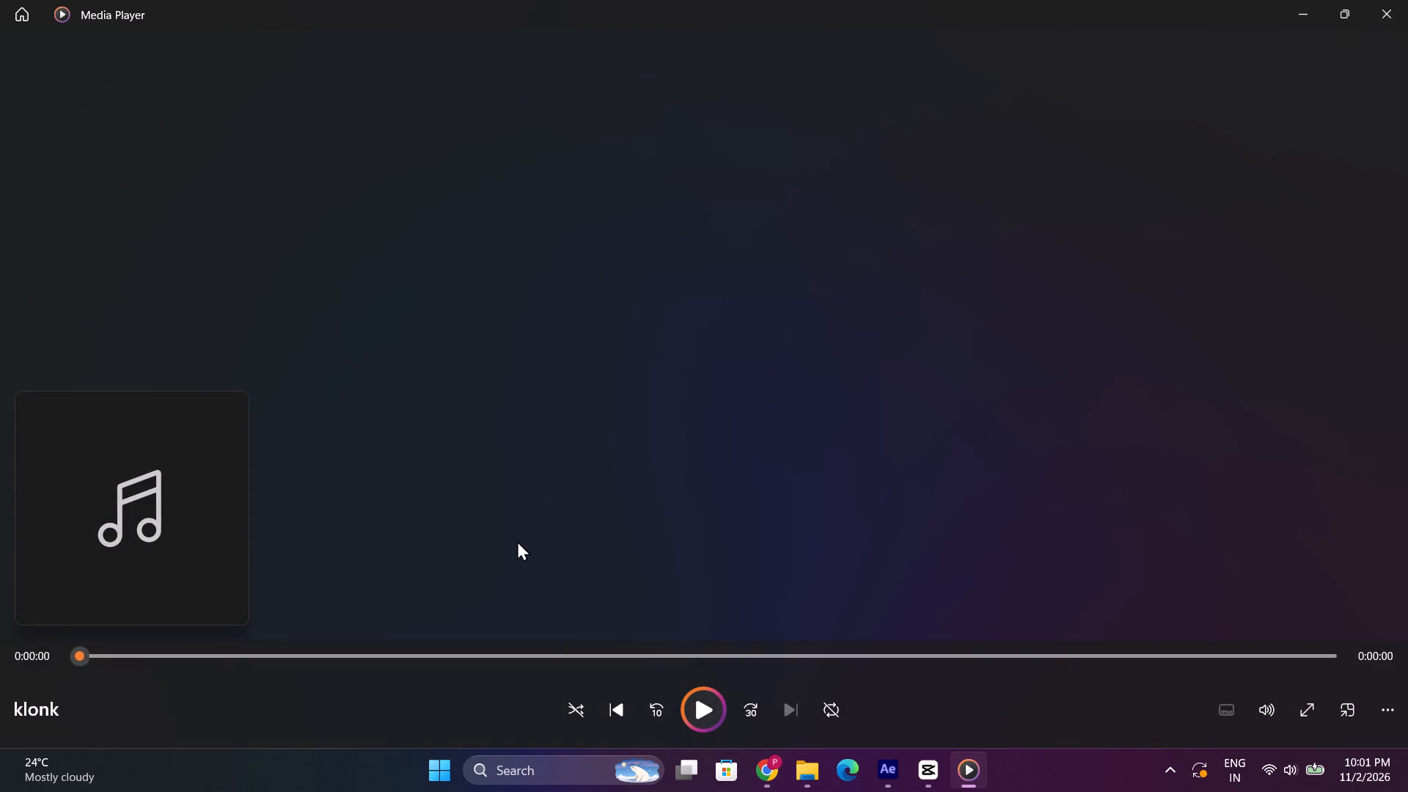
click(1407, 0)
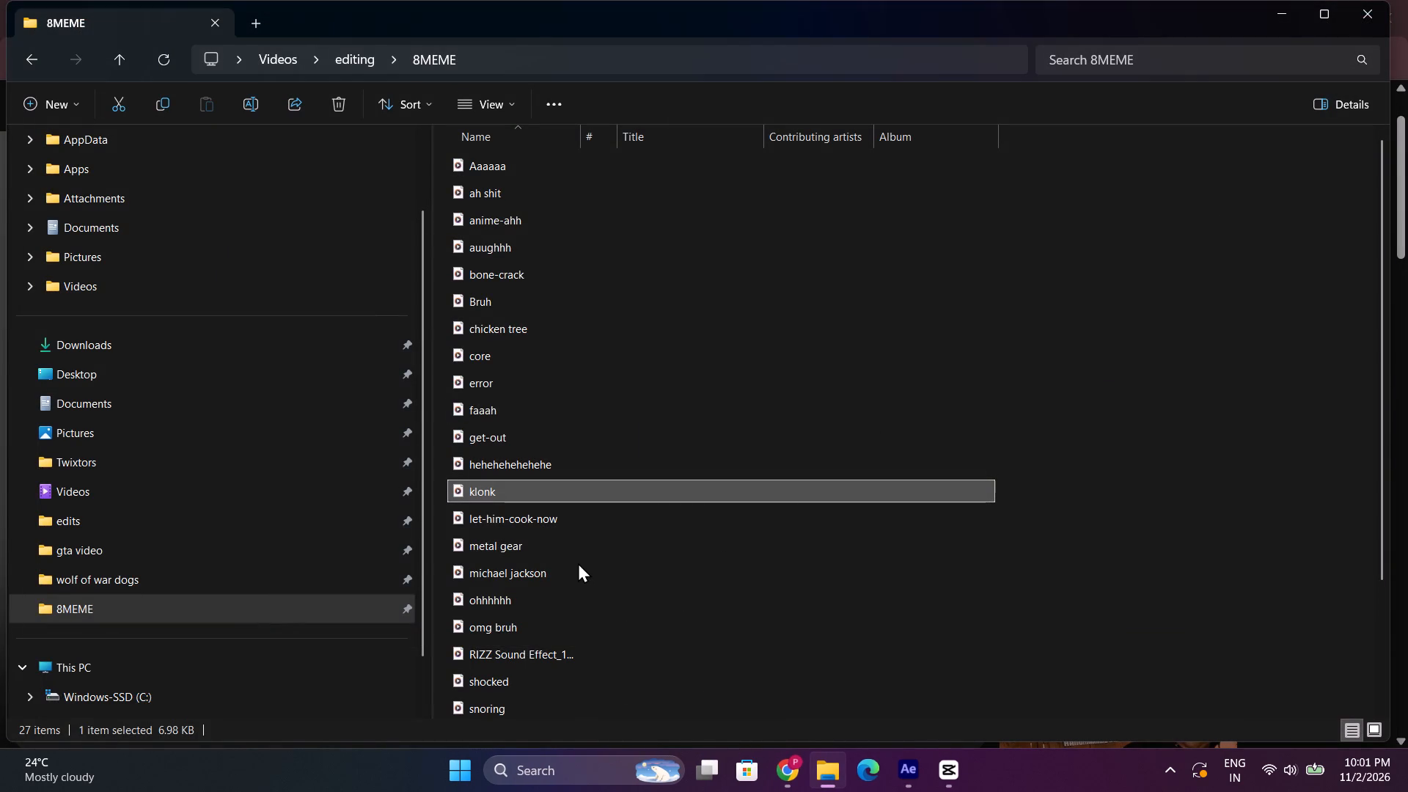
scroll(578, 562, down, 1)
double_click(570, 615)
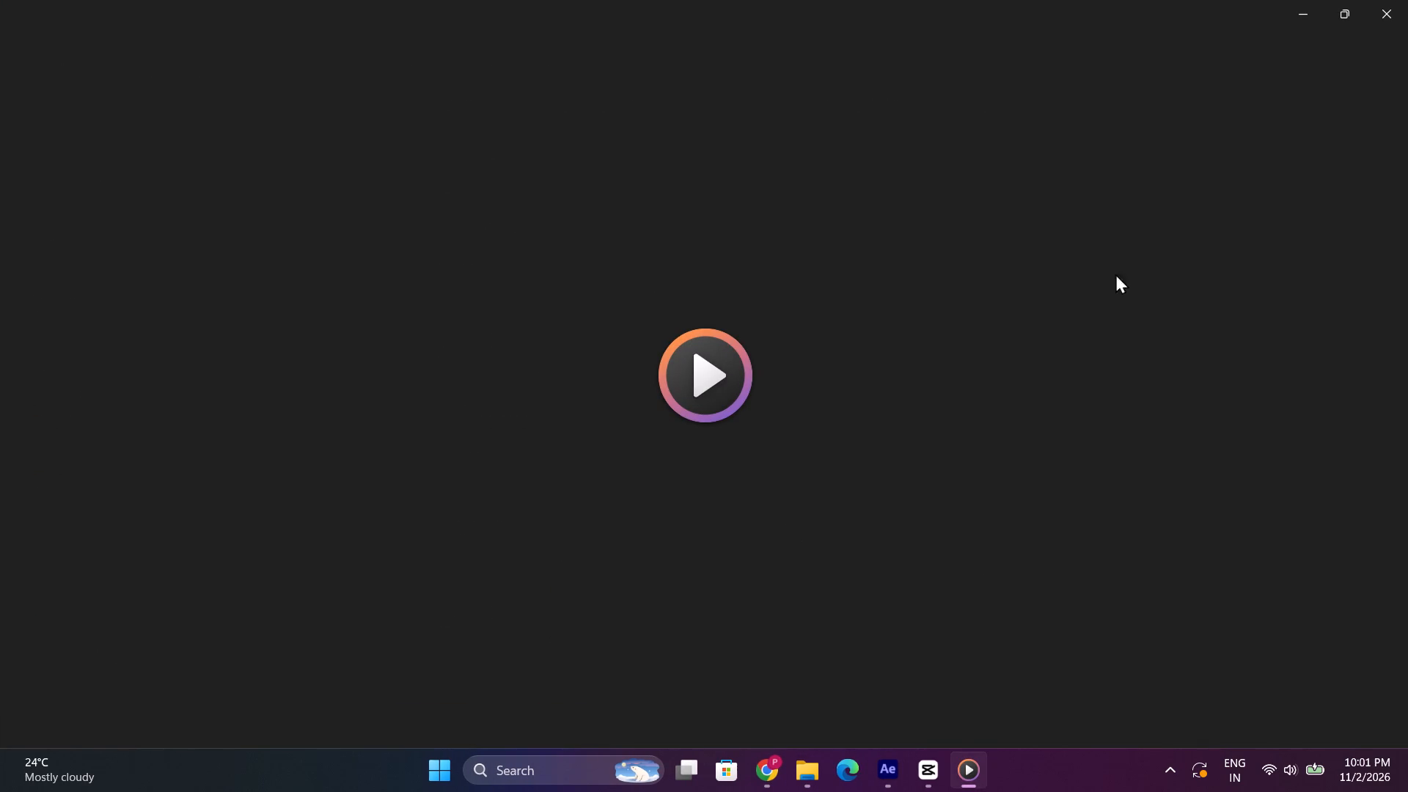
click(1407, 0)
Return to the downloader page in Chrome and download the screaming emoji sound effect as a 1080p MP4.
click(805, 763)
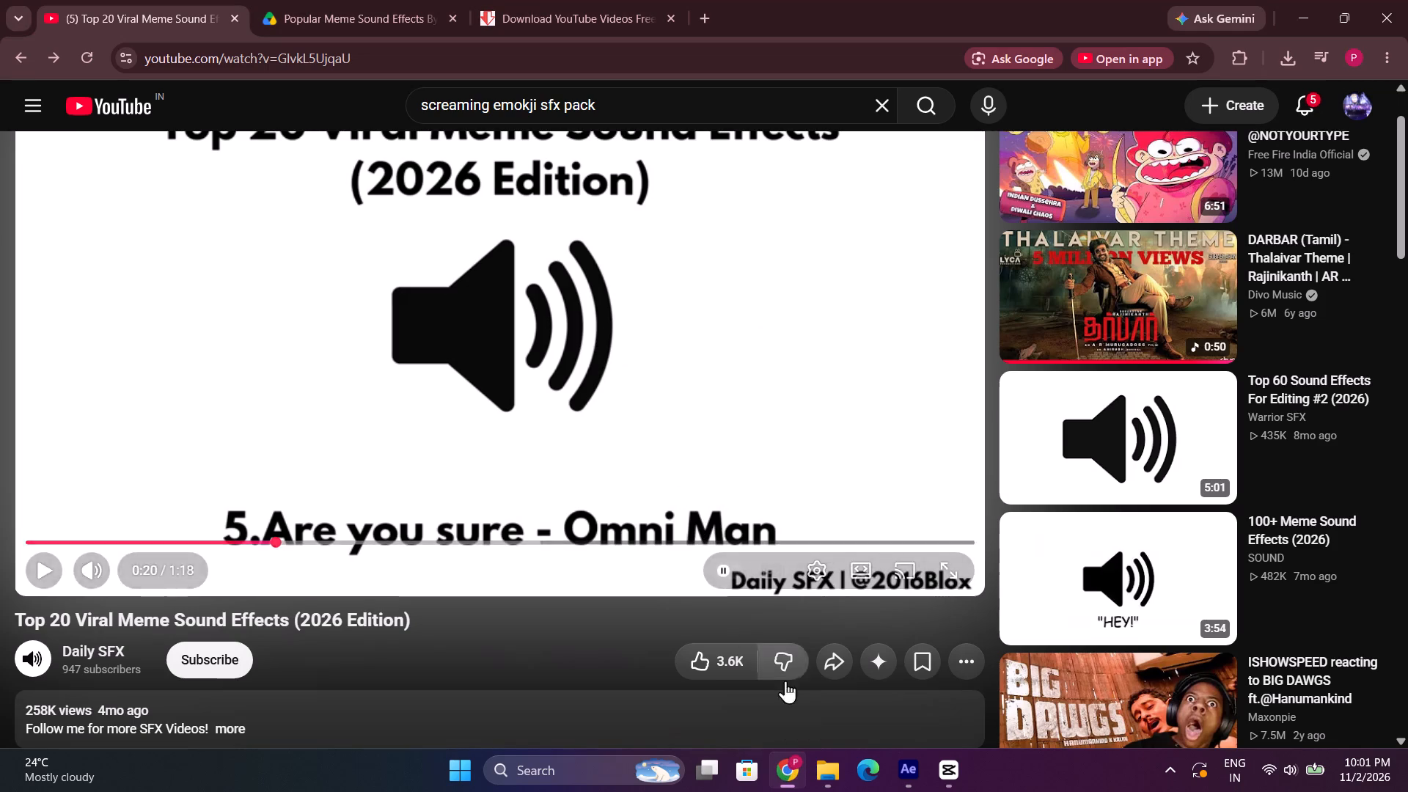
click(630, 0)
scroll(526, 610, down, 3)
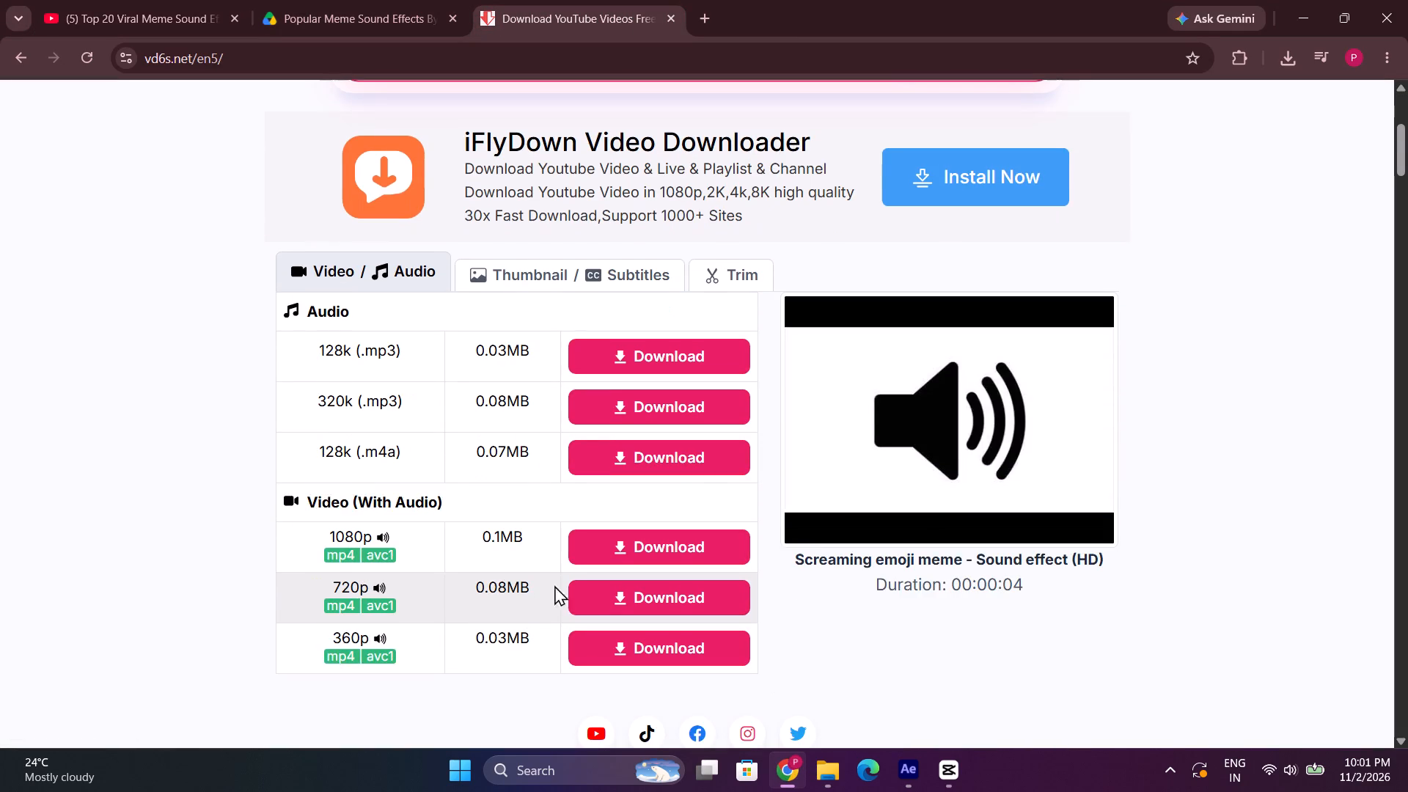
click(619, 546)
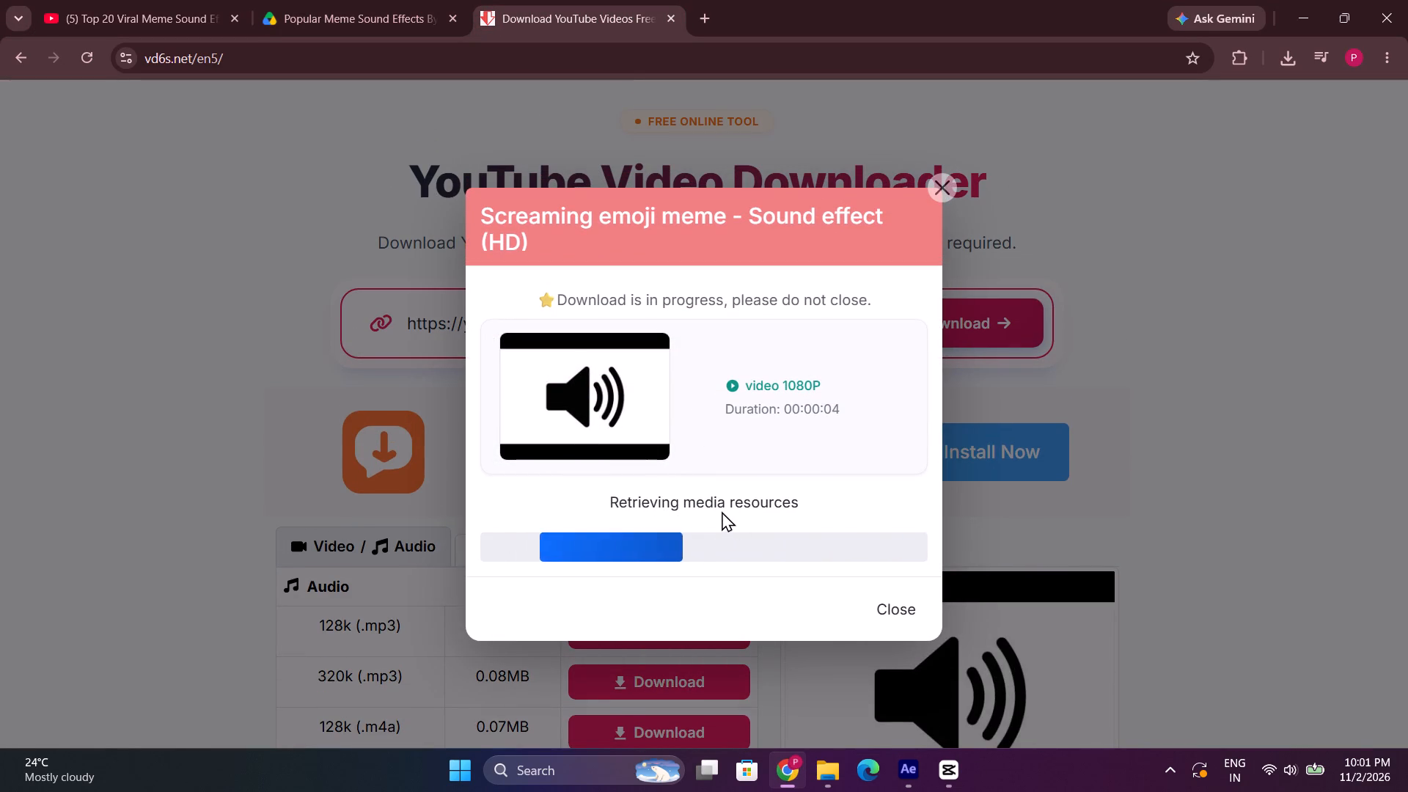
click(634, 388)
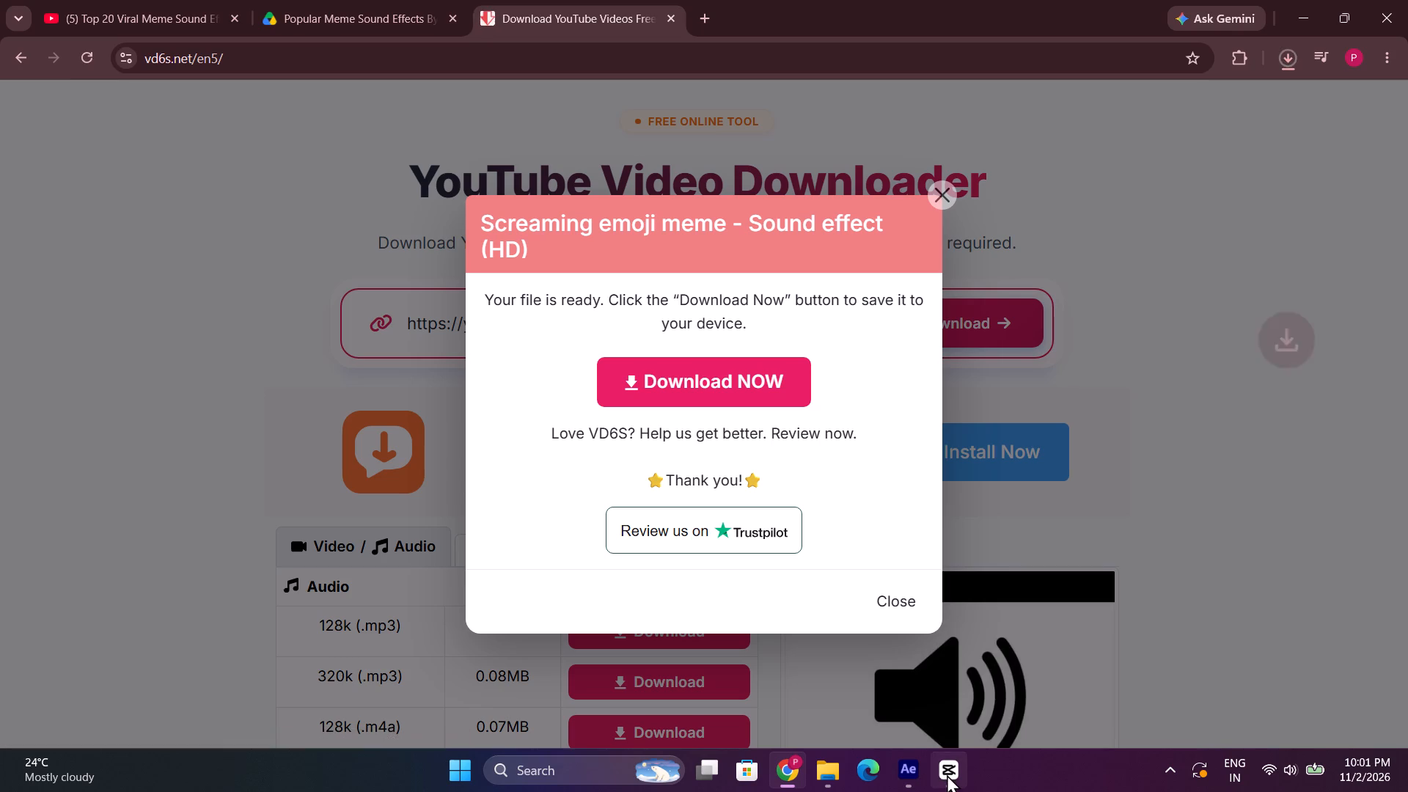
Switch to CapCut and replay the trailer cuts between about 00:01:42 and 00:01:48 to judge the Bruh sound effect.
click(947, 774)
scroll(758, 681, up, 1)
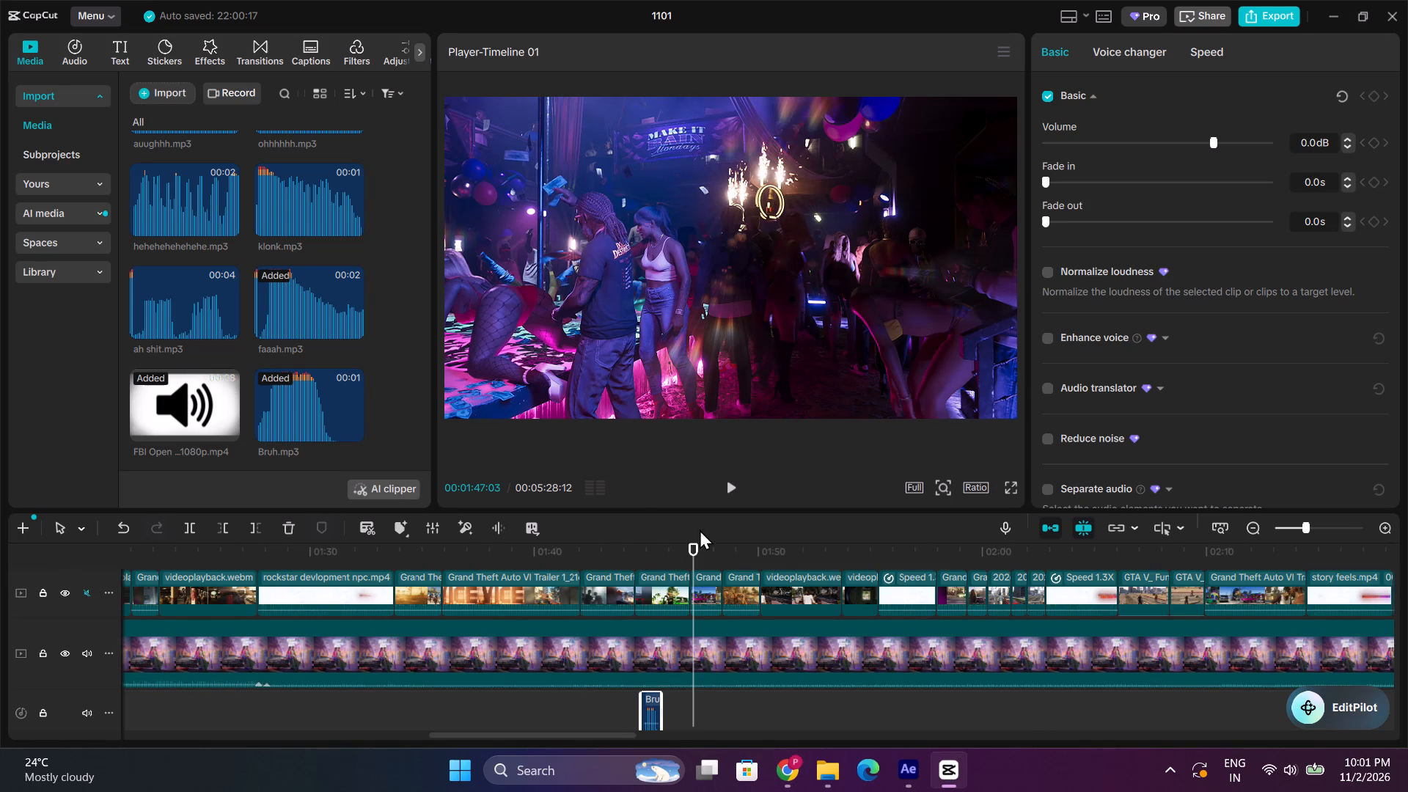
key(space)
click(626, 546)
key(space)
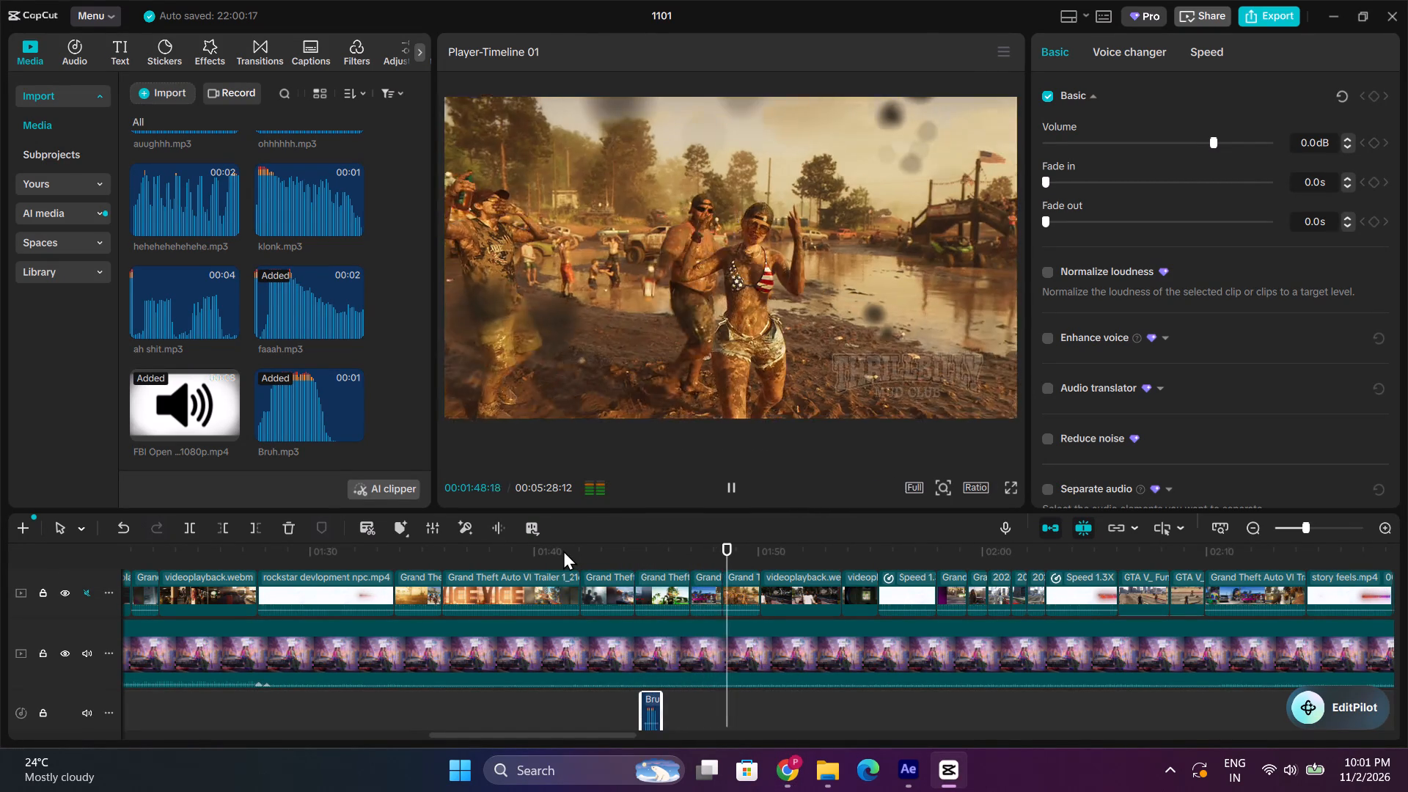
click(563, 550)
key(space)
scroll(543, 571, up, 1)
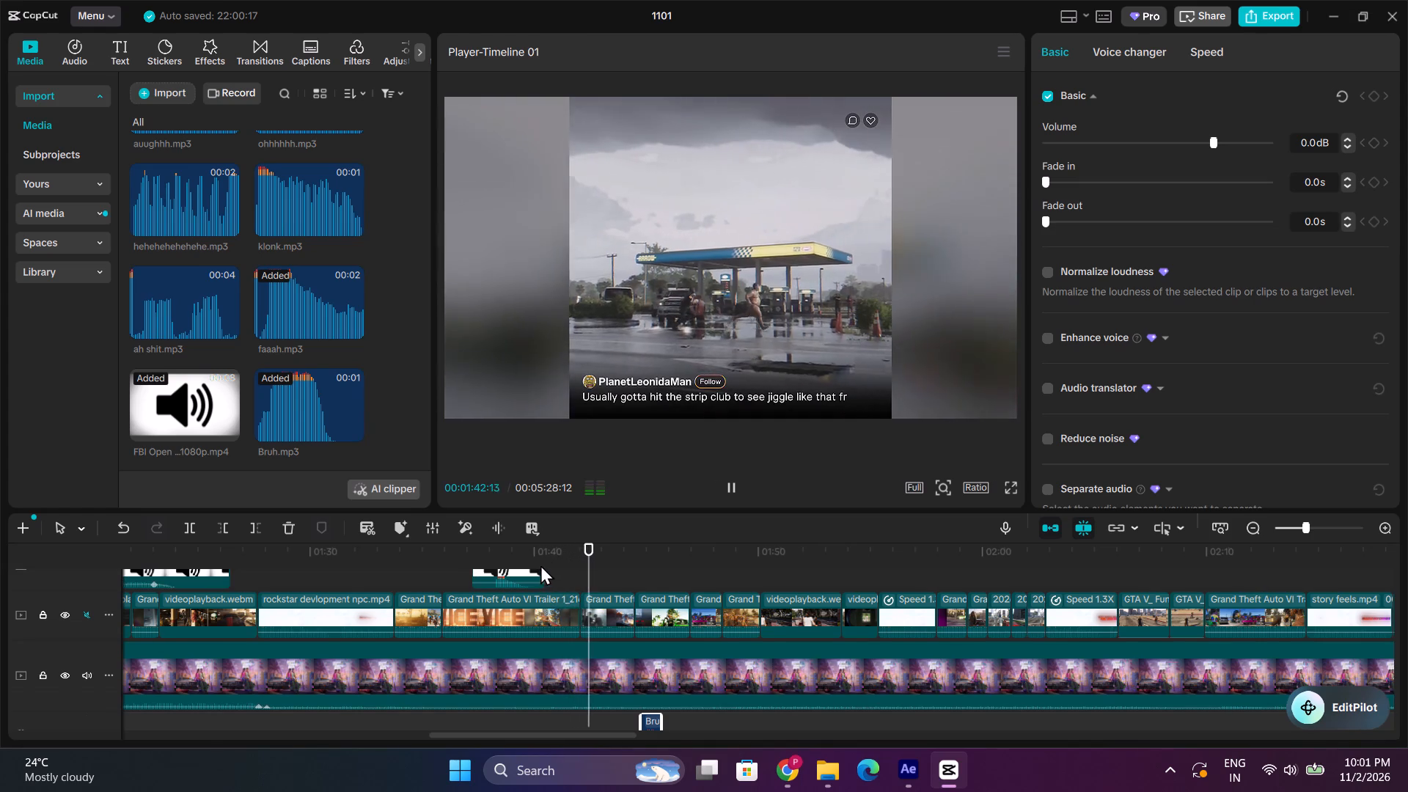
scroll(601, 589, down, 1)
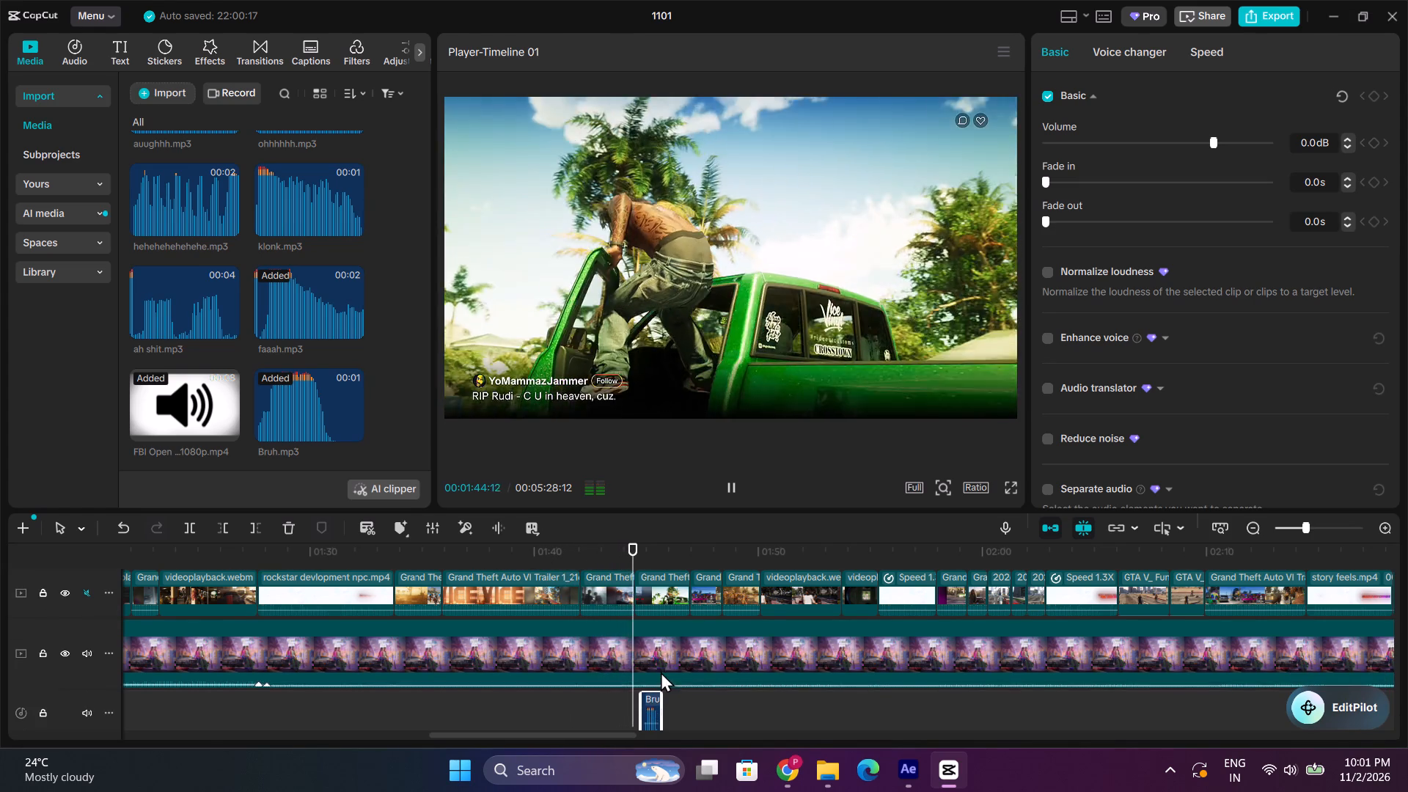
Delete the Bruh.mp3 clip from the audio track and move the playhead back to about 00:01:42.
key(Delete)
drag(601, 548, 578, 552)
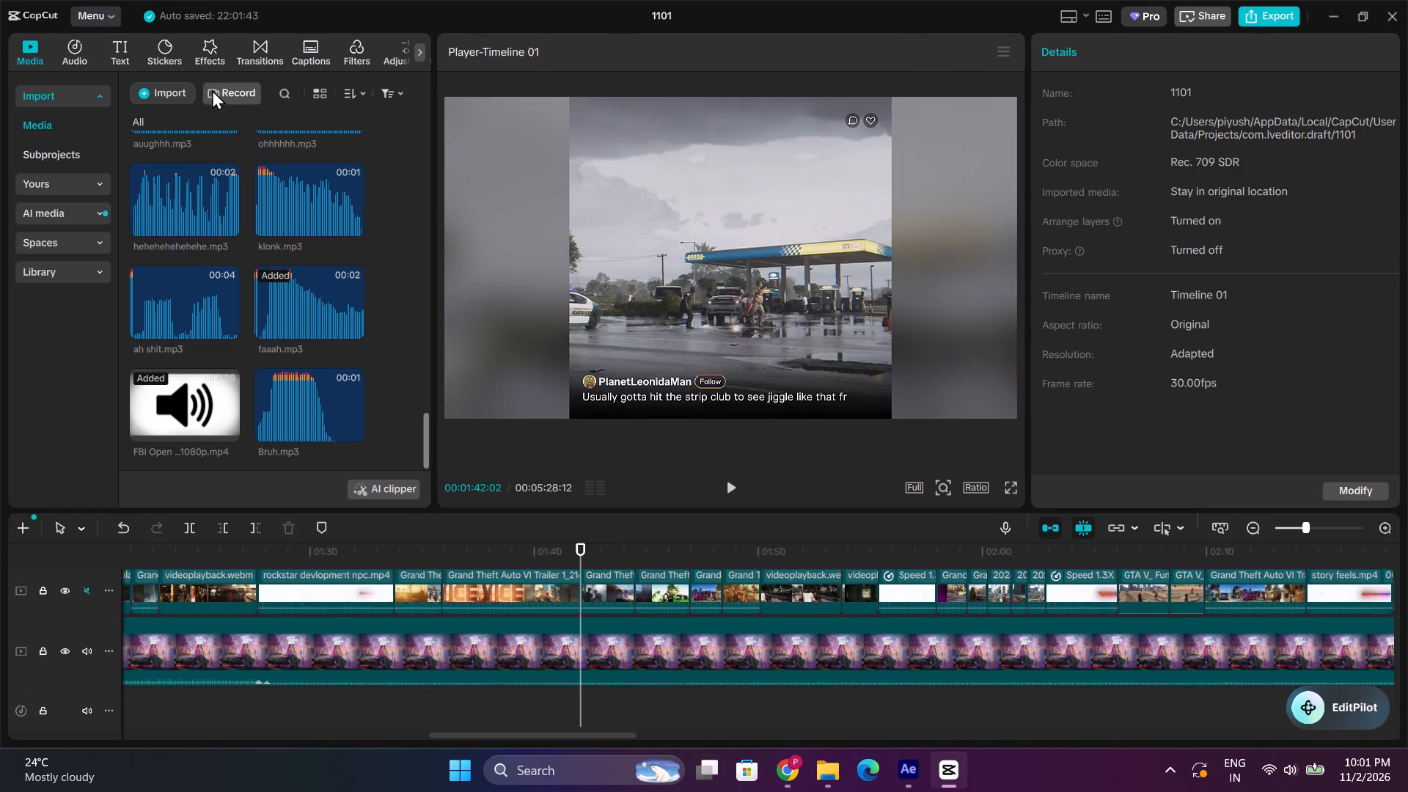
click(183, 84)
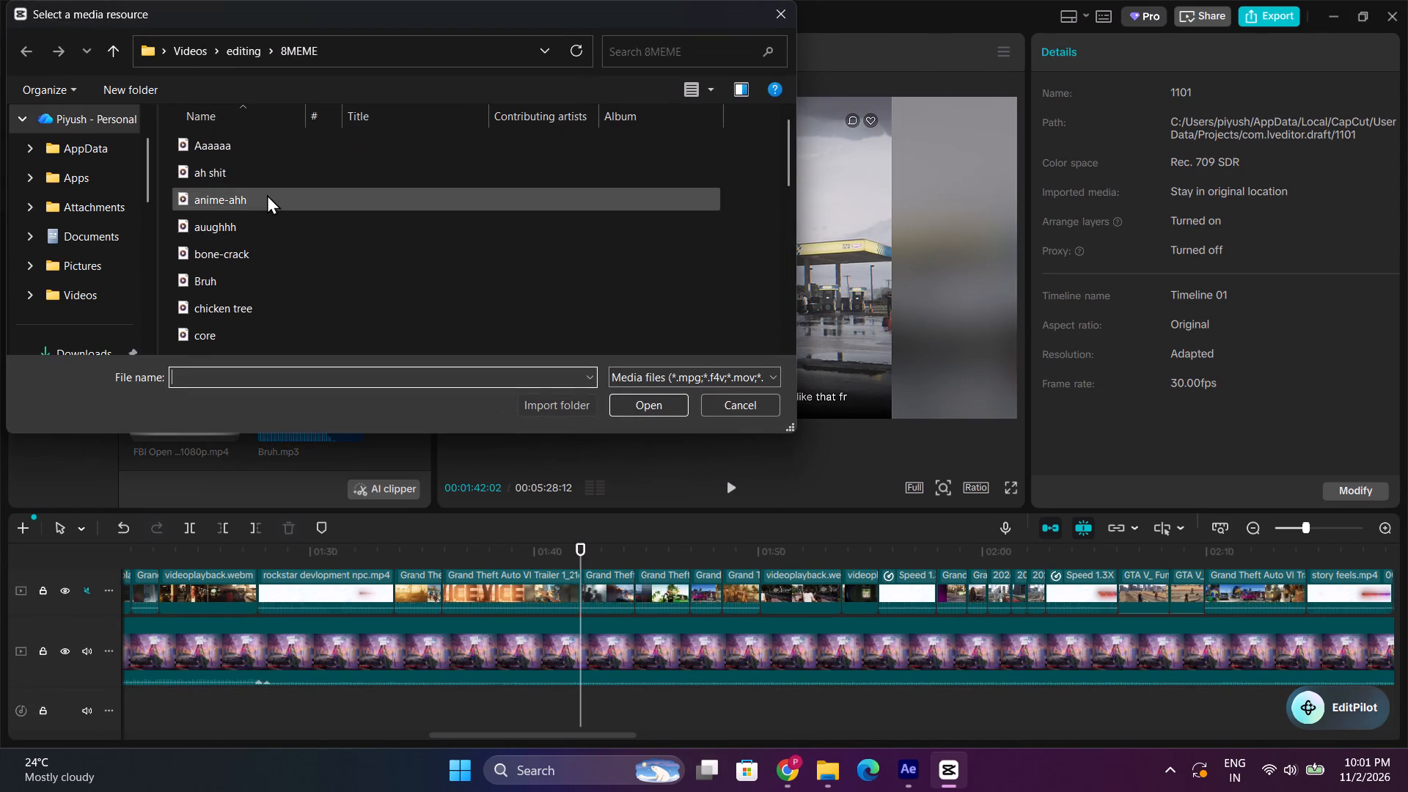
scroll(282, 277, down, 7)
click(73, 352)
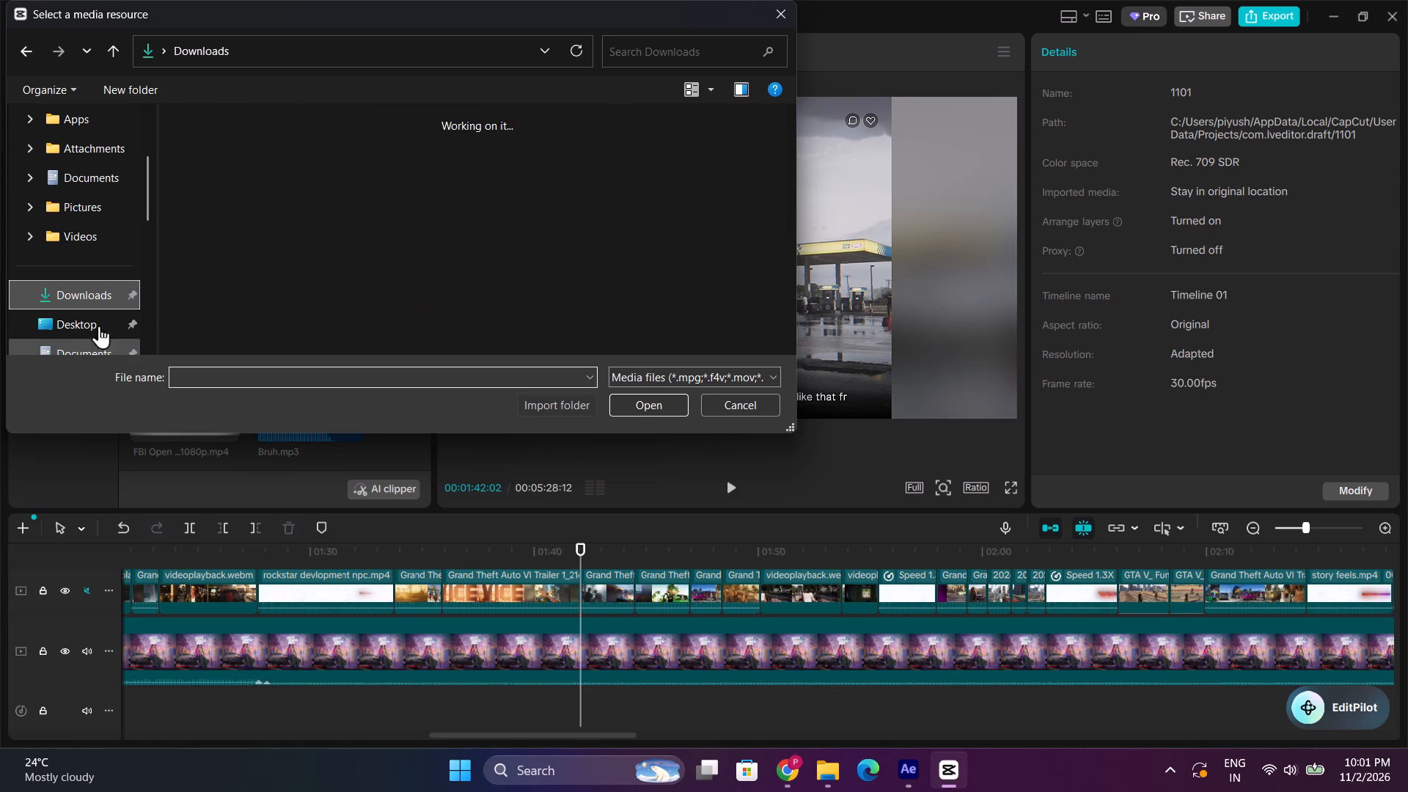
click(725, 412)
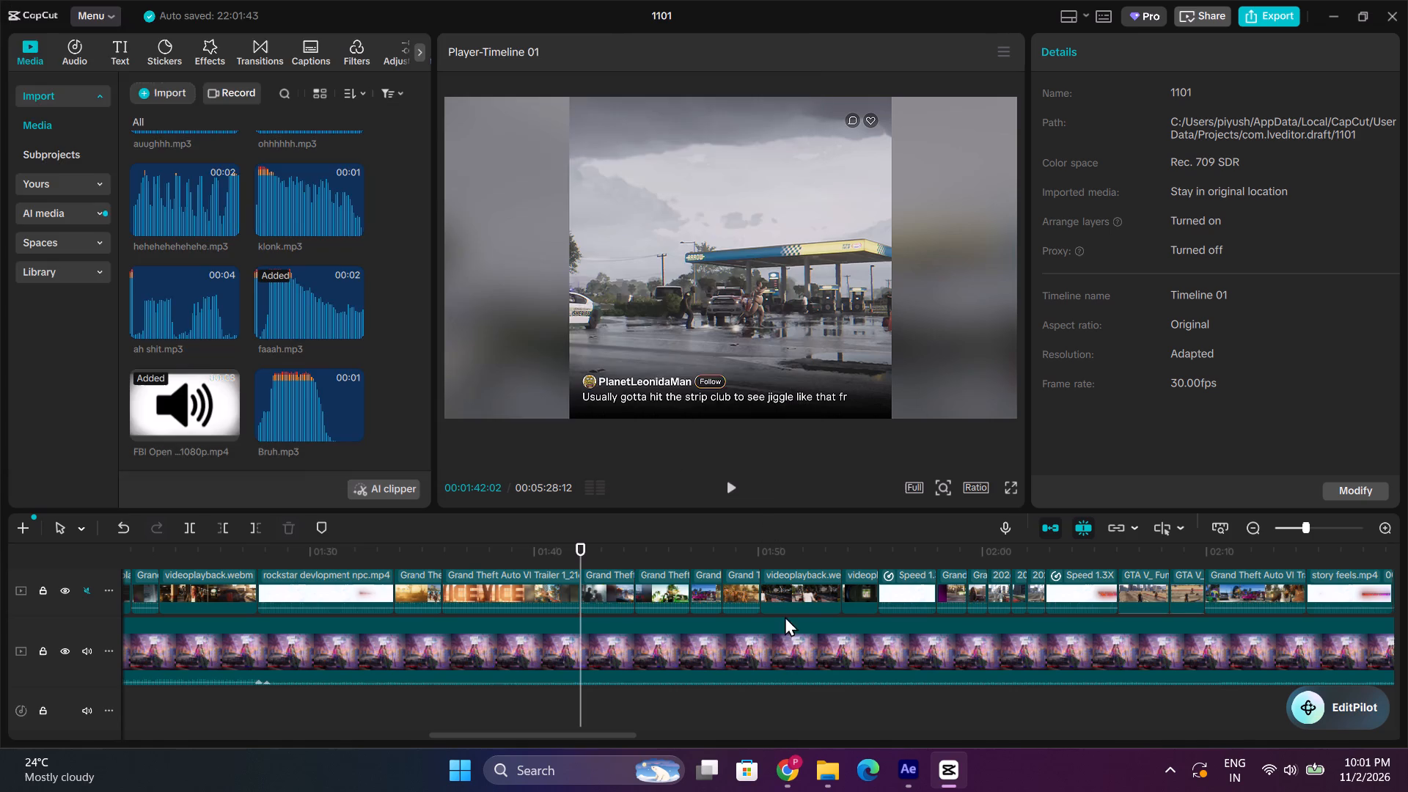
Switch to File Explorer and move the screaming emoji sound effect video from Downloads into the 8MEME folder.
click(780, 782)
scroll(1075, 230, up, 1)
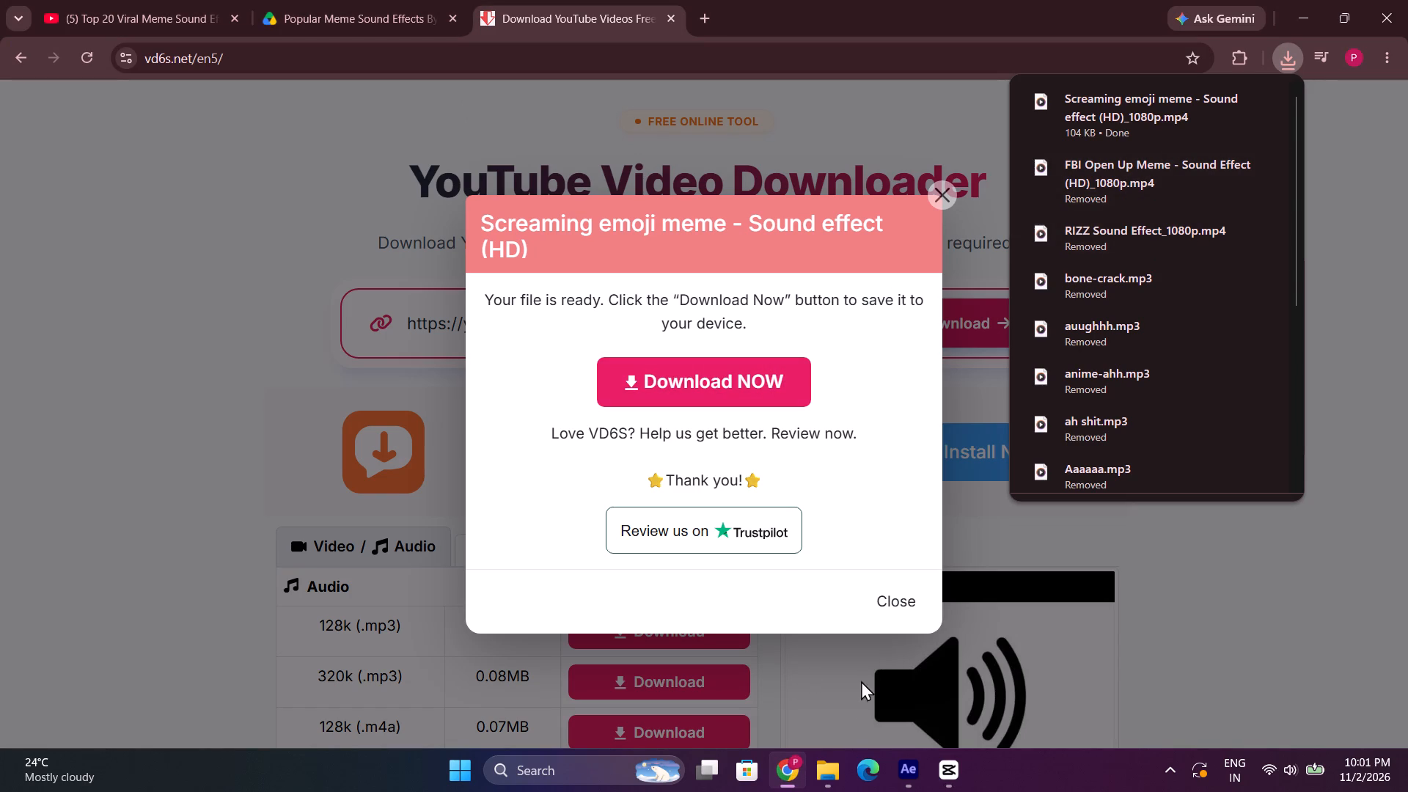
click(817, 781)
click(151, 351)
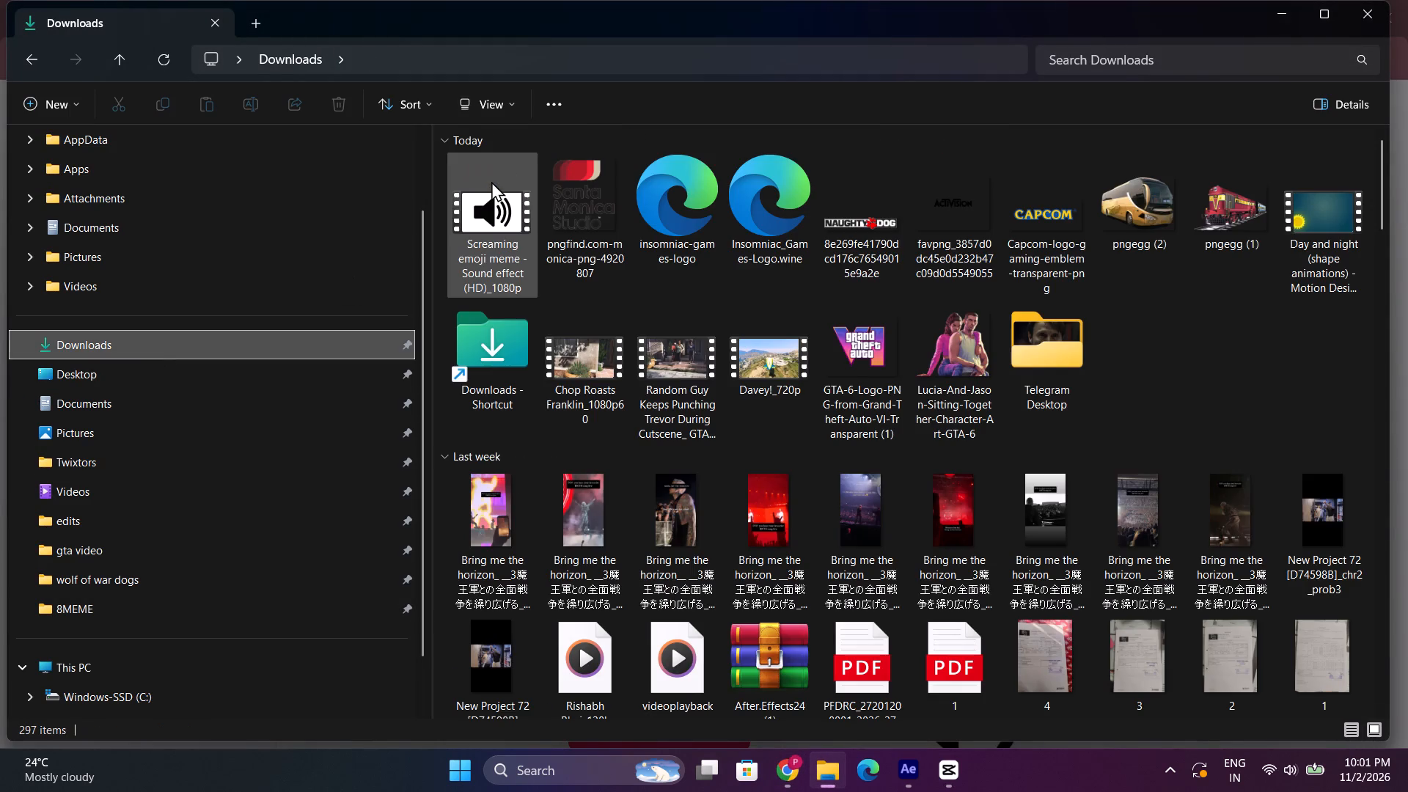
click(491, 181)
click(117, 99)
click(150, 607)
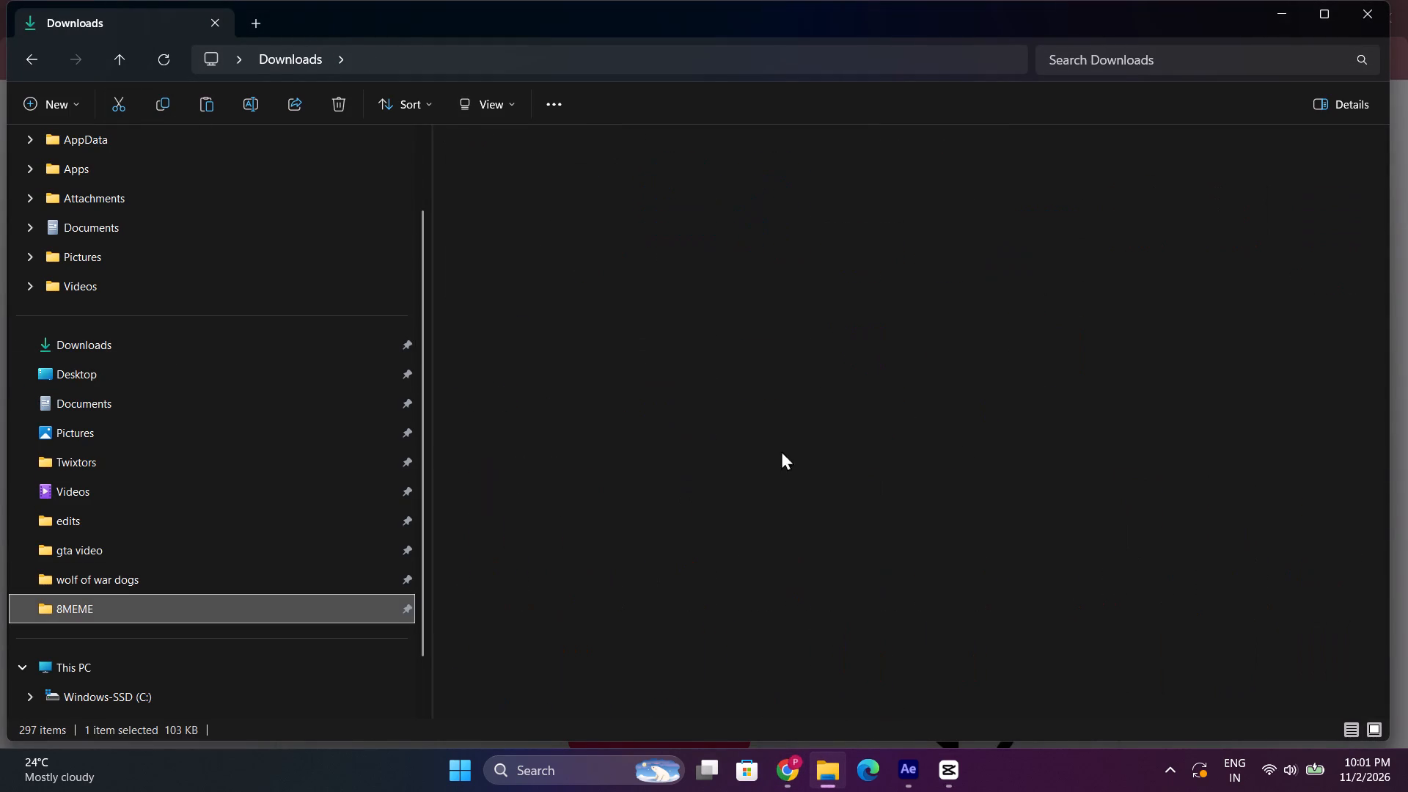
key(ctrl+v)
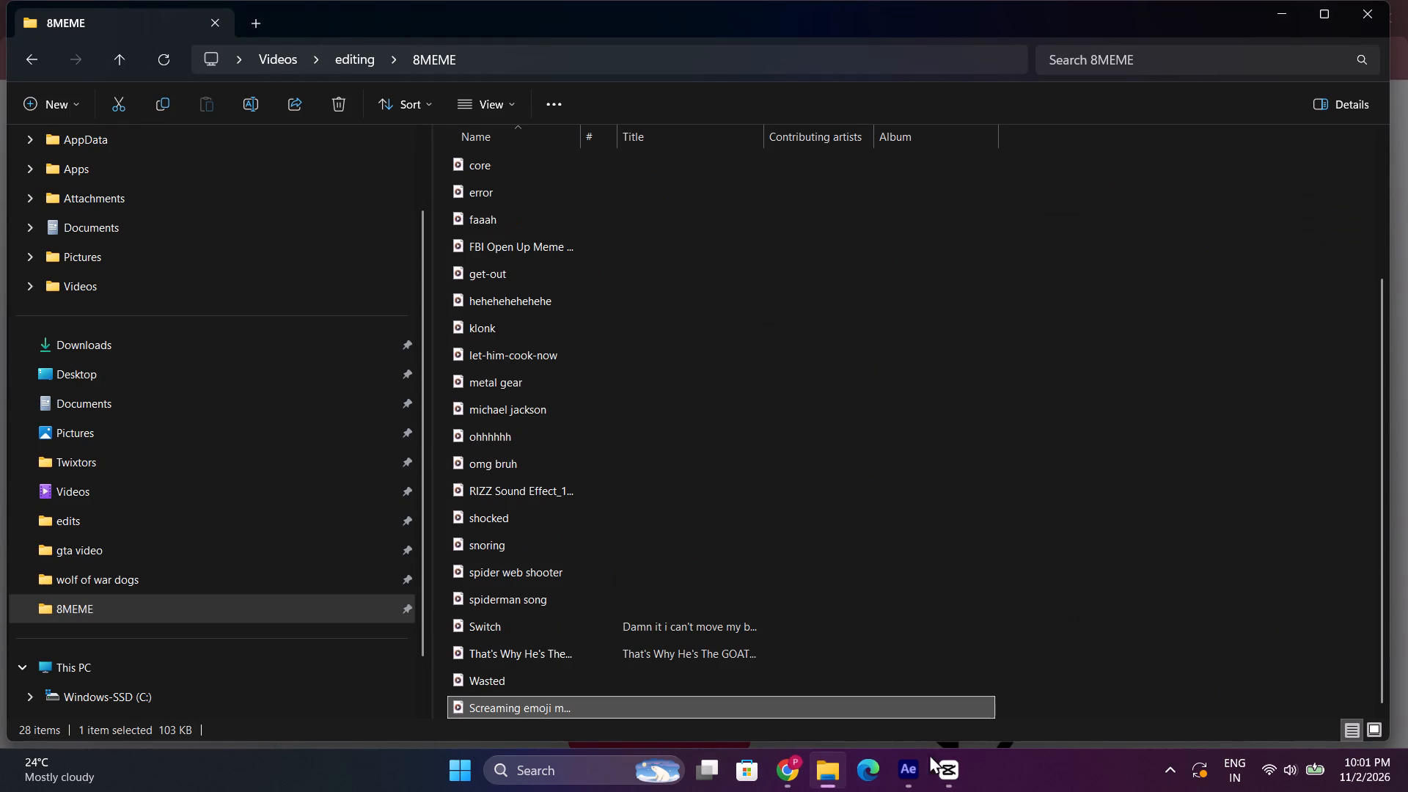
Switch to CapCut, search the 8MEME folder for "screa" and import the screaming emoji meme sound effect.
click(942, 768)
click(169, 95)
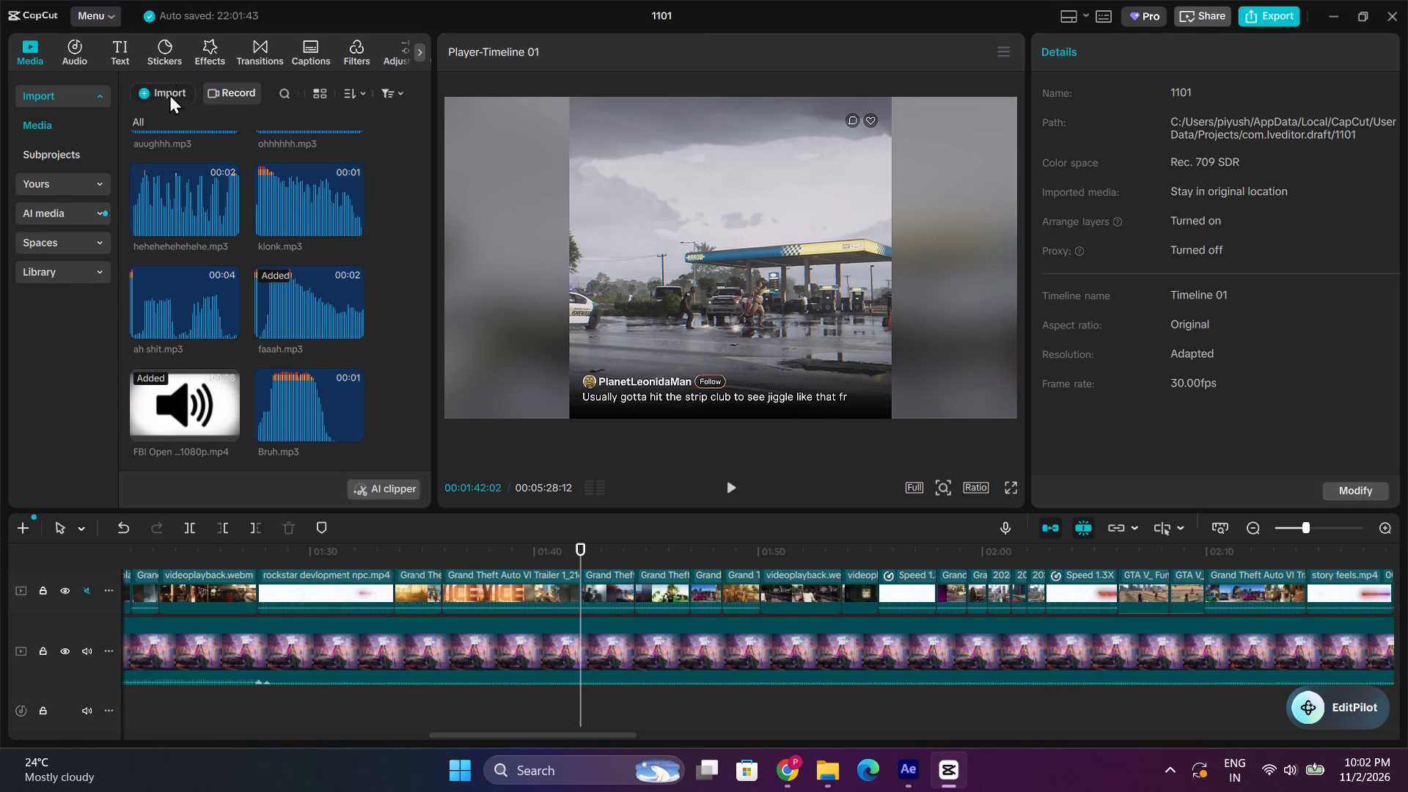
click(636, 56)
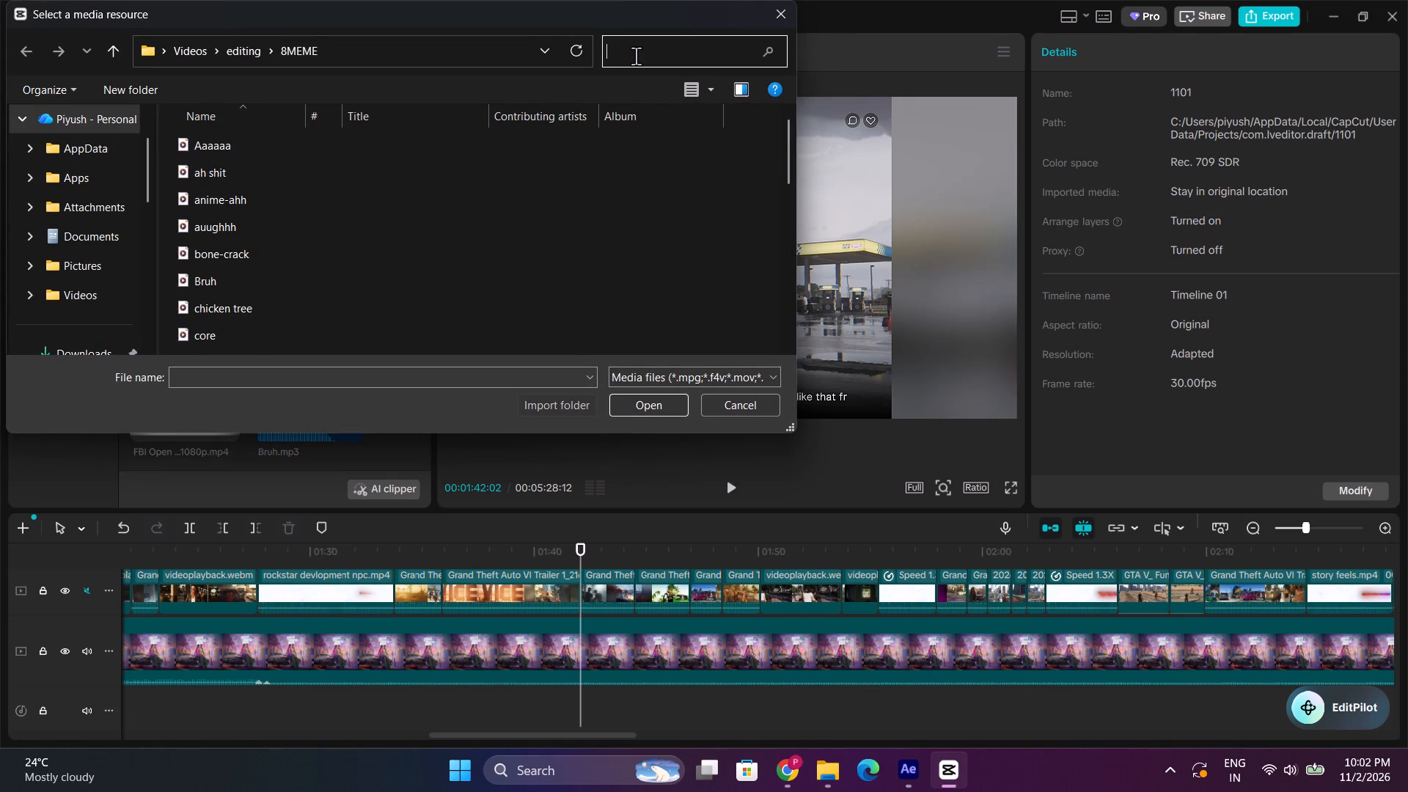
text(scr)
key(e)
key(a)
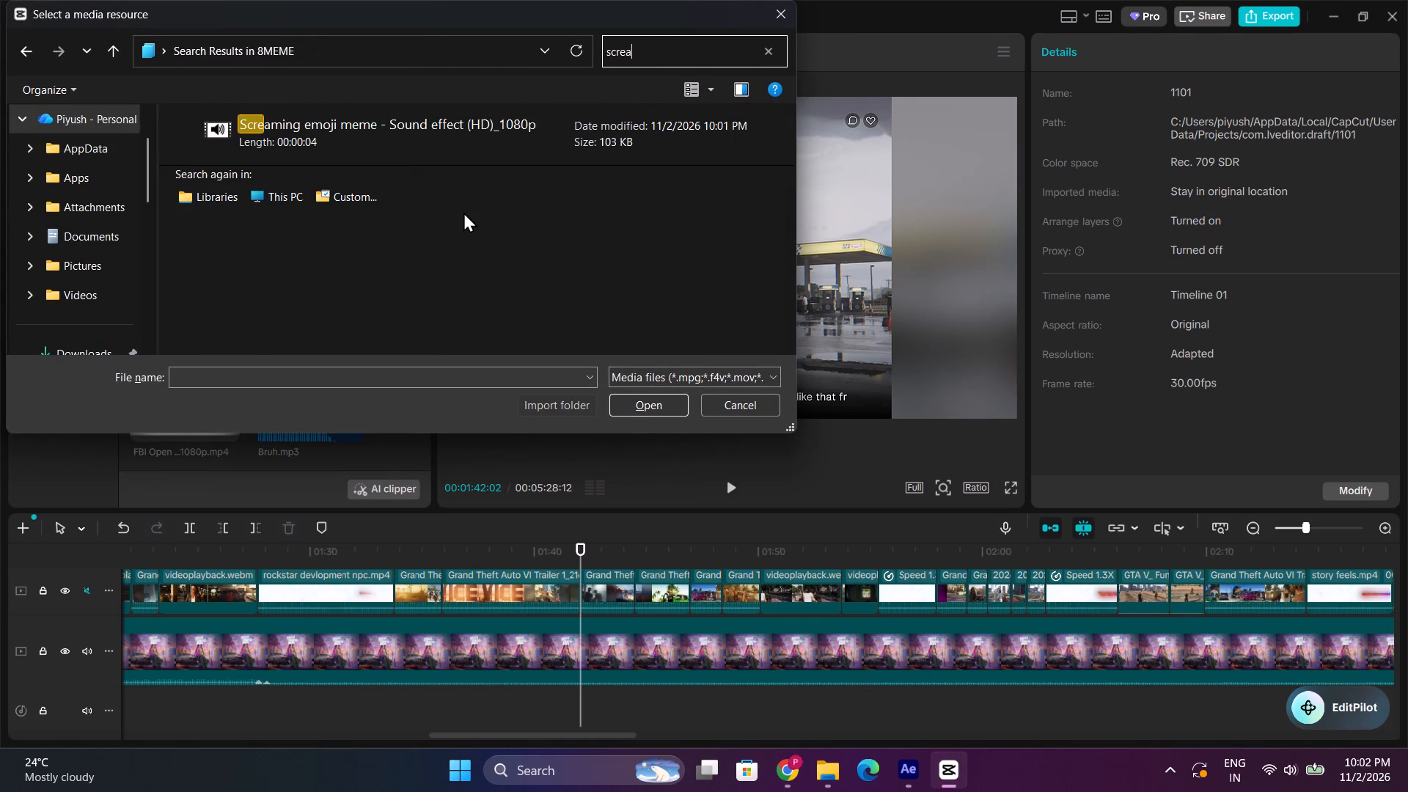
double_click(330, 118)
Place the screaming emoji clip on the overlay track at 00:01:42:02 and shift it about one second earlier.
drag(157, 406, 181, 411)
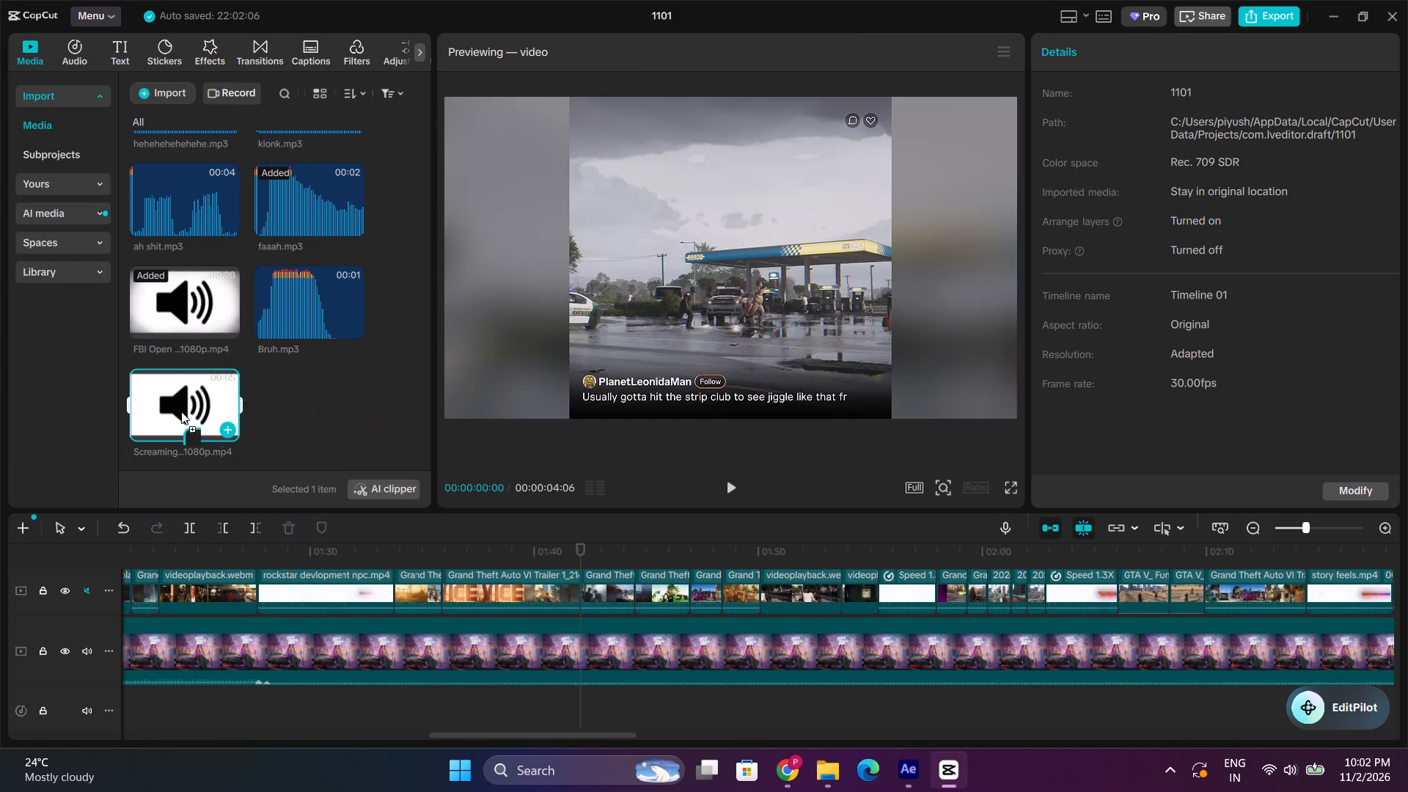
drag(181, 411, 578, 555)
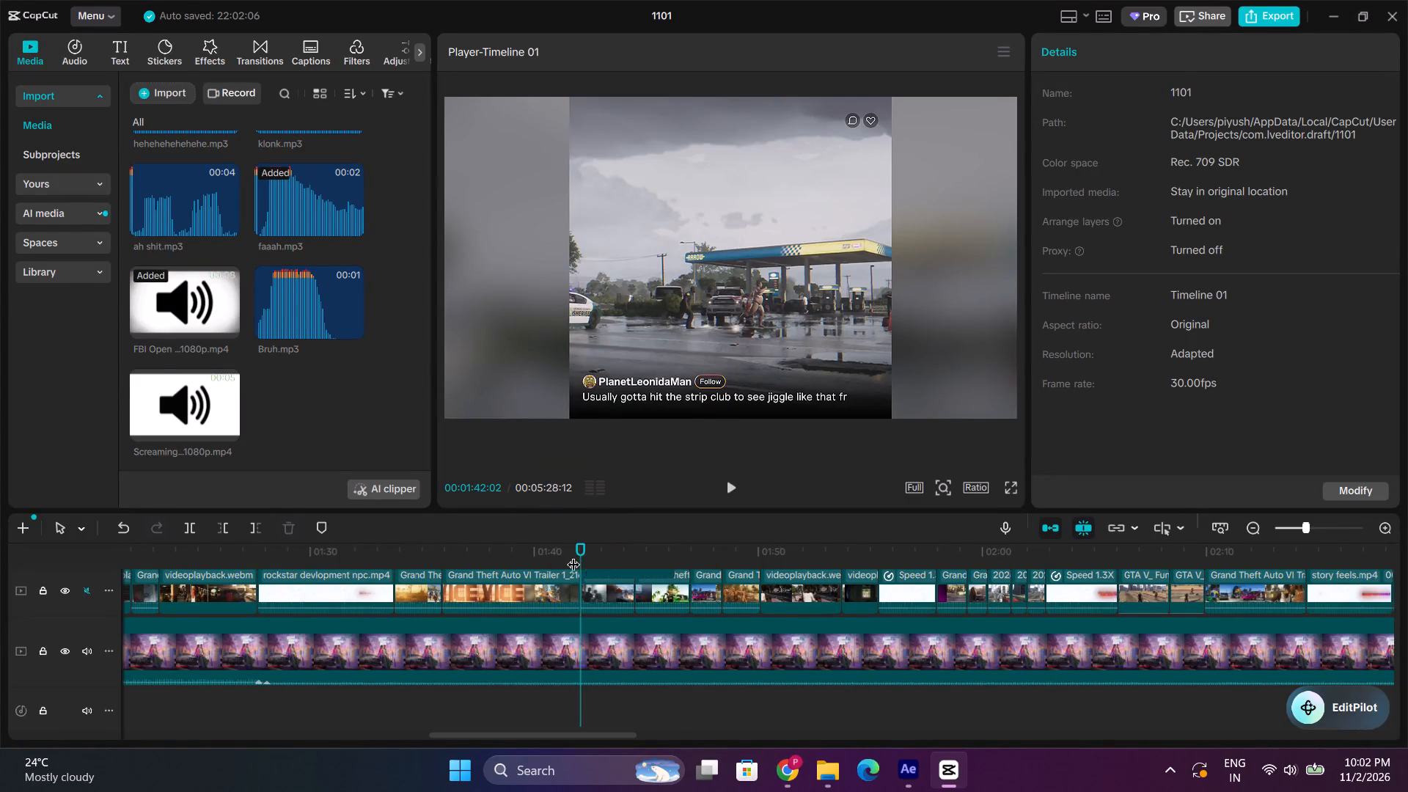
scroll(587, 566, up, 1)
scroll(614, 618, up, 1)
scroll(615, 618, down, 2)
scroll(615, 616, up, 5)
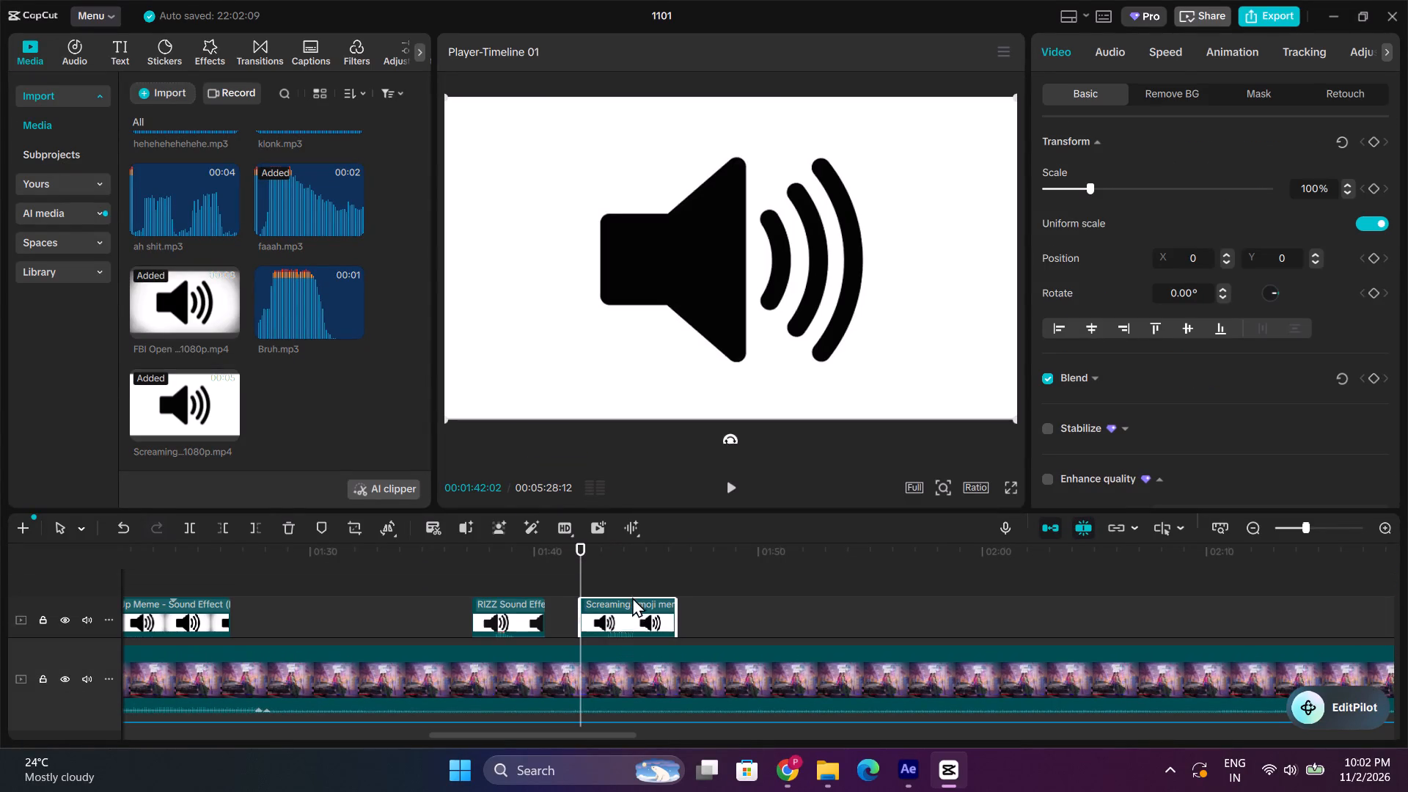
drag(631, 609, 612, 612)
scroll(645, 587, down, 1)
click(612, 573)
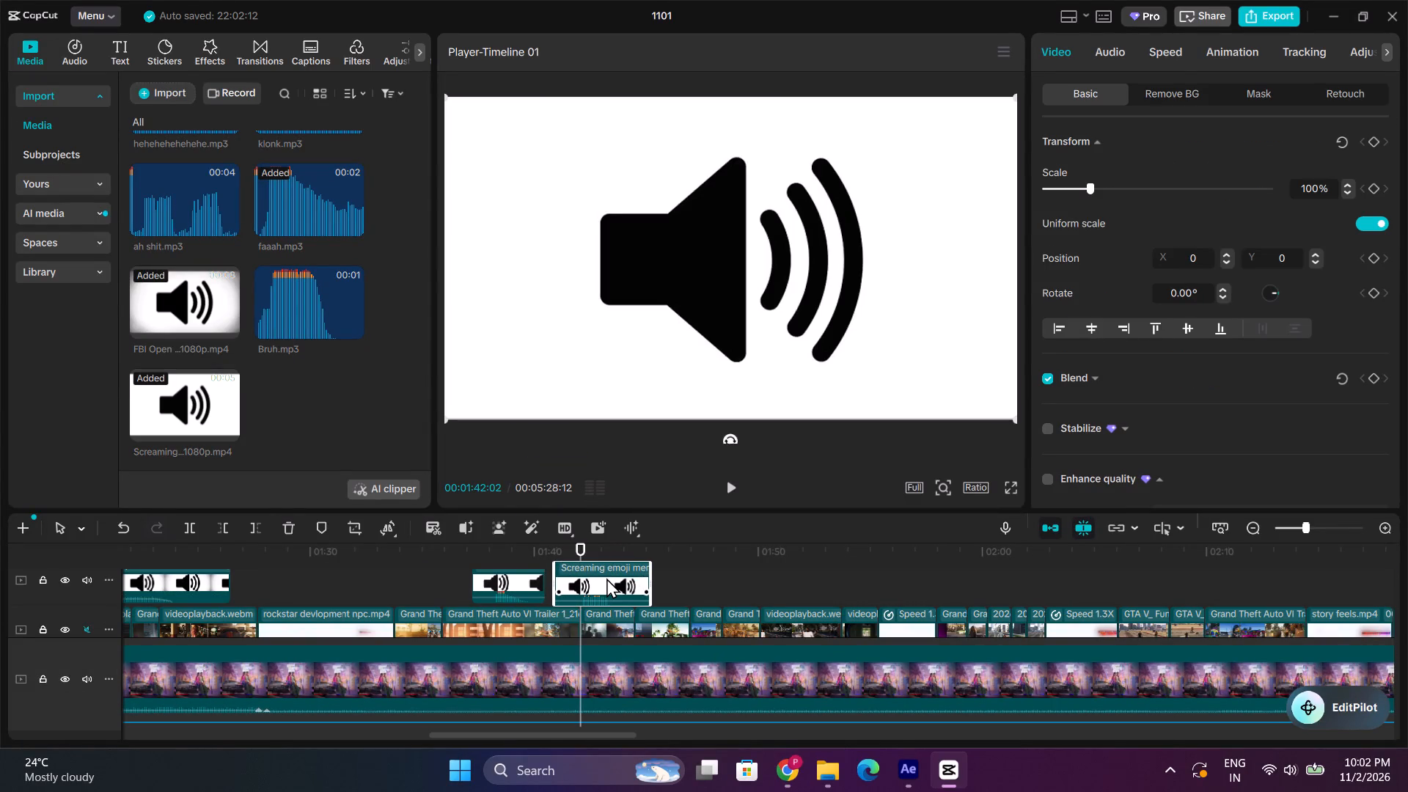
Move the screaming emoji clip's speaker picture out of the frame to about X -2044, Y -3392.
key(space)
key(space)
drag(708, 286, 407, 791)
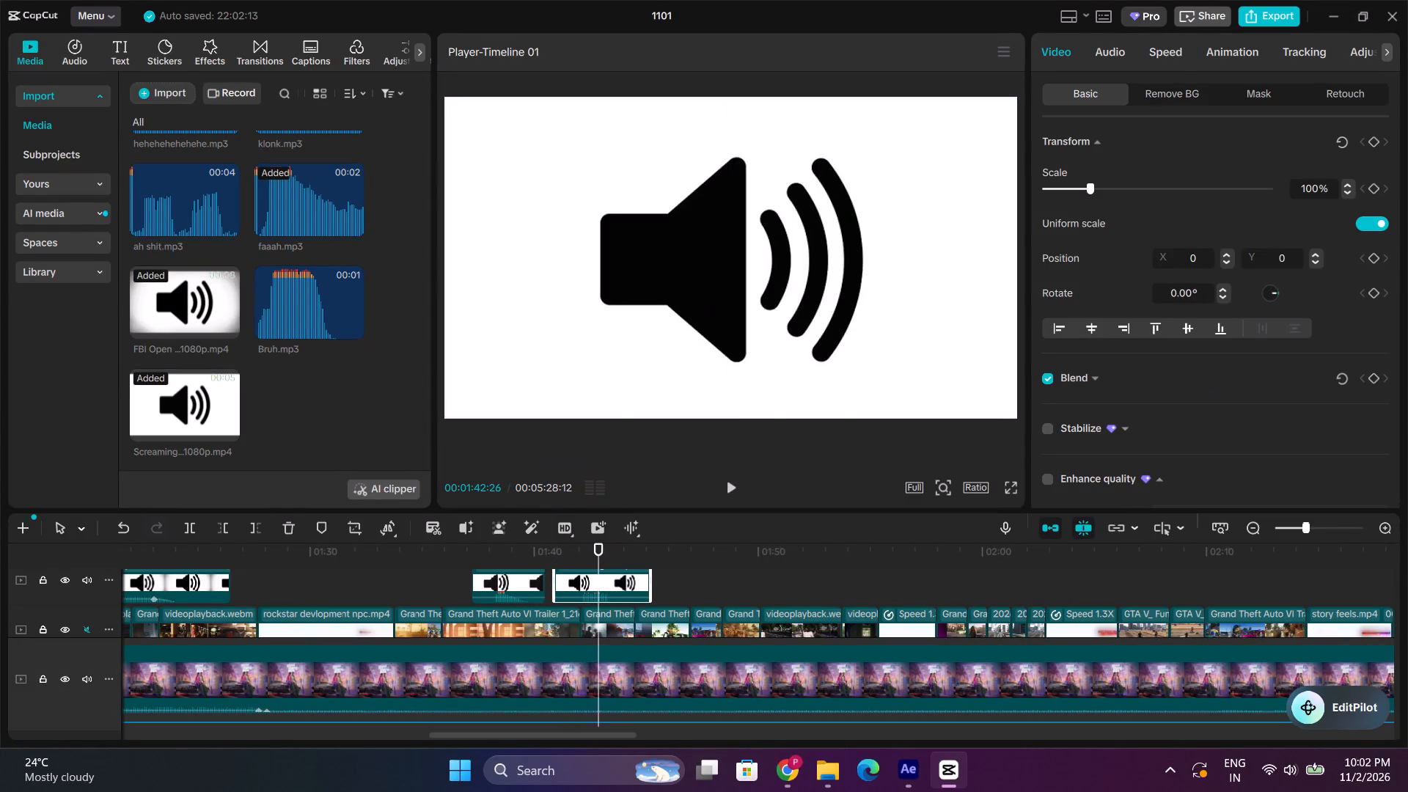
drag(407, 791, 403, 791)
Play the screaming emoji clip over the gas station shot and lower its volume to -11.8 dB.
key(space)
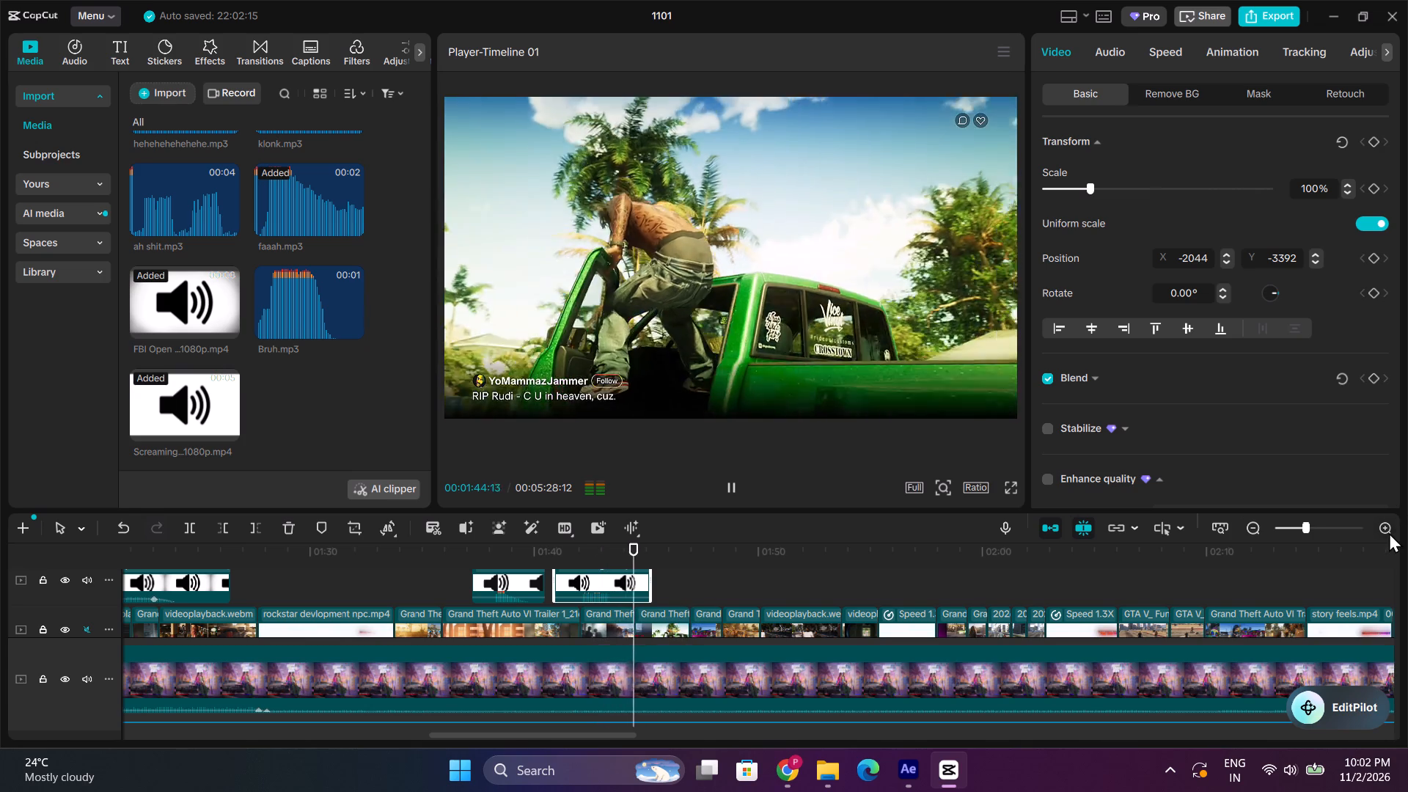
double_click(1389, 532)
scroll(546, 612, down, 2)
scroll(540, 610, up, 2)
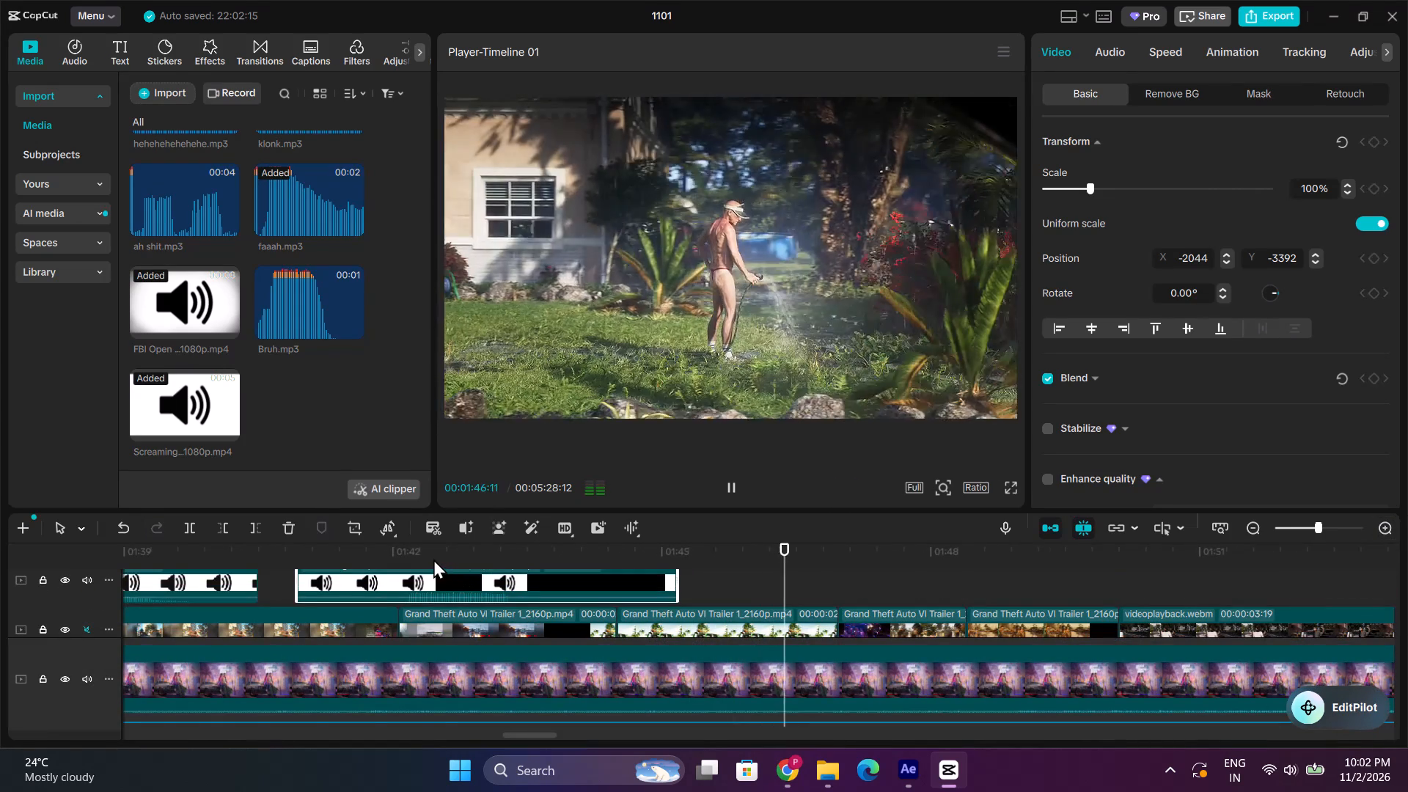
click(433, 559)
click(433, 559)
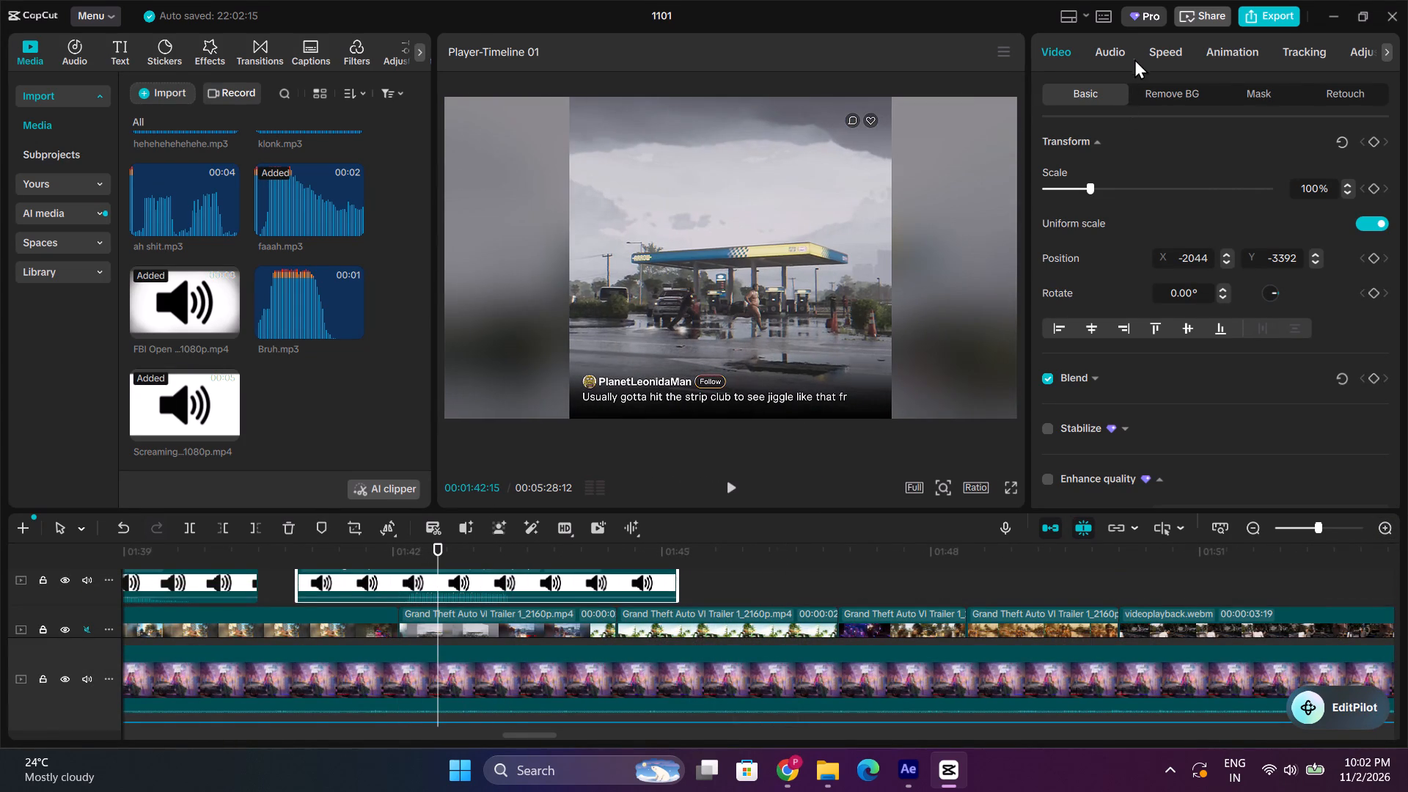
click(1122, 56)
drag(1190, 185, 1177, 191)
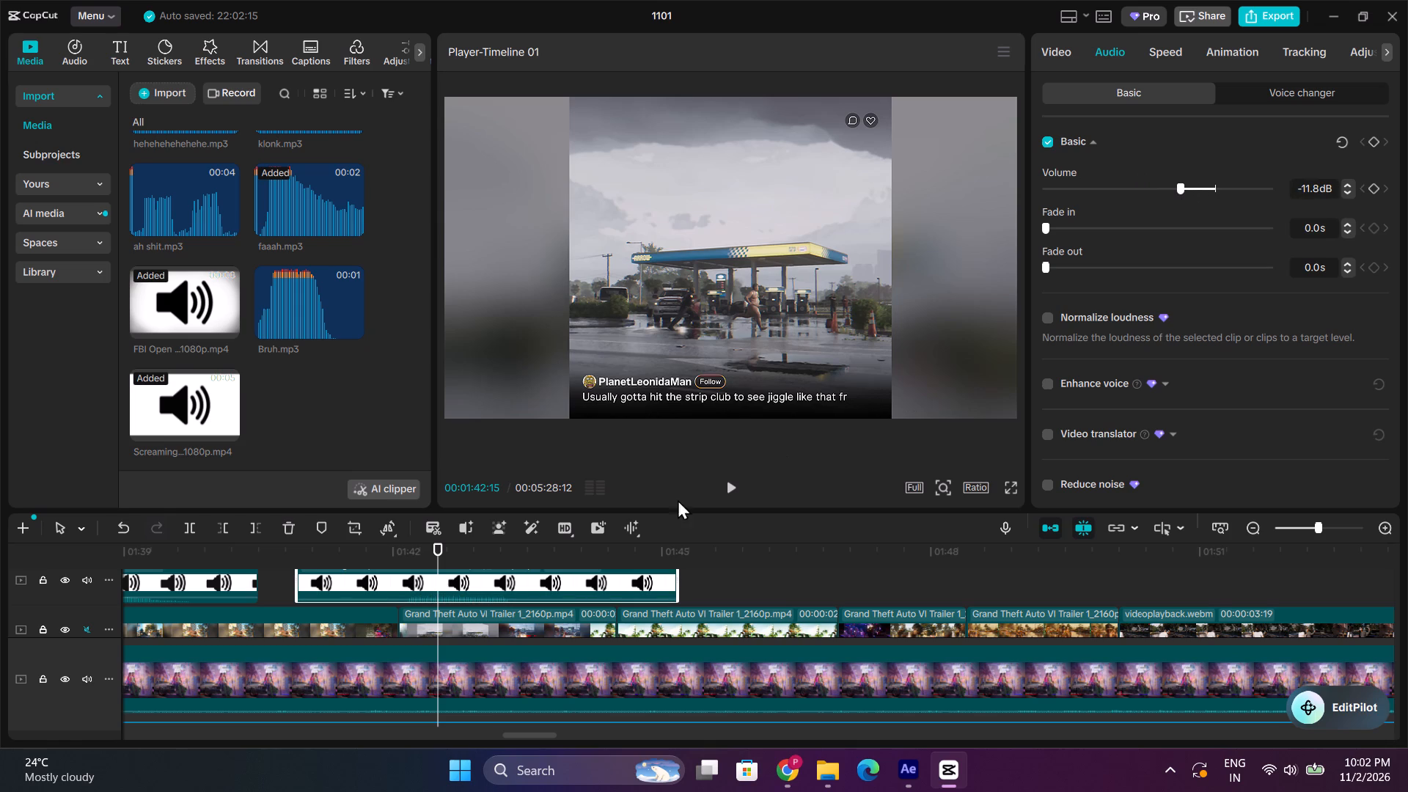
Replay the gas station cut around 00:01:42 and nudge the screaming emoji clip slightly earlier.
click(395, 557)
key(space)
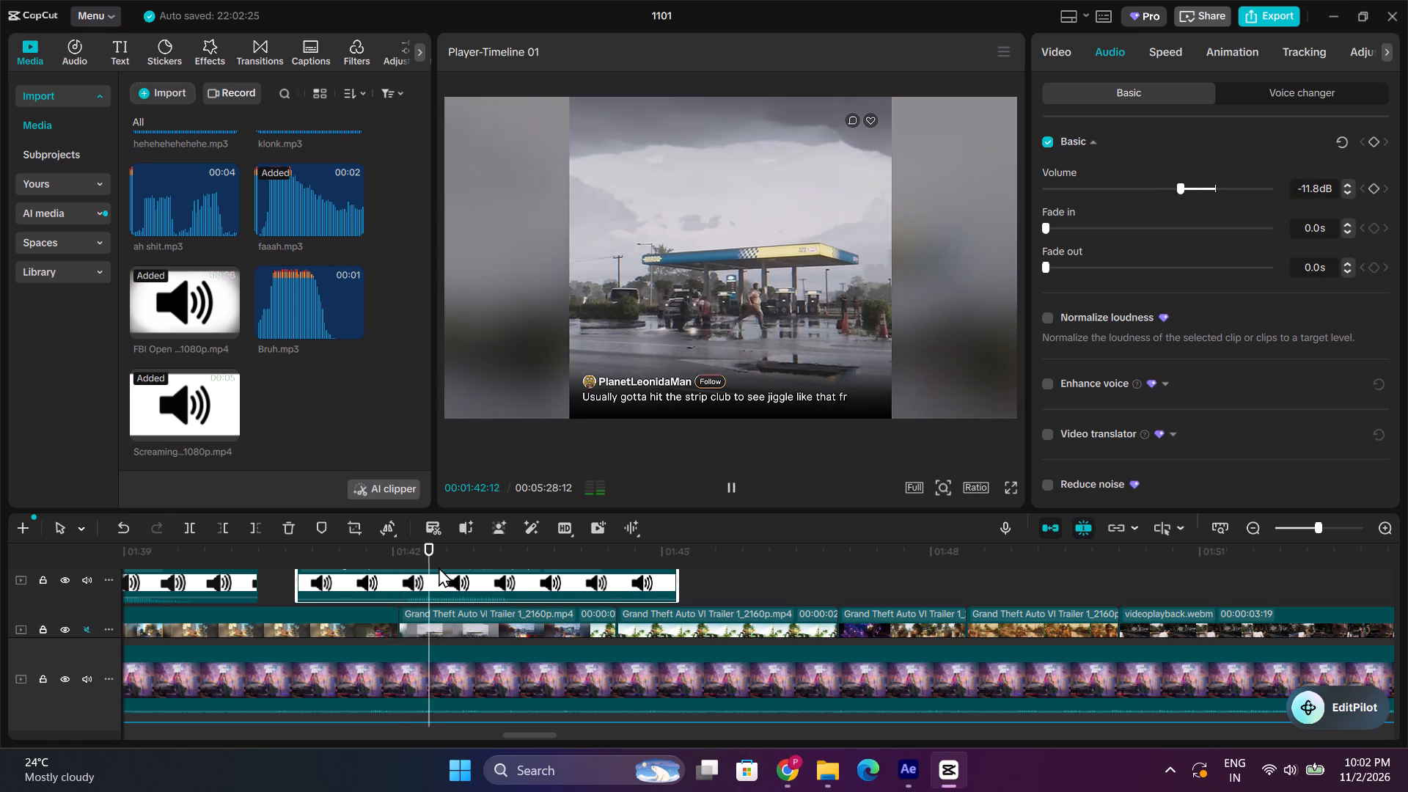
key(space)
scroll(332, 607, up, 1)
scroll(416, 575, down, 1)
click(405, 554)
drag(462, 585, 461, 586)
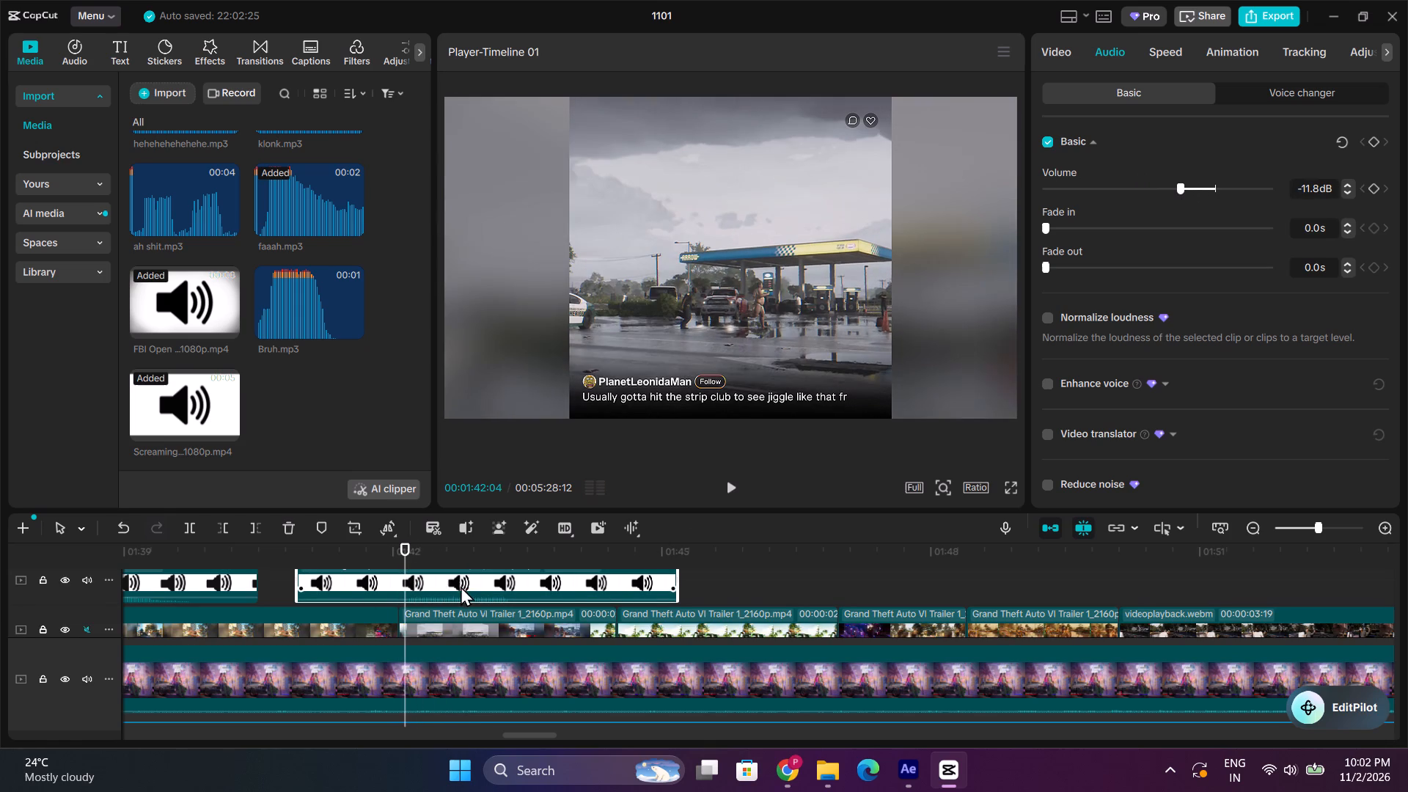
drag(461, 586, 452, 588)
click(370, 562)
key(space)
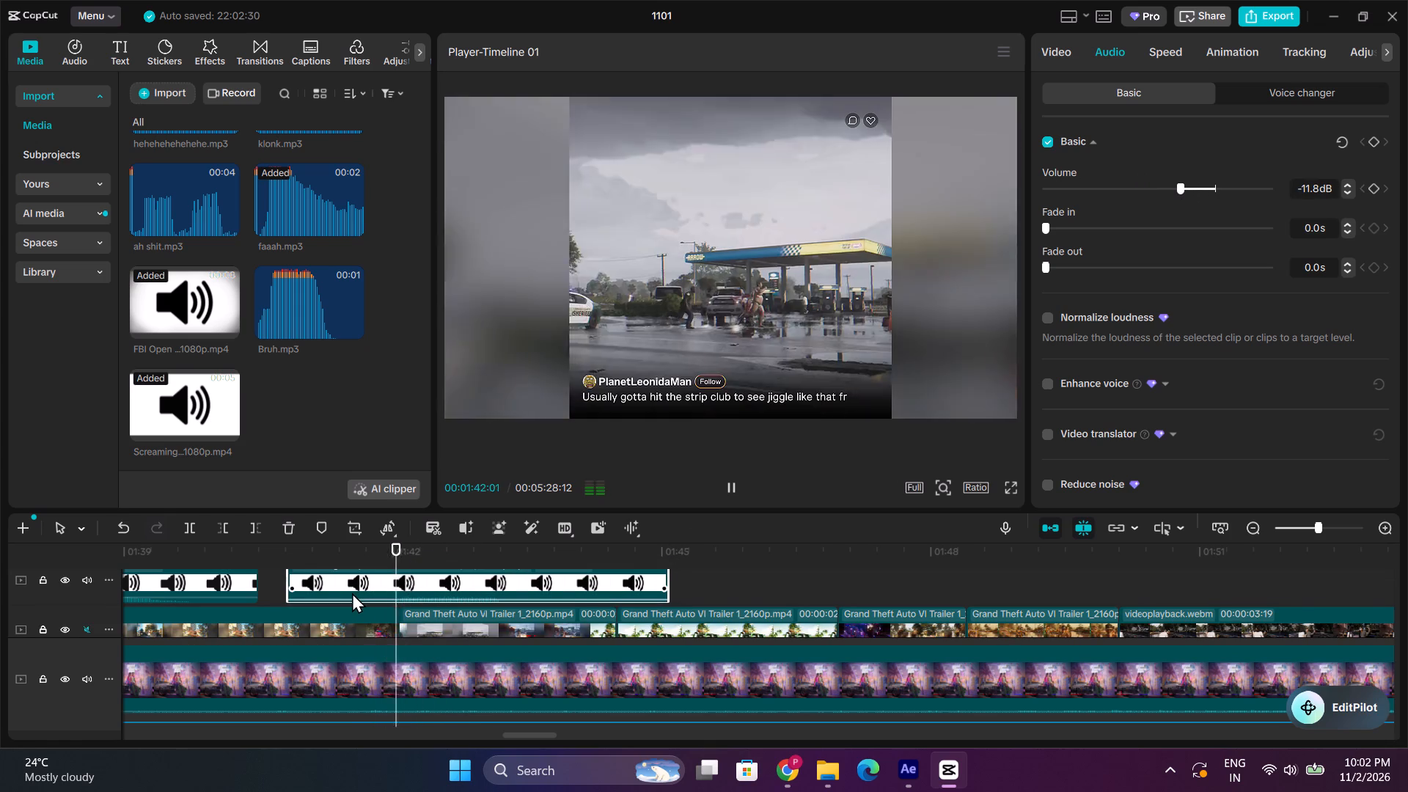
key(space)
Trim the screaming emoji clip's start to the gas station cut at about 00:01:42 and shift the trimmed clip slightly earlier.
drag(286, 581, 400, 580)
drag(410, 554, 392, 557)
click(402, 556)
key(space)
key(space)
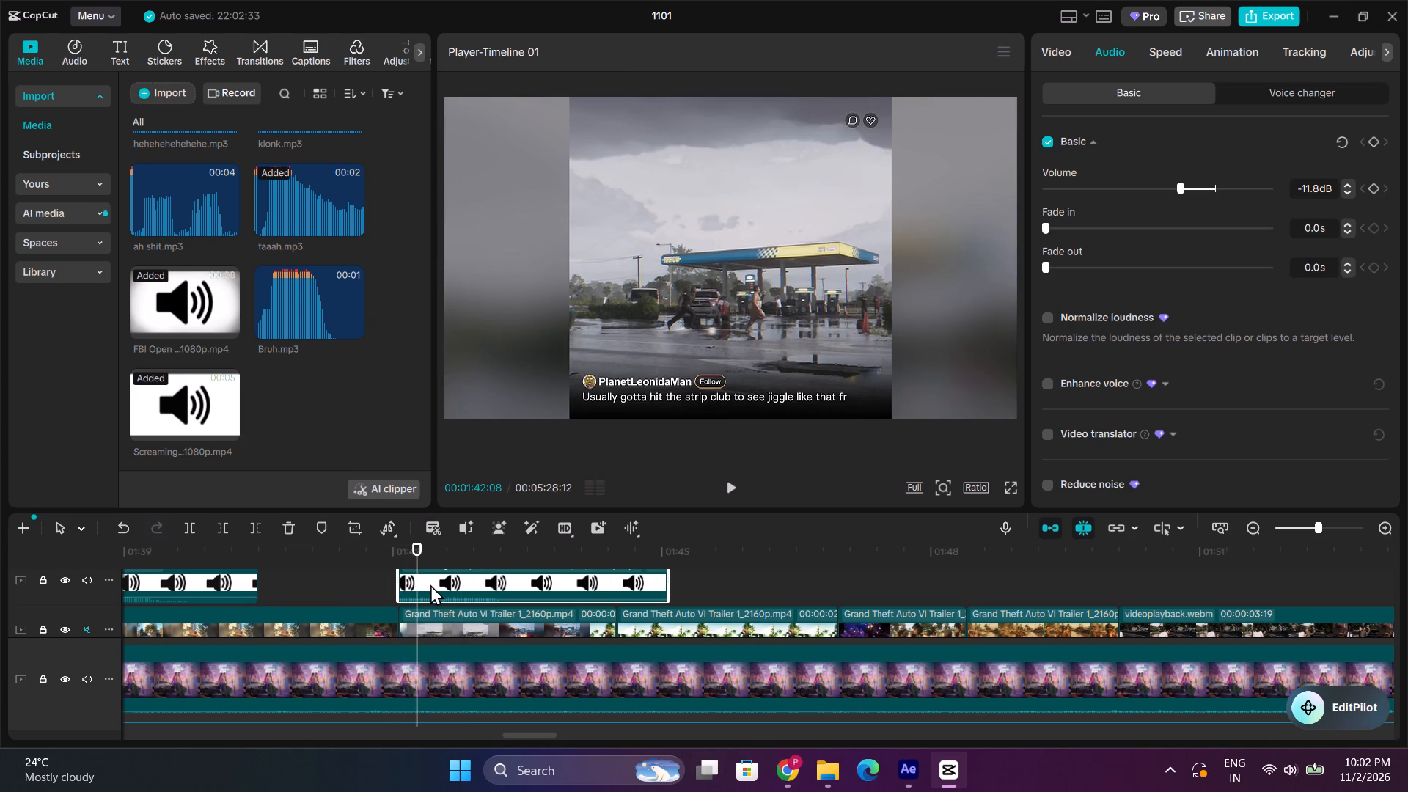
drag(432, 584, 420, 586)
Play back the retimed screaming emoji effect and the following cuts up to the binocular shot at about 00:01:54.
click(389, 556)
key(space)
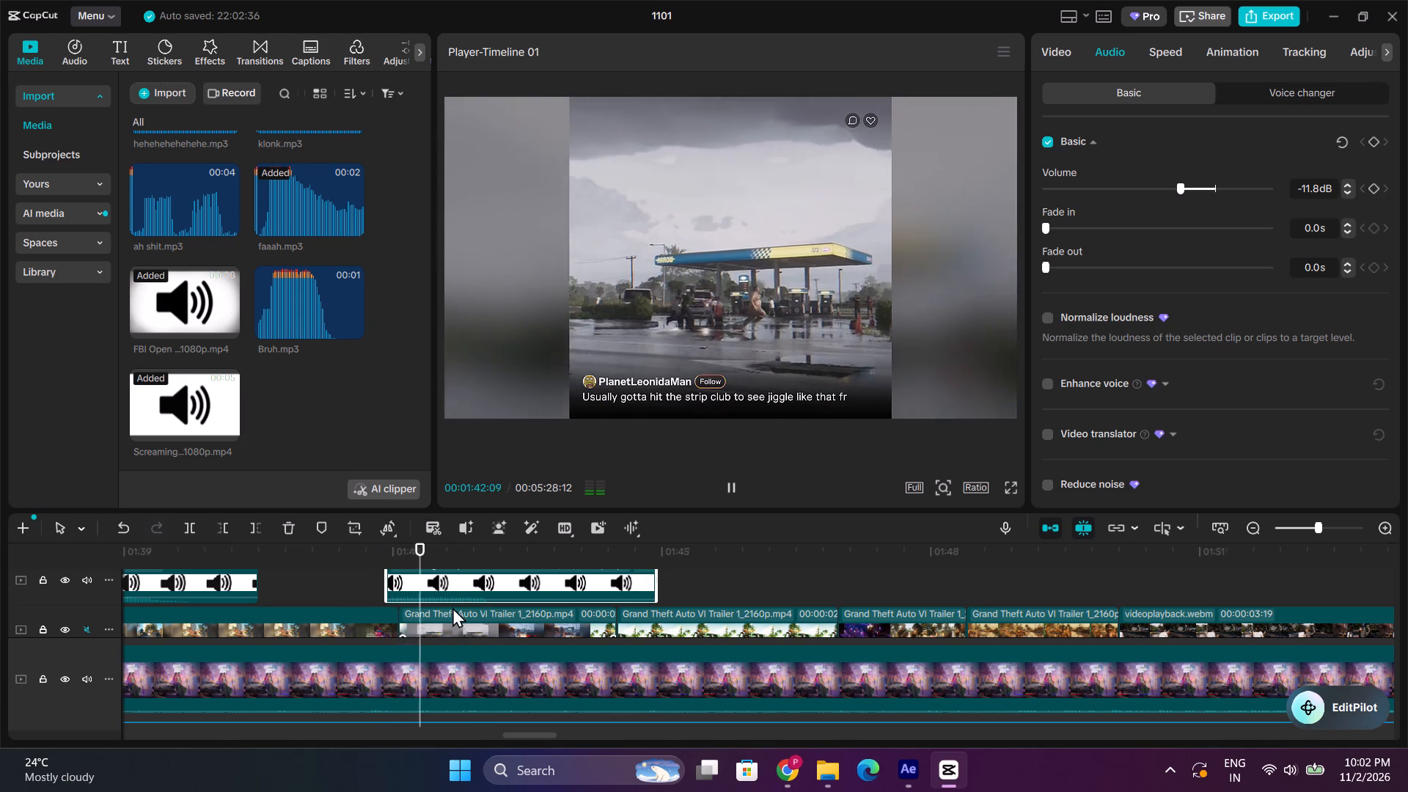
click(353, 573)
key(space)
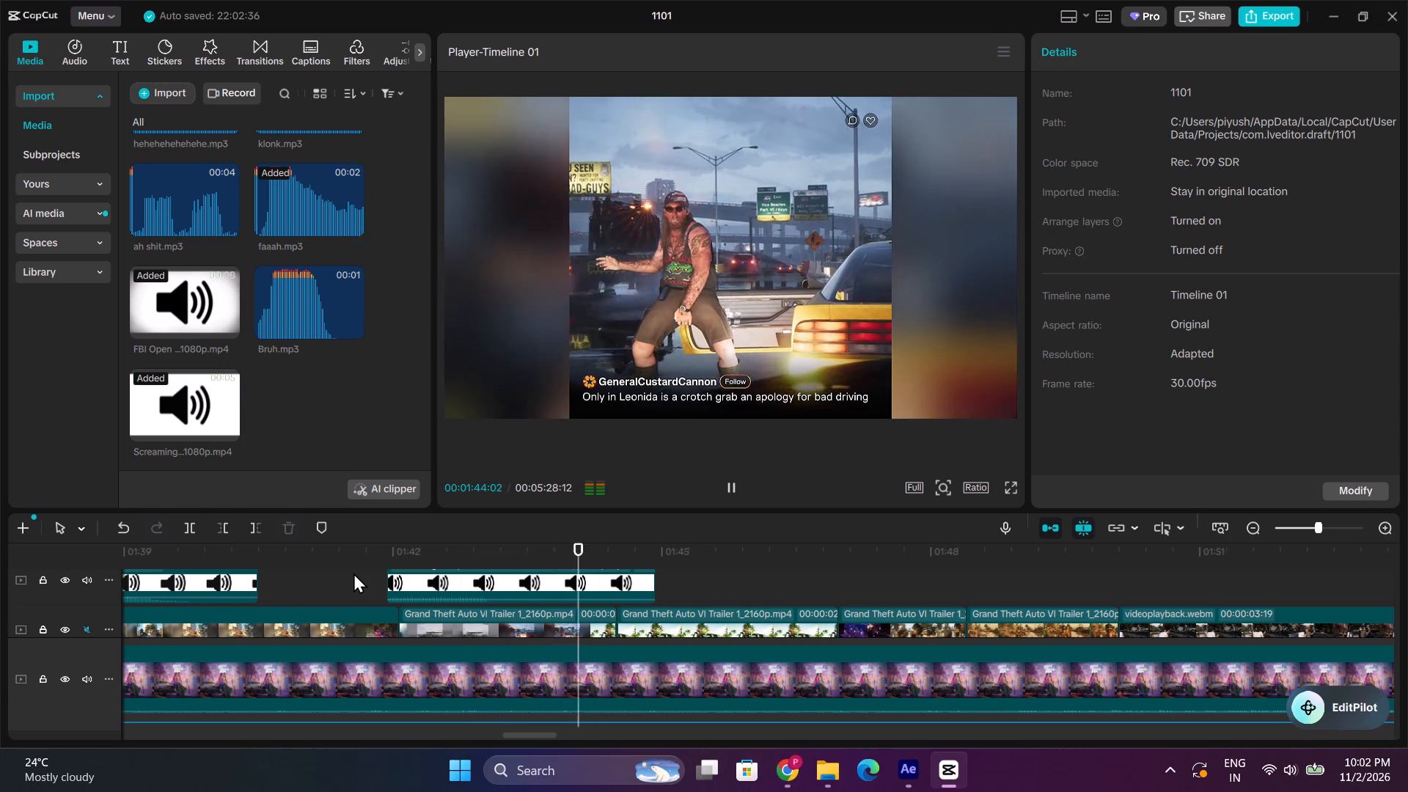
click(1248, 523)
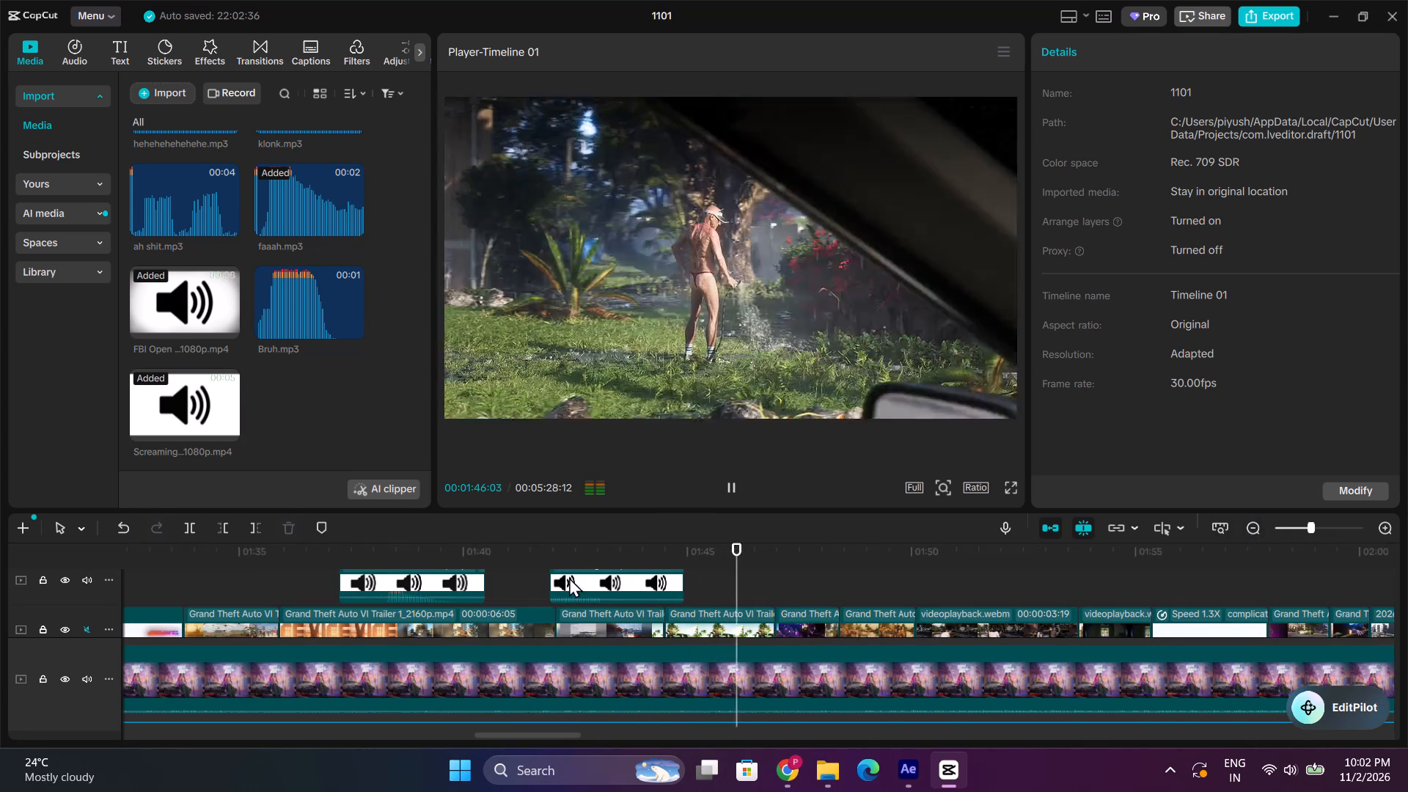
click(520, 536)
click(529, 550)
key(space)
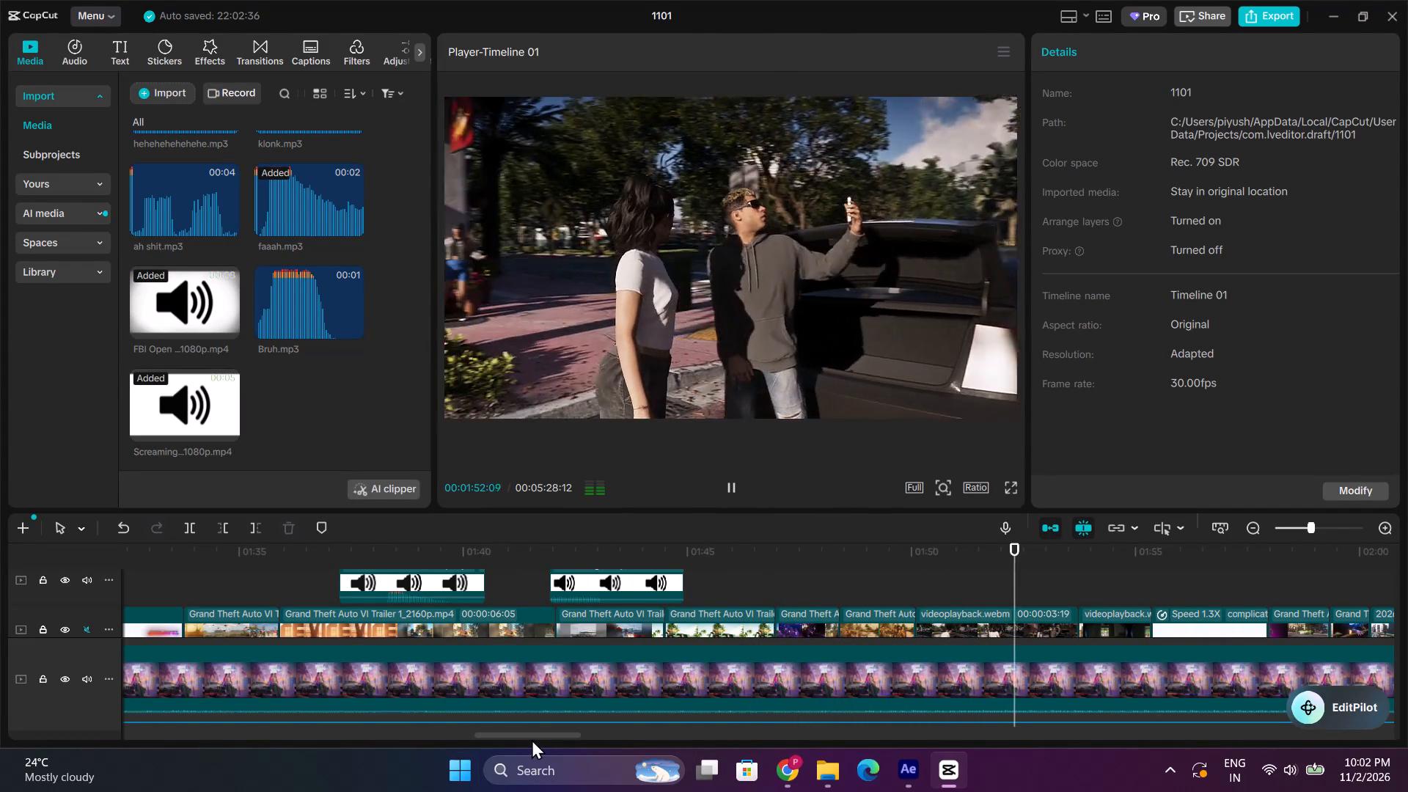
drag(534, 734, 559, 734)
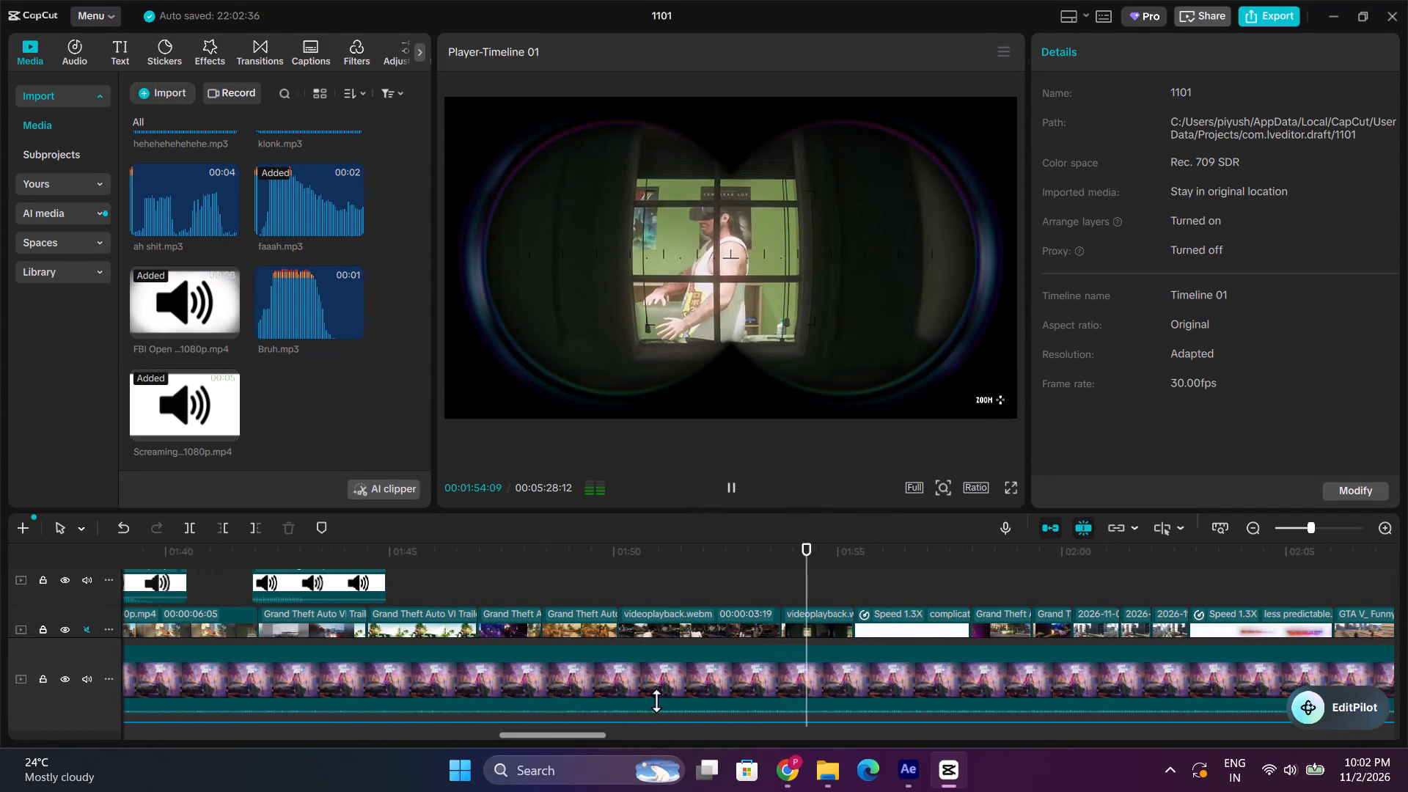
Put the playhead at the binocular shot at 00:01:53:22 and import the shocked sound effect from the 8MEME folder.
click(792, 580)
click(786, 582)
click(173, 89)
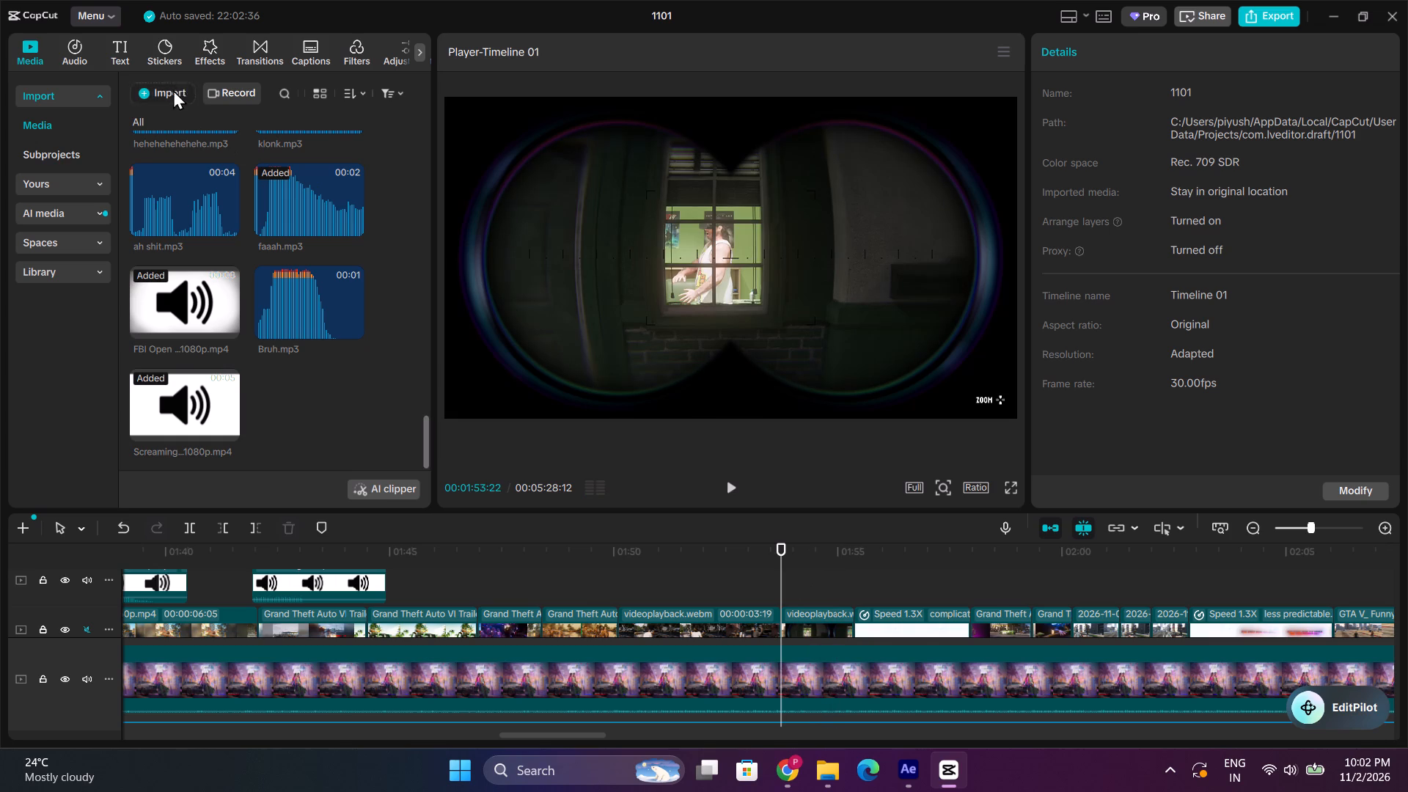
scroll(290, 337, down, 3)
scroll(95, 251, down, 4)
click(89, 280)
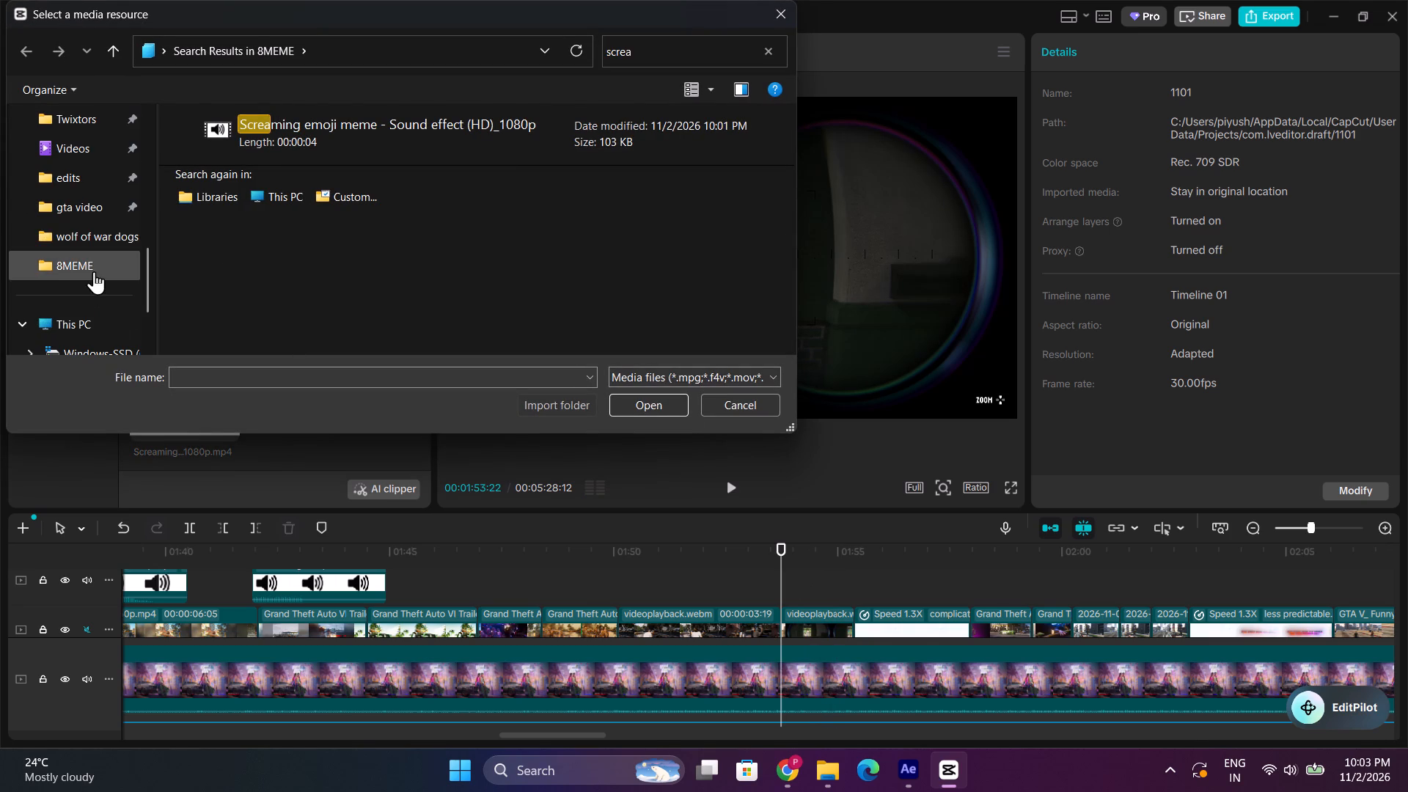
click(94, 271)
scroll(366, 263, down, 11)
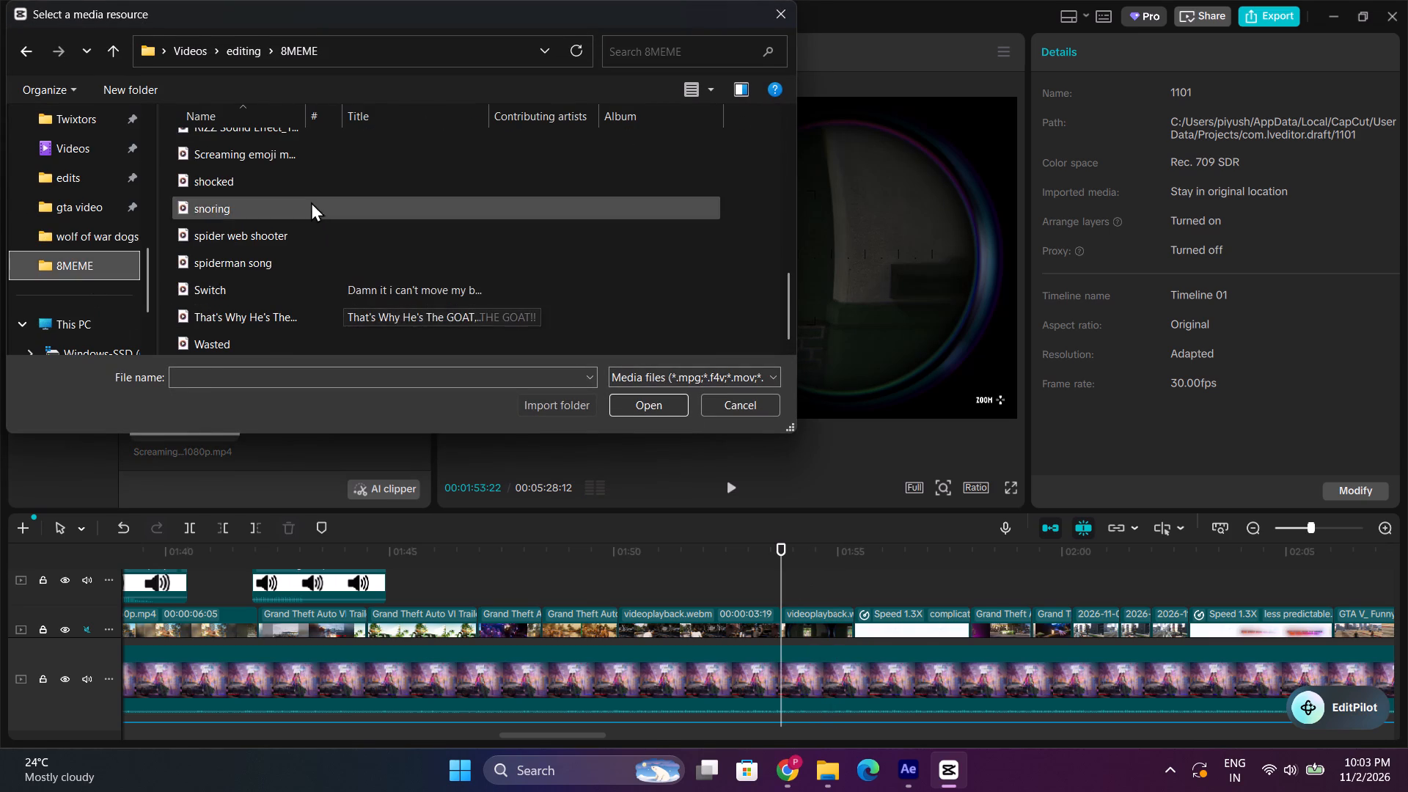
double_click(309, 190)
Place shocked.mp3 on an audio track at 00:01:53:22, shift it slightly earlier and replay it against the binocular shot.
drag(285, 392, 780, 584)
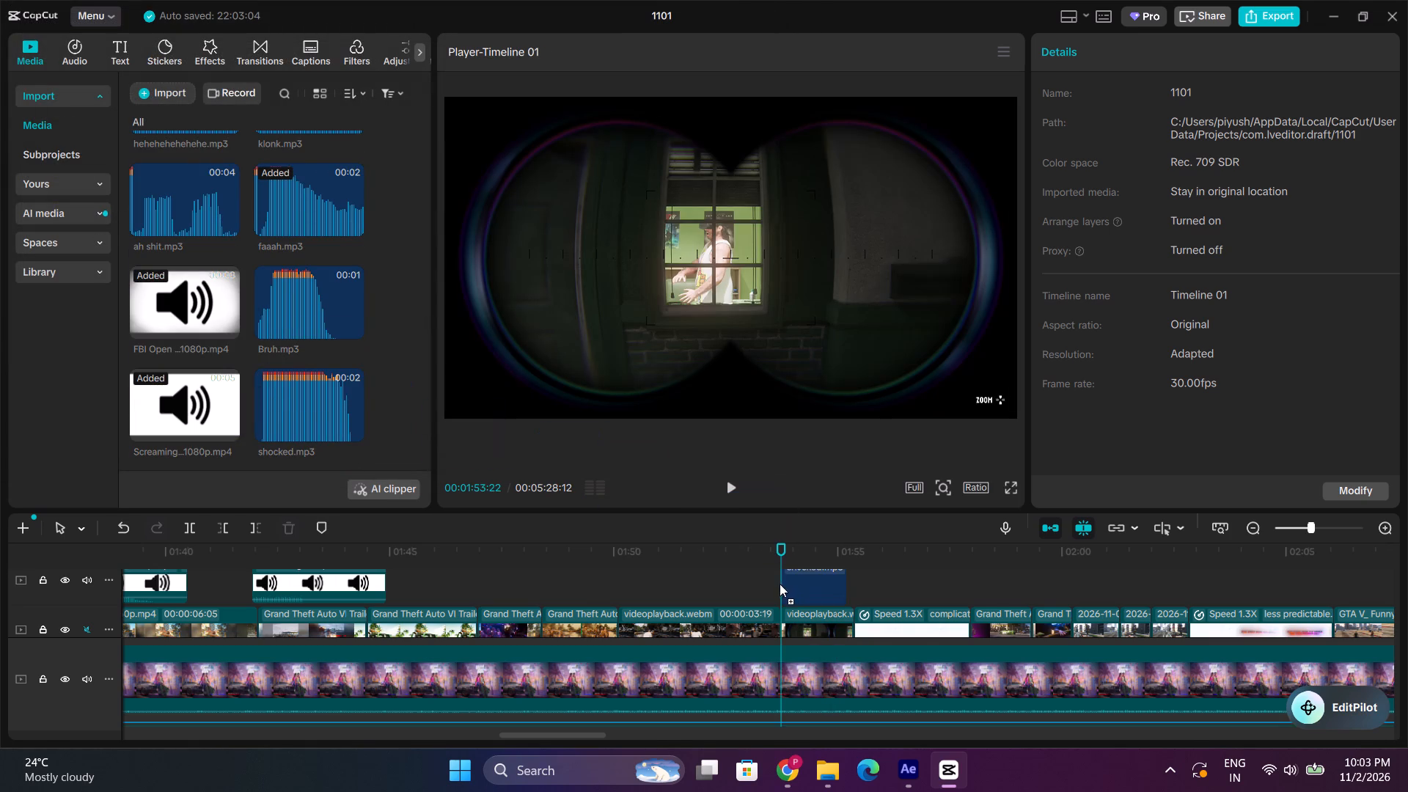
drag(780, 584, 780, 583)
drag(818, 607, 808, 609)
key(space)
triple_click(1384, 525)
scroll(599, 701, up, 2)
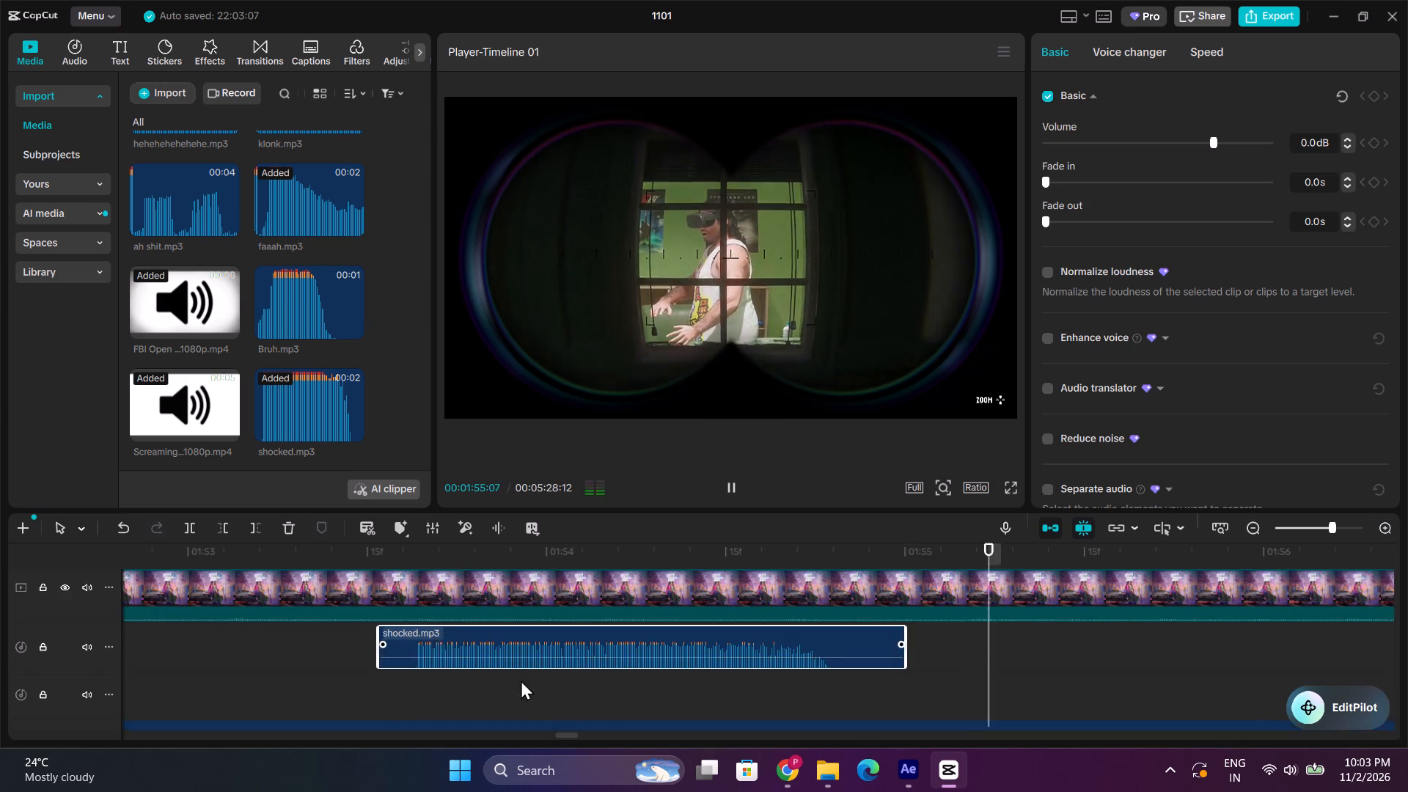
scroll(521, 680, up, 1)
click(334, 545)
key(space)
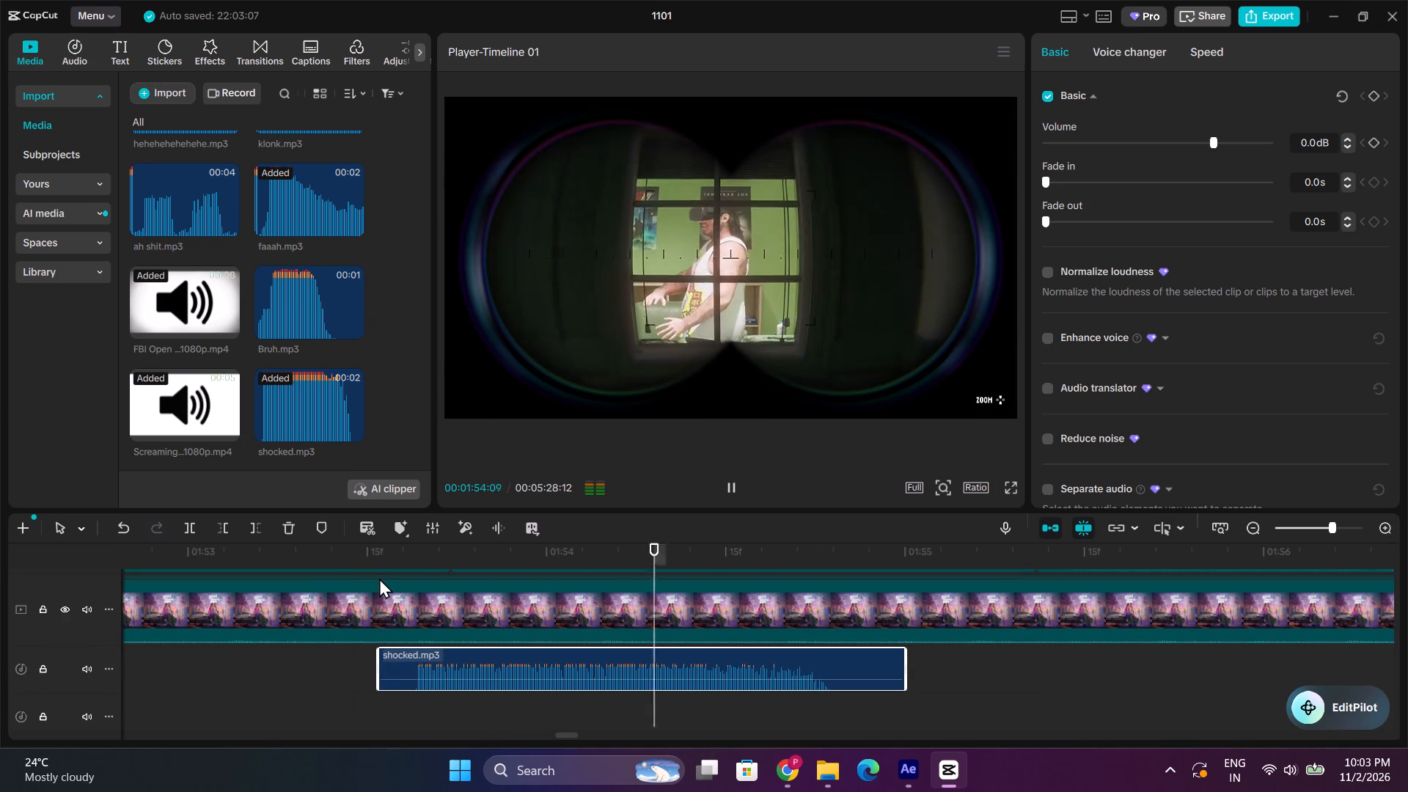
Play through the cuts after the binocular shot to about 00:02:02 and return the playhead to the car theft shot at 00:02:01:09.
double_click(1253, 529)
scroll(1067, 645, up, 1)
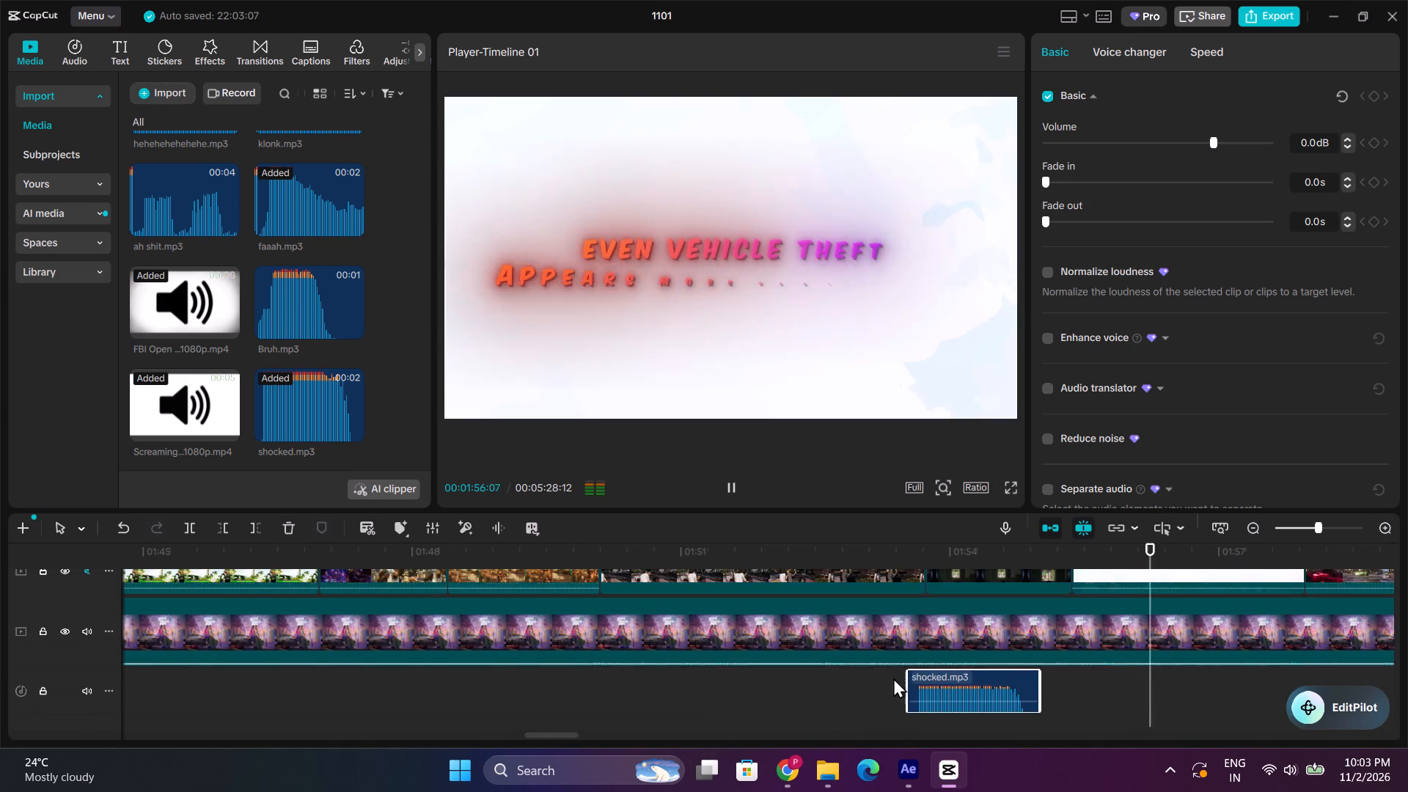
scroll(872, 682, down, 2)
click(556, 743)
drag(557, 736, 608, 730)
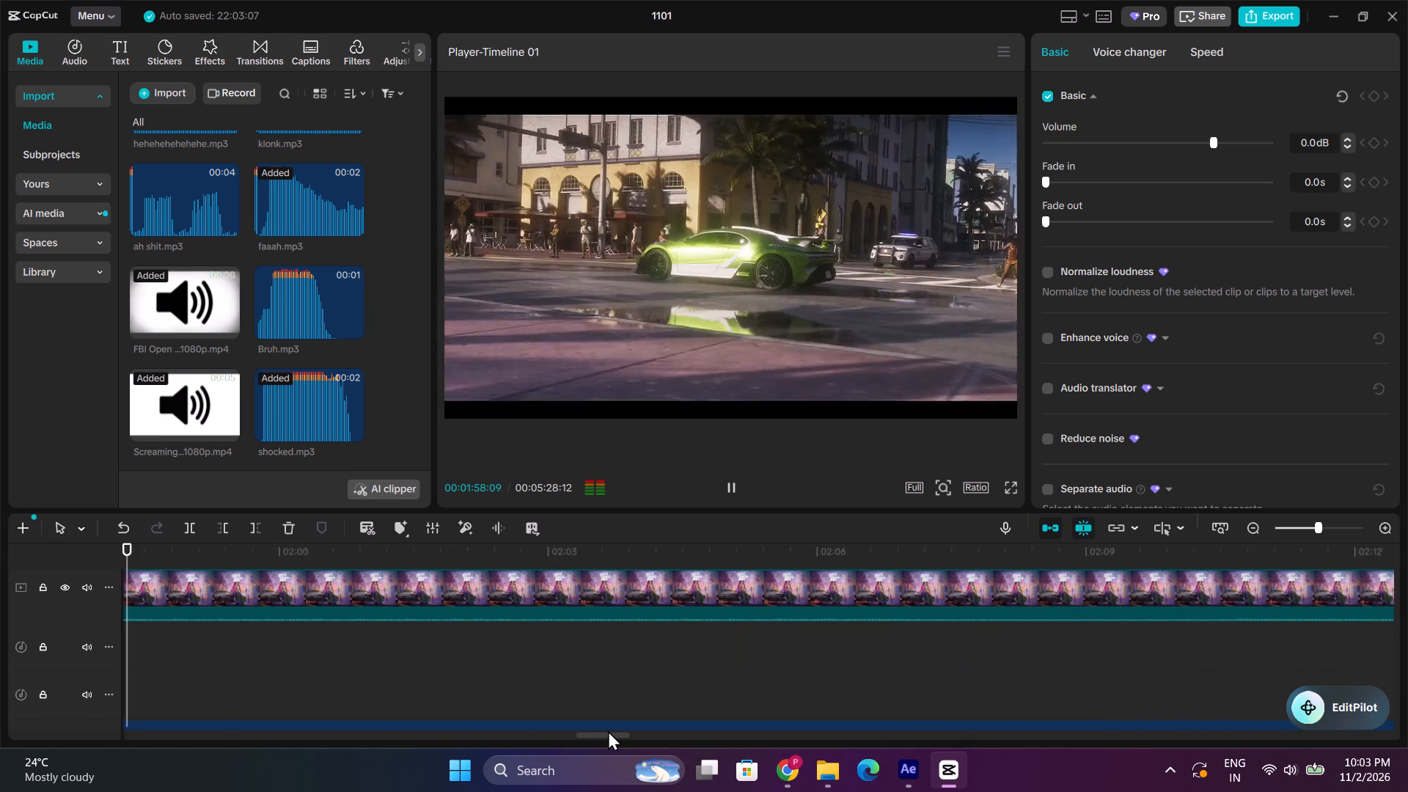
drag(608, 730, 595, 730)
click(1256, 522)
scroll(804, 654, up, 2)
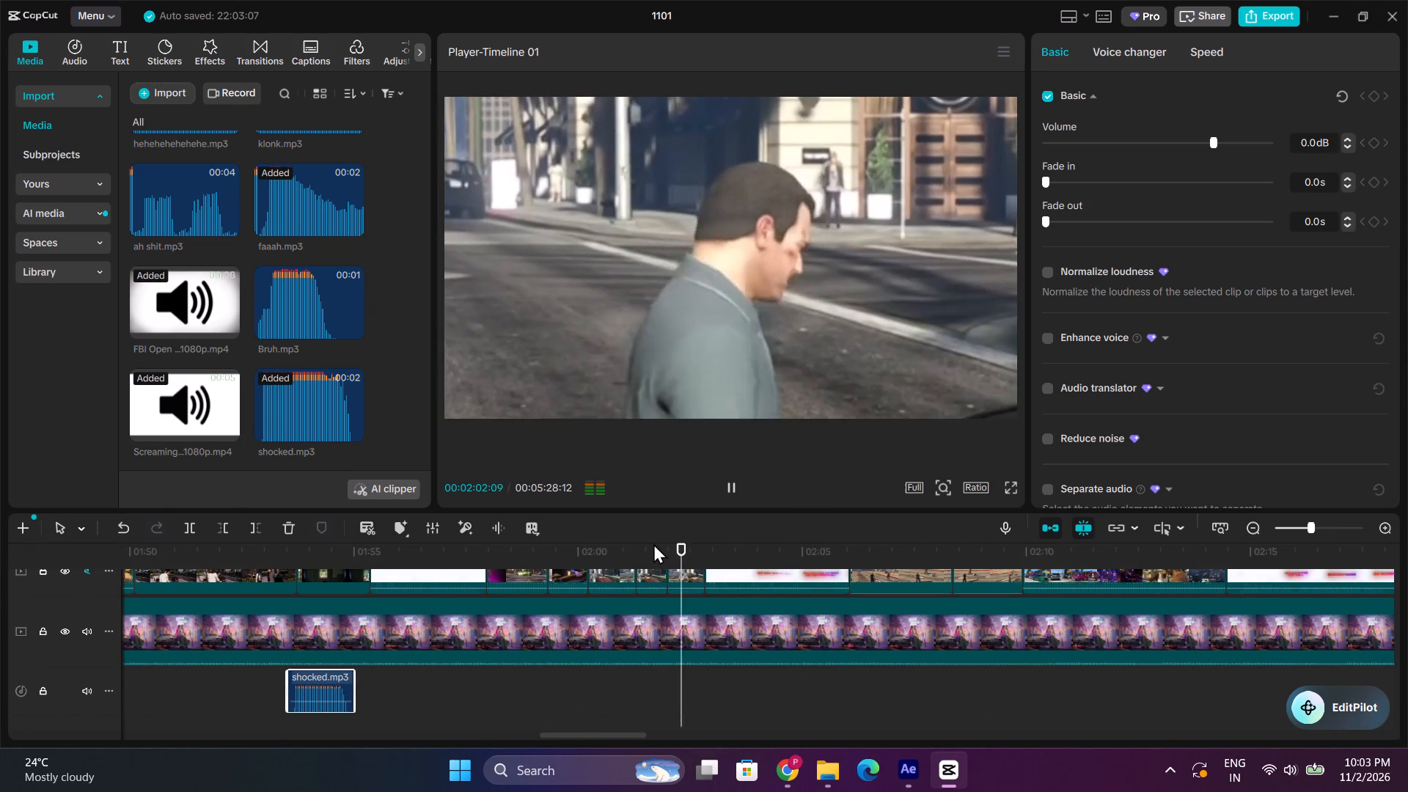
click(653, 543)
click(645, 543)
scroll(376, 461, up, 1)
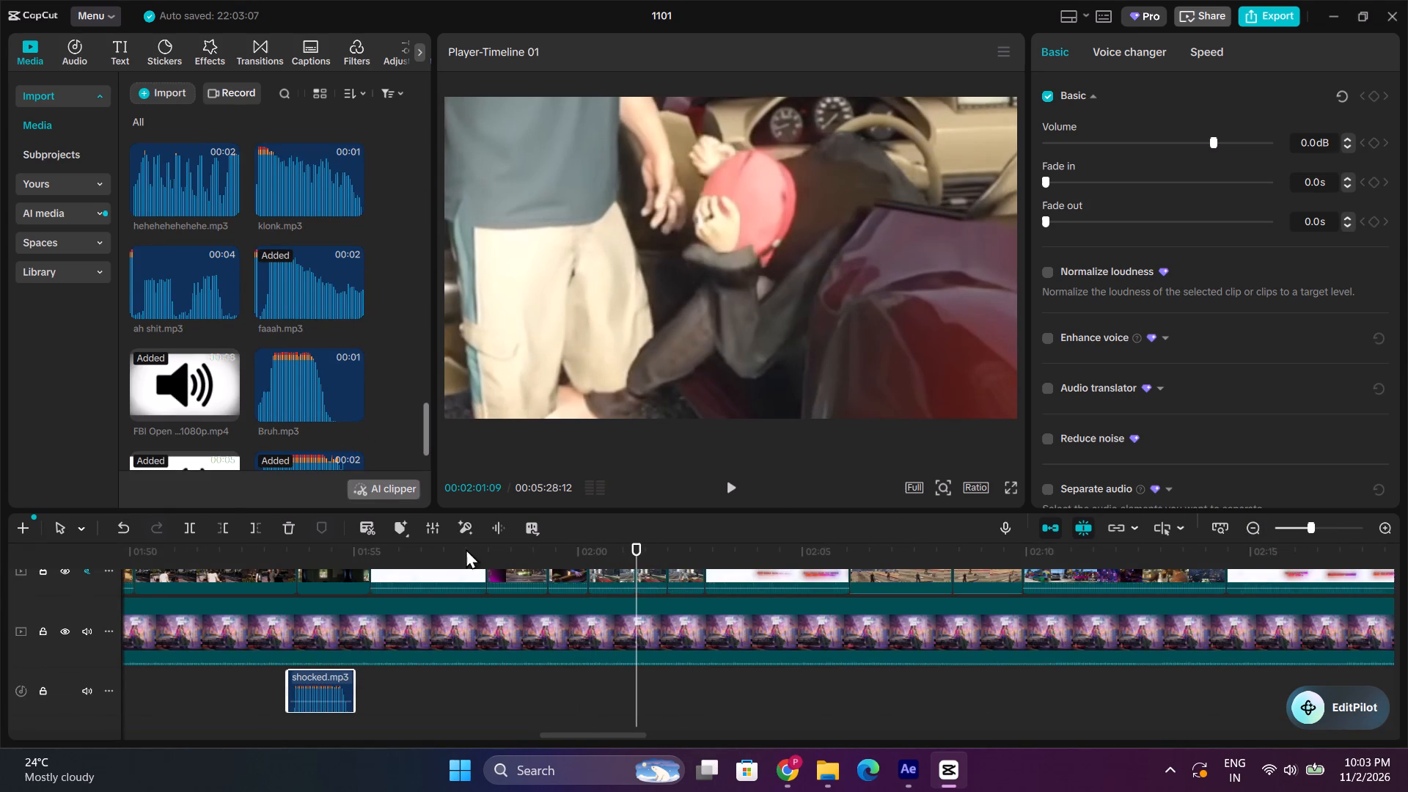
Place another shocked.mp3 on the audio track at the second street fight clip, at about 00:02:08:25, and check it in playback.
scroll(229, 373, down, 1)
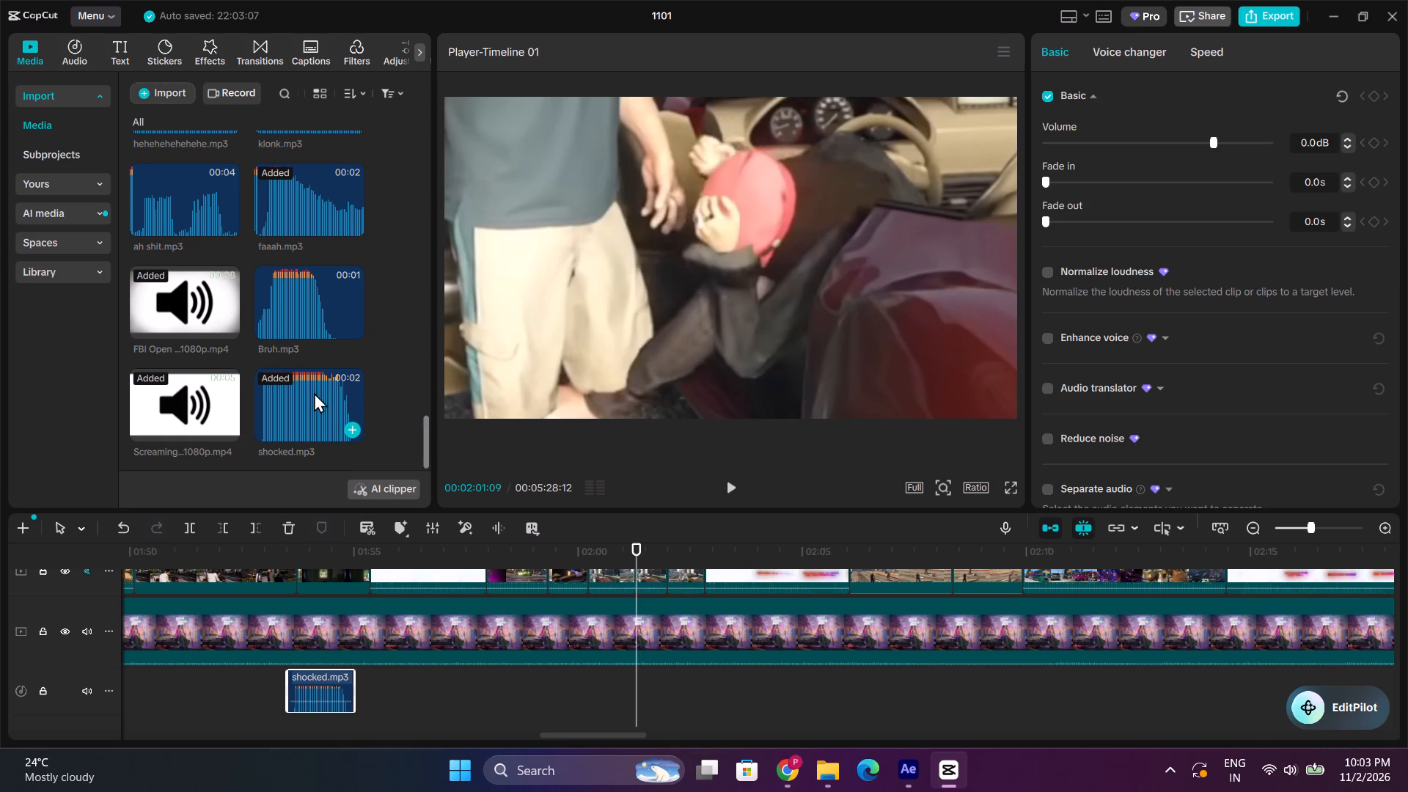
drag(314, 392, 626, 552)
scroll(632, 559, up, 1)
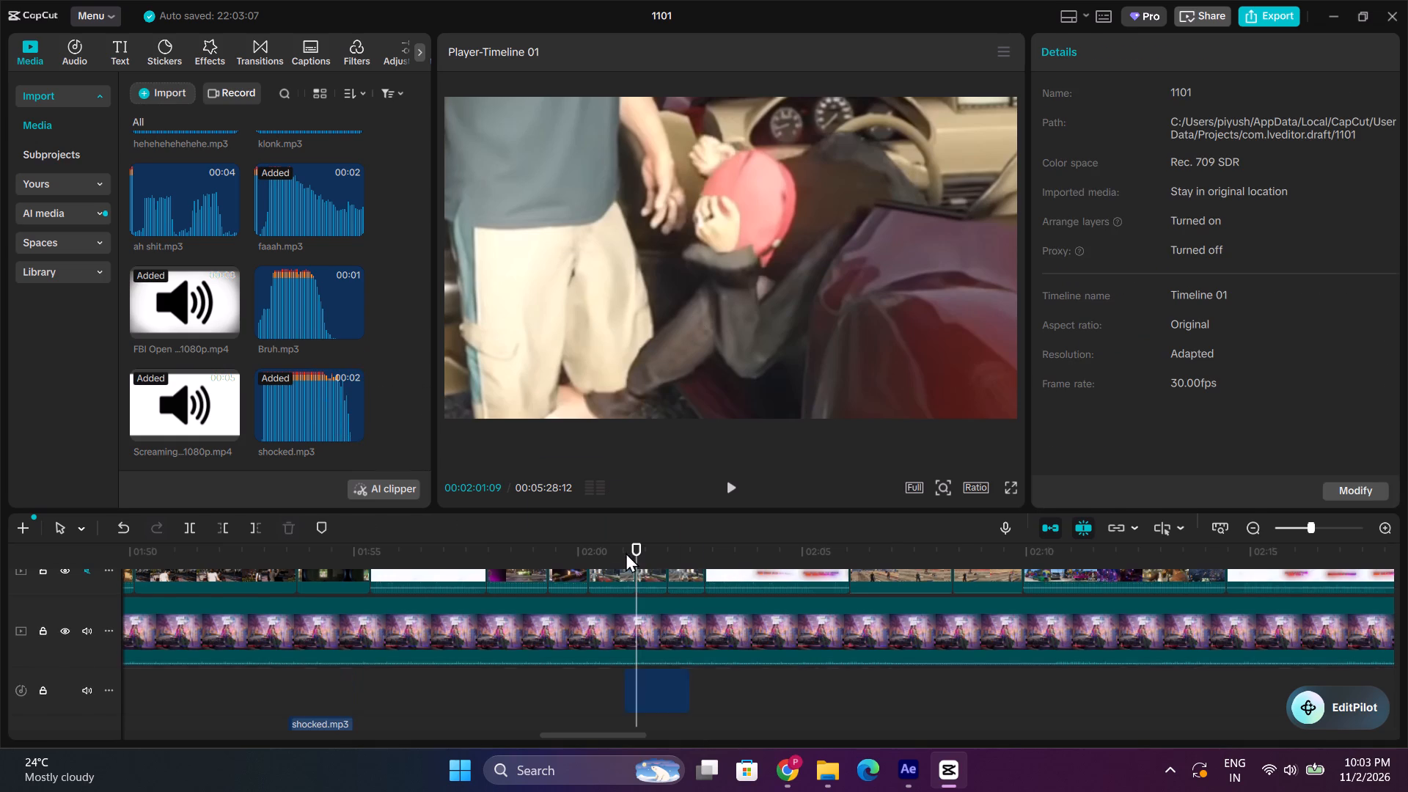
drag(650, 696, 1002, 694)
double_click(957, 540)
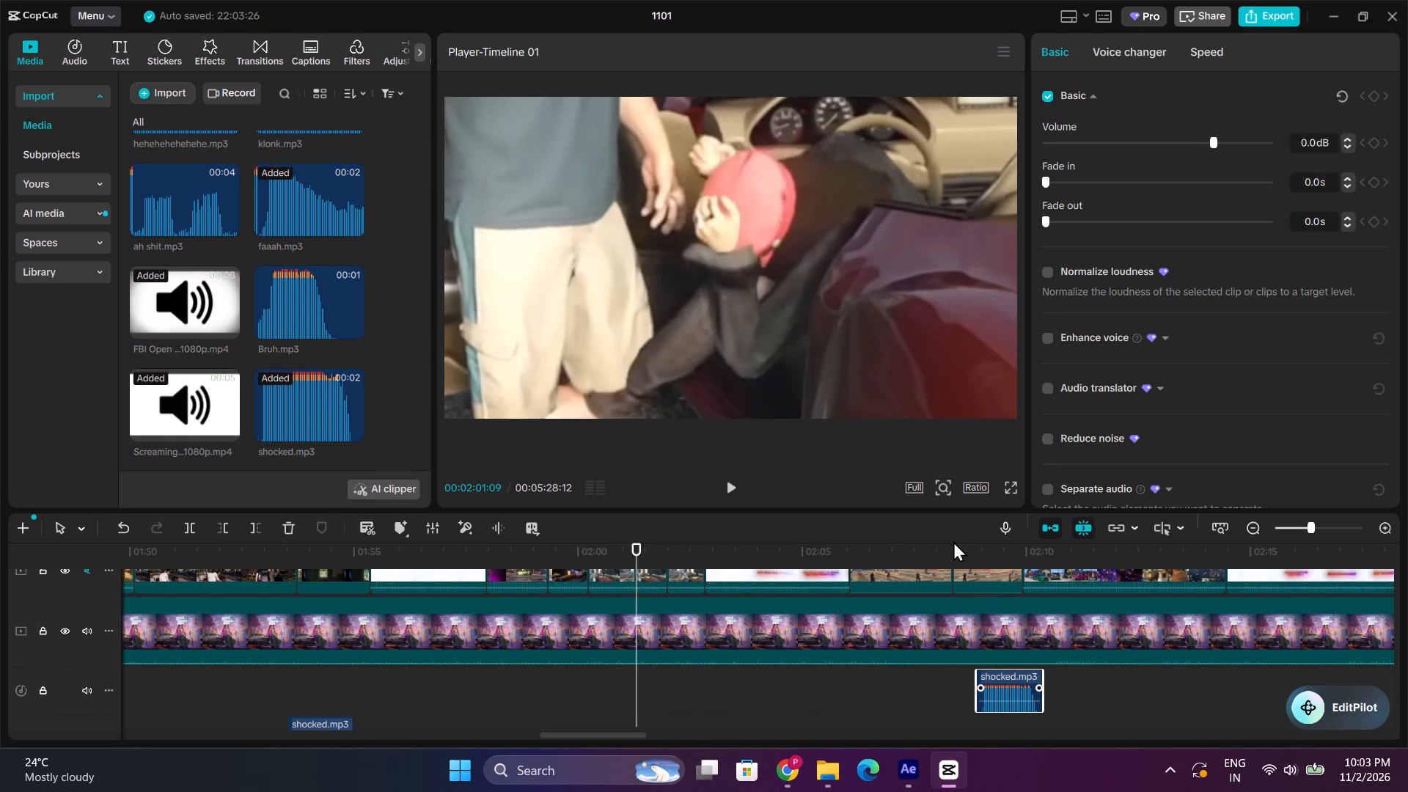
key(space)
key(space)
Shift the second shocked.mp3 earlier to about 00:02:08:08 at the street fight cut and replay it.
drag(999, 692, 979, 693)
key(space)
click(925, 543)
key(space)
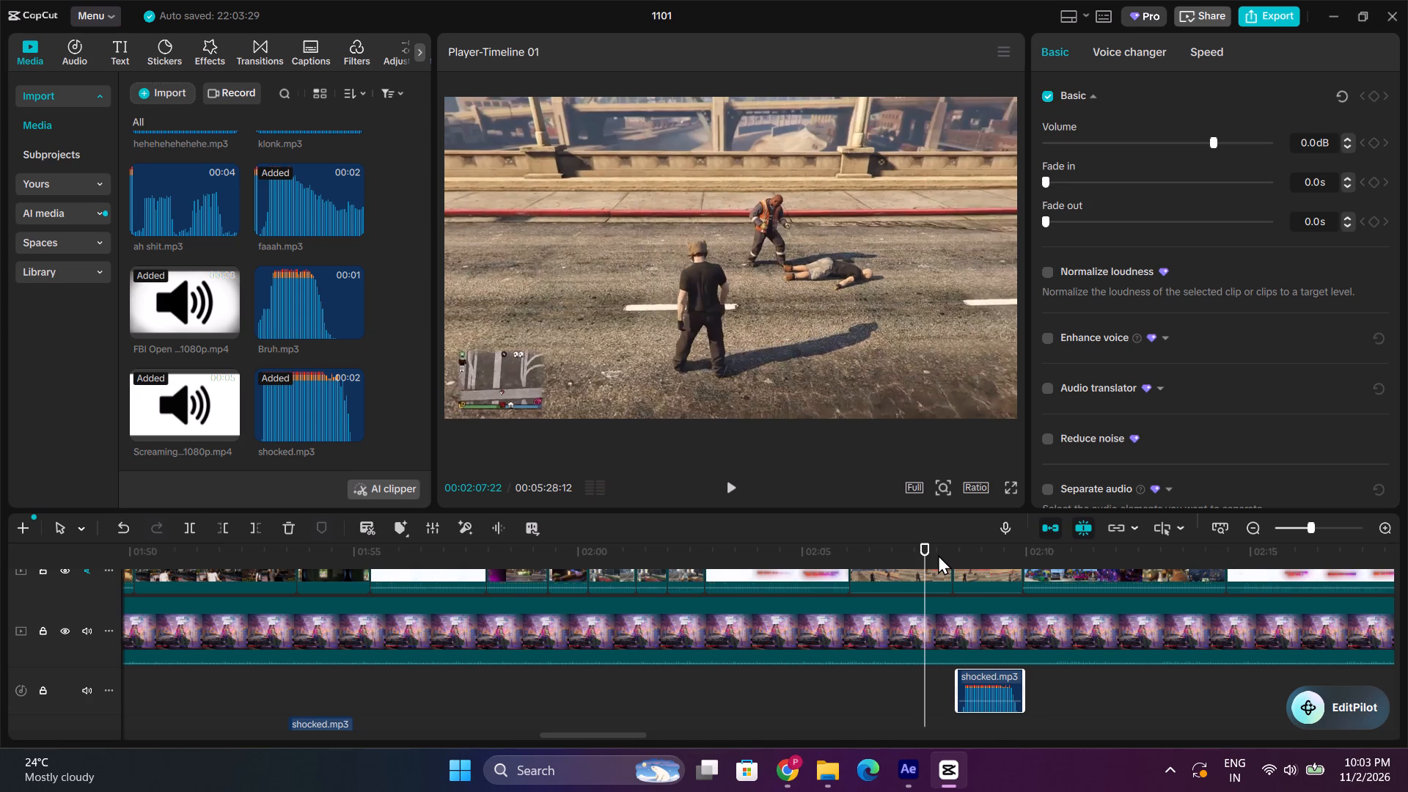
key(space)
click(938, 556)
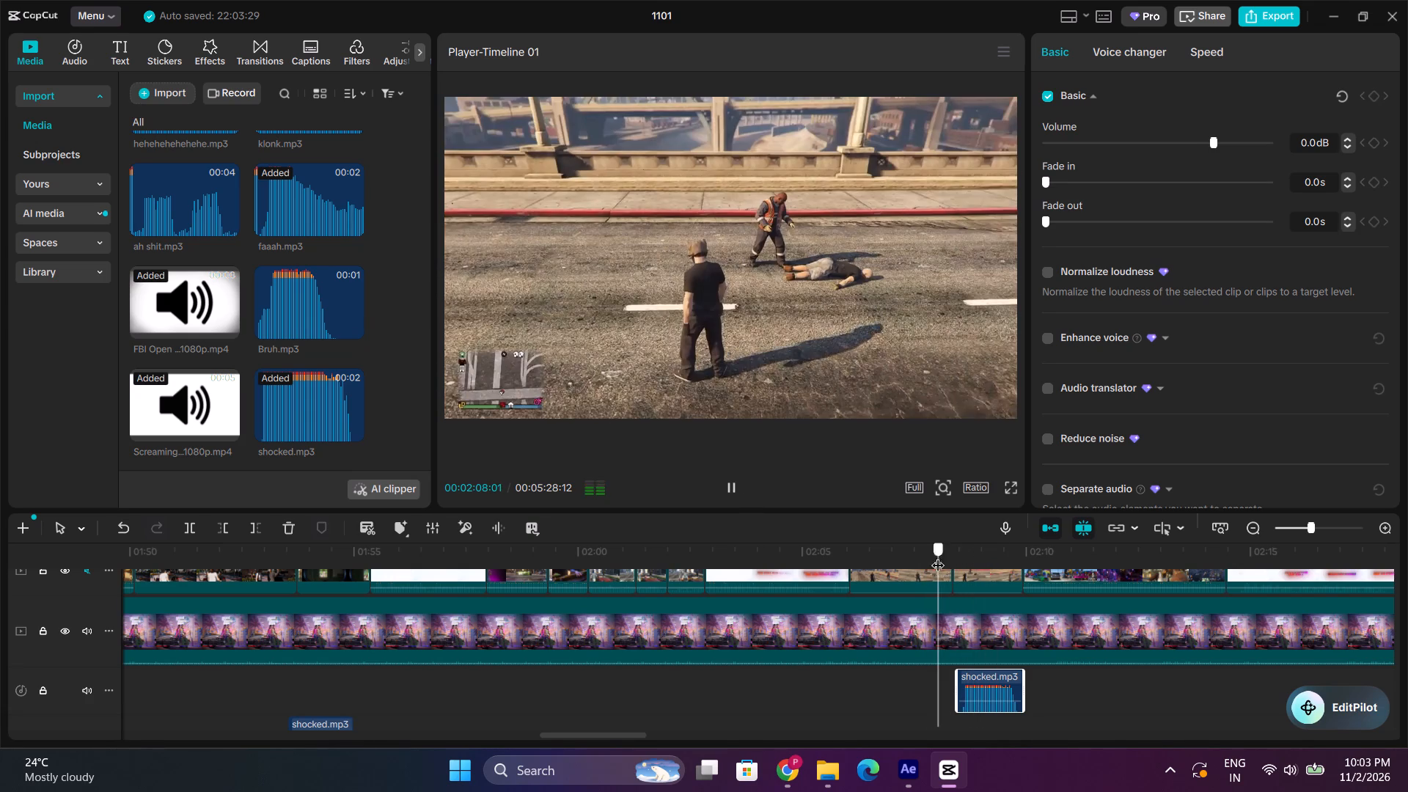
drag(992, 692, 983, 700)
key(space)
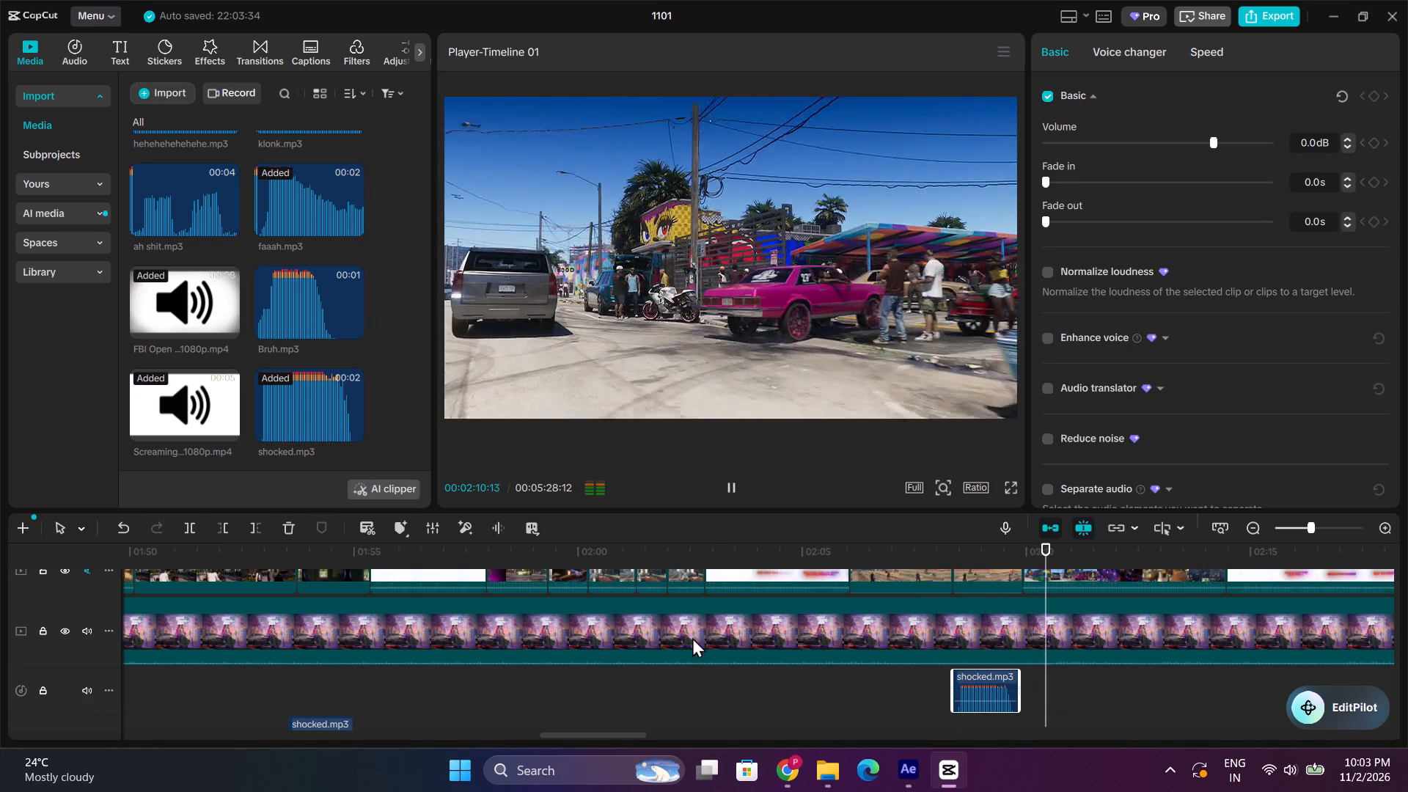
Replay the car theft shot up to 00:02:01:16 and audition the imported sound effects to find one that suits it.
scroll(615, 611, up, 1)
click(606, 543)
key(space)
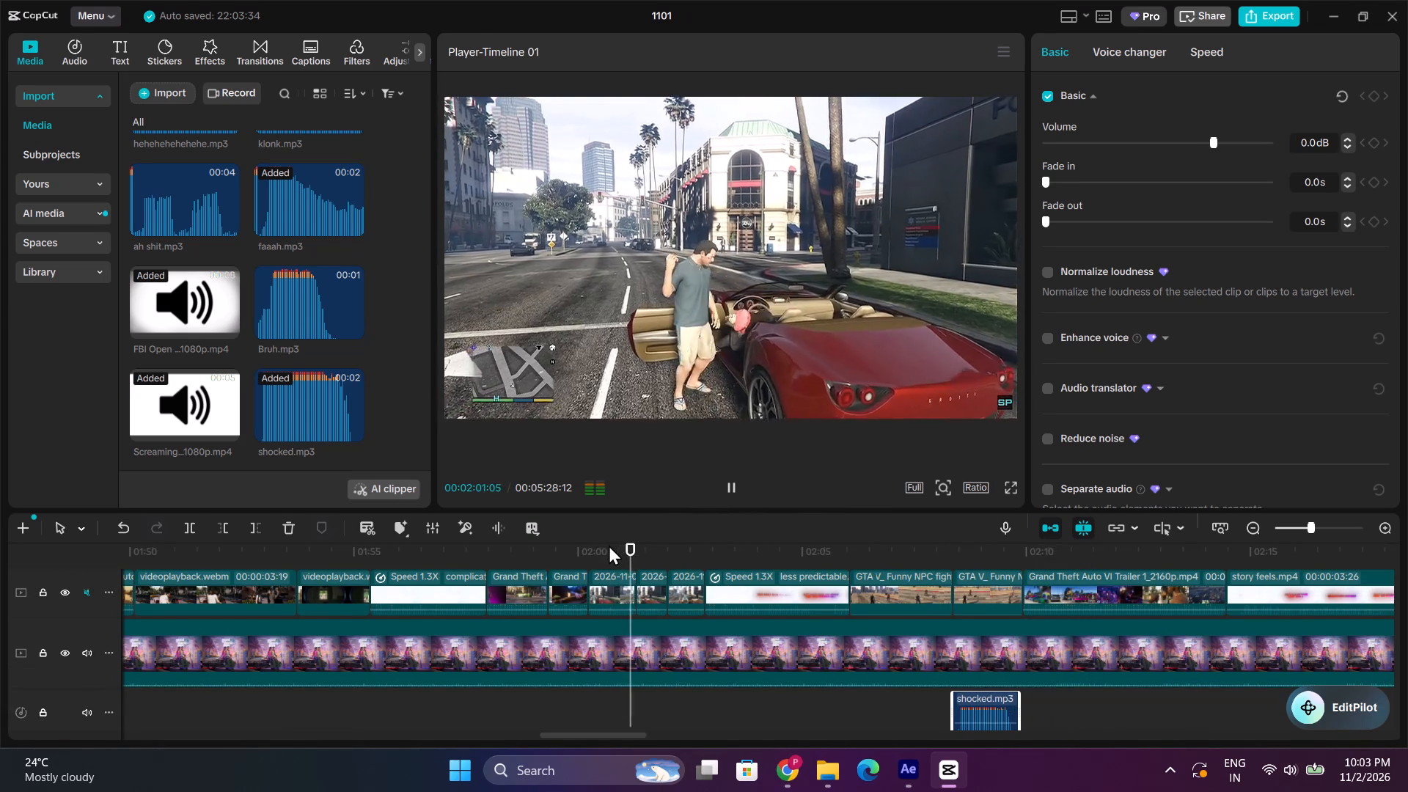
key(space)
scroll(251, 343, up, 1)
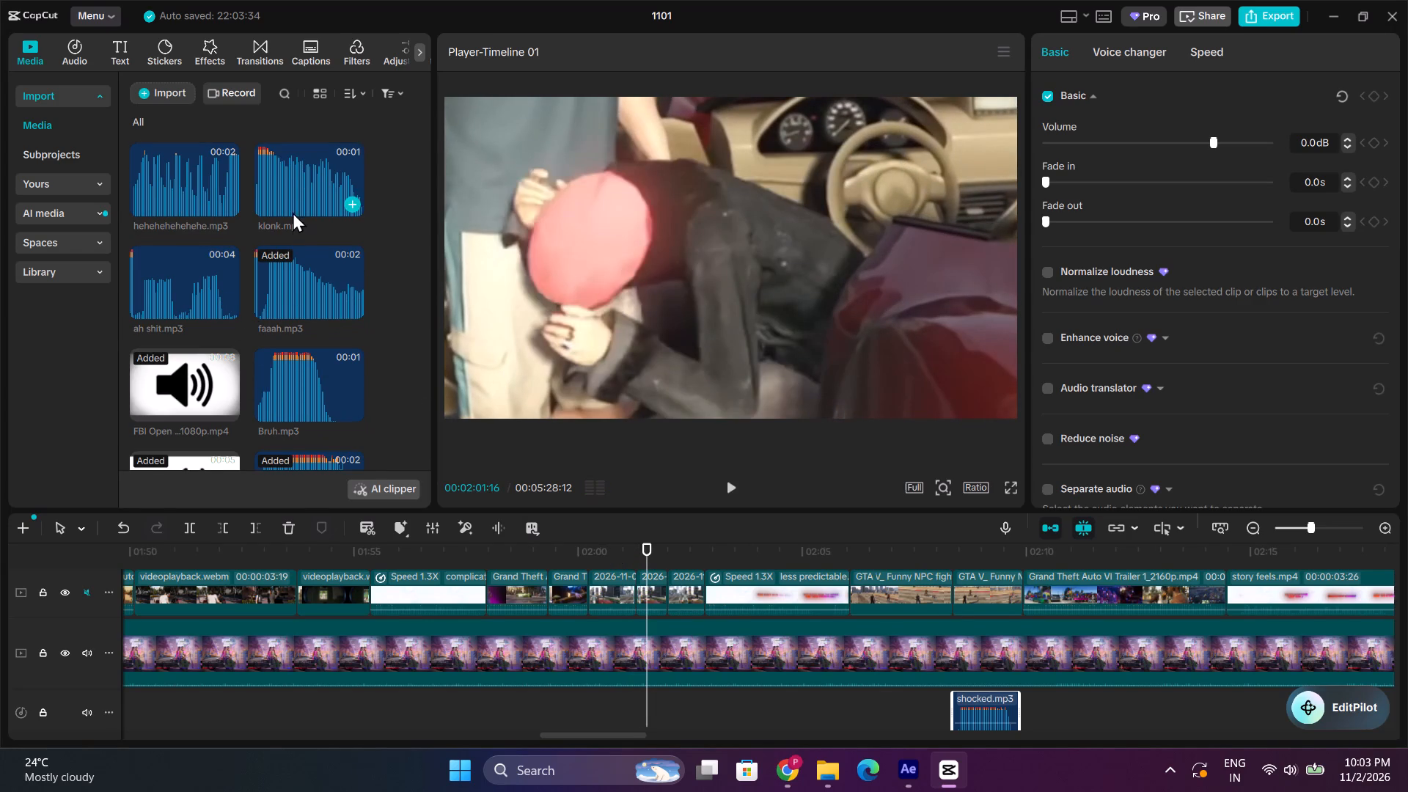
scroll(147, 238, up, 1)
scroll(203, 319, up, 1)
click(271, 167)
scroll(310, 350, down, 2)
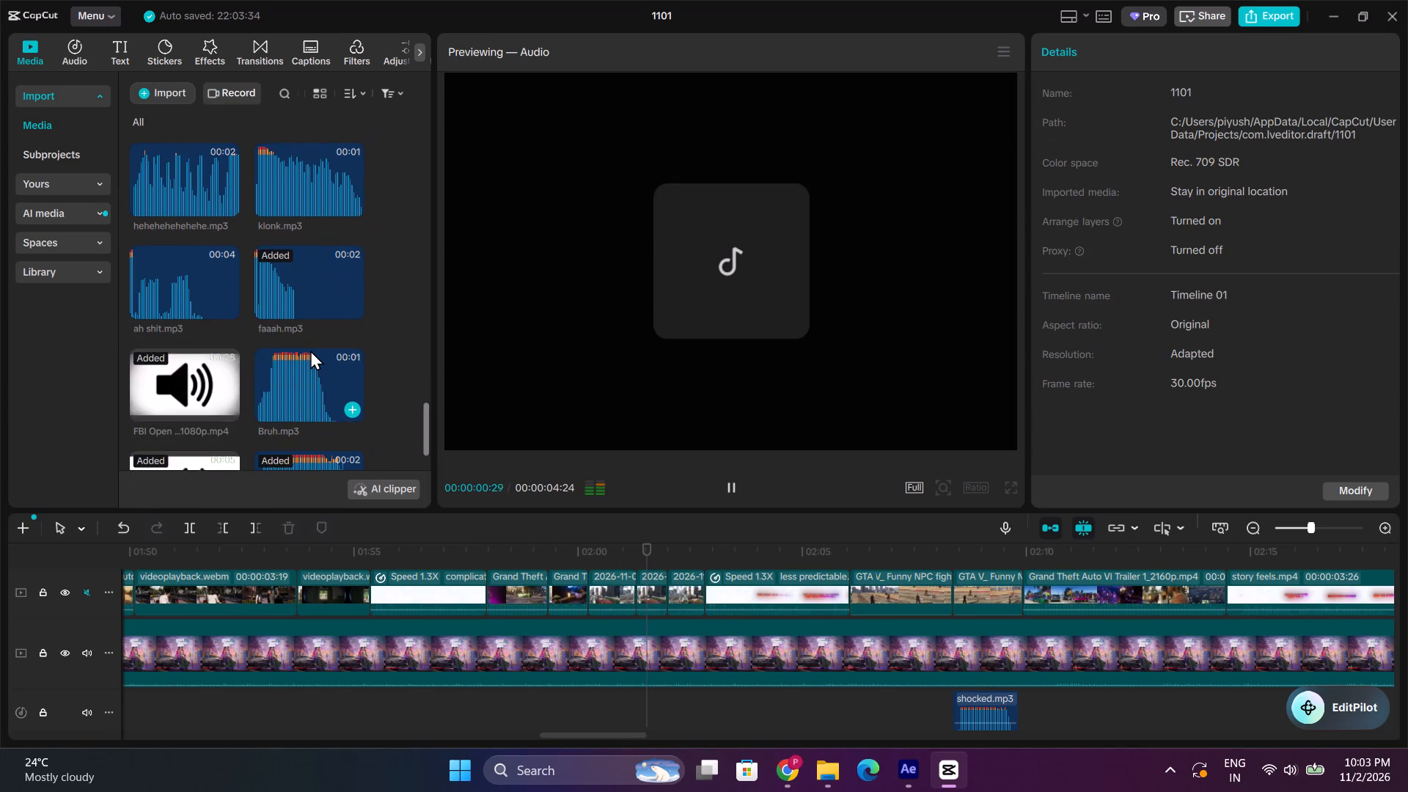
scroll(310, 350, up, 2)
click(222, 258)
scroll(291, 416, down, 2)
click(293, 398)
Place Bruh.mp3 on the audio track at the car theft shot, shift it earlier to about 00:02:01:09 and replay it.
drag(287, 388, 643, 704)
key(space)
key(space)
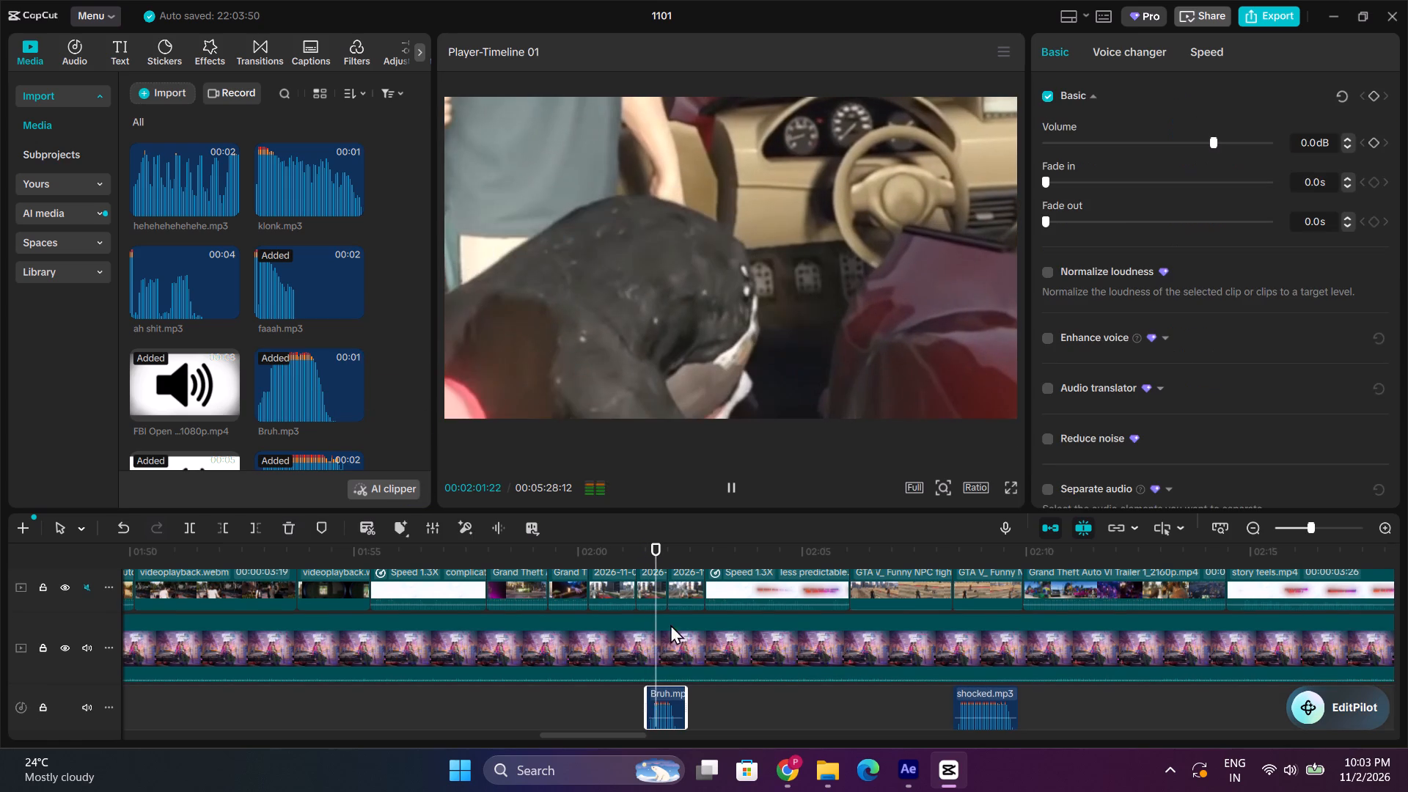
click(635, 544)
drag(661, 708, 650, 706)
key(space)
key(space)
click(610, 543)
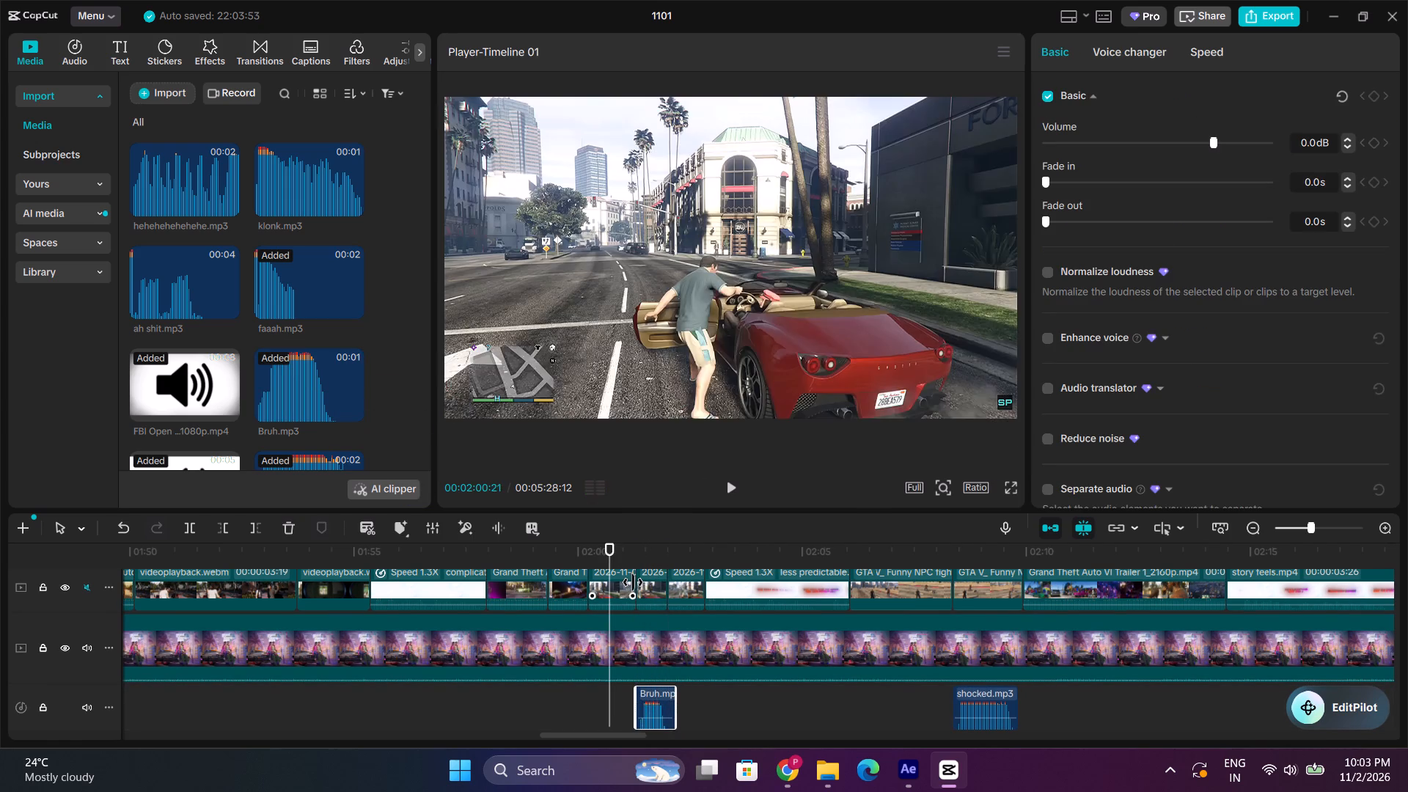
key(space)
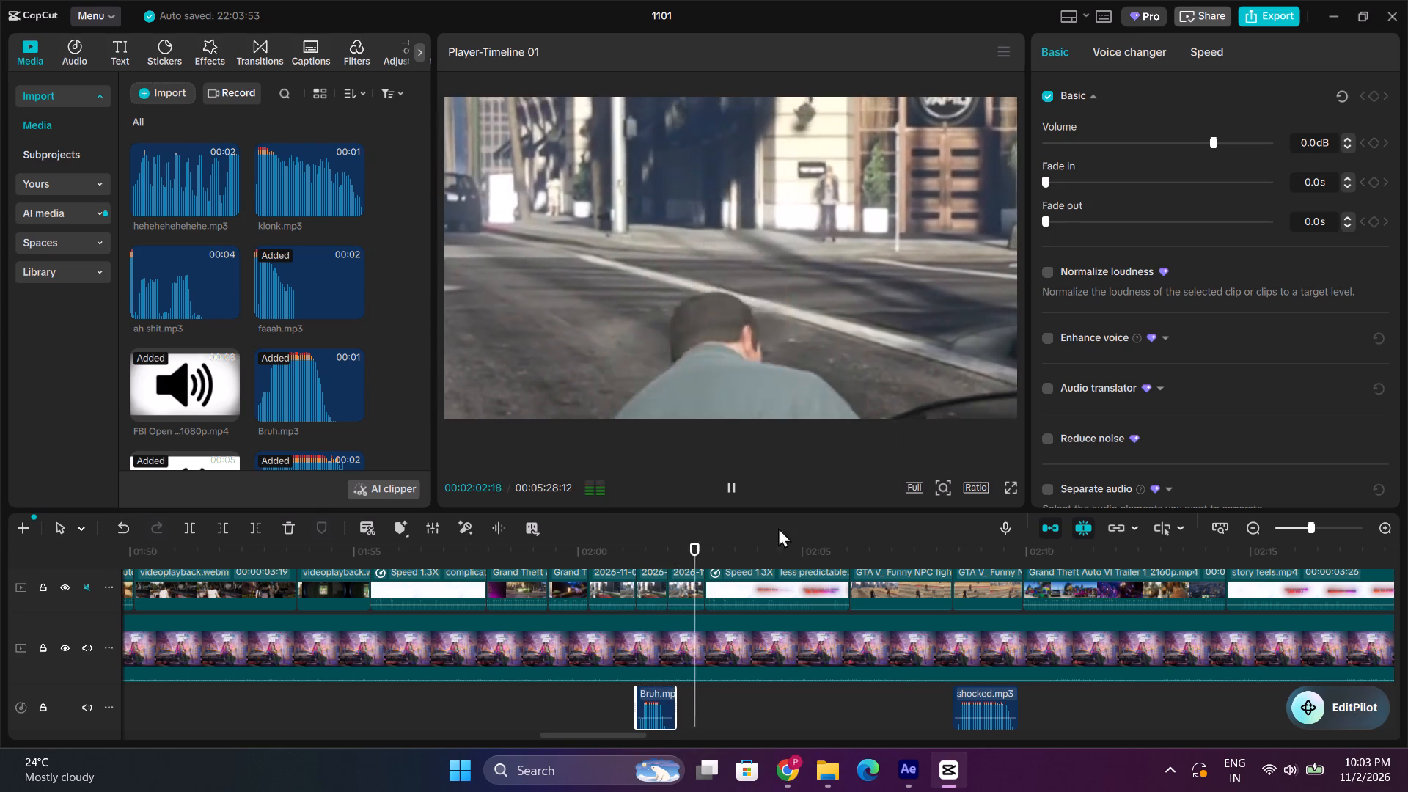
Lower the volume of Bruh.mp3 to -6.0 dB and play through the following title into the street fight shot.
click(654, 546)
click(1193, 144)
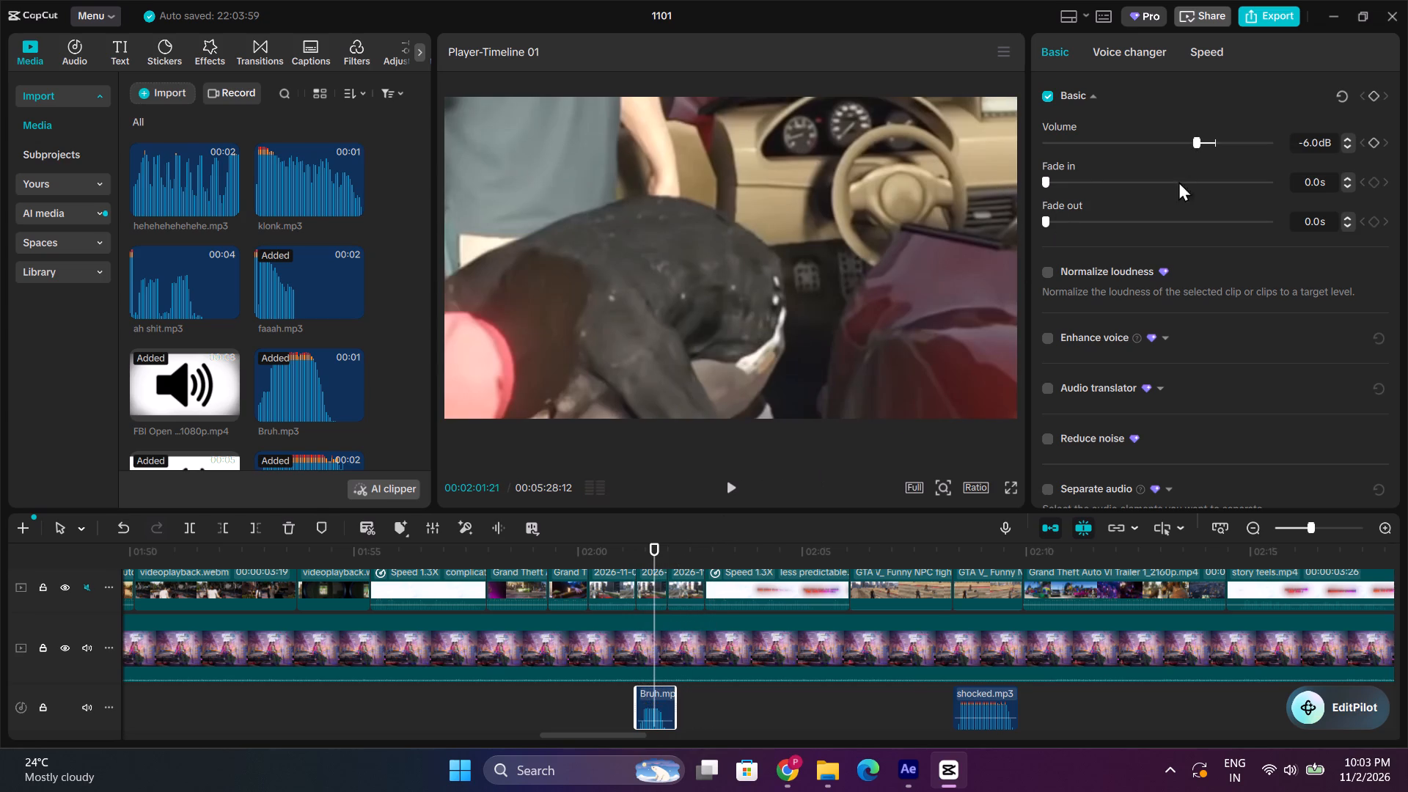
key(space)
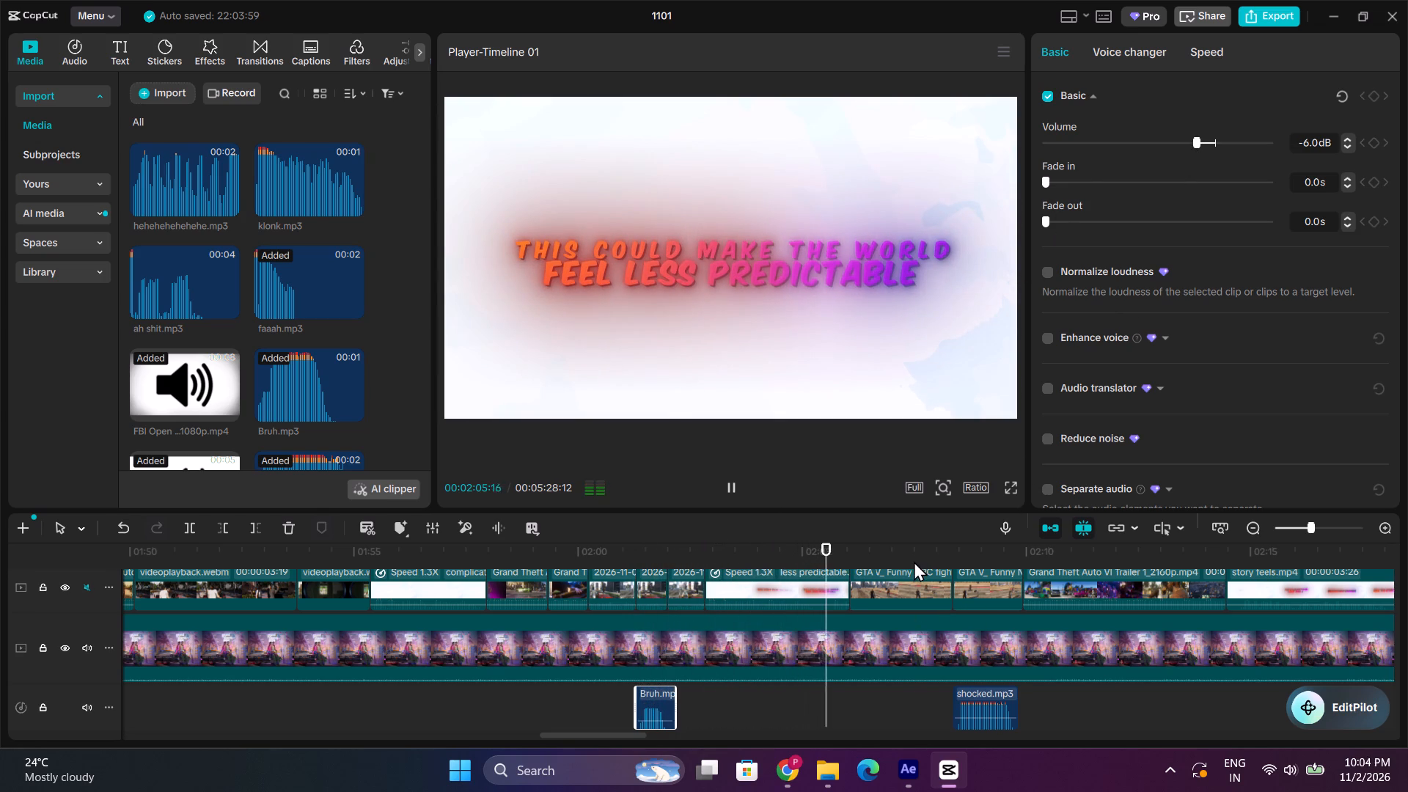
key(space)
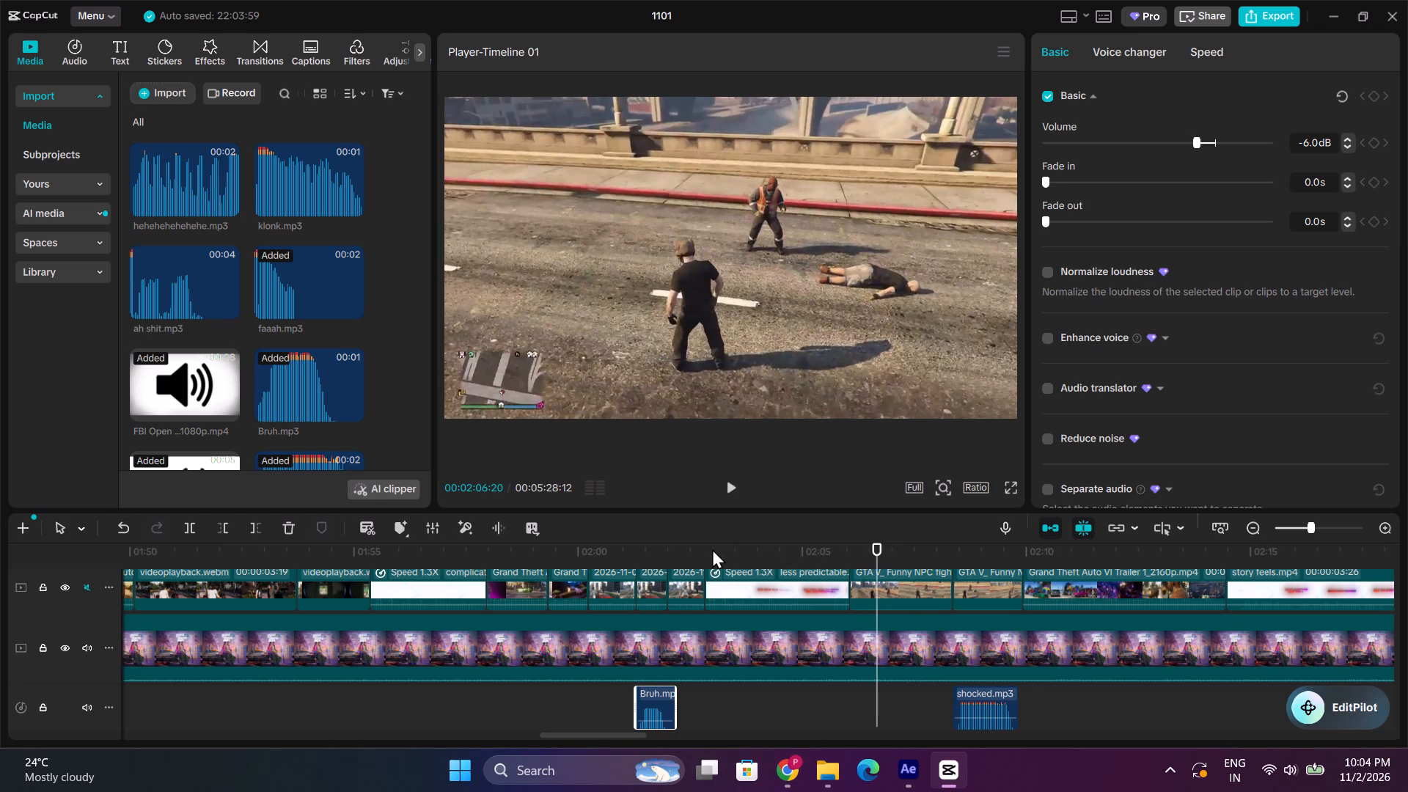
Add a volume keyframe to the background music clip at 00:02:02:25 and lower its volume at about 00:02:04:04 under the title.
click(681, 549)
click(703, 540)
click(712, 542)
click(709, 553)
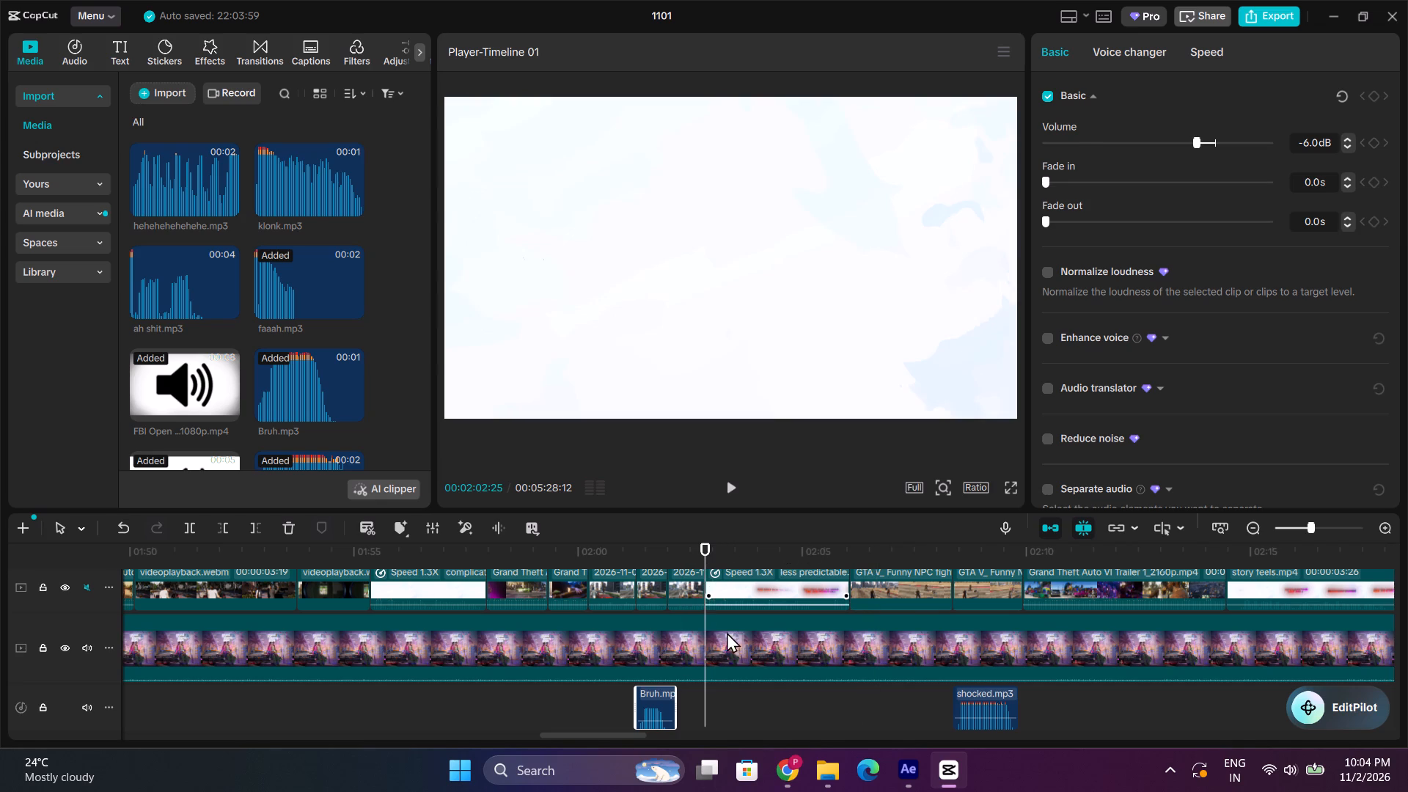
click(727, 633)
click(1108, 56)
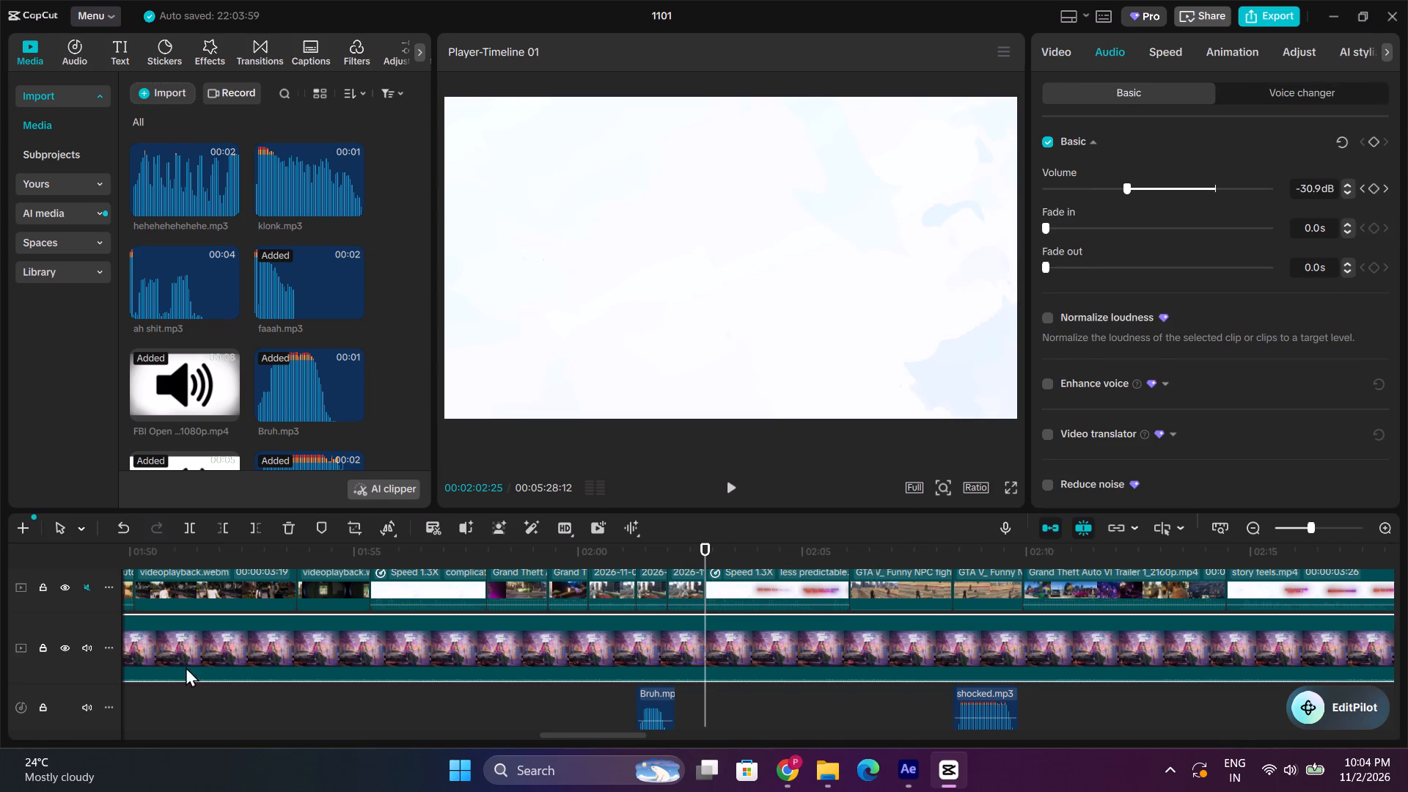
click(1371, 188)
drag(720, 539, 744, 543)
drag(744, 552, 763, 552)
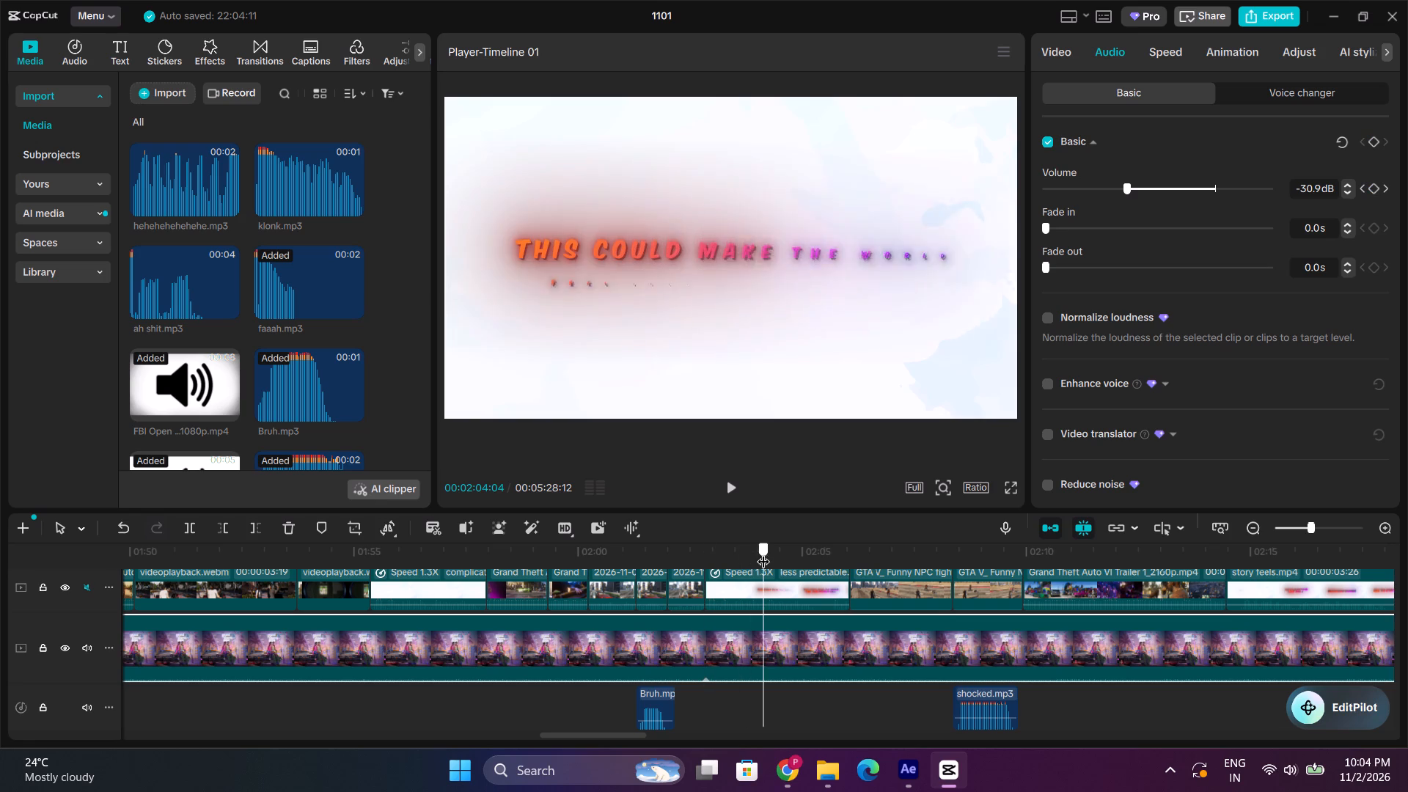
drag(763, 552, 764, 551)
drag(1121, 181, 1082, 186)
key(space)
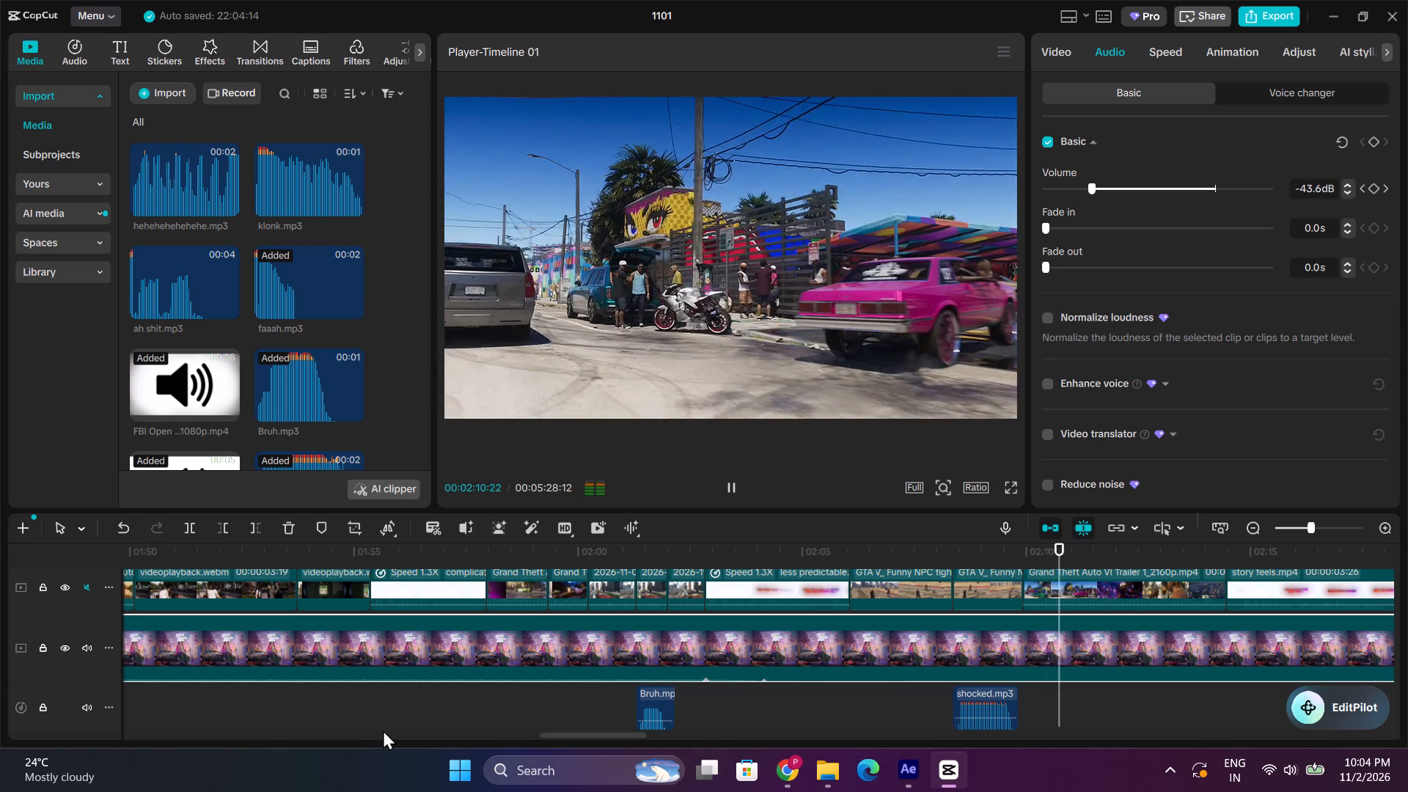
Add a music volume keyframe at 00:02:17:20, raise the volume to about -31.7 dB at the 00:02:18:10 cut, and replay it.
drag(547, 737, 587, 737)
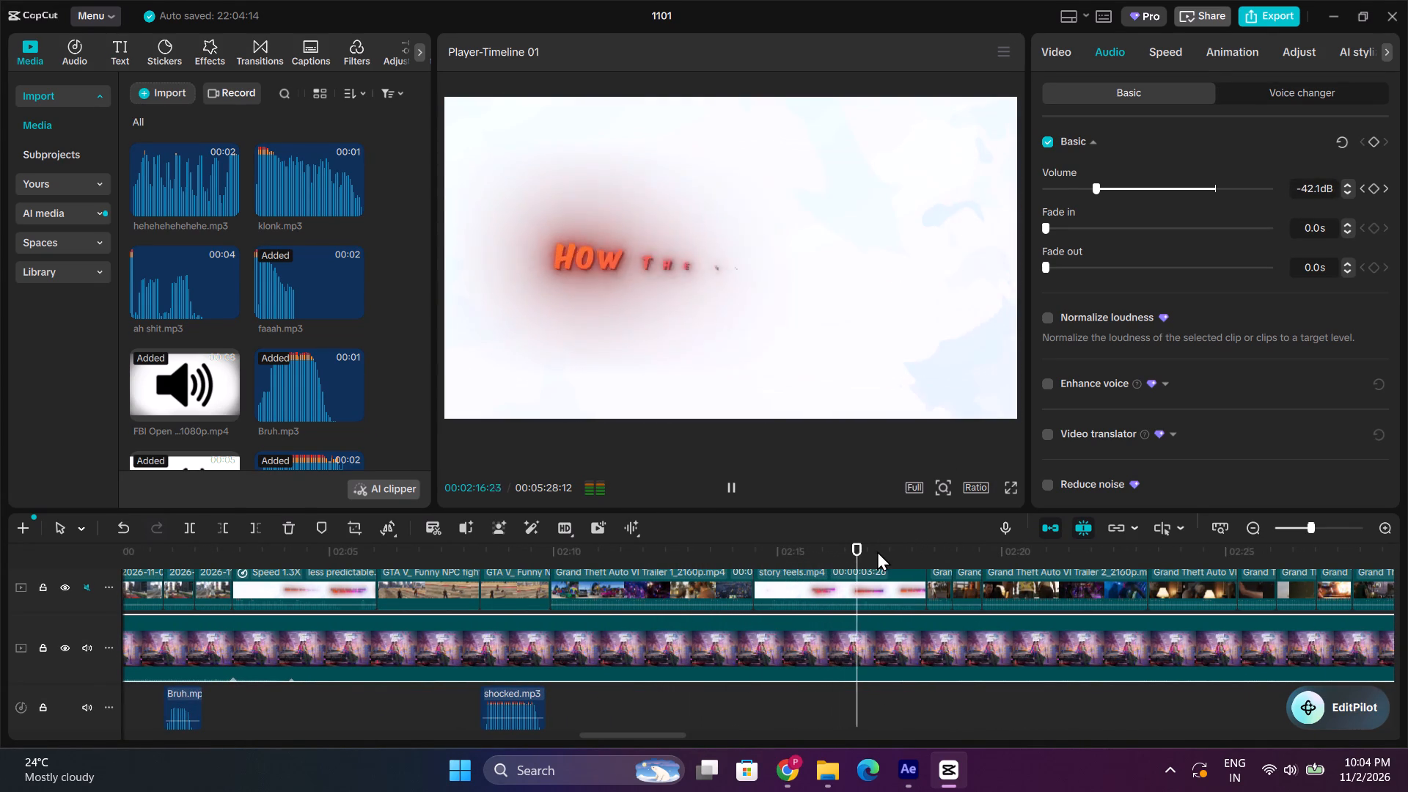
click(897, 550)
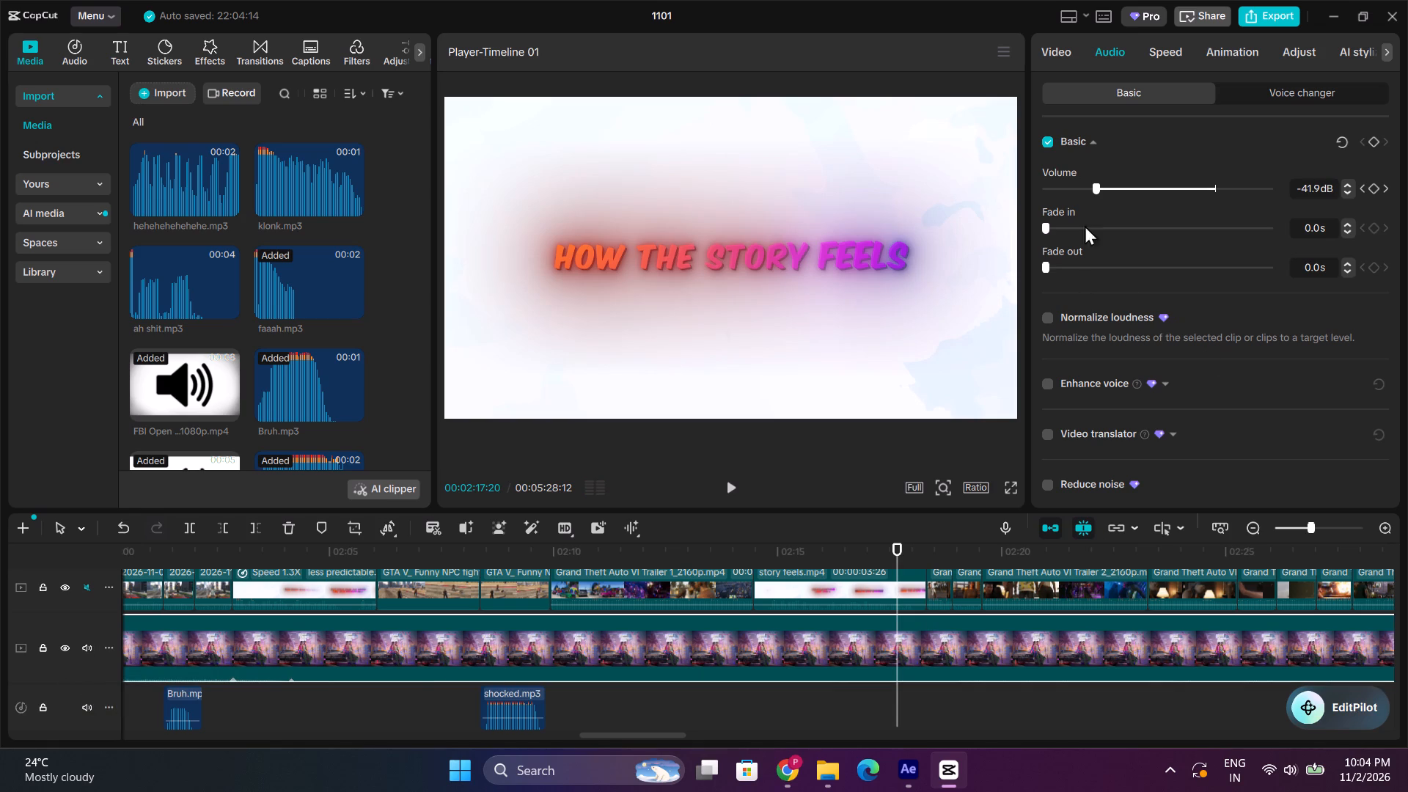
click(1374, 188)
click(930, 552)
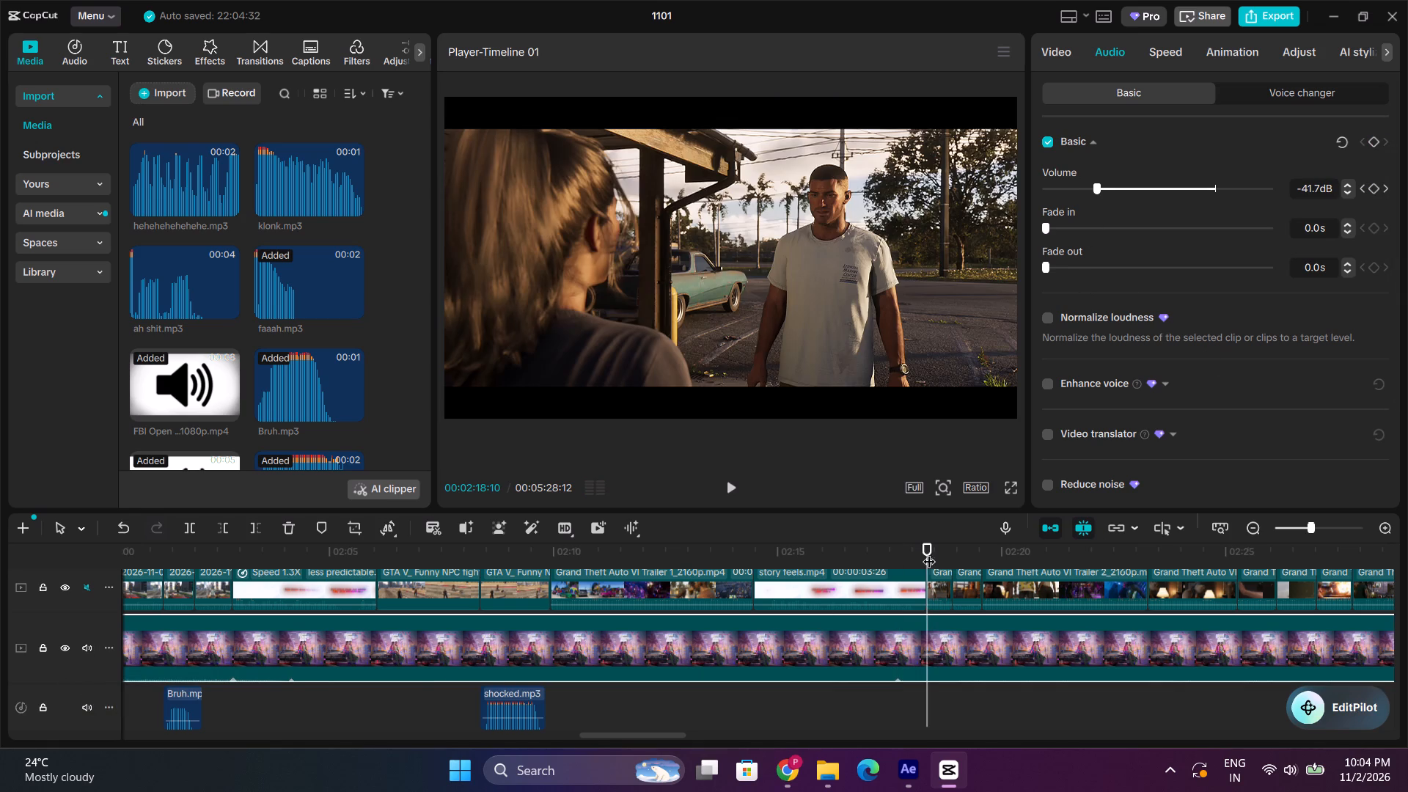
drag(1096, 184, 1134, 183)
key(space)
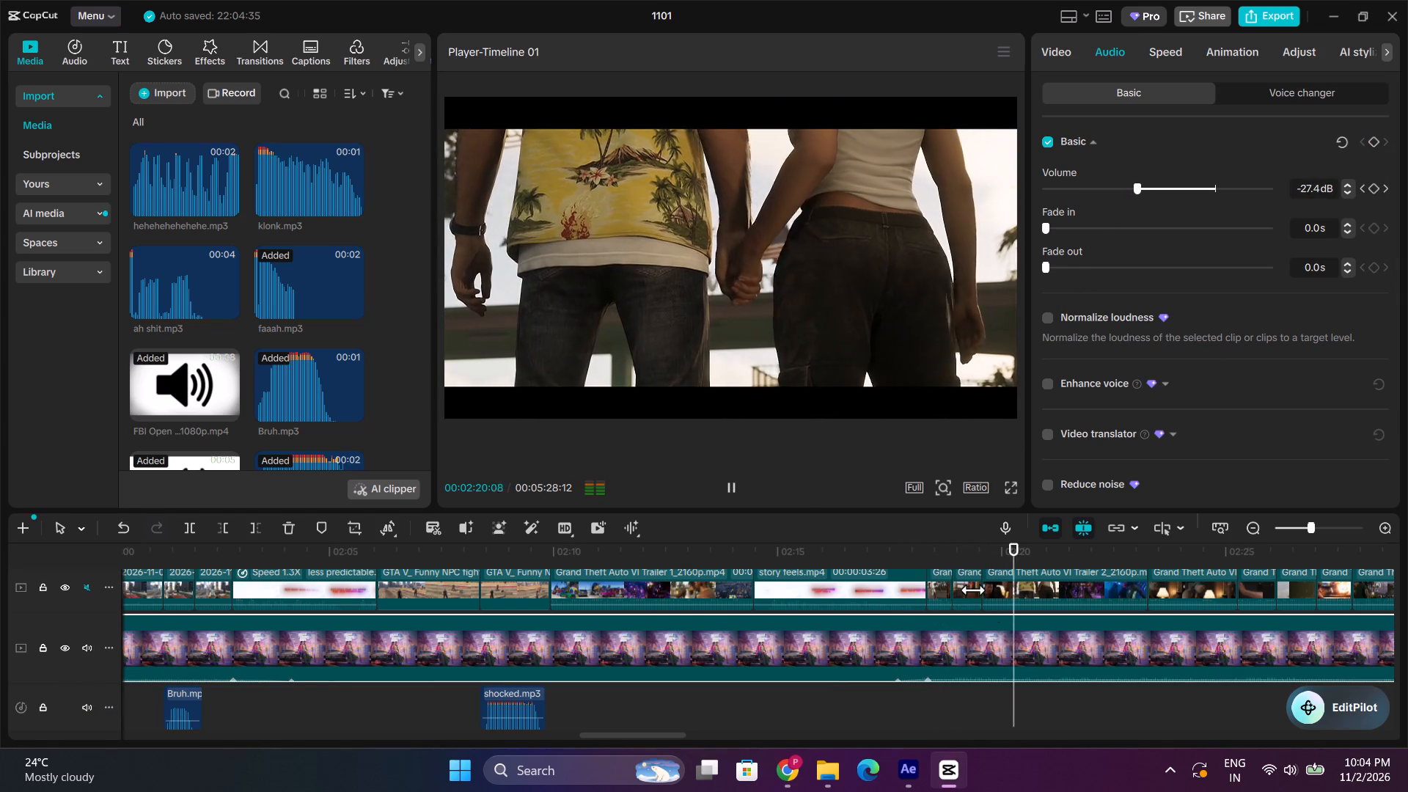
click(927, 551)
click(1125, 180)
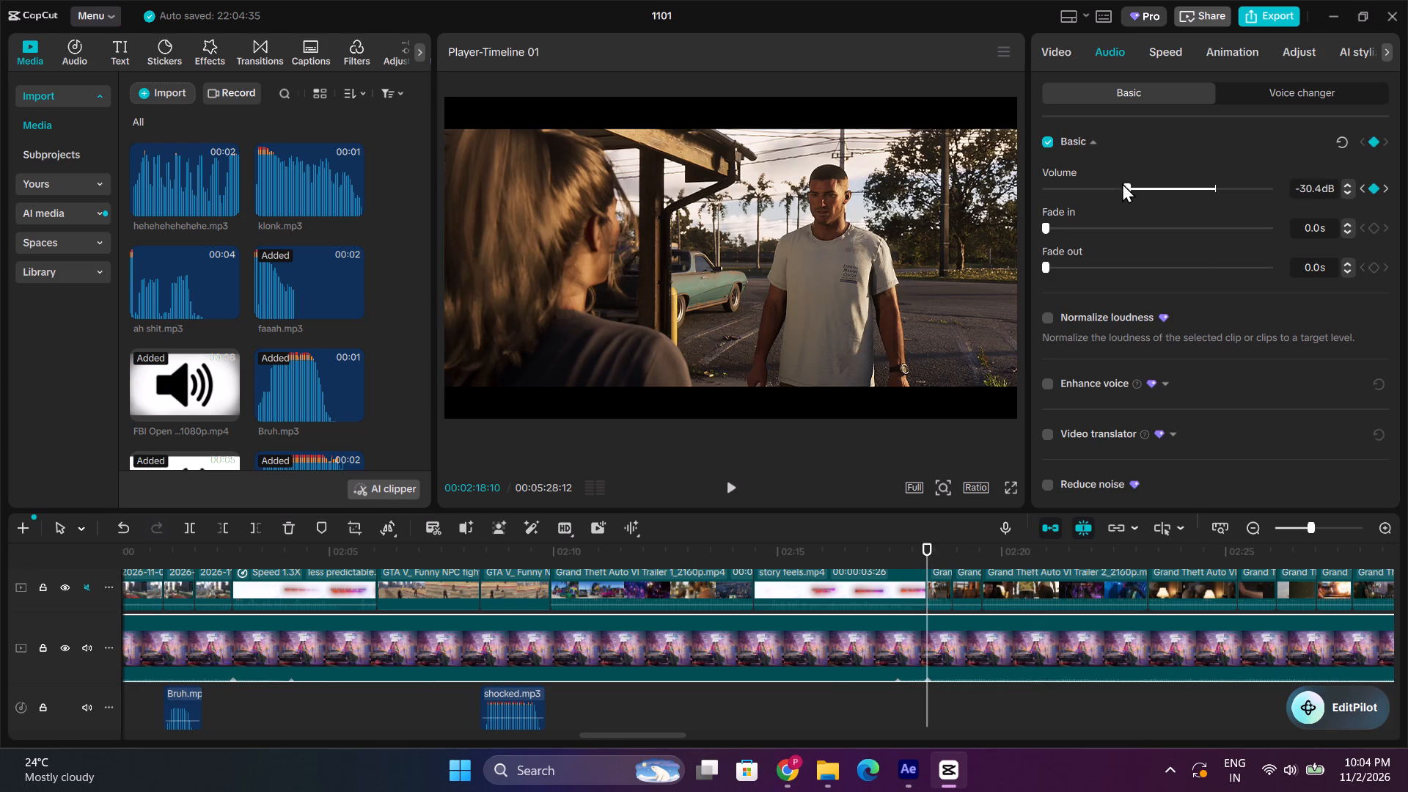
key(space)
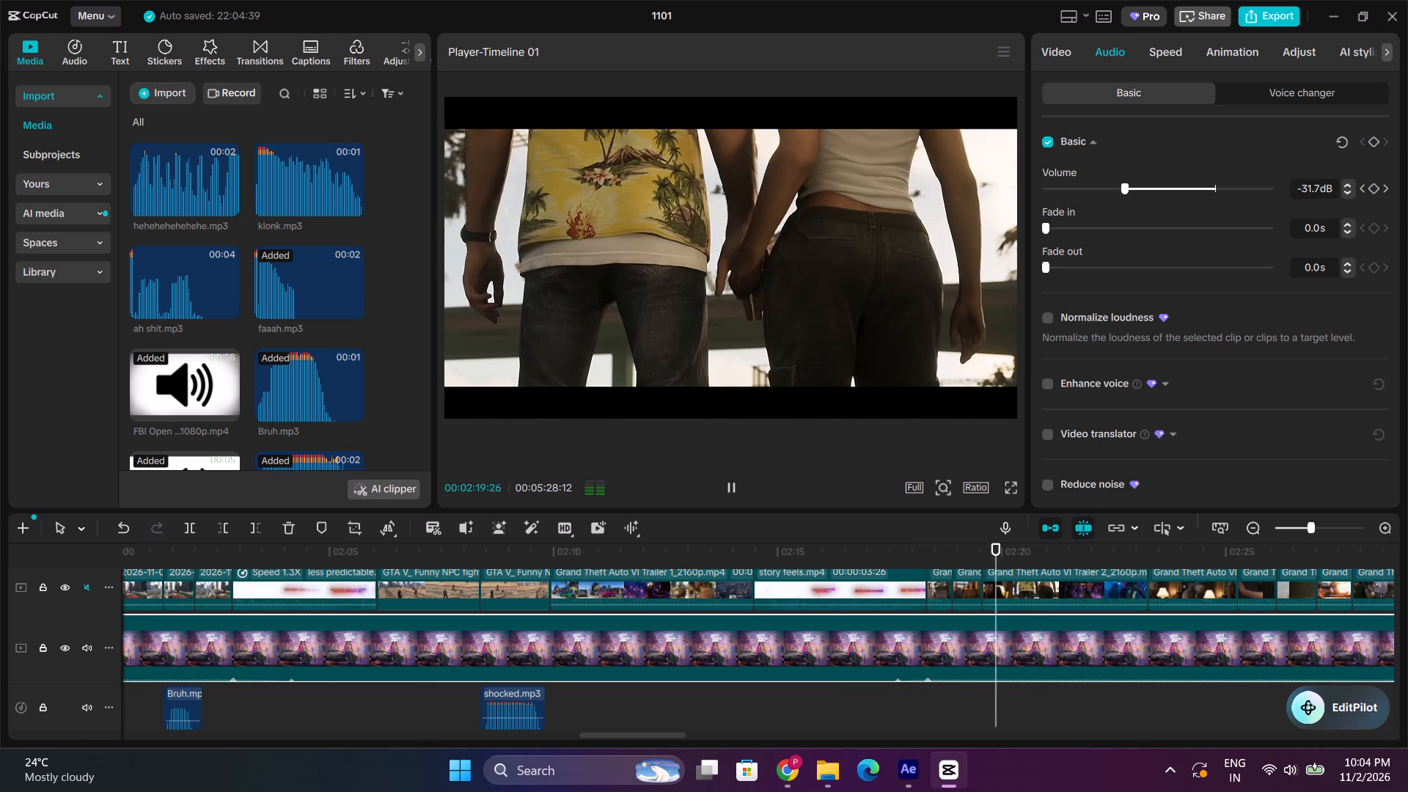
Place the RIZZ sound effect clip on a track above the video near the start of the shower kiss shot, around 00:02:25:08.
drag(587, 736, 603, 735)
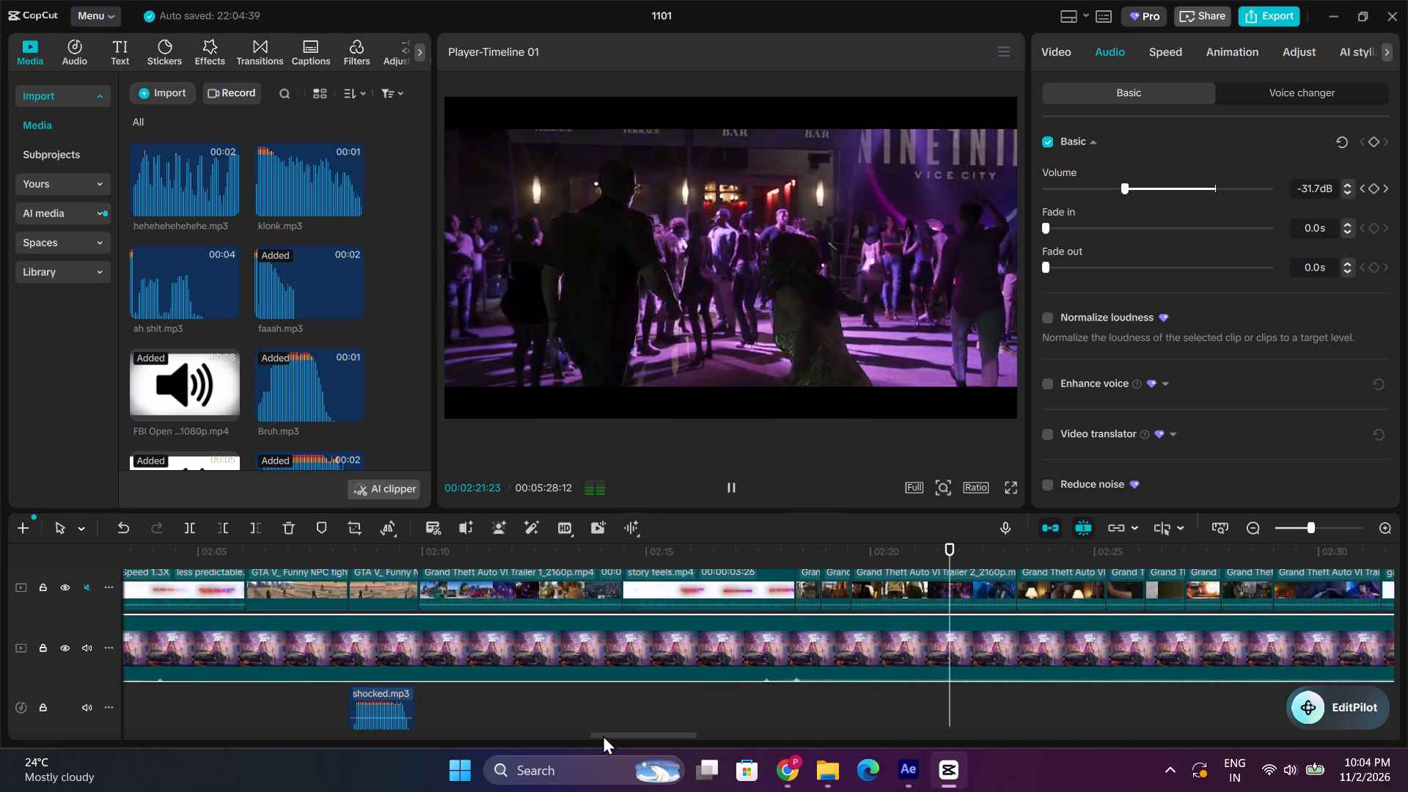
drag(603, 735, 617, 730)
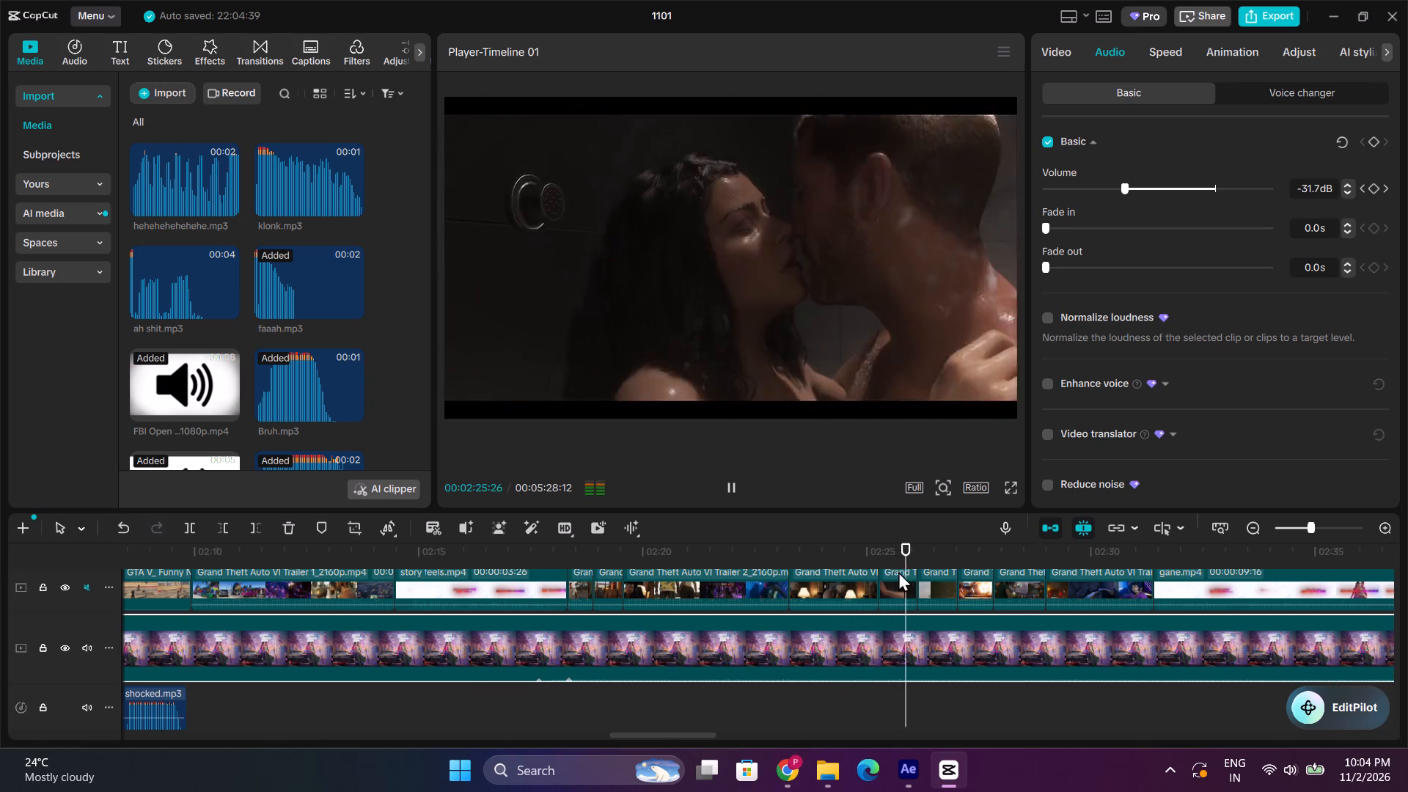
click(925, 550)
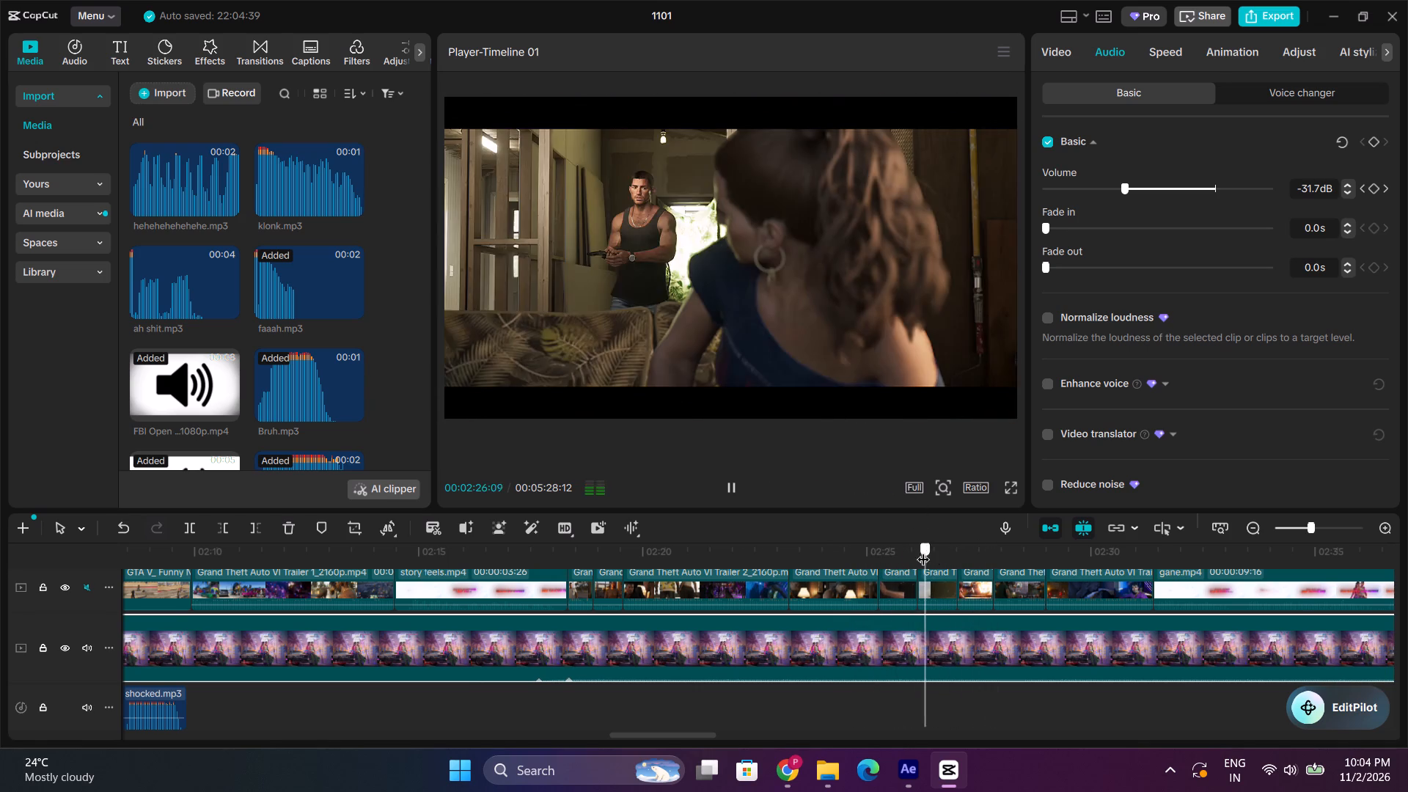
click(866, 547)
click(887, 538)
click(881, 544)
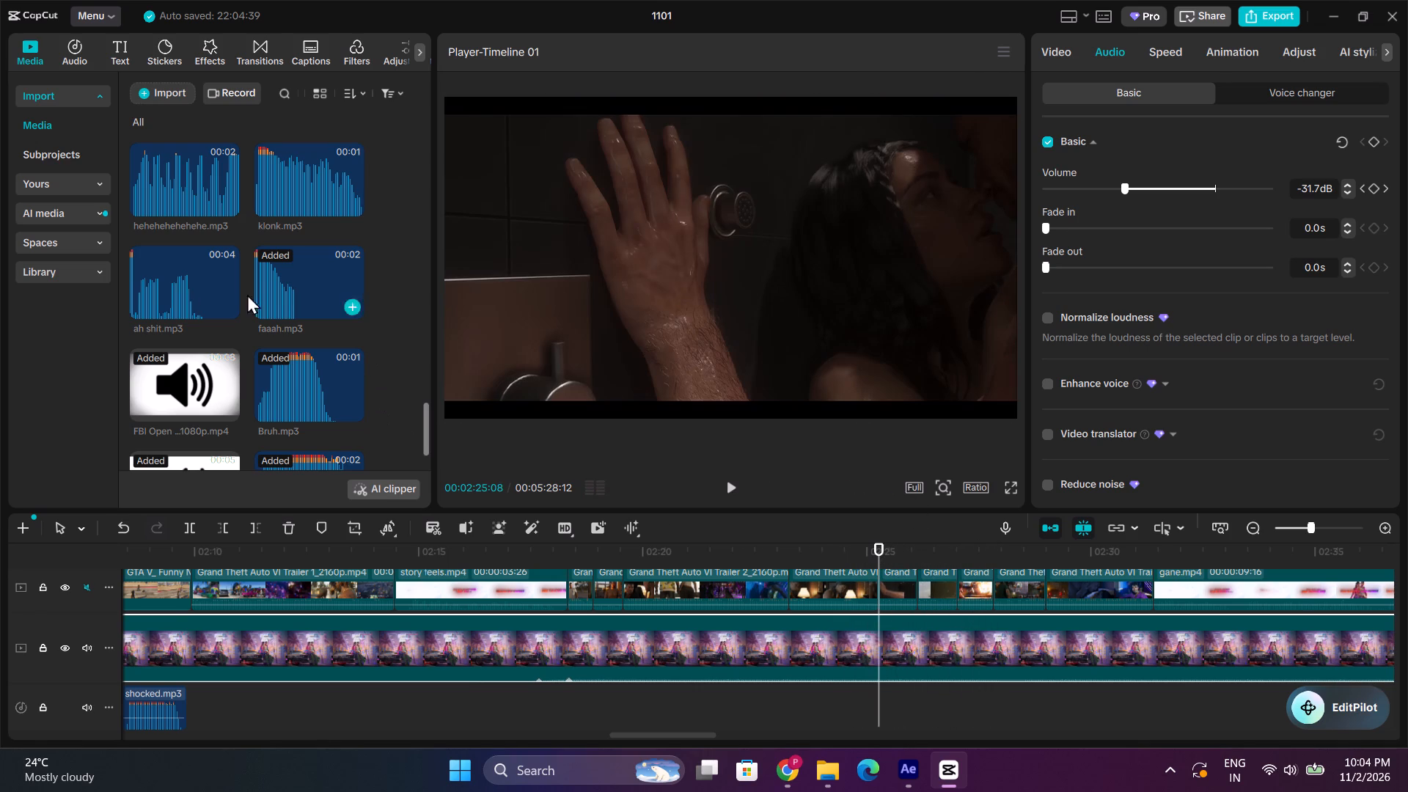
scroll(221, 363, down, 3)
scroll(226, 364, up, 3)
scroll(299, 343, down, 1)
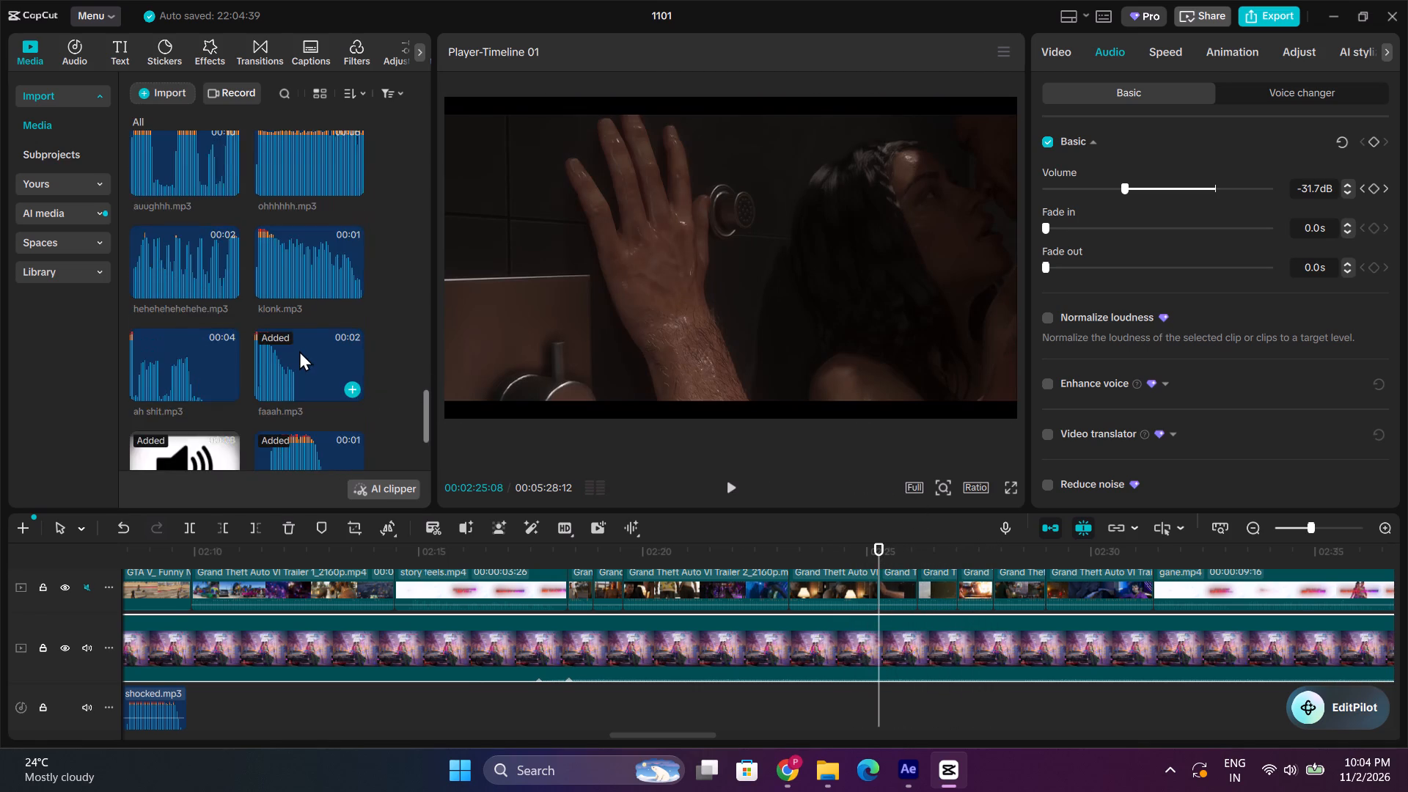
scroll(299, 351, up, 2)
drag(203, 230, 870, 551)
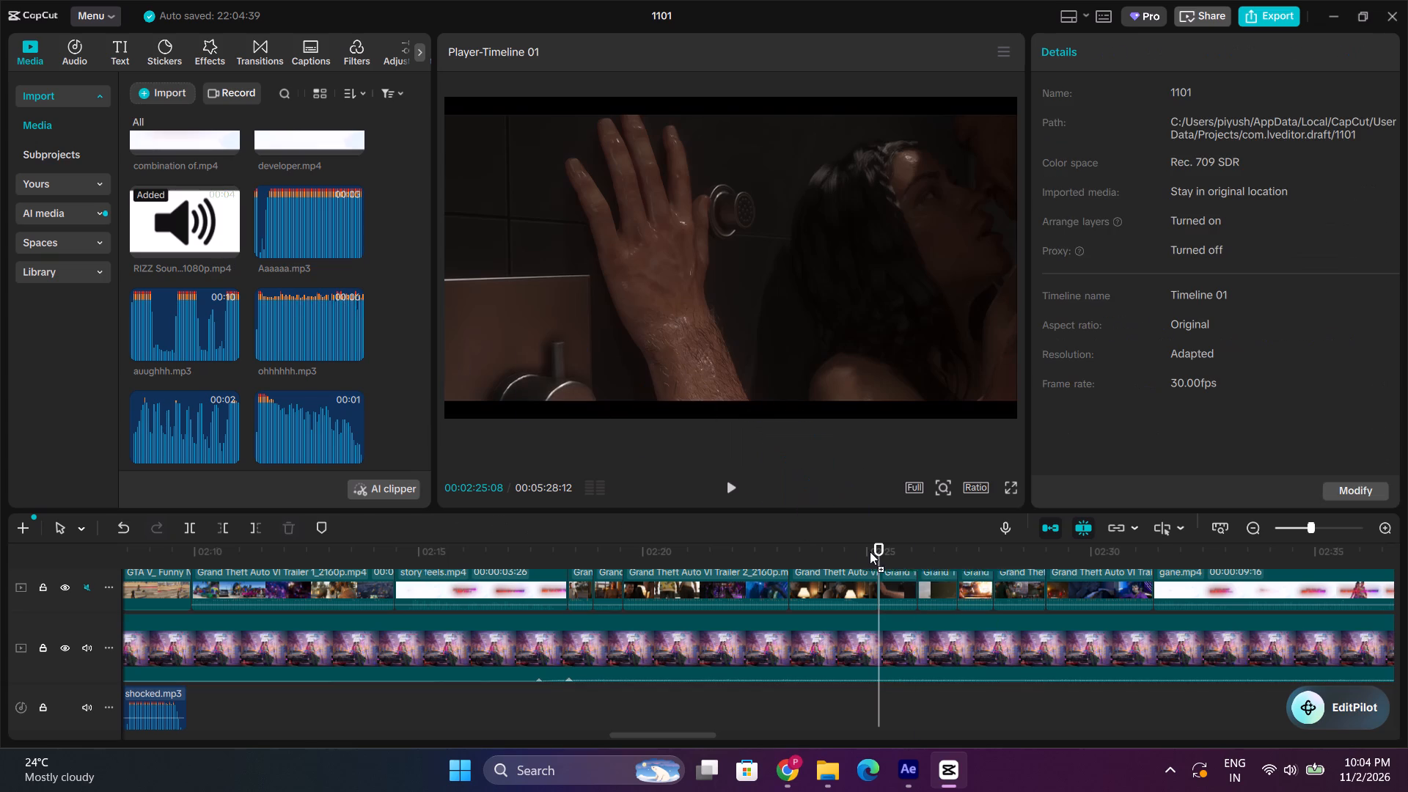
drag(870, 551, 870, 552)
scroll(873, 577, up, 2)
Move the RIZZ clip's speaker image out of the frame to position X -538, Y -3294.
drag(754, 297, 674, 787)
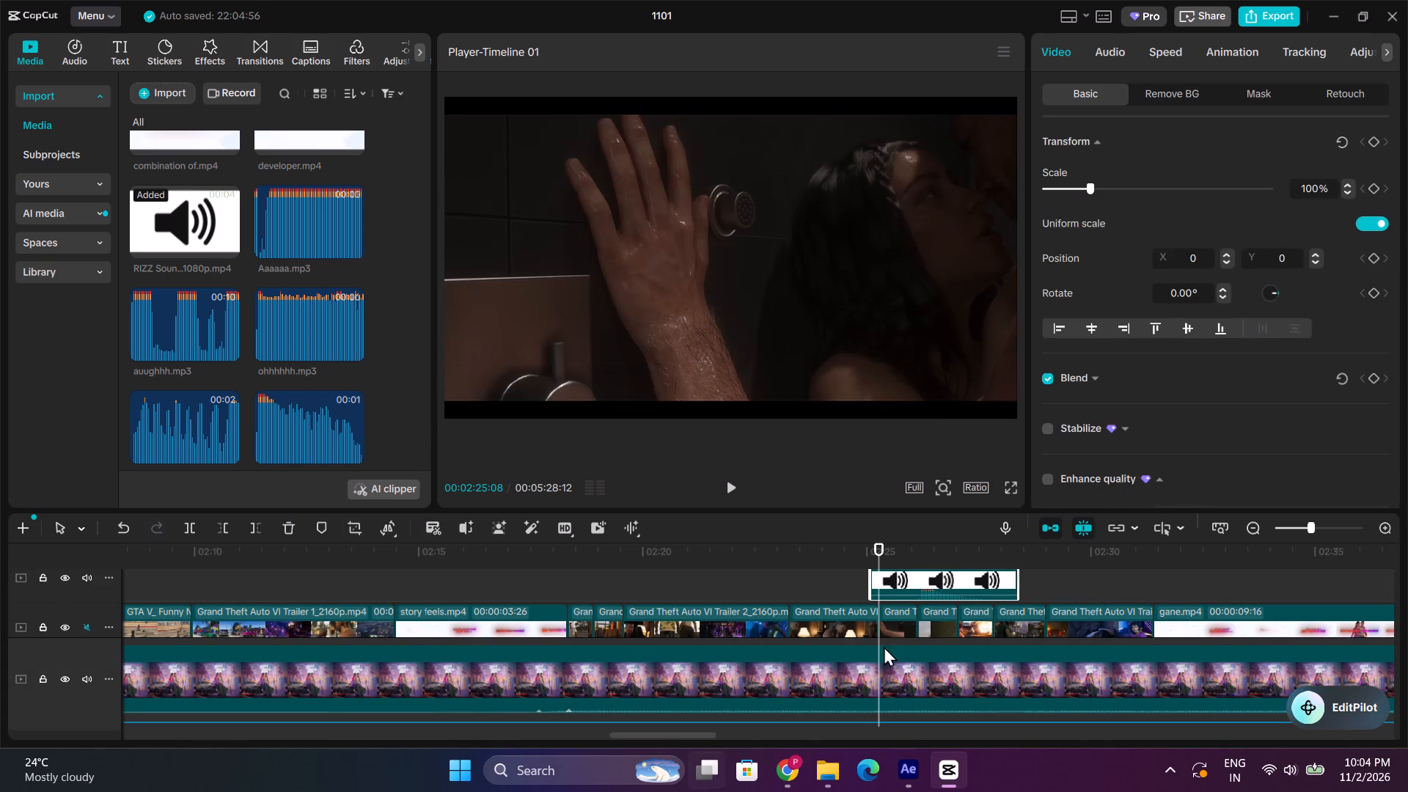
Shift the RIZZ clip about one second earlier, replay it against the kiss shot and return the playhead to 00:02:25:00.
drag(942, 582, 898, 588)
key(space)
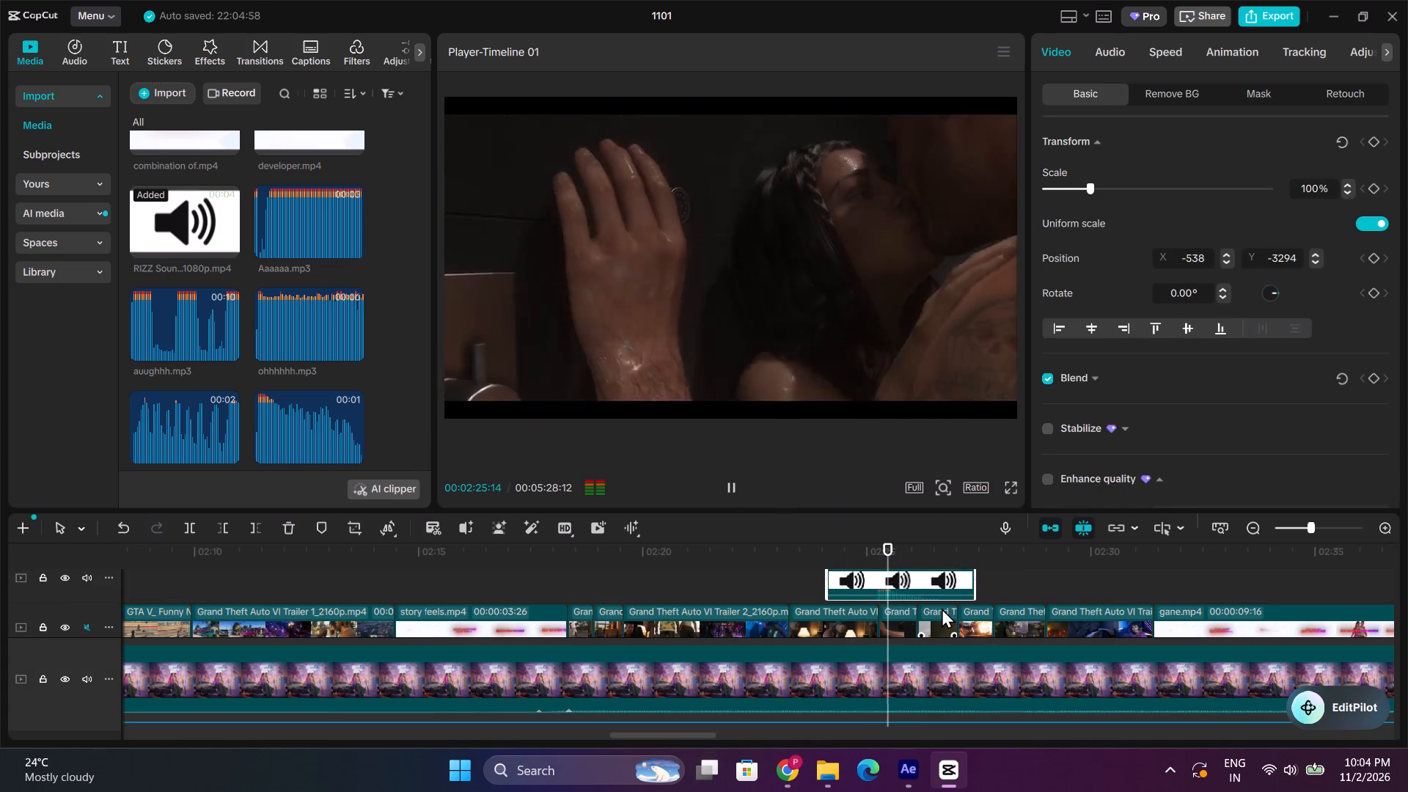
click(867, 557)
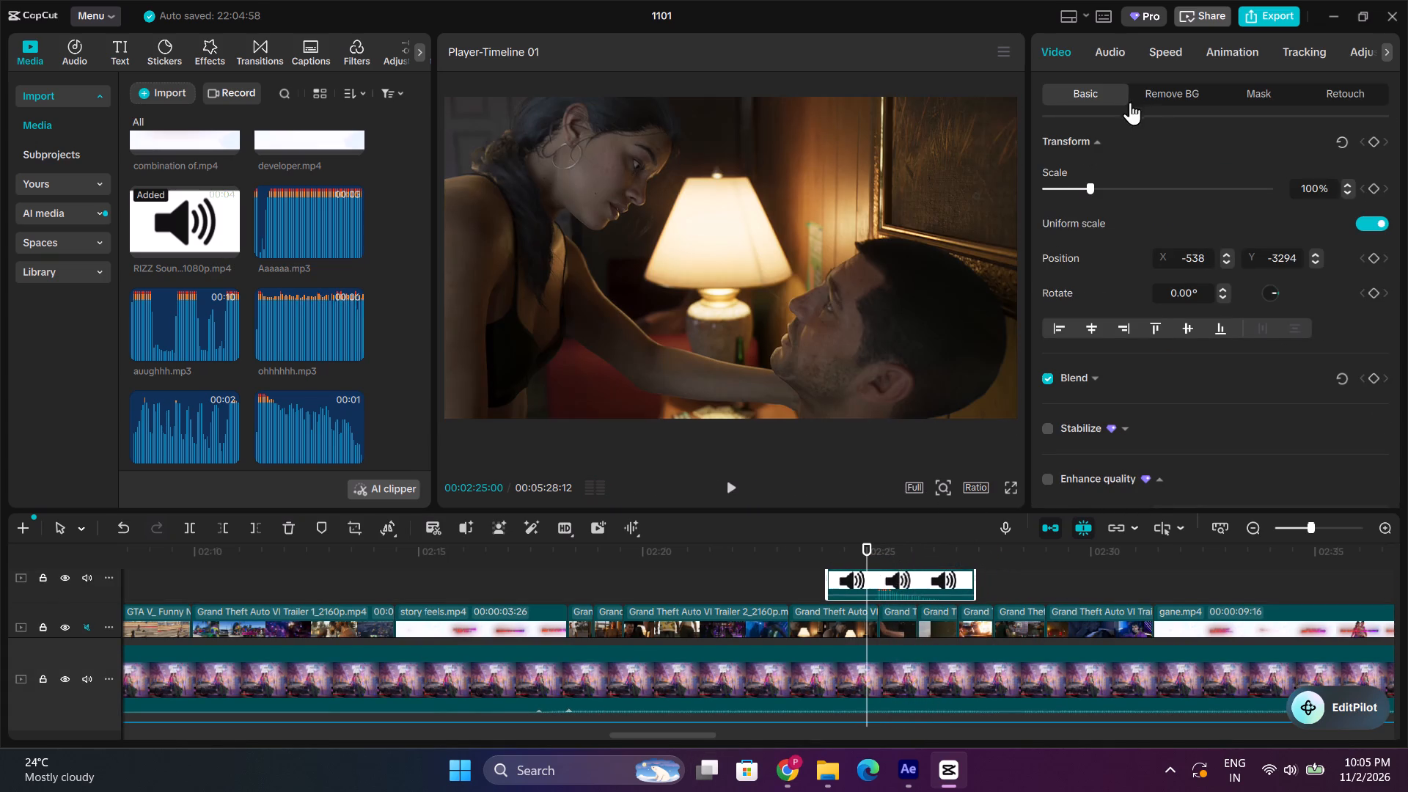
Lower the RIZZ clip's audio volume to about -13.9 dB and replay it over the kiss shot.
click(1123, 51)
click(1172, 184)
key(space)
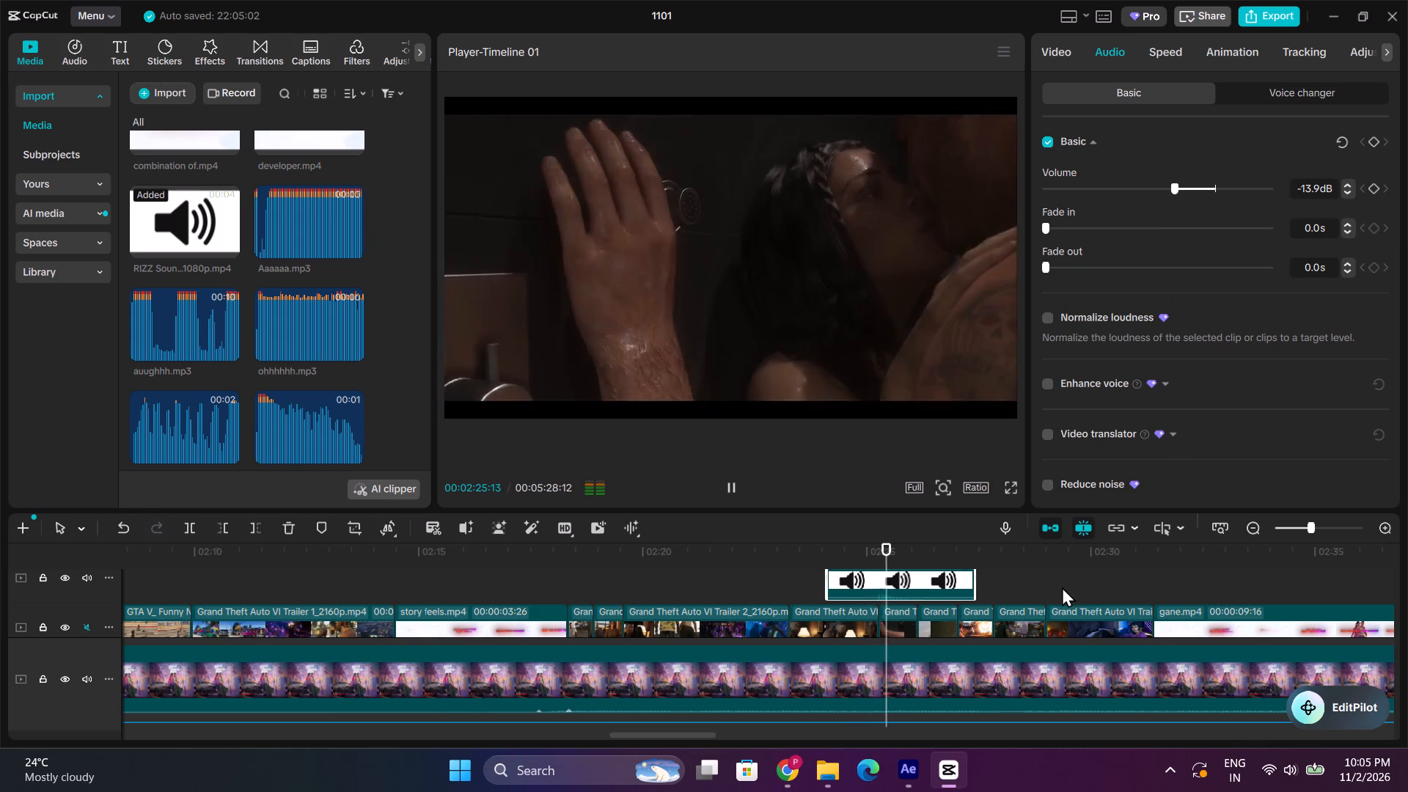
key(space)
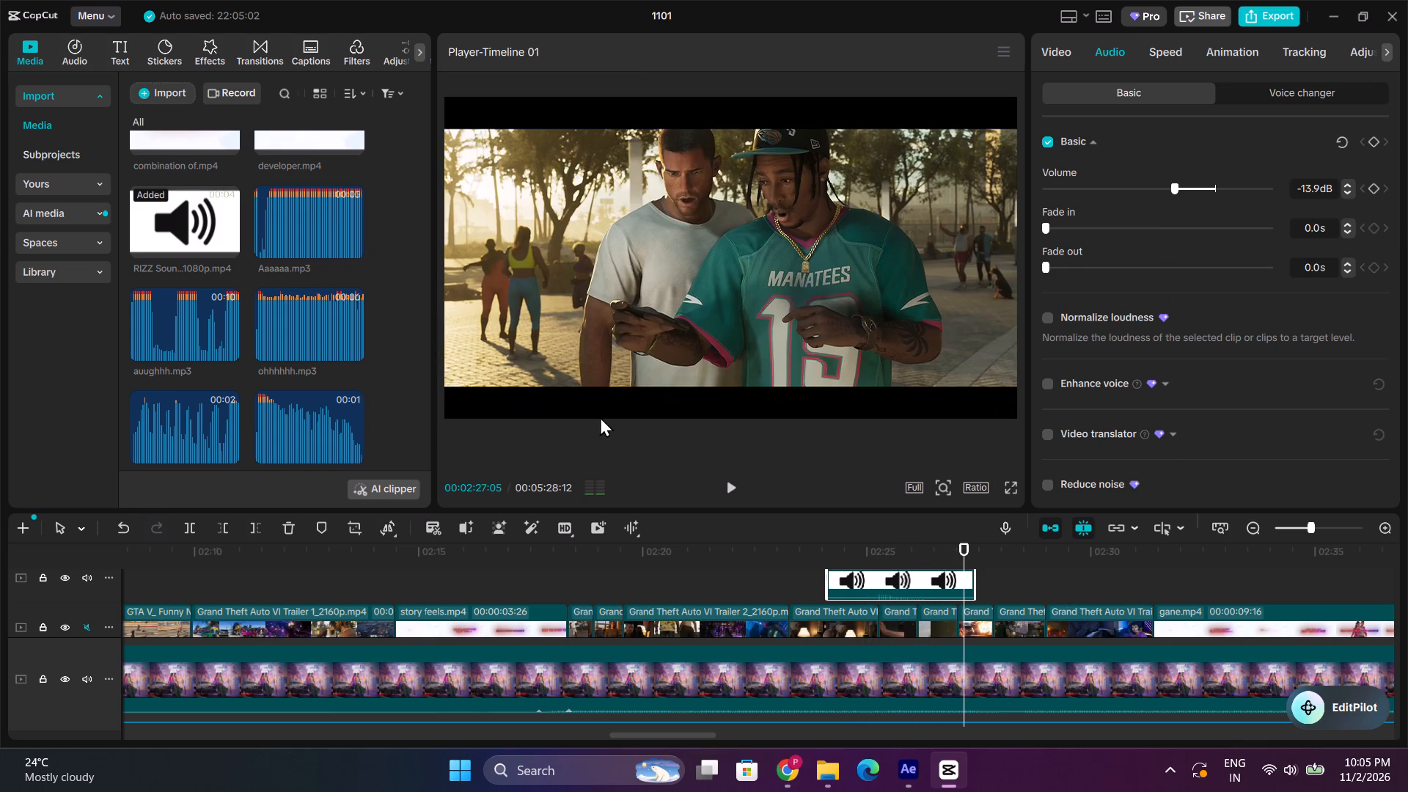
Import the ohhhhhh.mp3 sound effect from the 8MEME folder and audition it.
click(166, 92)
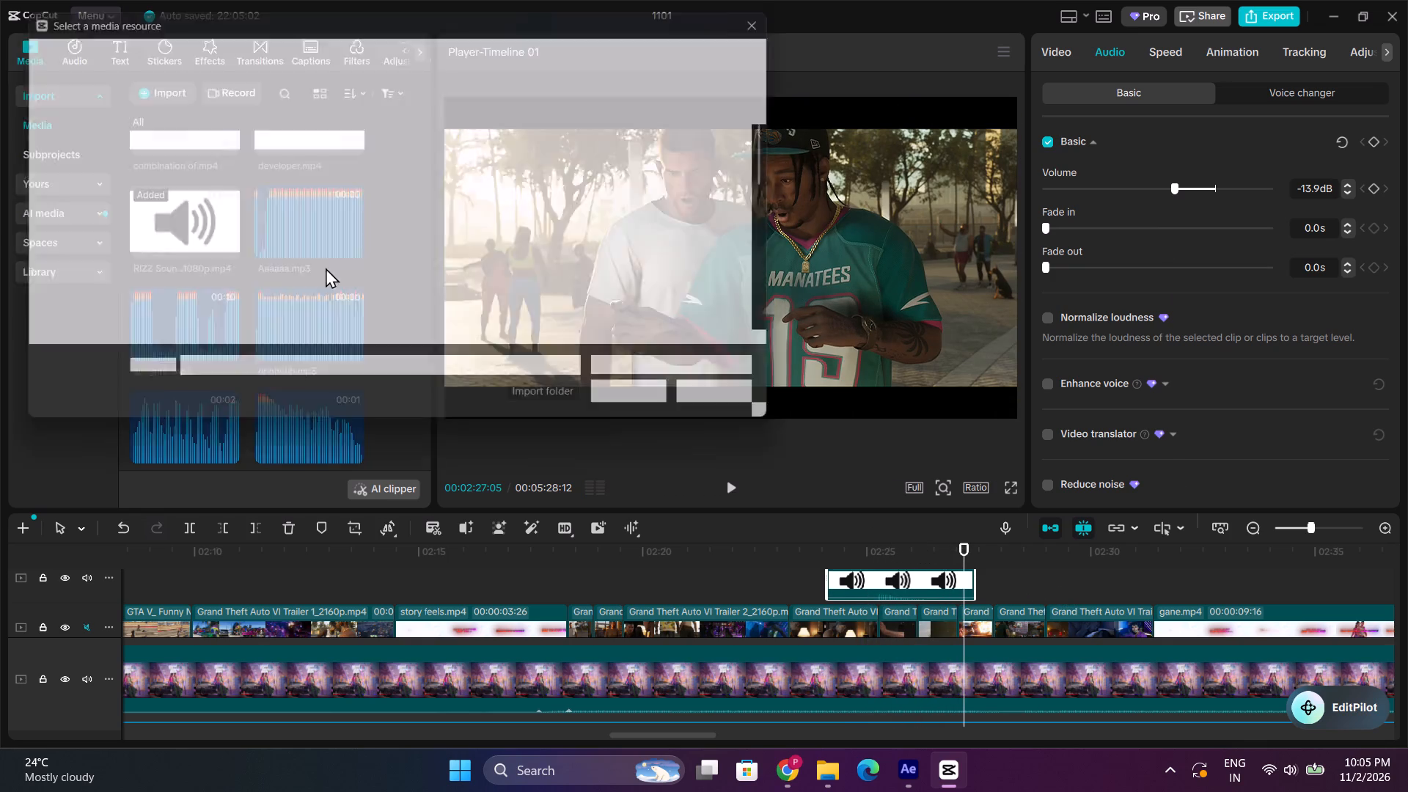
scroll(252, 251, down, 1)
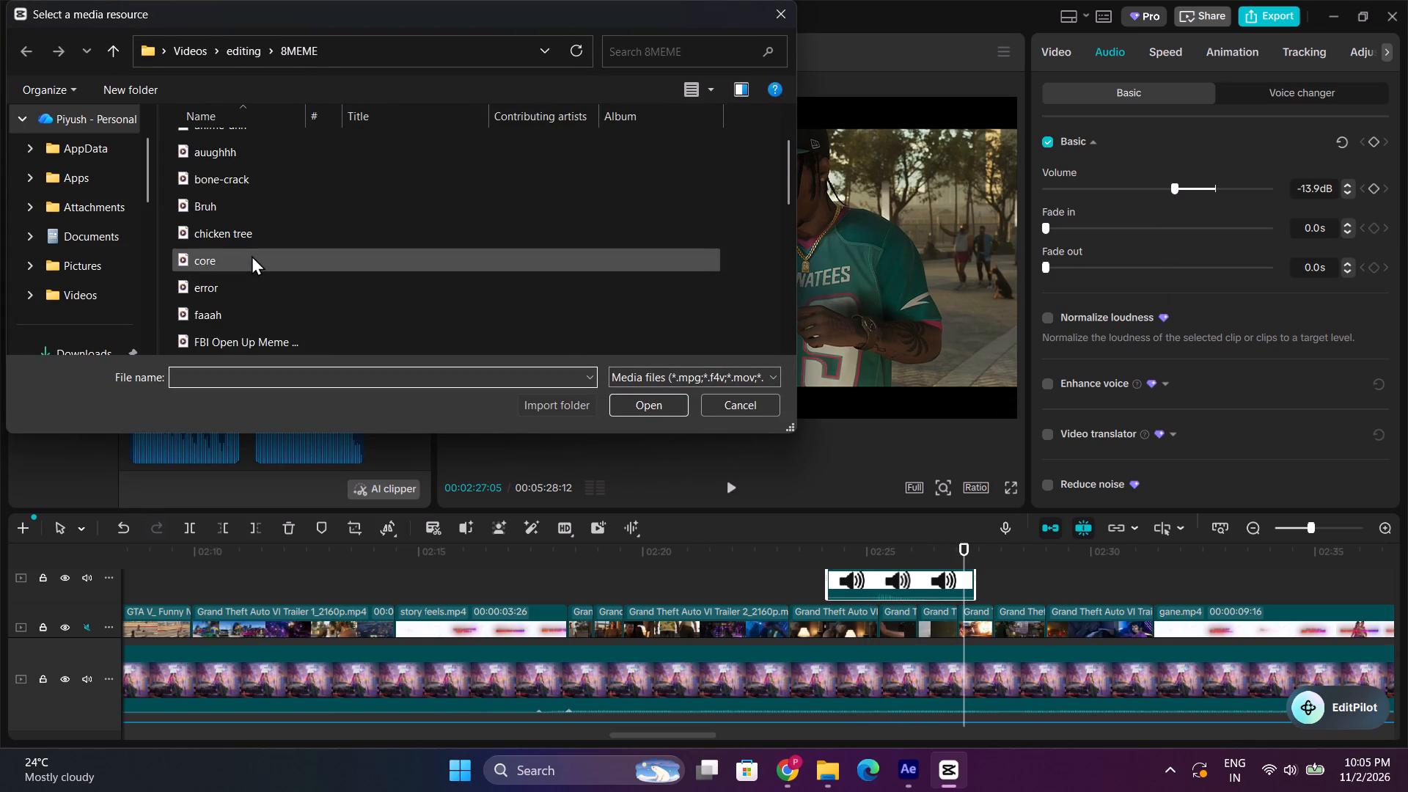
scroll(252, 255, down, 3)
double_click(252, 294)
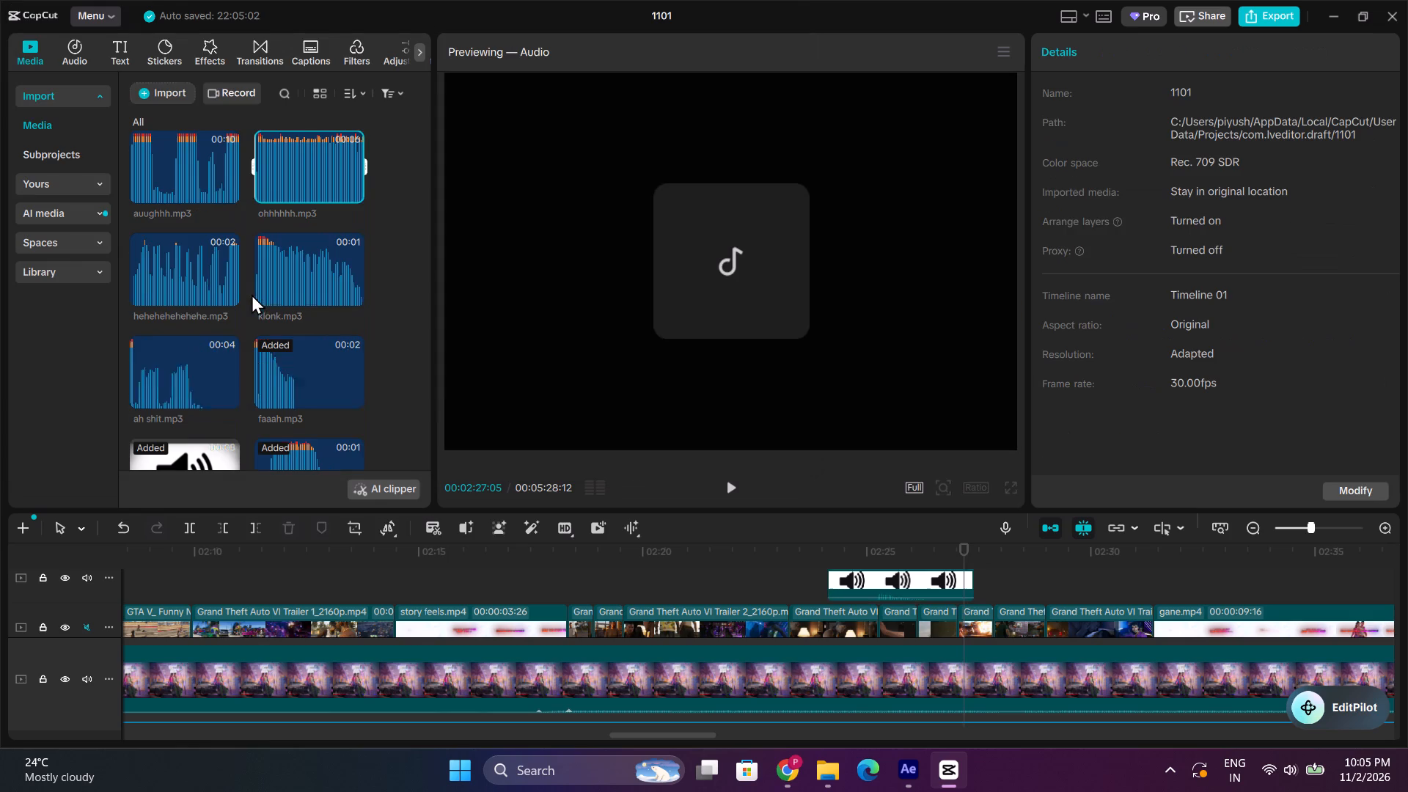
key(space)
key(space)
Place ohhhhhh.mp3 on an audio track at the start of the MANATEES jersey shot, around 00:02:27:01, and play it back.
drag(288, 178, 950, 556)
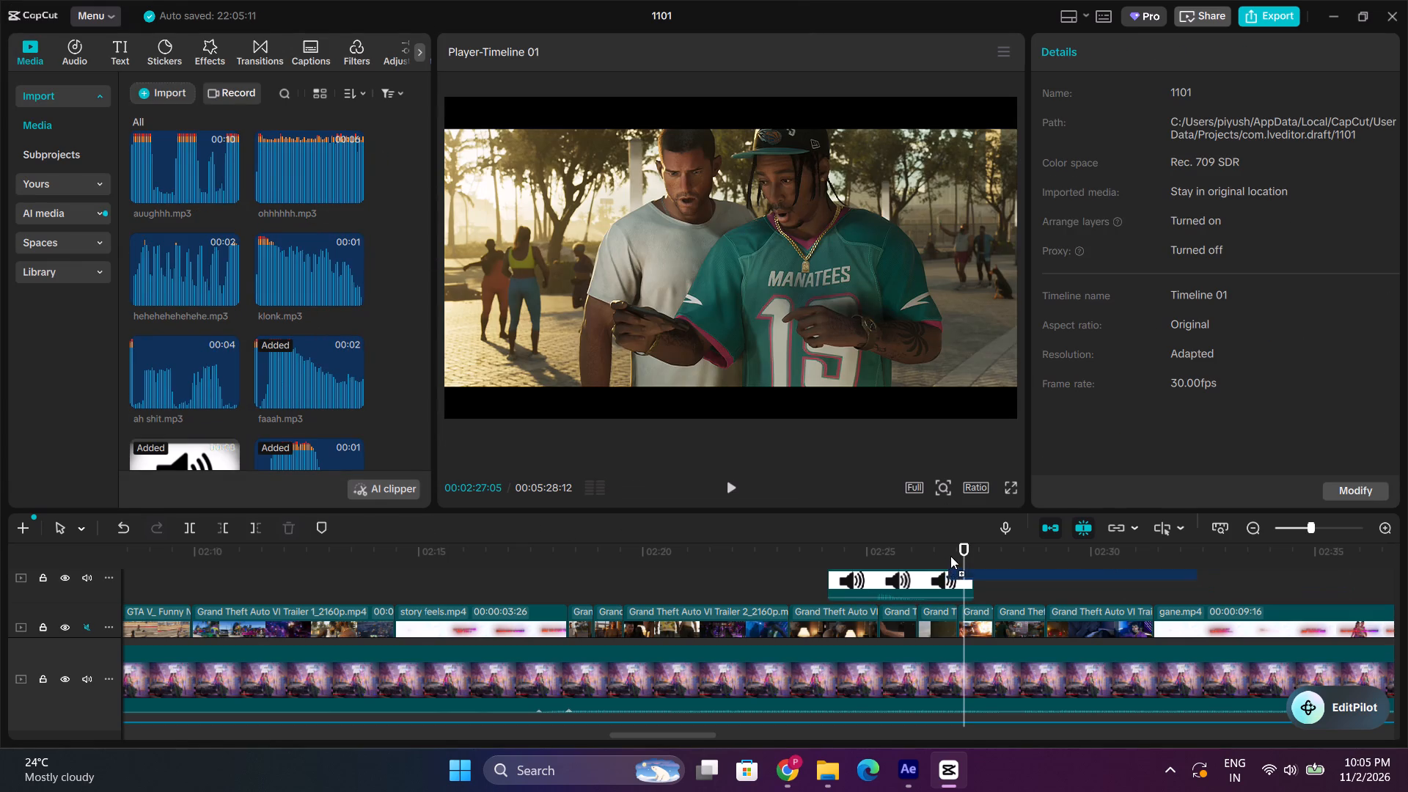
drag(950, 556, 953, 555)
scroll(997, 604, up, 2)
key(space)
key(space)
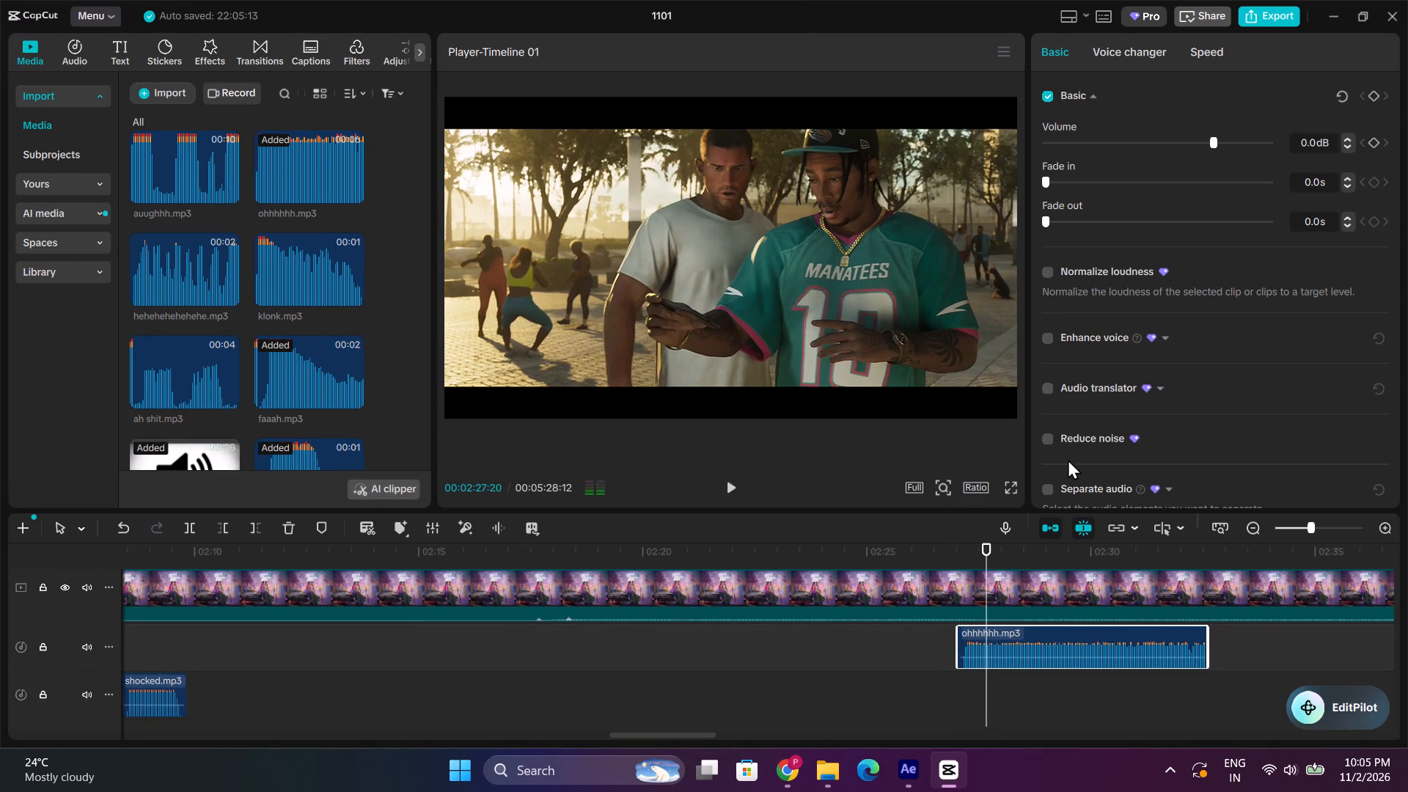
key(space)
key(space)
Lower the ohhhhhh.mp3 volume to about -12.3 dB and replay it from the jersey shot.
drag(1198, 139, 1176, 150)
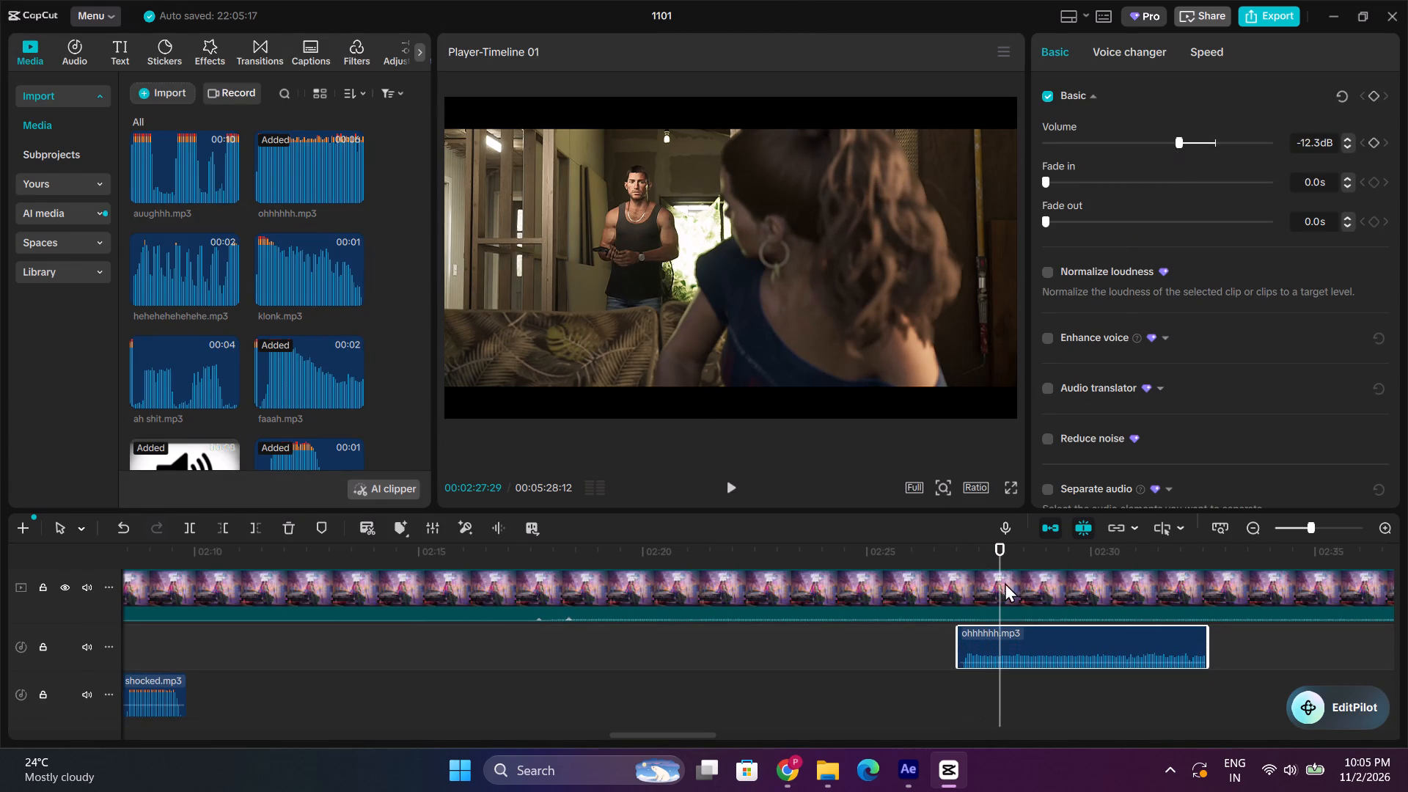
click(959, 550)
key(space)
key(space)
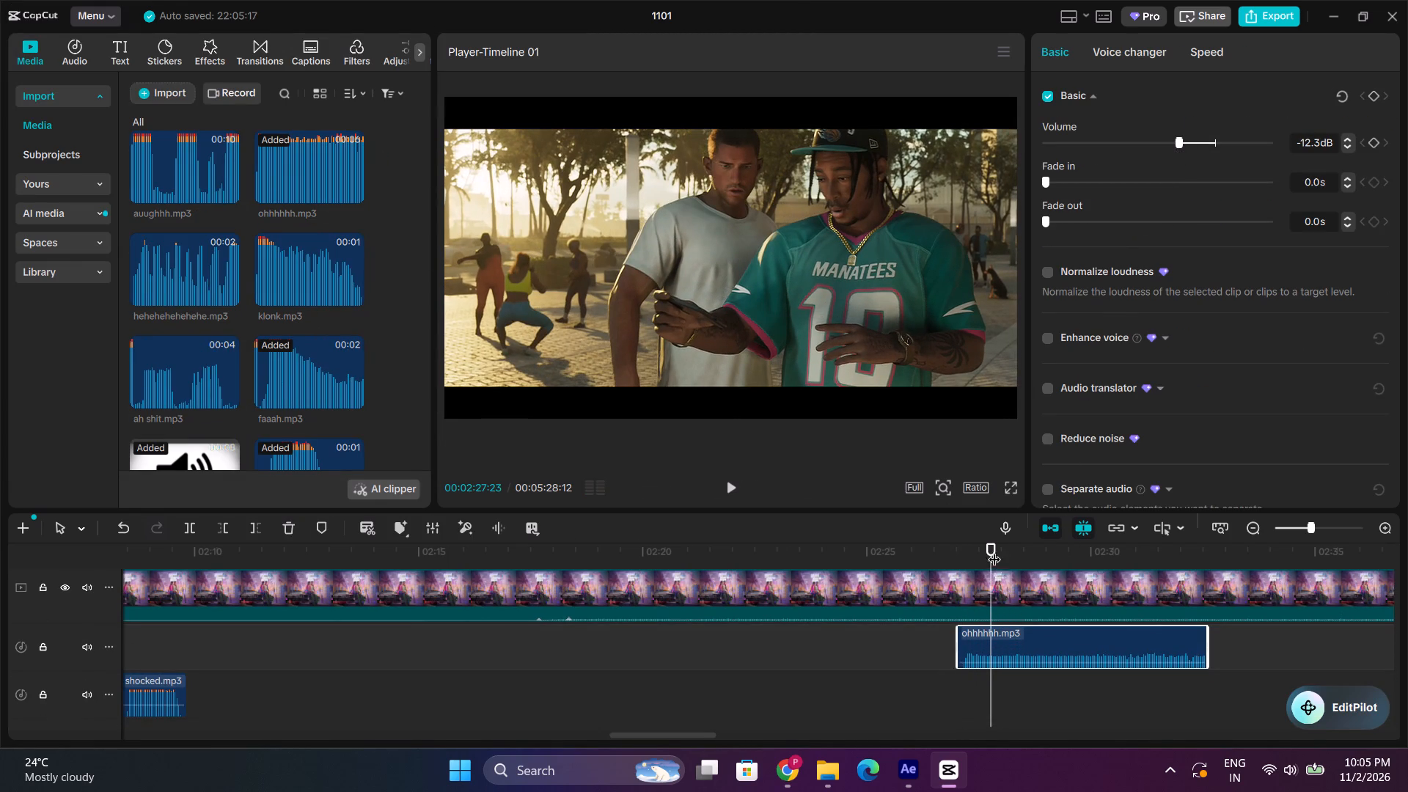
Fade out ohhhhhh.mp3 with a volume keyframe at 00:02:27:23 and a drop to about -40.1 dB at 00:02:28:03.
click(1374, 141)
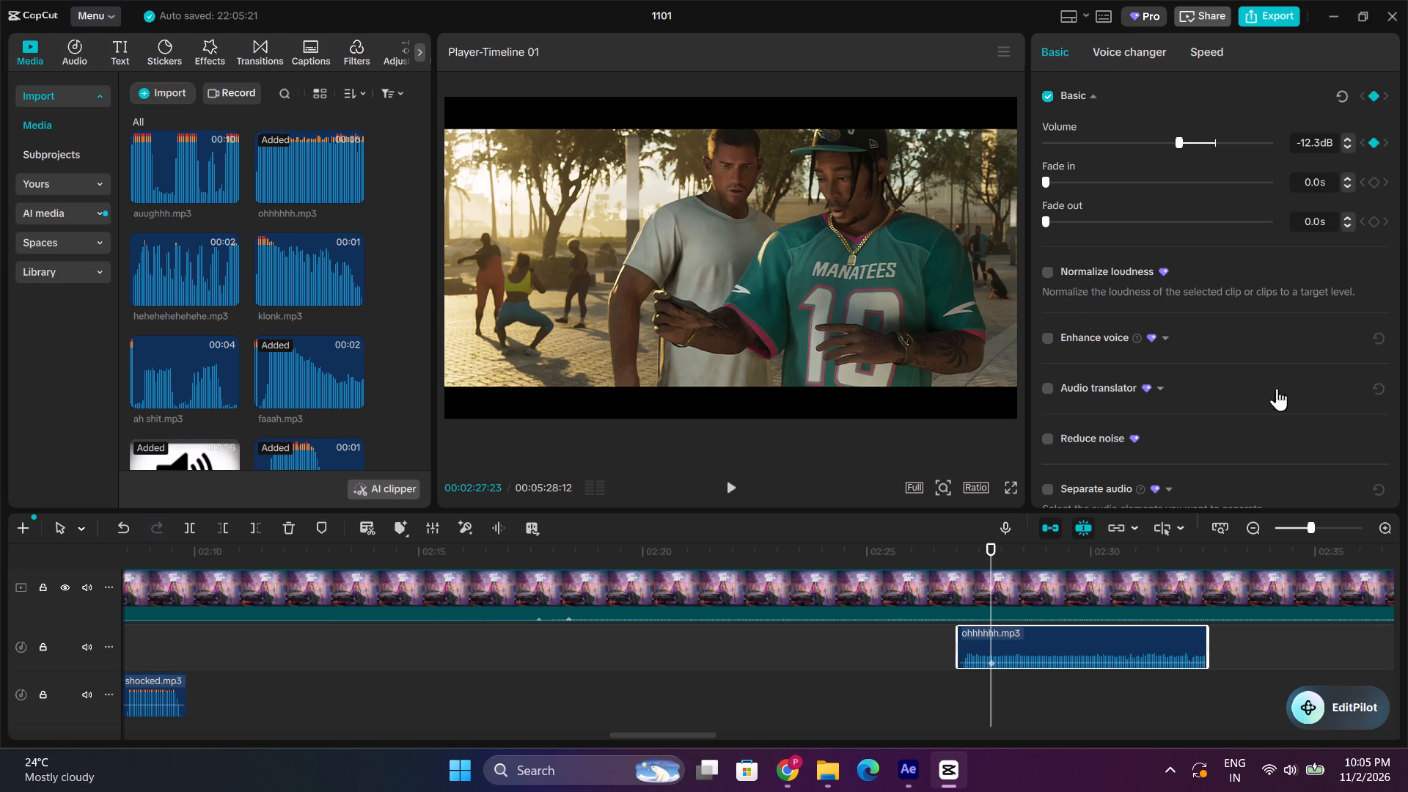
key(space)
key(space)
drag(1171, 142, 1098, 153)
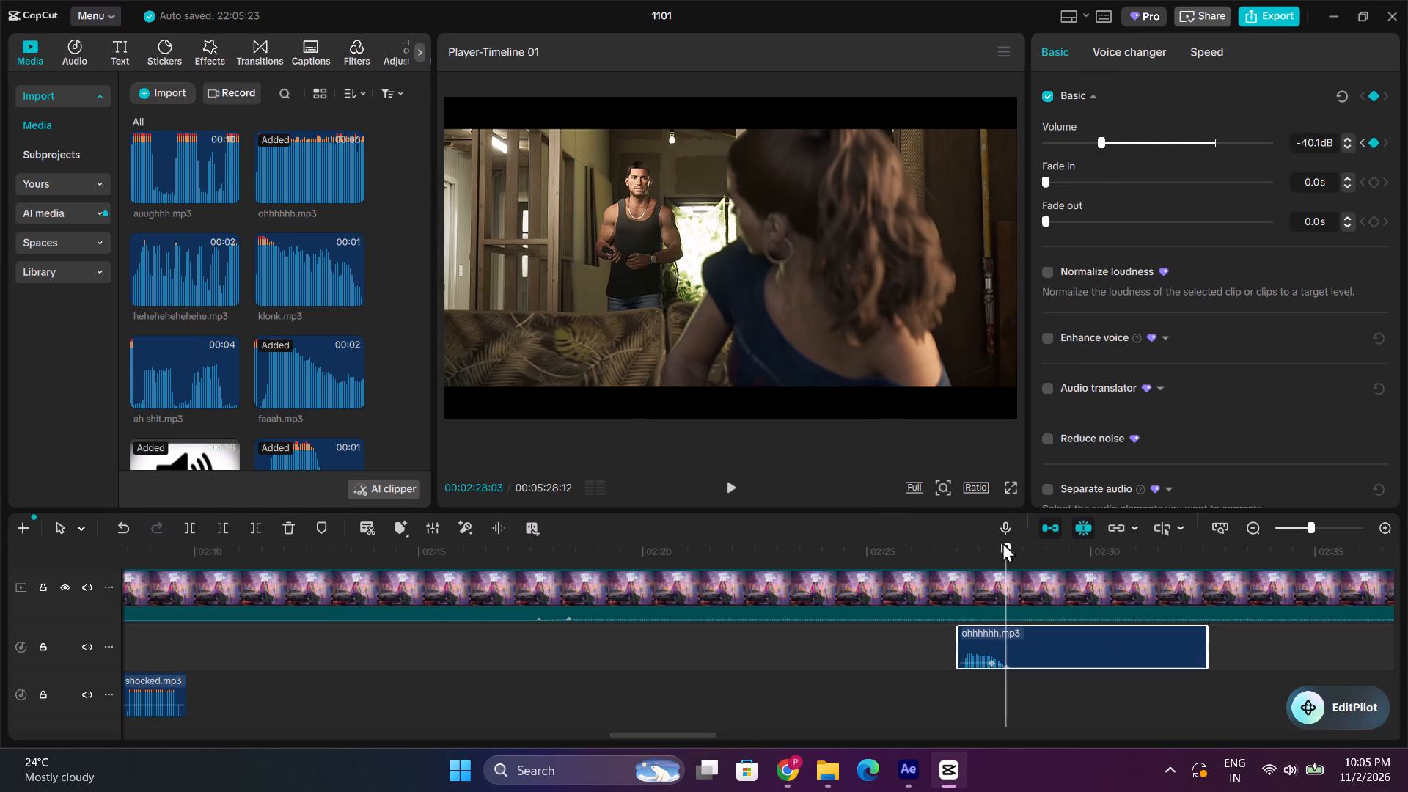
Replay the ohhhhhh.mp3 fade from around 00:02:27:00 and continue playback into the text title that follows.
click(948, 538)
click(958, 535)
click(968, 546)
key(space)
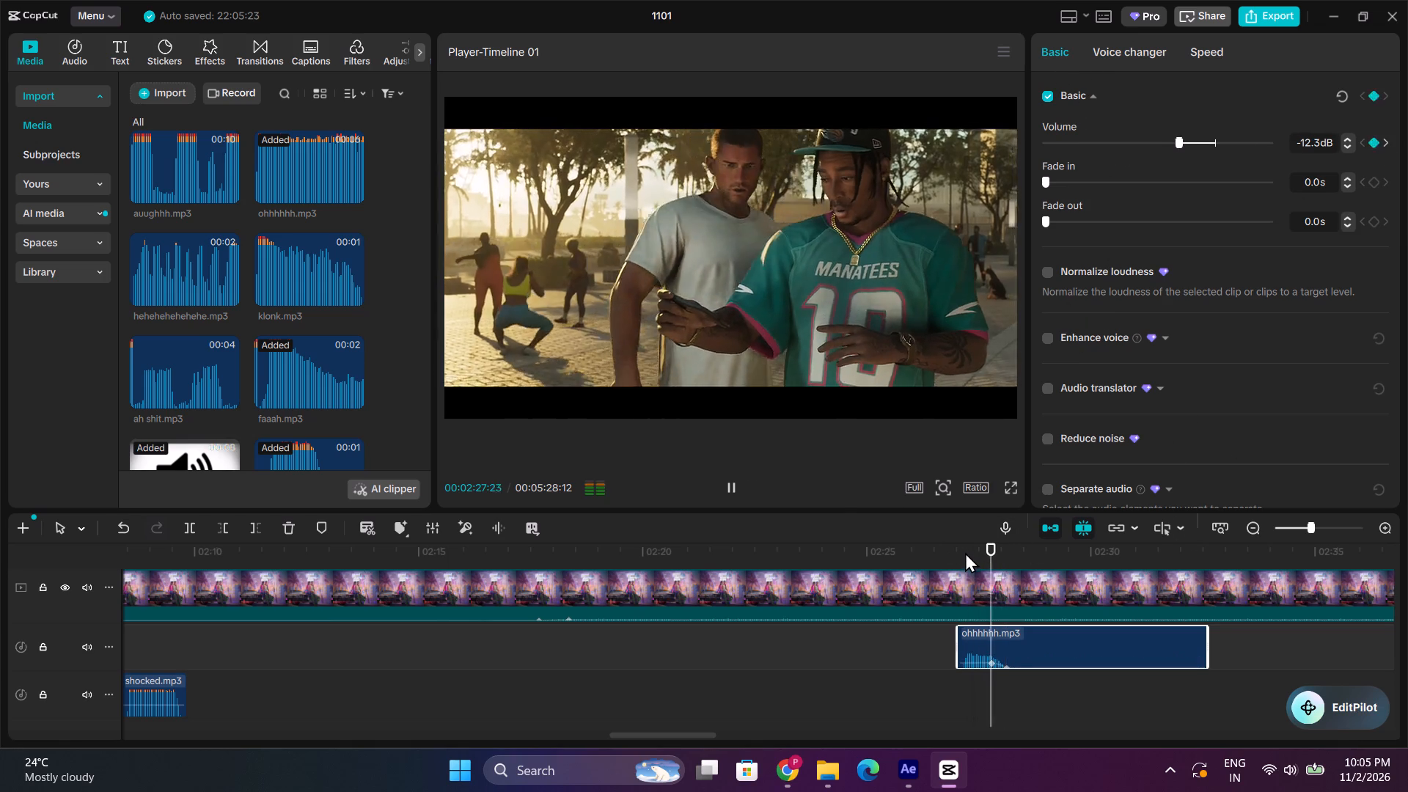
click(957, 551)
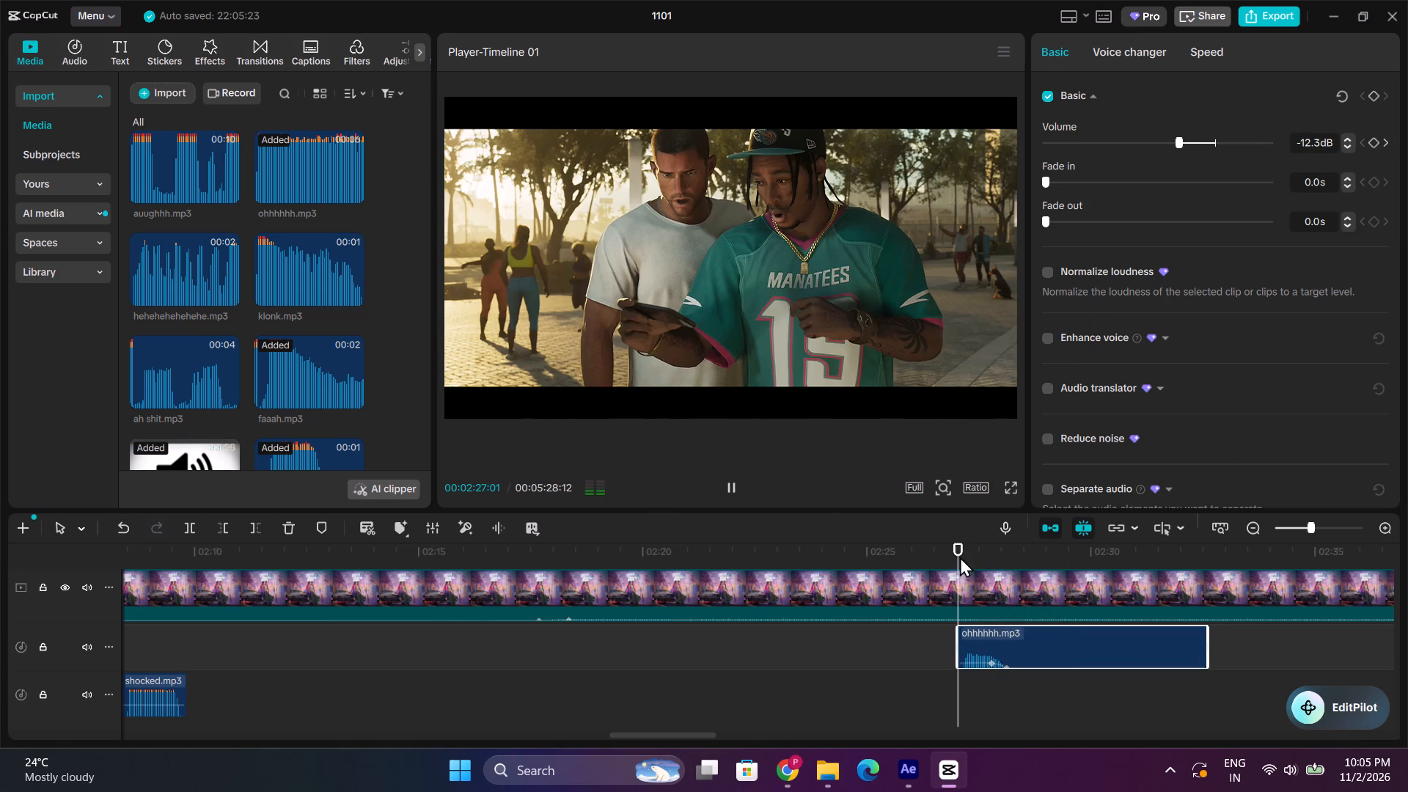
key(space)
key(space)
click(950, 549)
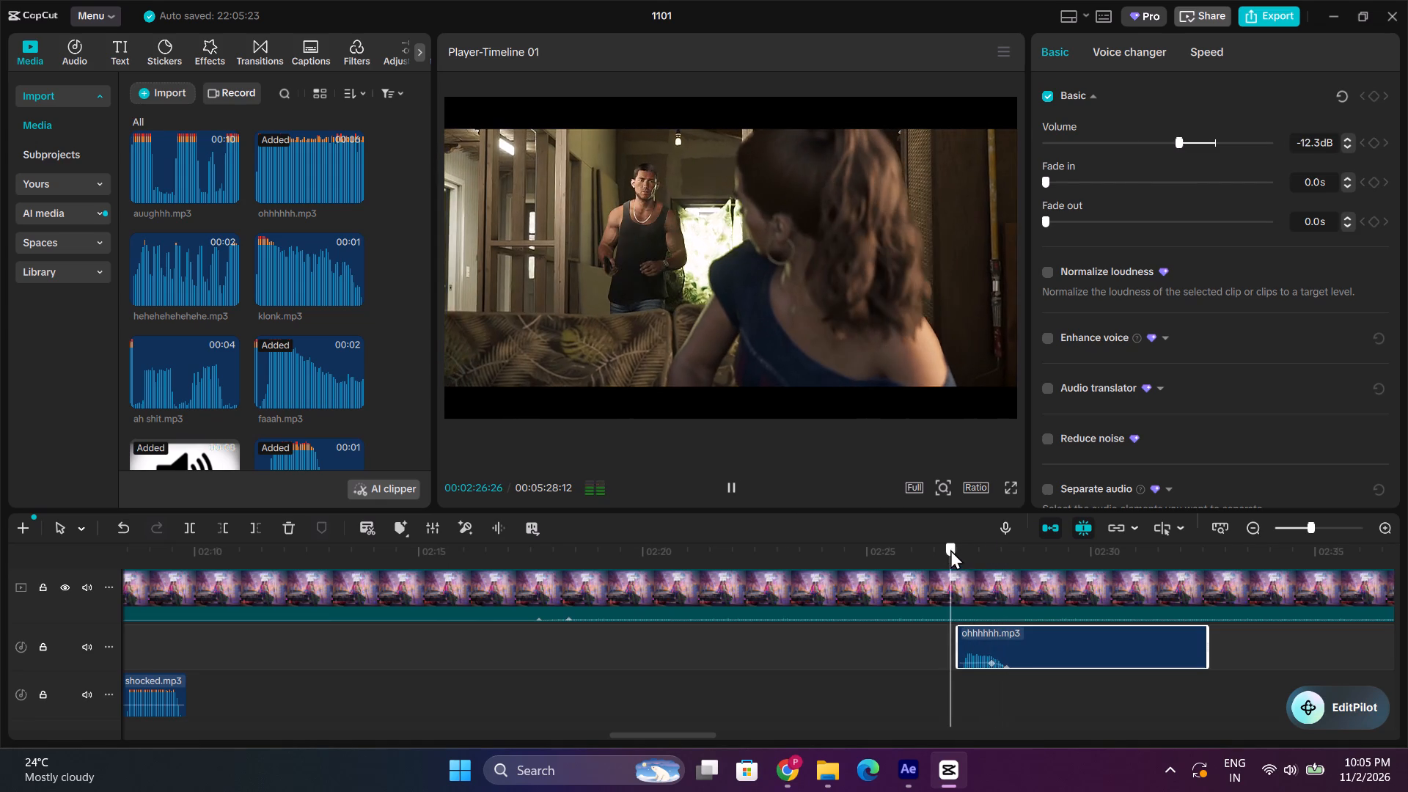
key(space)
key(space)
click(1038, 634)
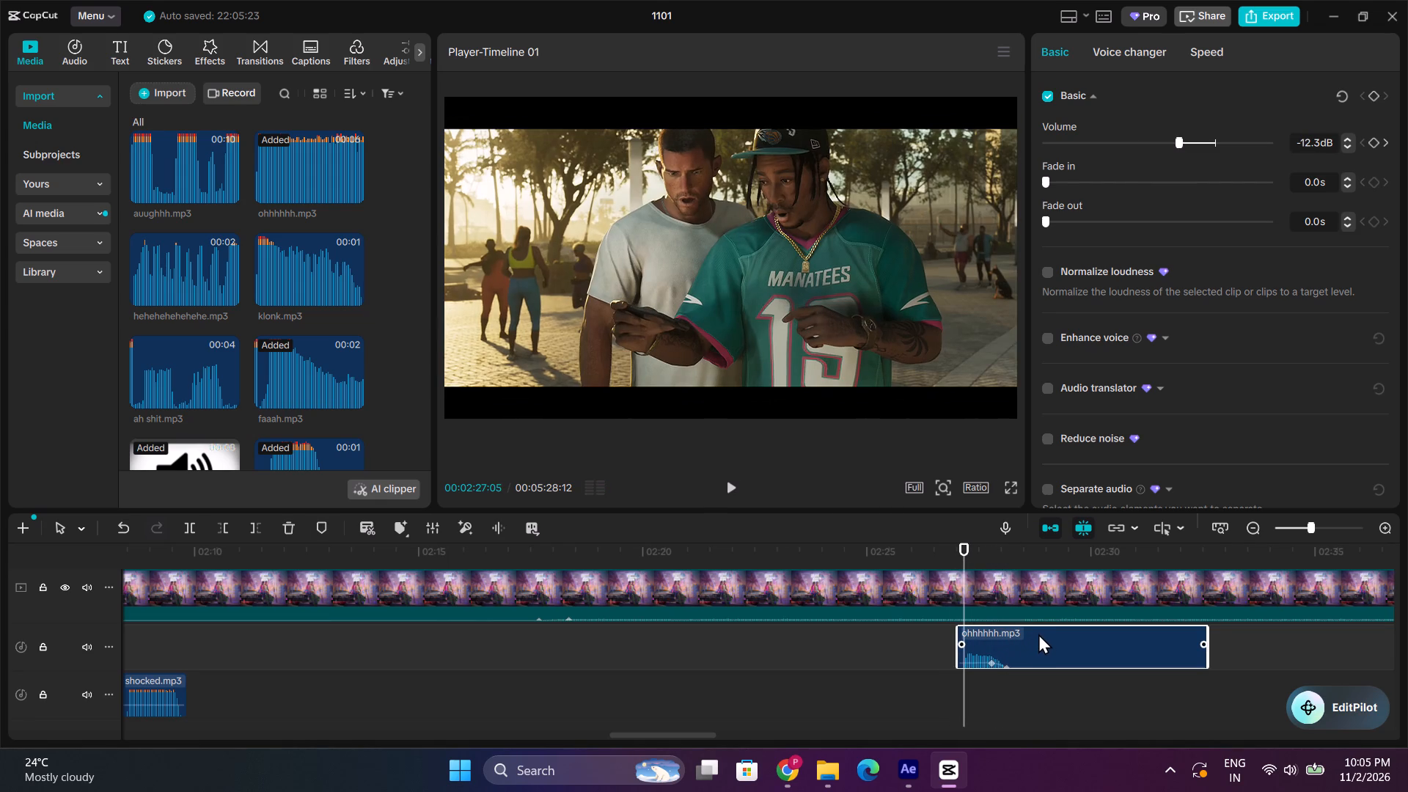
key(space)
key(space)
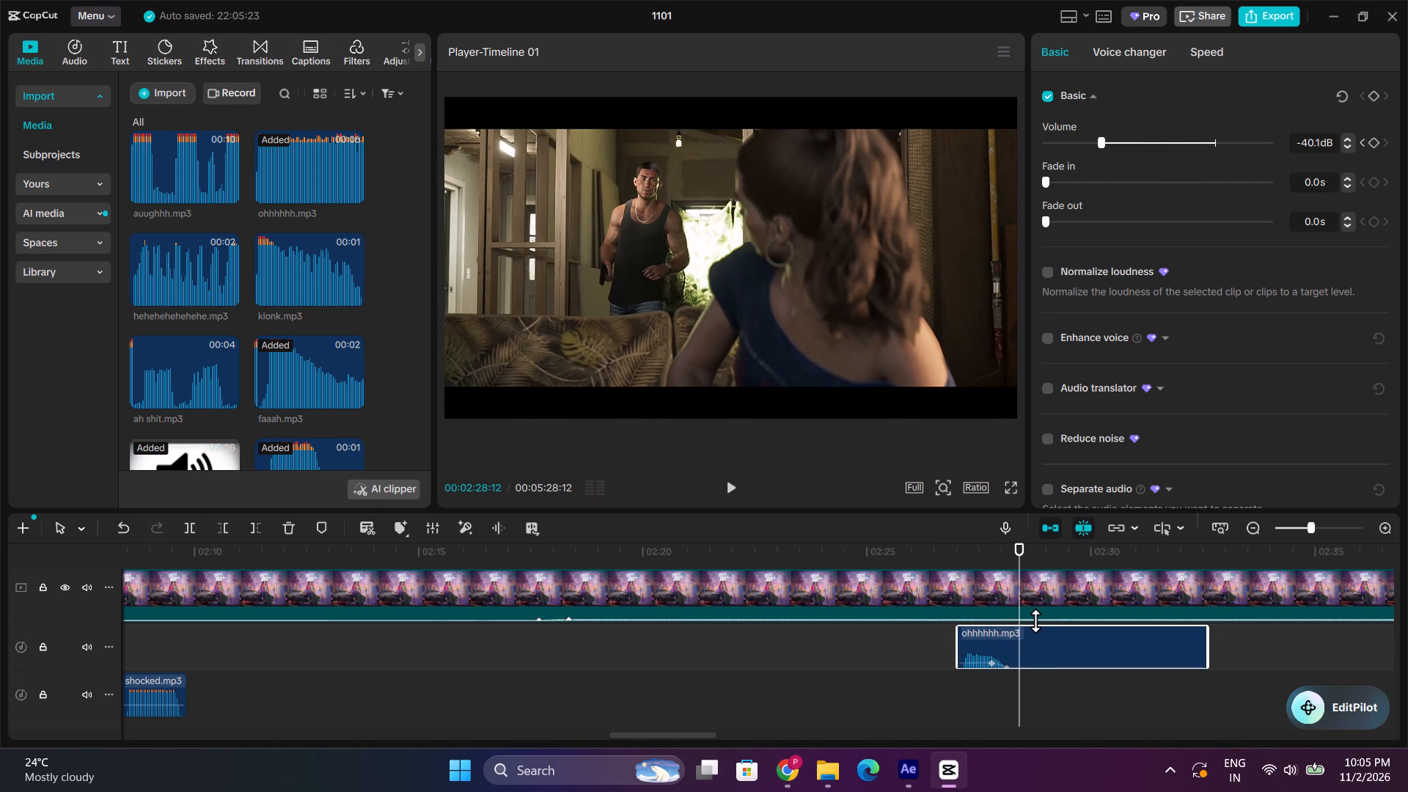
key(space)
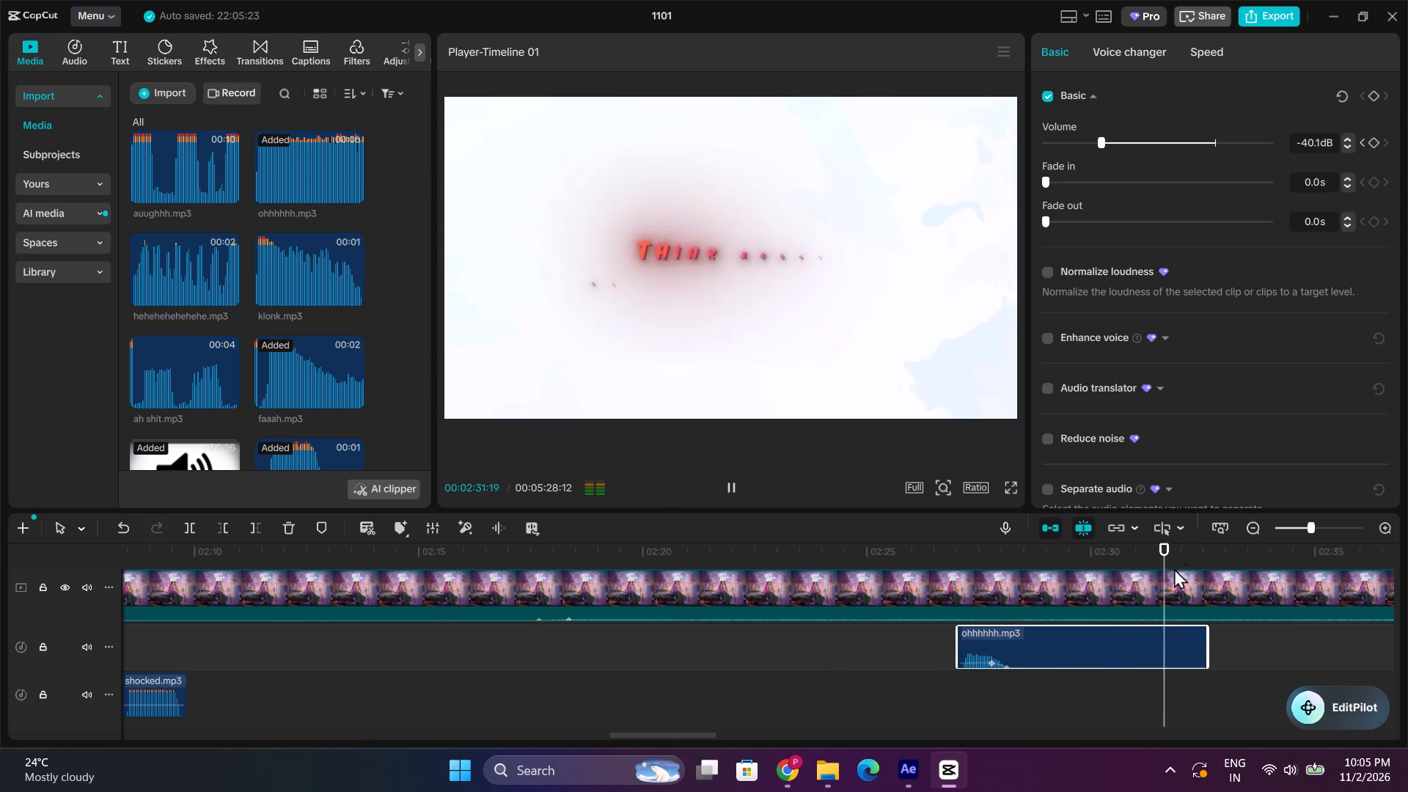
Add a music volume keyframe at 00:02:32:18 and lower the music to about -46.2 dB at 00:02:33:21.
scroll(1174, 592, up, 1)
drag(670, 733, 728, 733)
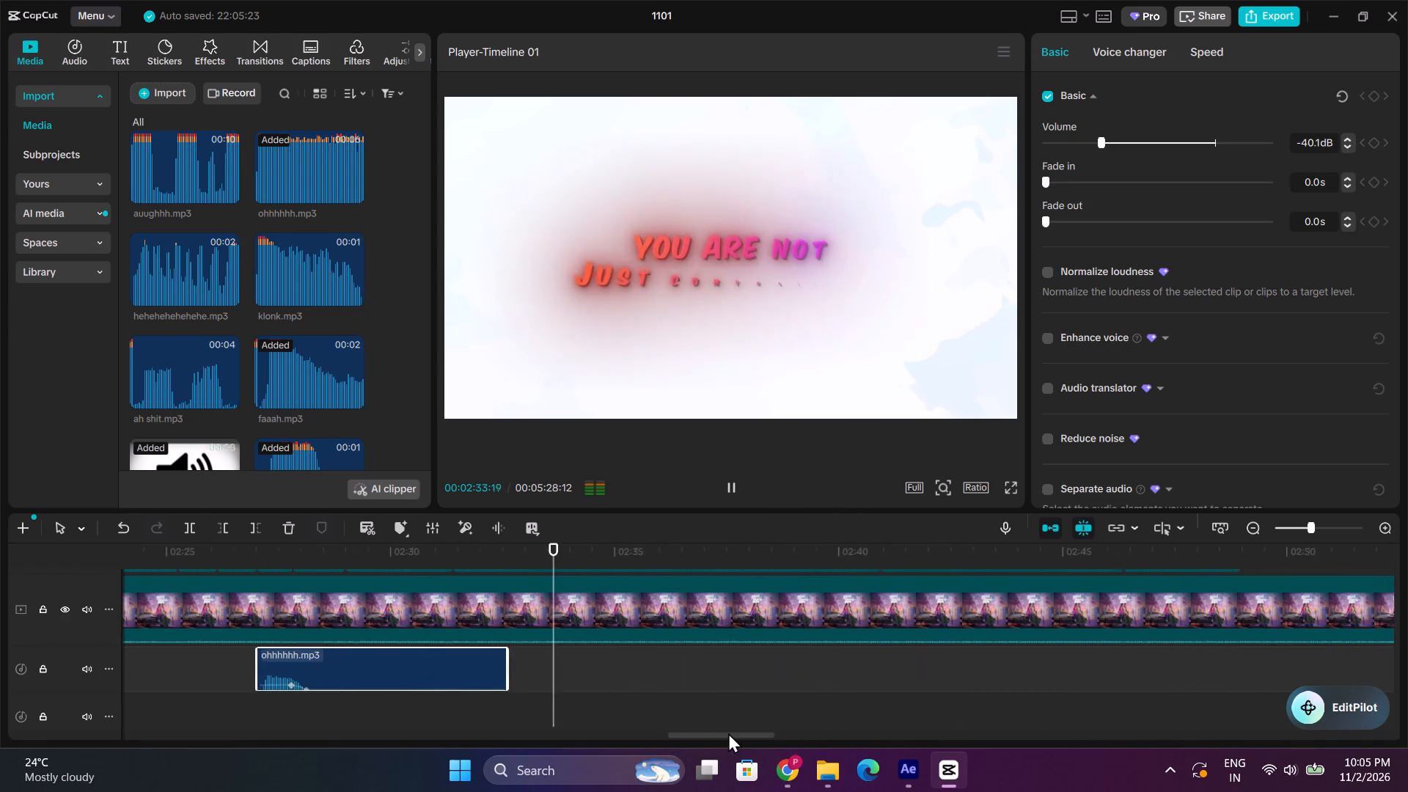
drag(728, 733, 719, 734)
click(725, 555)
scroll(726, 601, up, 1)
drag(654, 548, 622, 544)
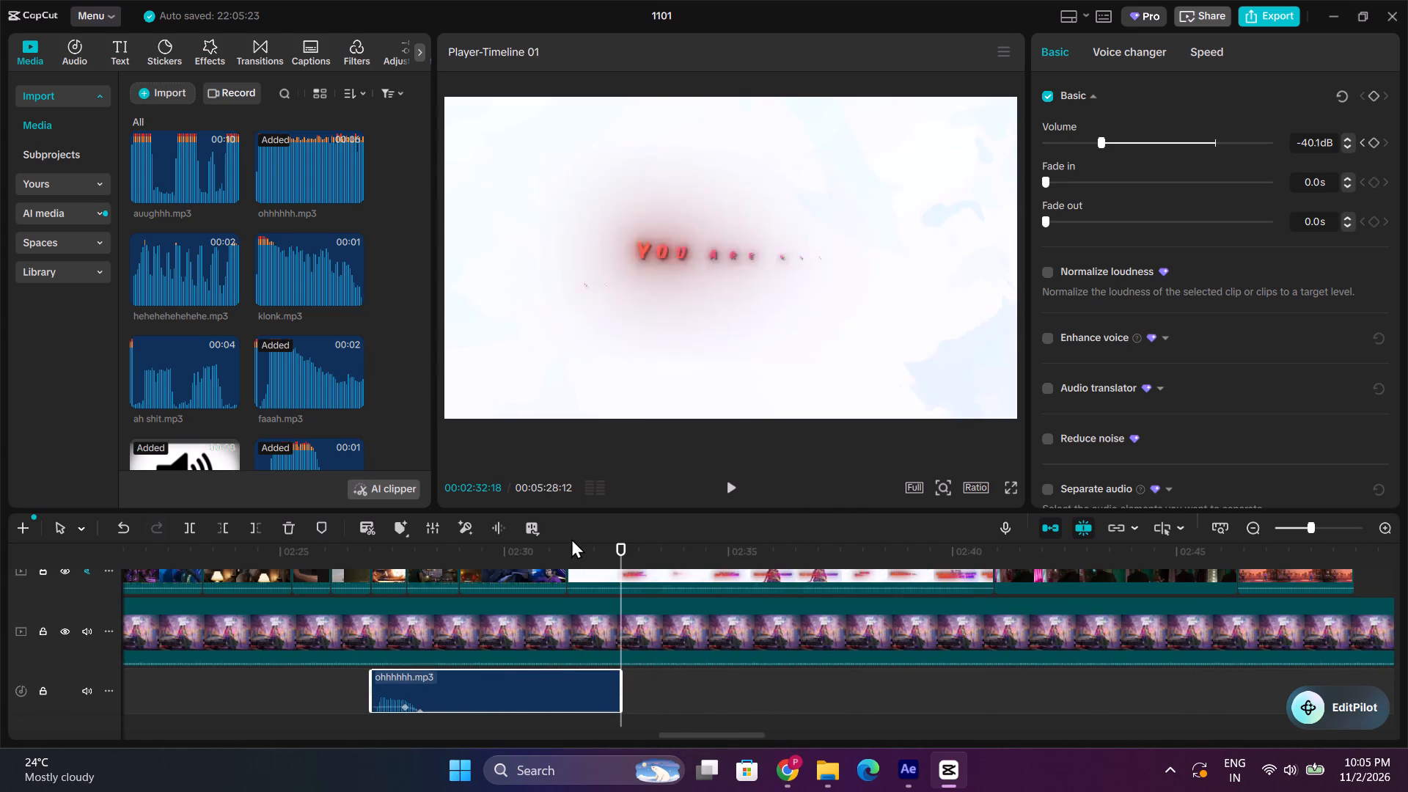
click(571, 538)
click(626, 625)
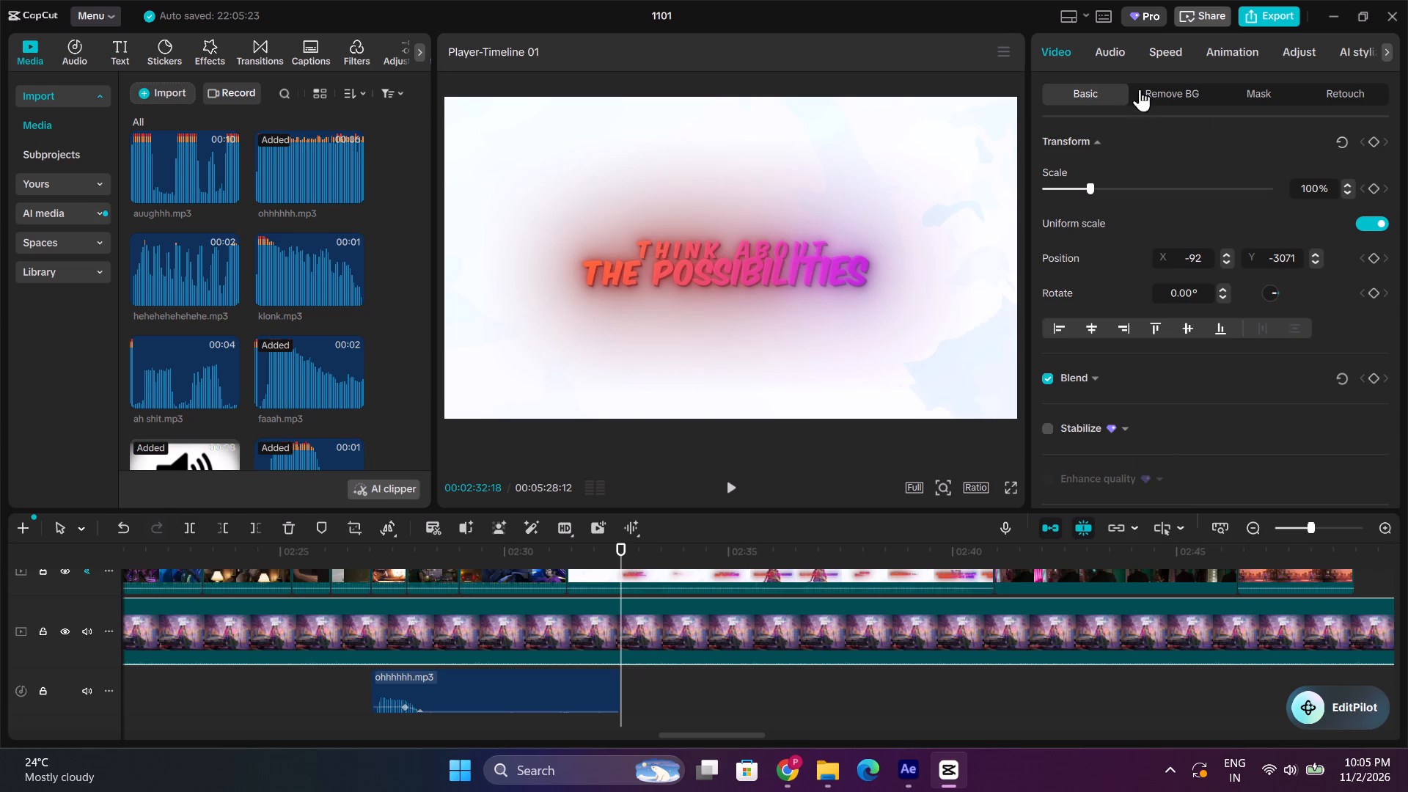
click(1104, 57)
click(1376, 188)
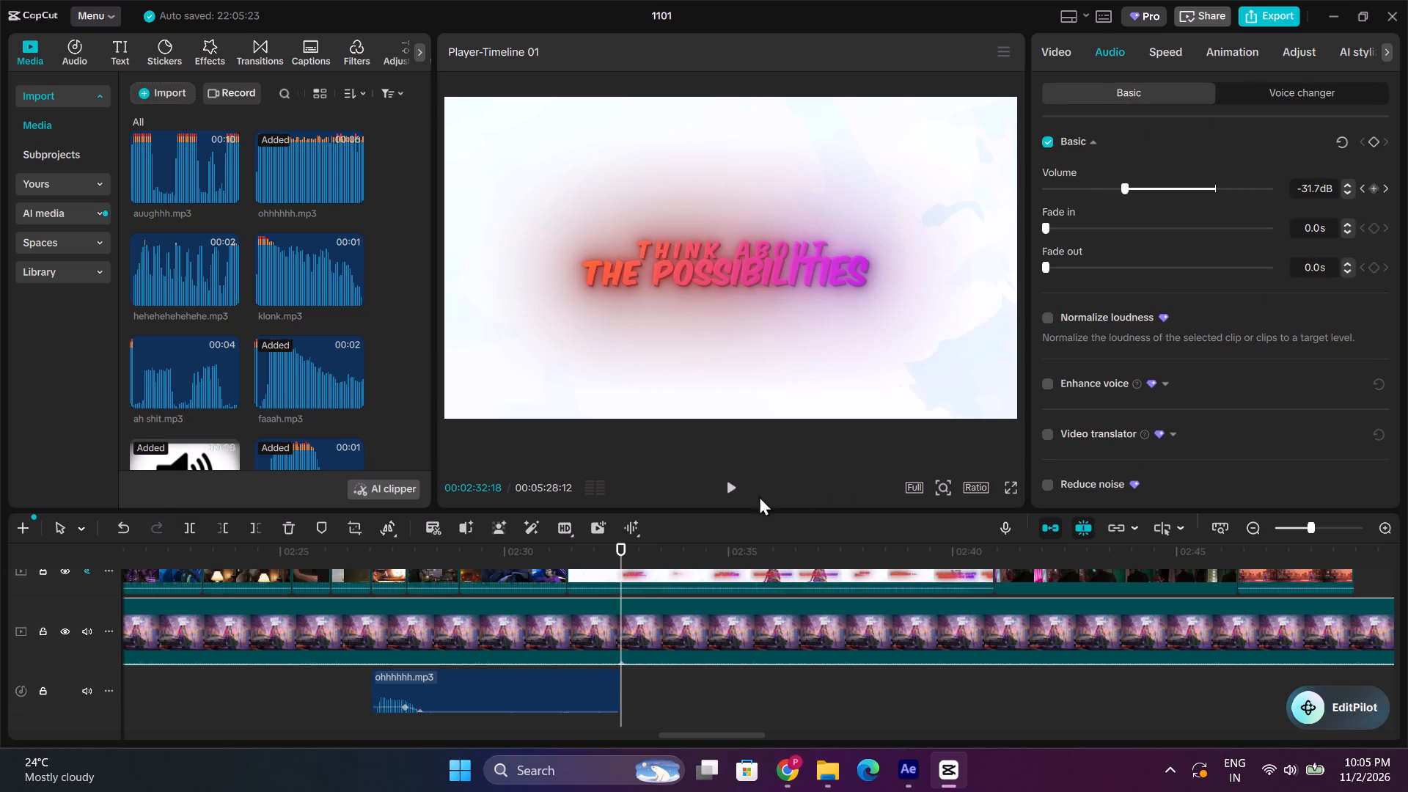
drag(659, 548, 670, 548)
drag(1114, 182, 1081, 185)
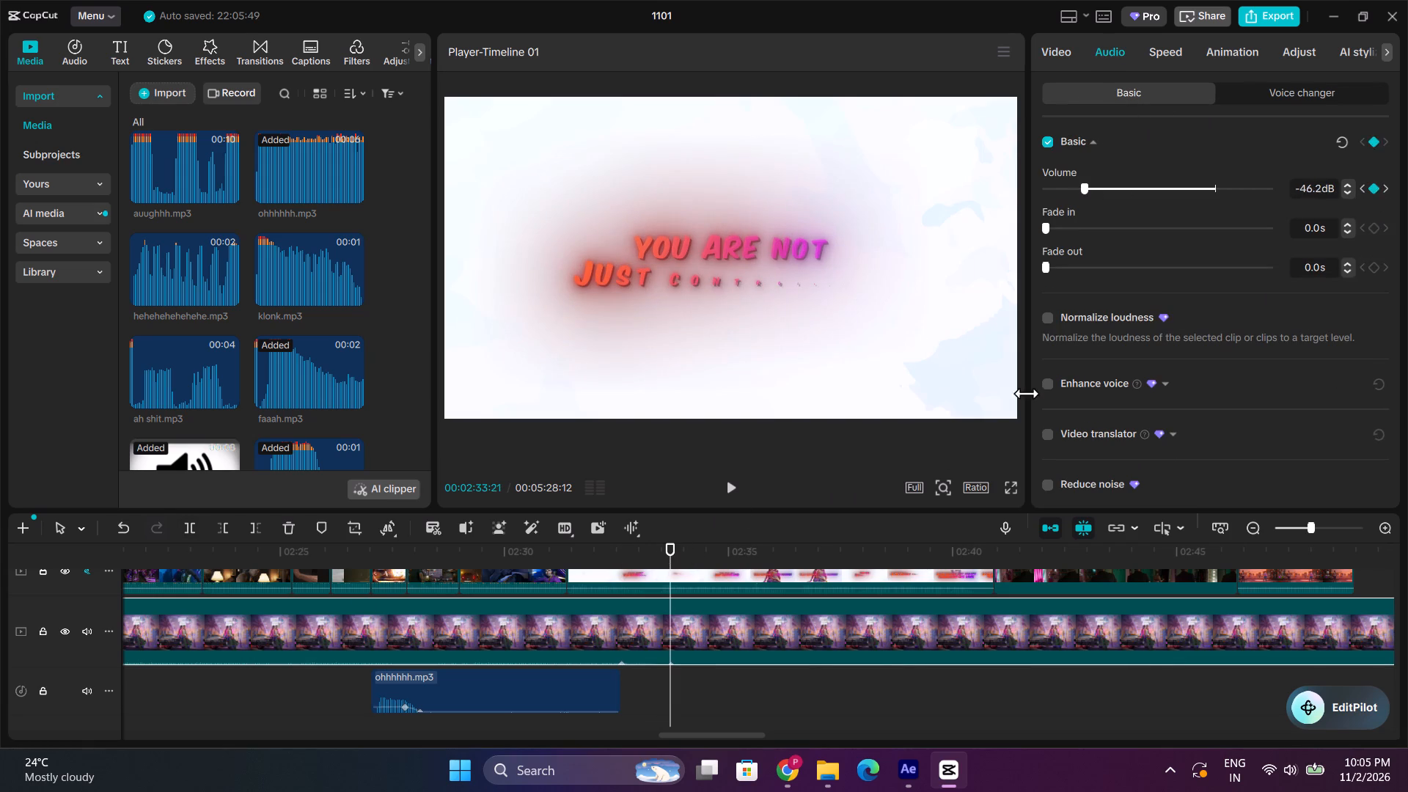
Review the video from 00:02:33:21 through to the SCOOTER BROS title and return the playhead to the title's start.
key(space)
scroll(1029, 569, up, 1)
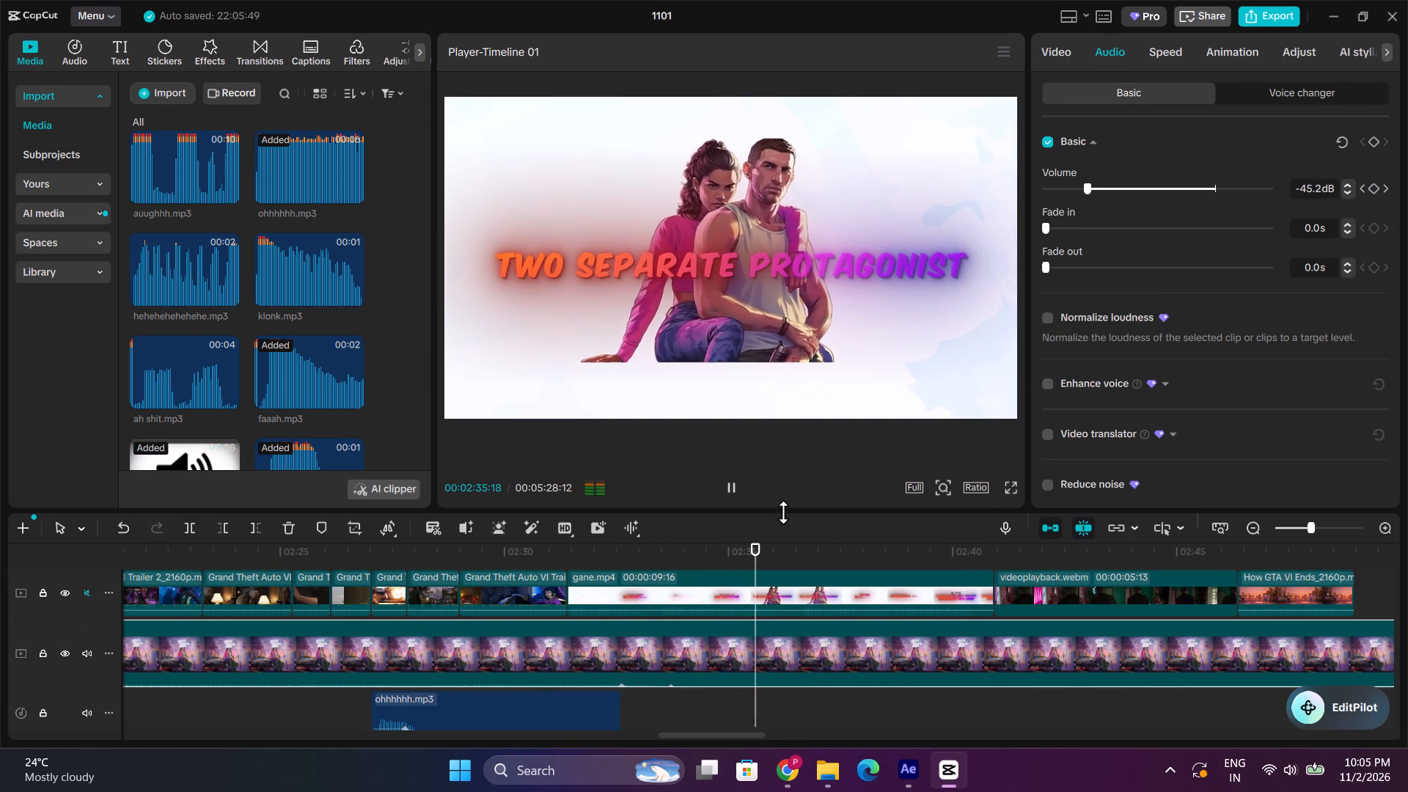
click(928, 561)
key(space)
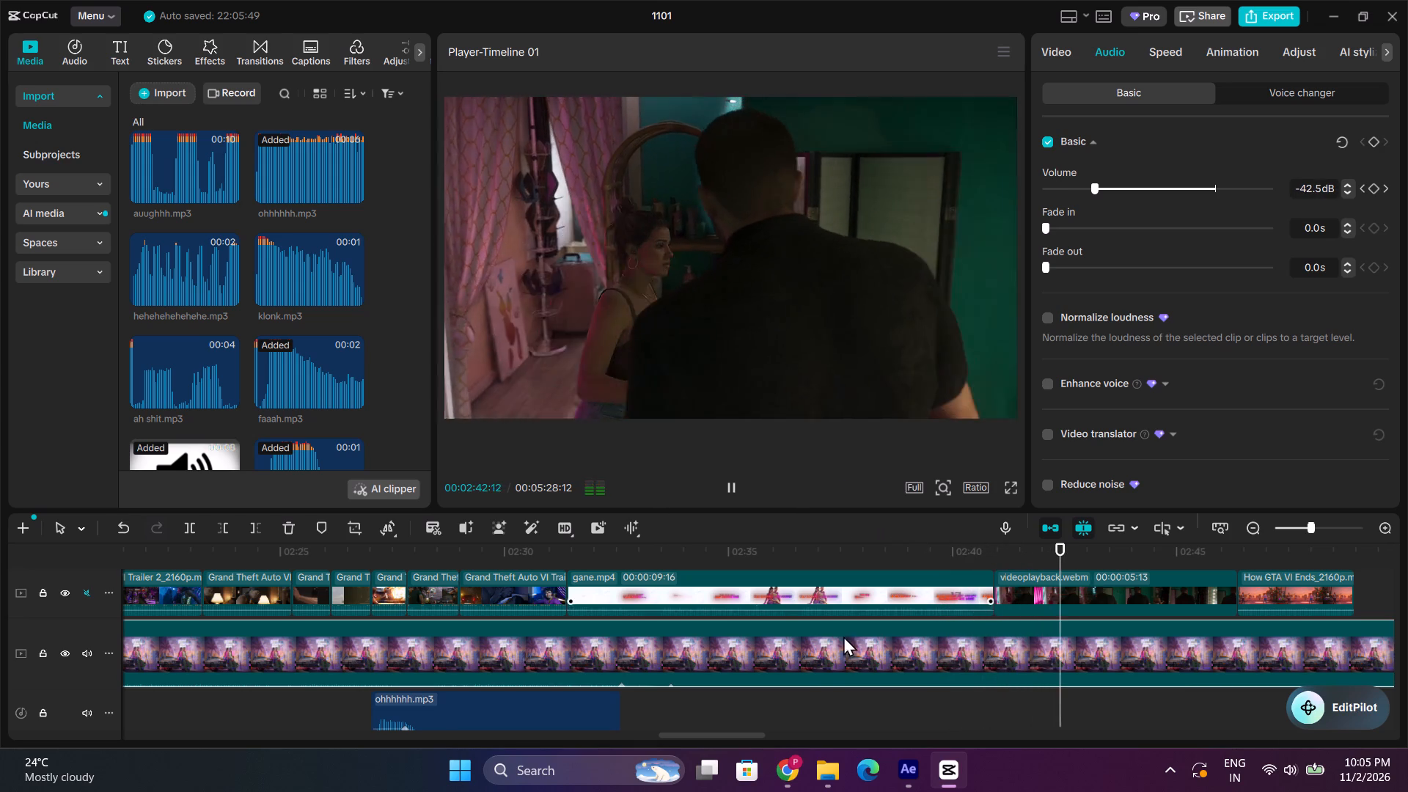
drag(722, 734, 760, 730)
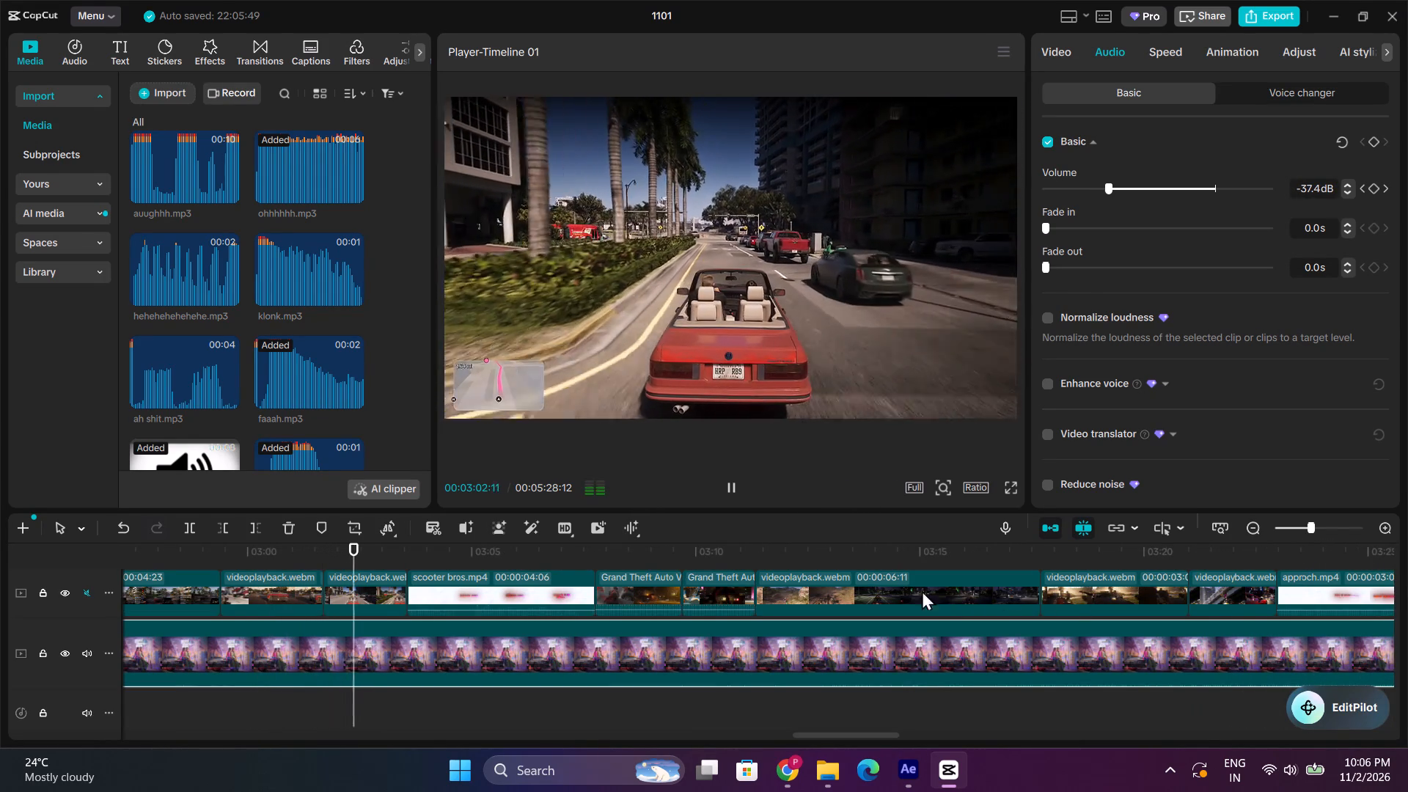
scroll(442, 639, up, 1)
key(space)
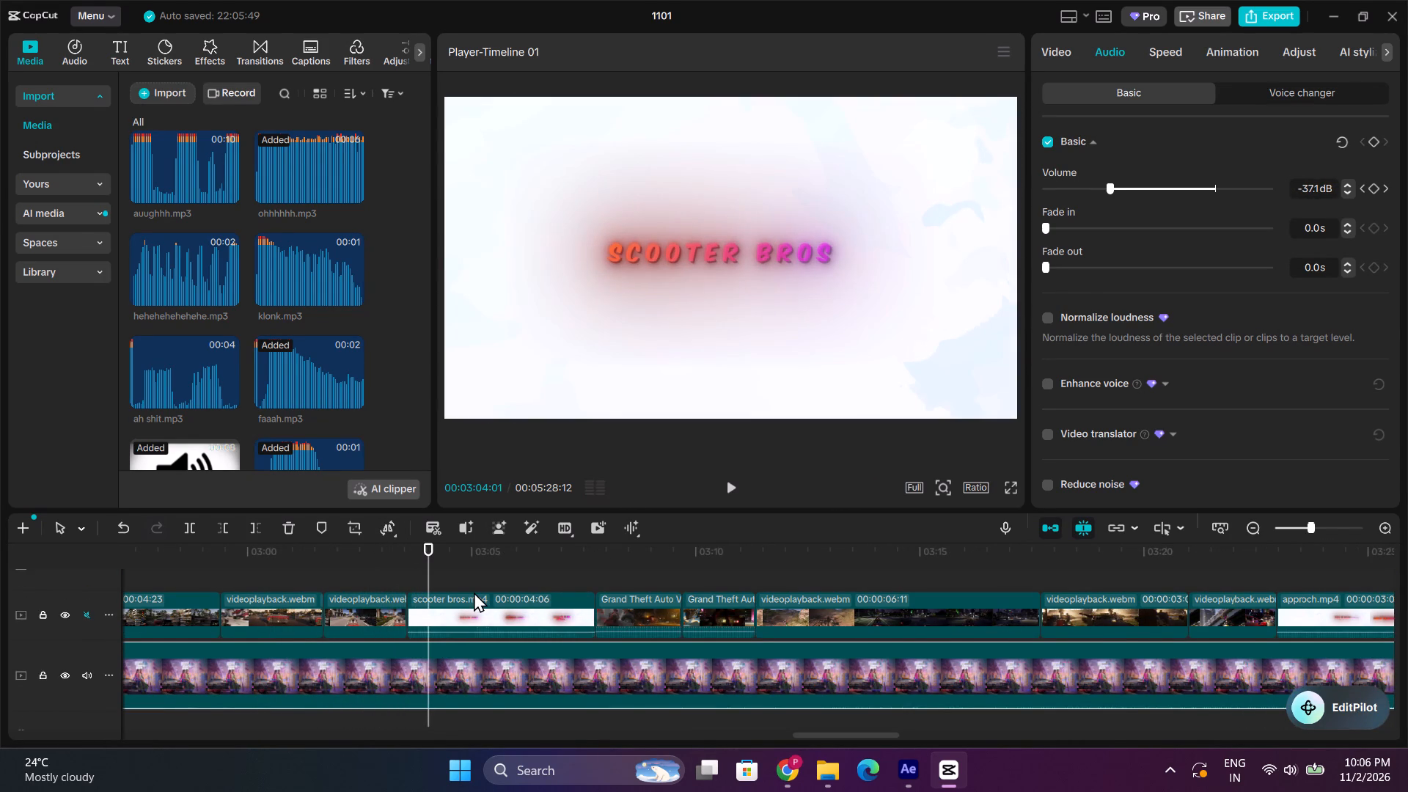
key(space)
click(411, 549)
Switch to Chrome and search YouTube for "trevor scooter brothers".
click(795, 765)
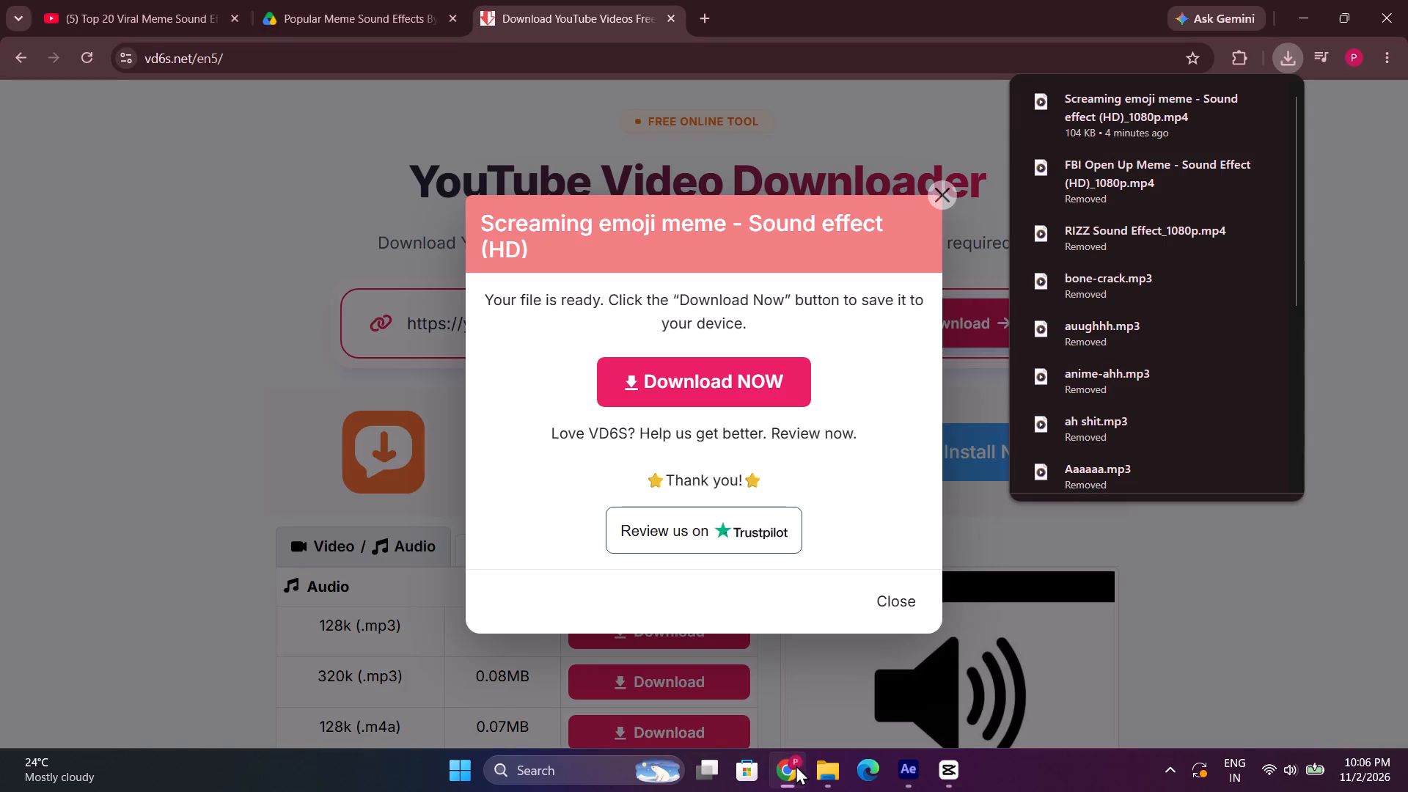
click(153, 0)
drag(638, 95, 364, 103)
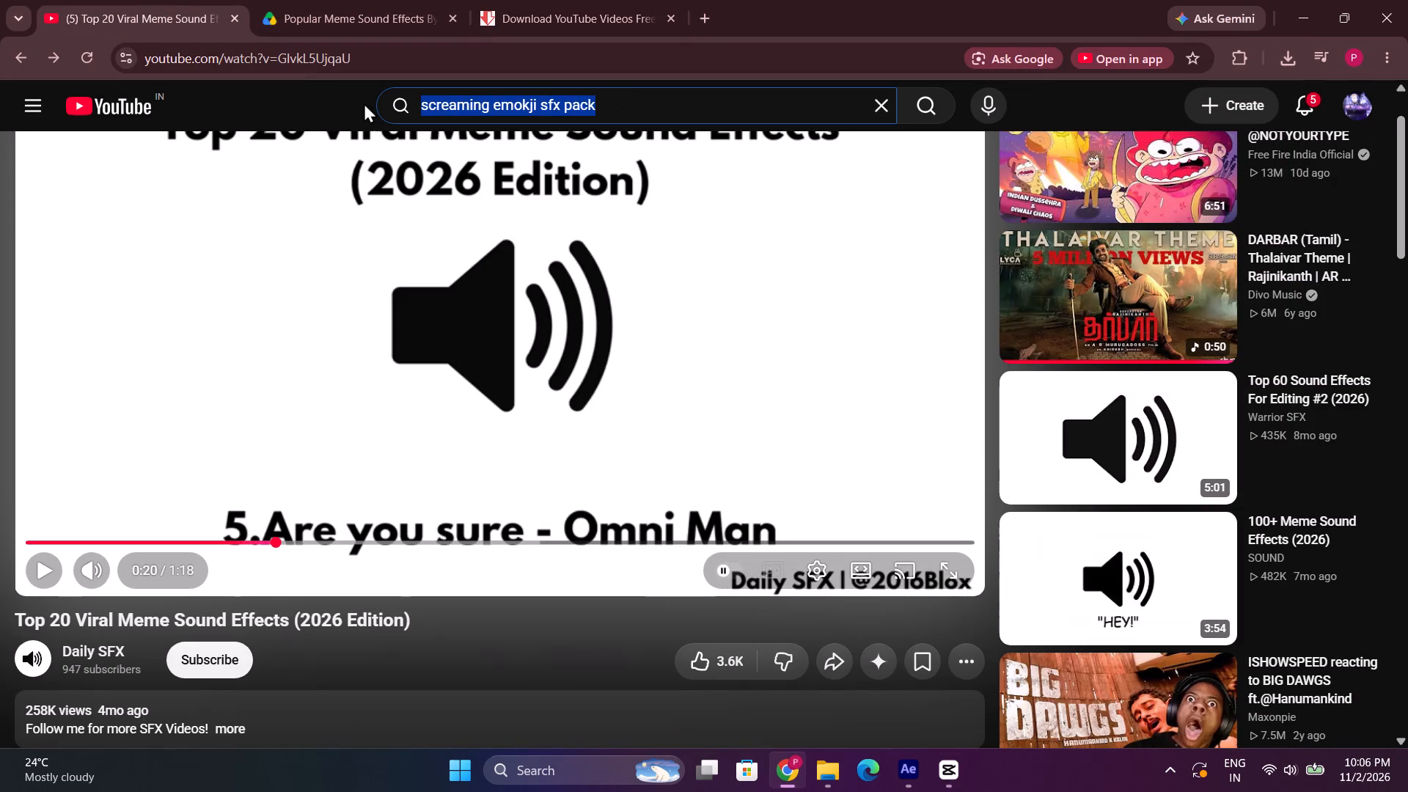
drag(364, 103, 362, 104)
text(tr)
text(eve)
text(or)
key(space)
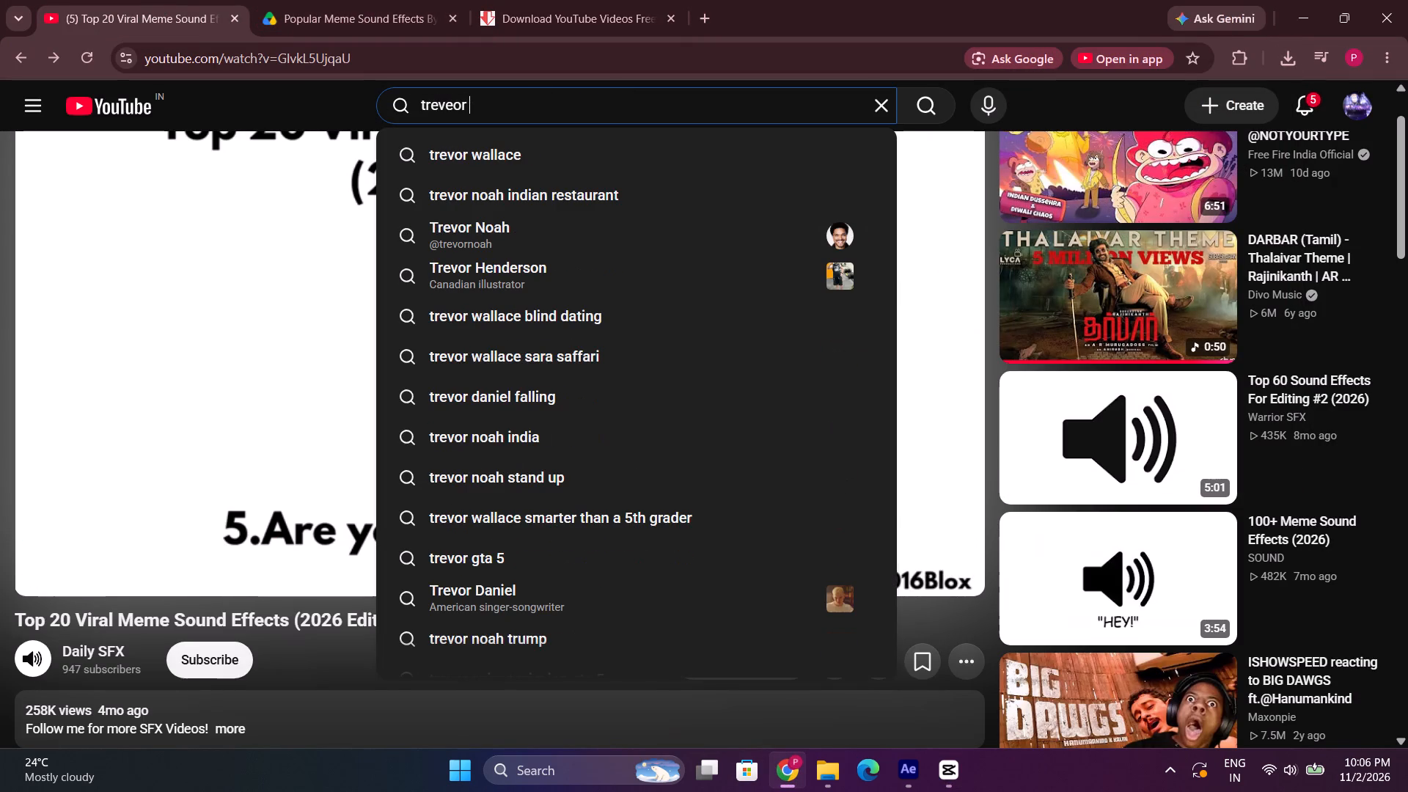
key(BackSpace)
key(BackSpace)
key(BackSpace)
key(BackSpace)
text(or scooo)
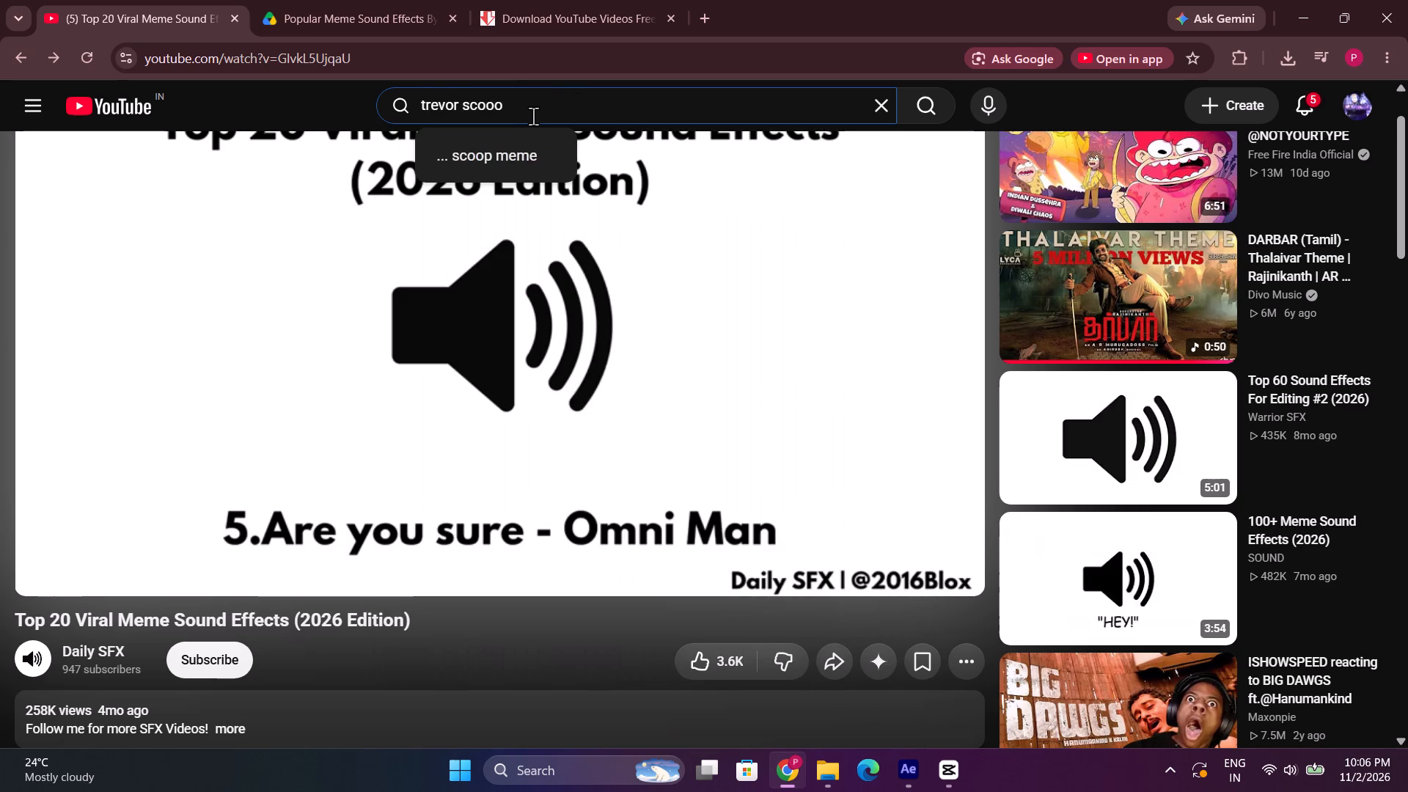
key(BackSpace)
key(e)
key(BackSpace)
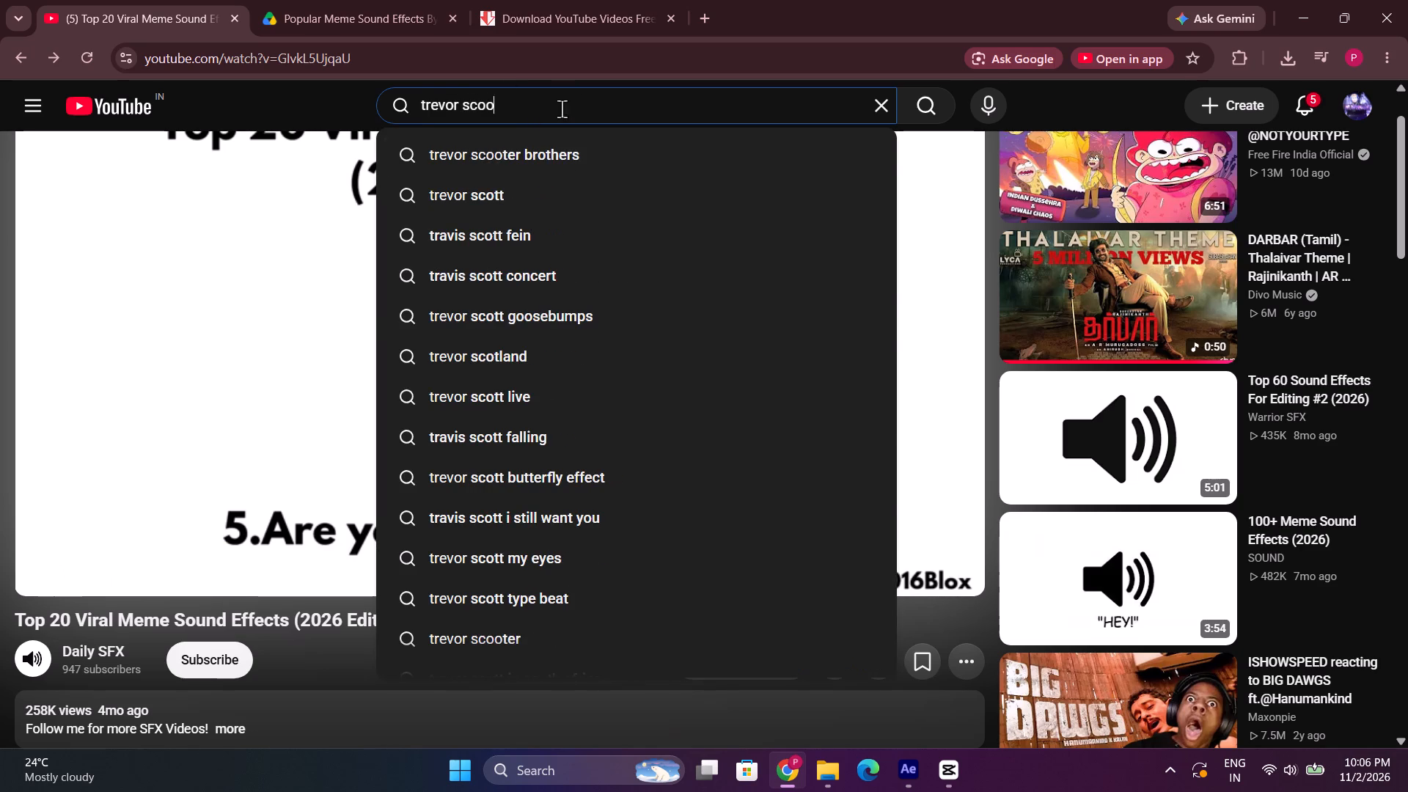
click(549, 168)
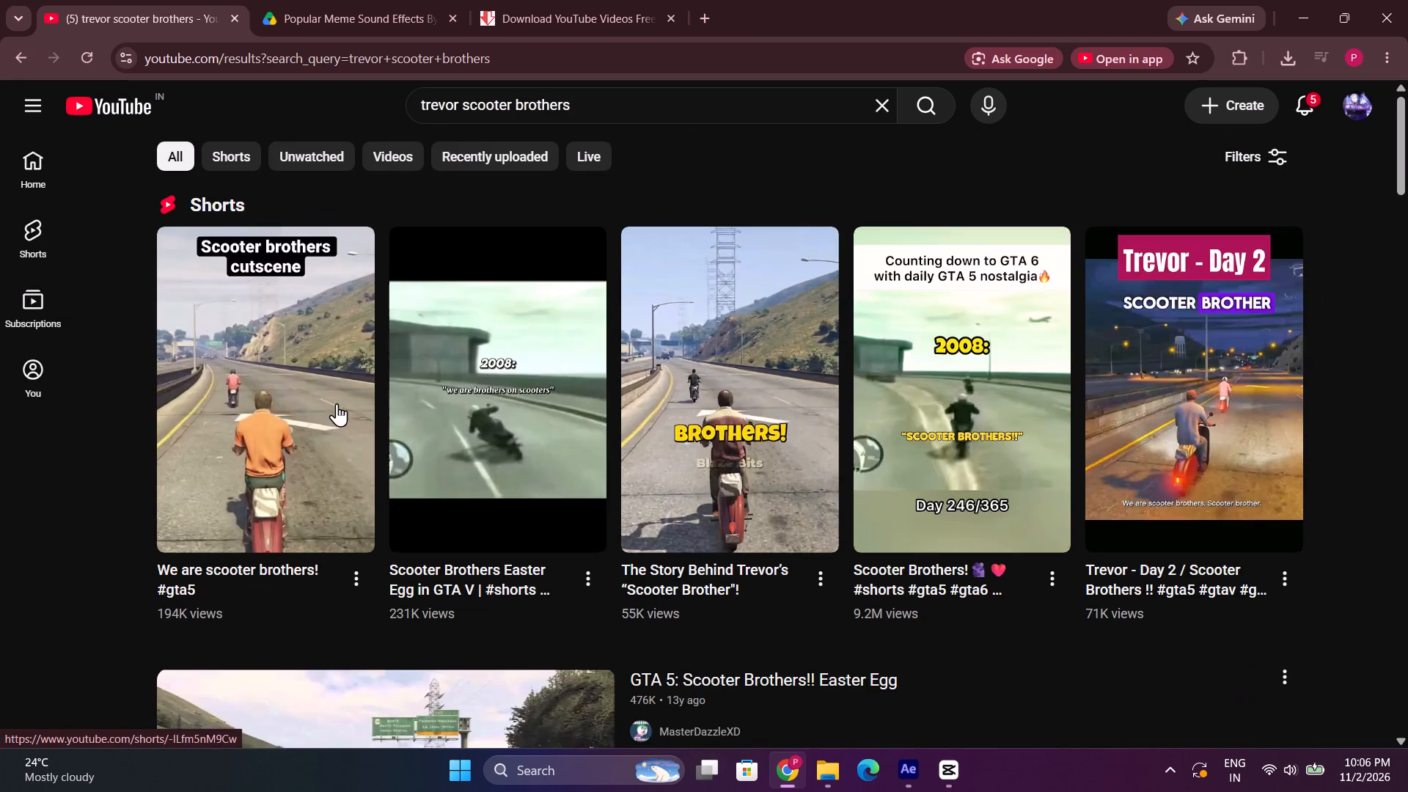
Open the "We are scooter brothers! #gta5" Short, skip ahead to the highway scooter scene and pause it.
click(239, 441)
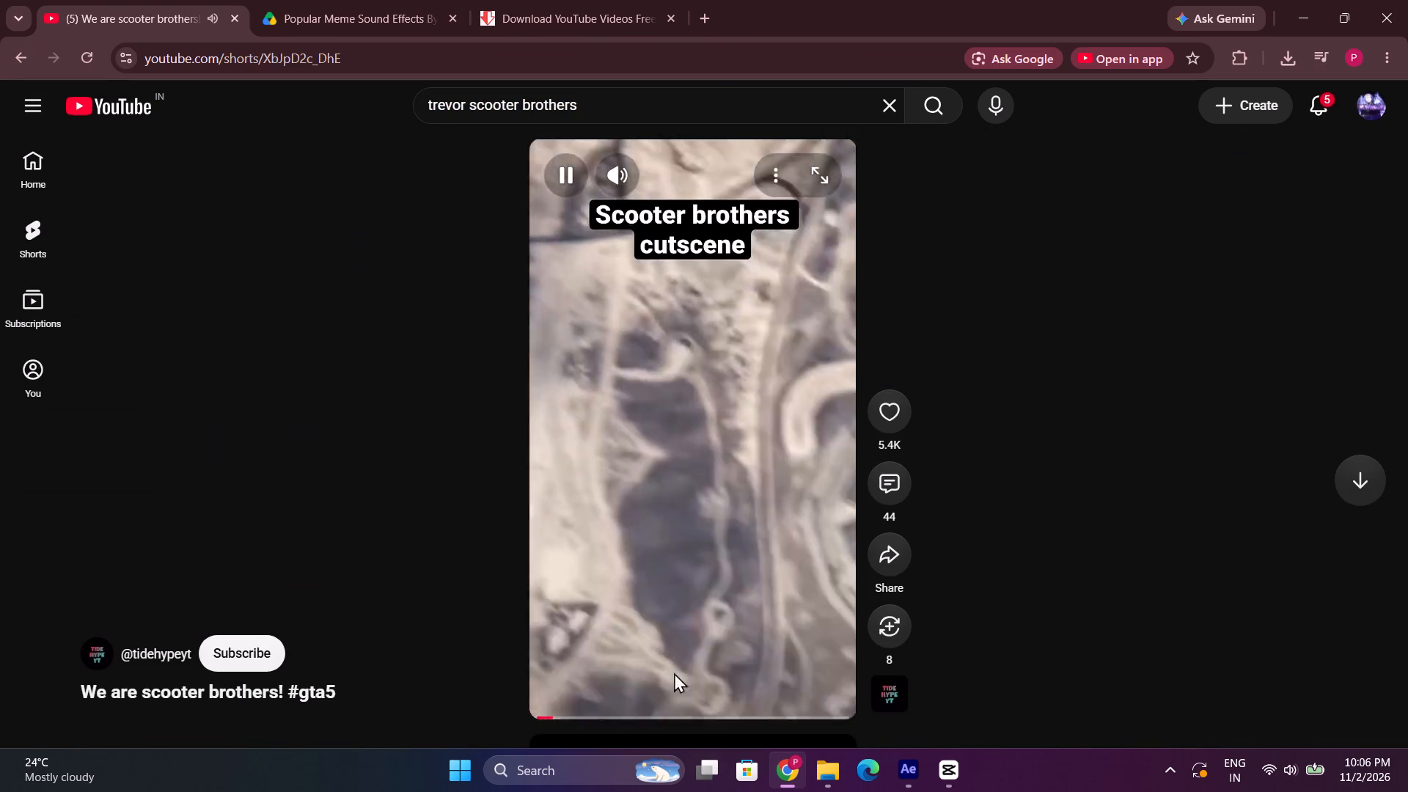
click(624, 719)
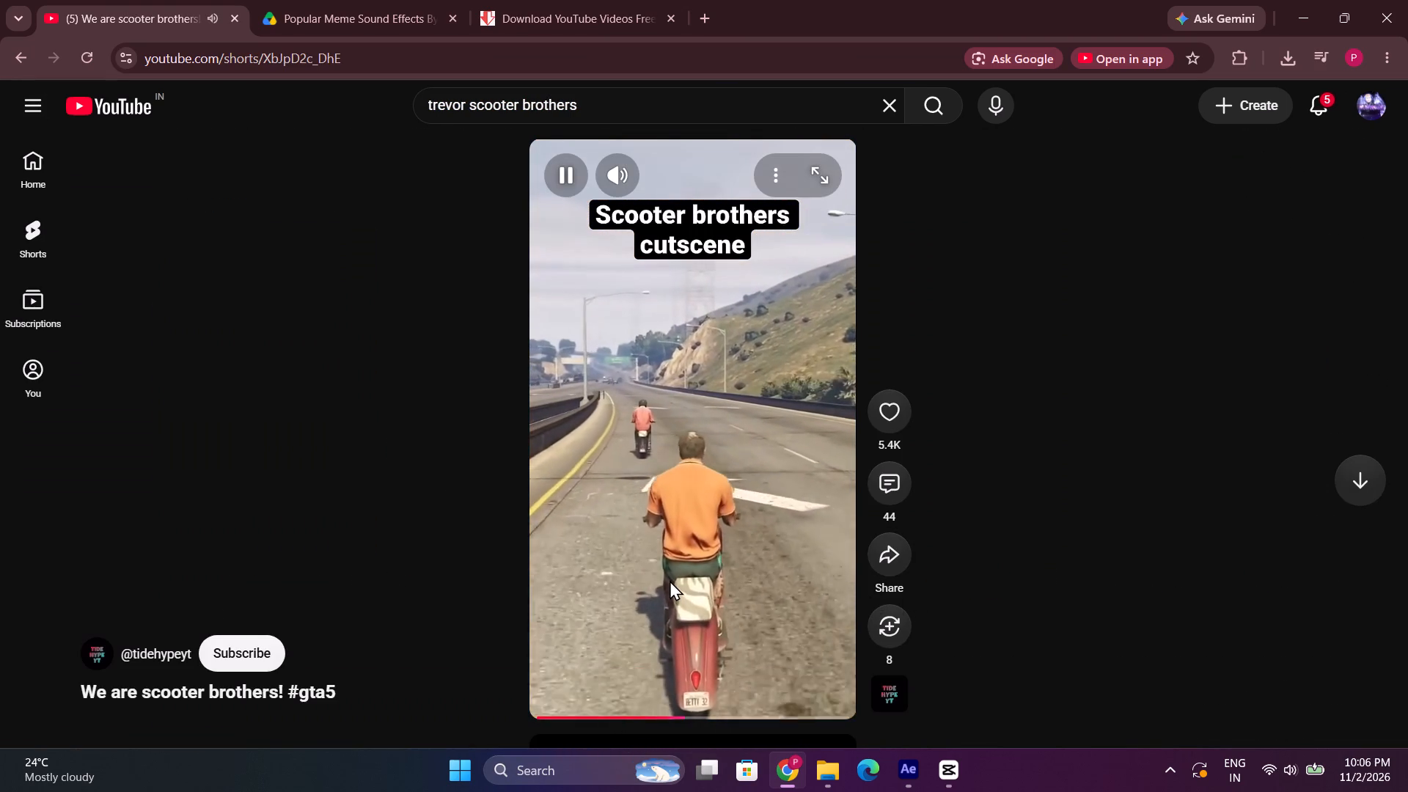
click(686, 463)
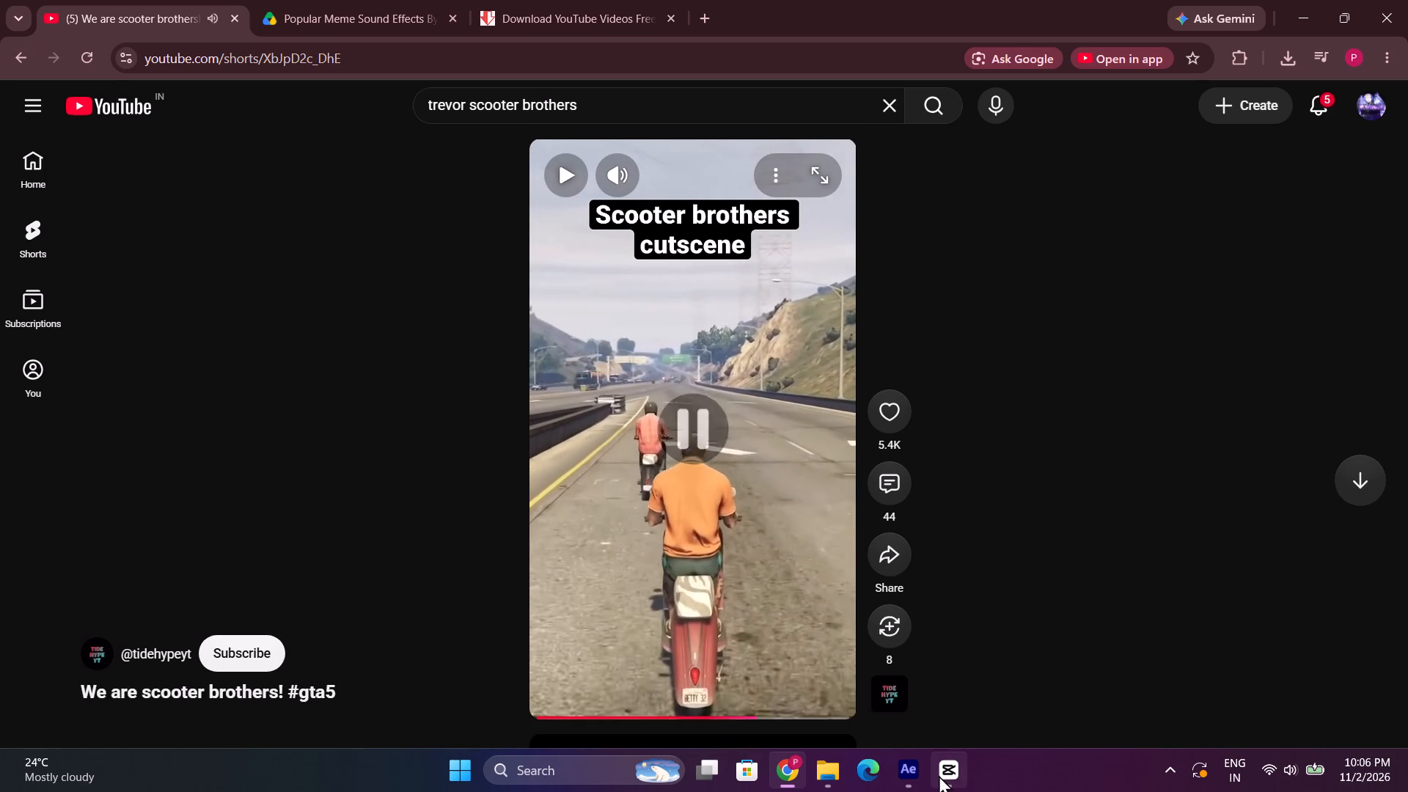
Switch back to CapCut and review the video from the SCOOTER BROS title to the binoculars shot, pausing at 00:03:27:06.
click(939, 775)
key(space)
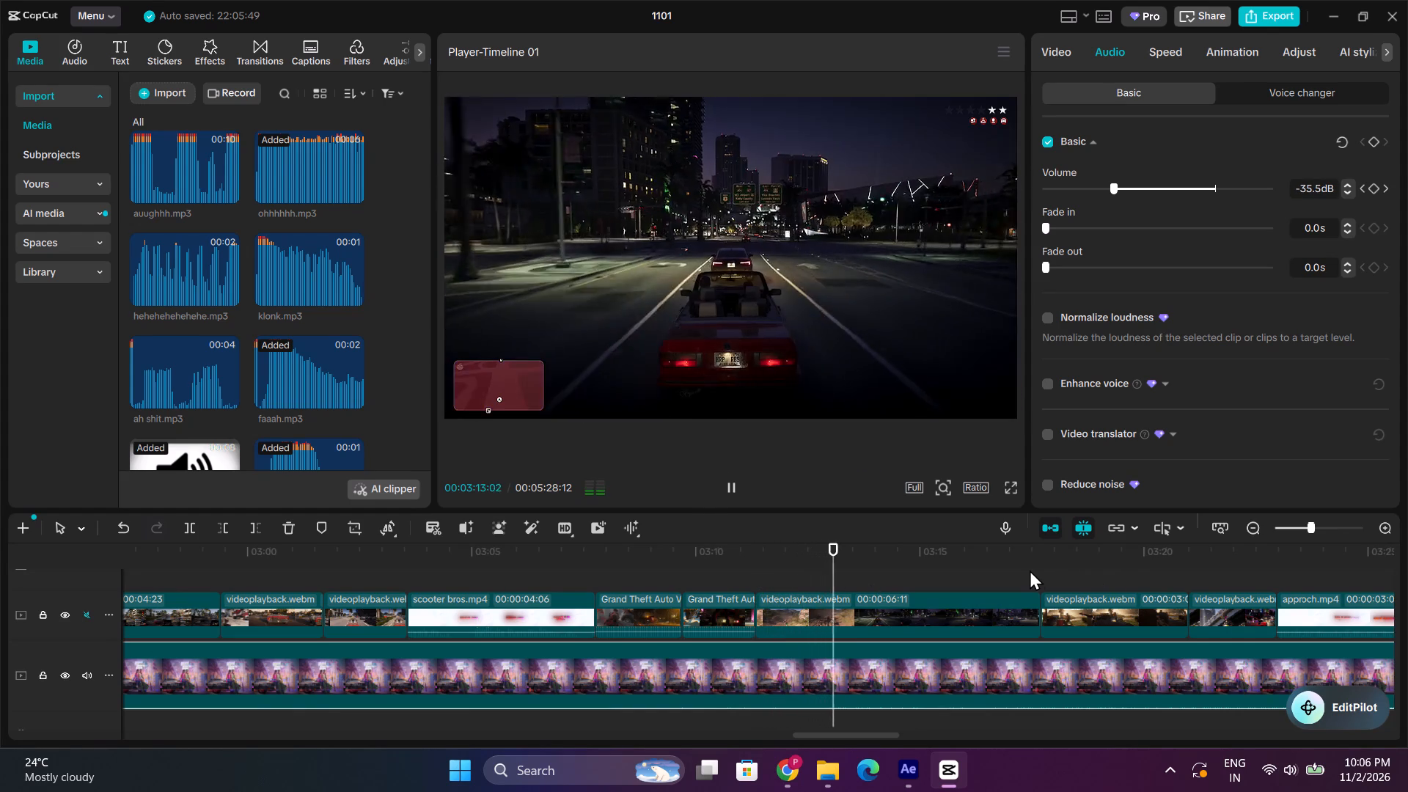
click(1030, 570)
click(731, 486)
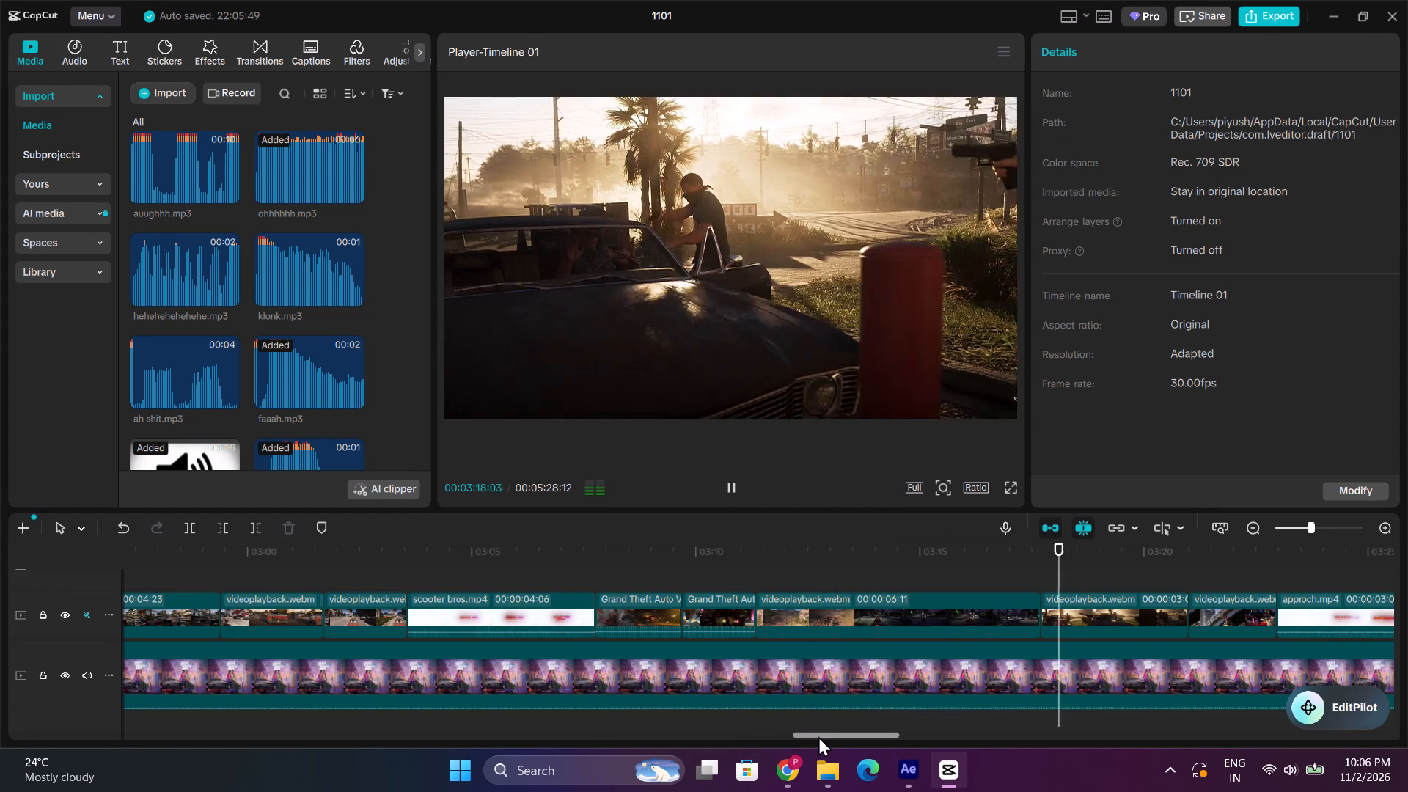
drag(824, 737, 850, 727)
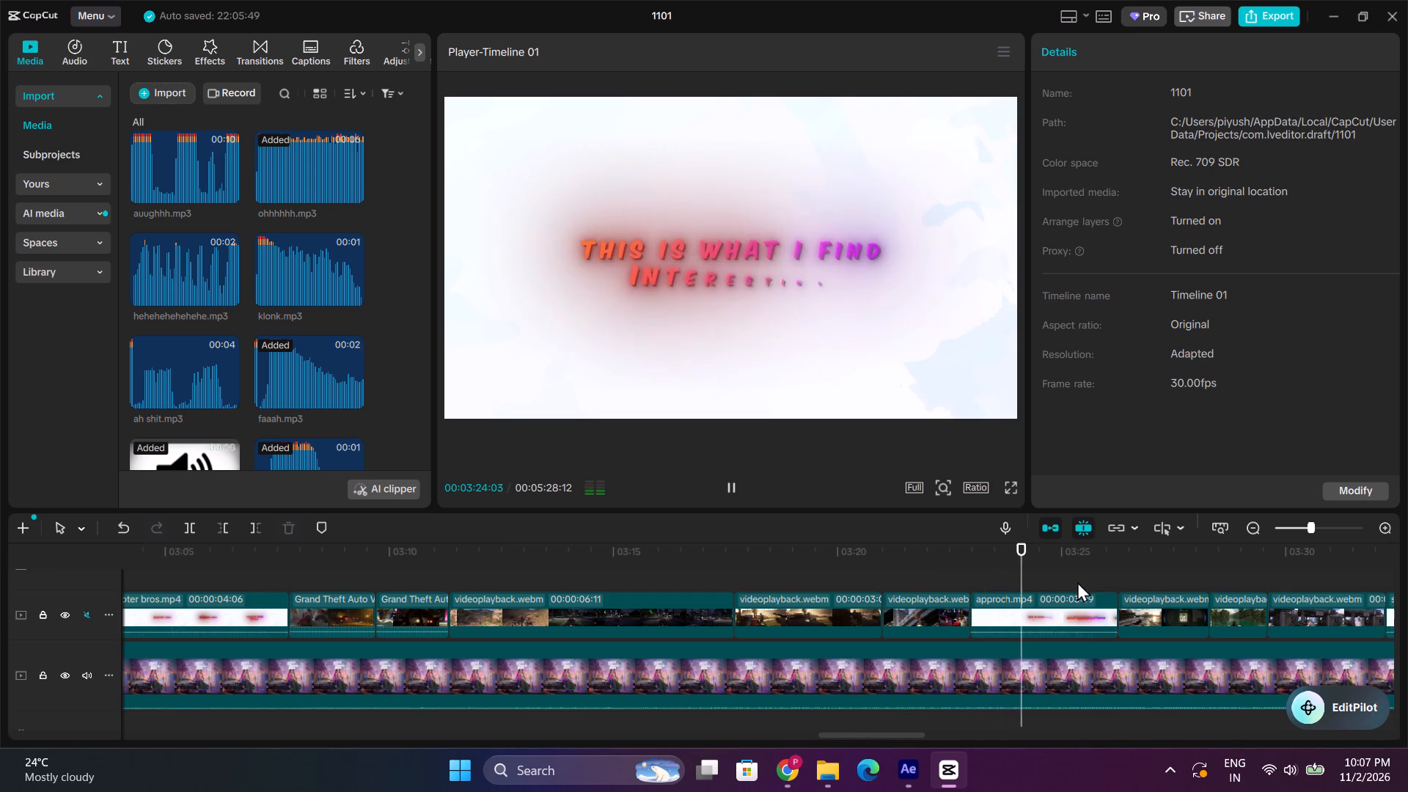
click(1129, 568)
click(738, 486)
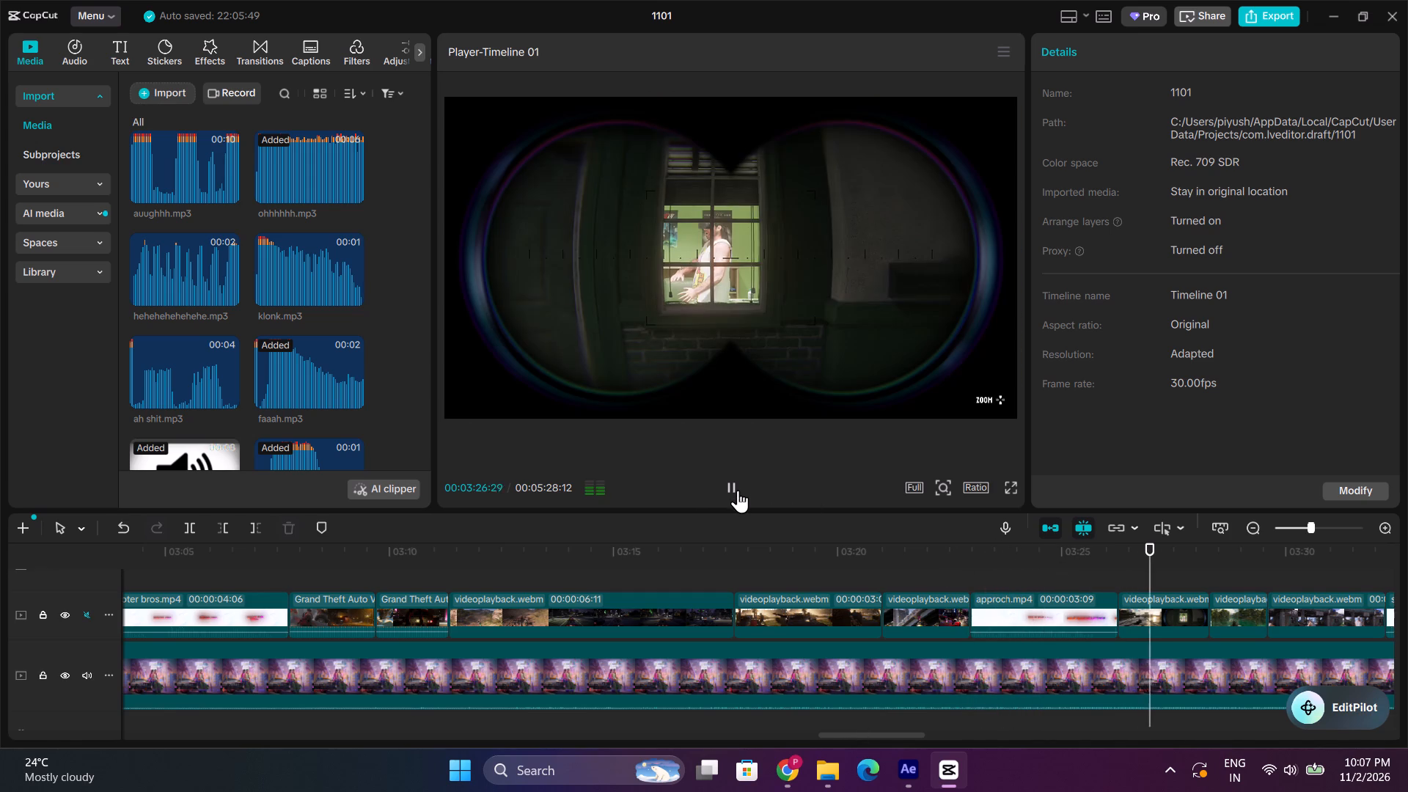
click(738, 489)
Place shocked.mp3 under the start of the binoculars shot, set its volume to about -5.2 dB and preview it.
scroll(276, 386, down, 3)
drag(282, 400, 920, 532)
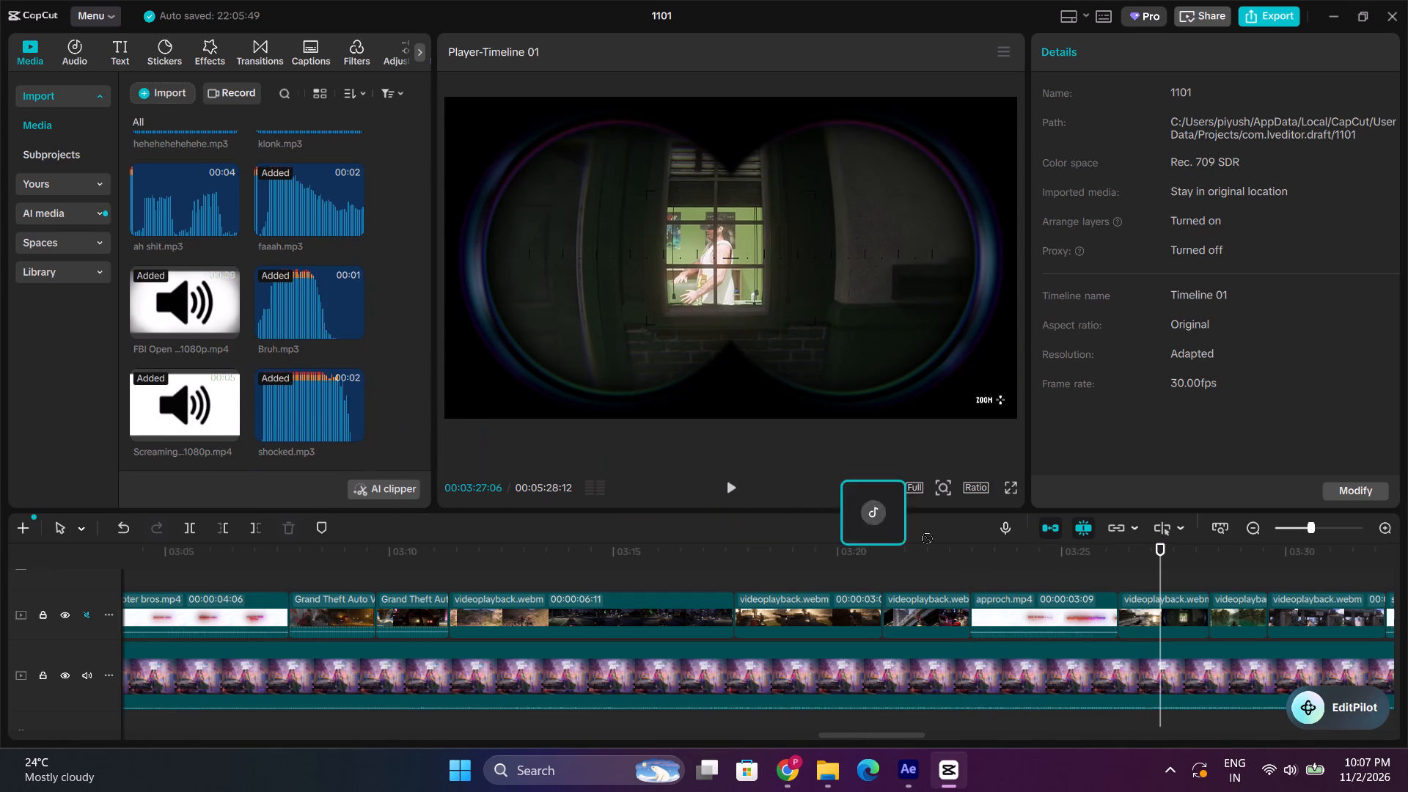
drag(920, 532, 1136, 573)
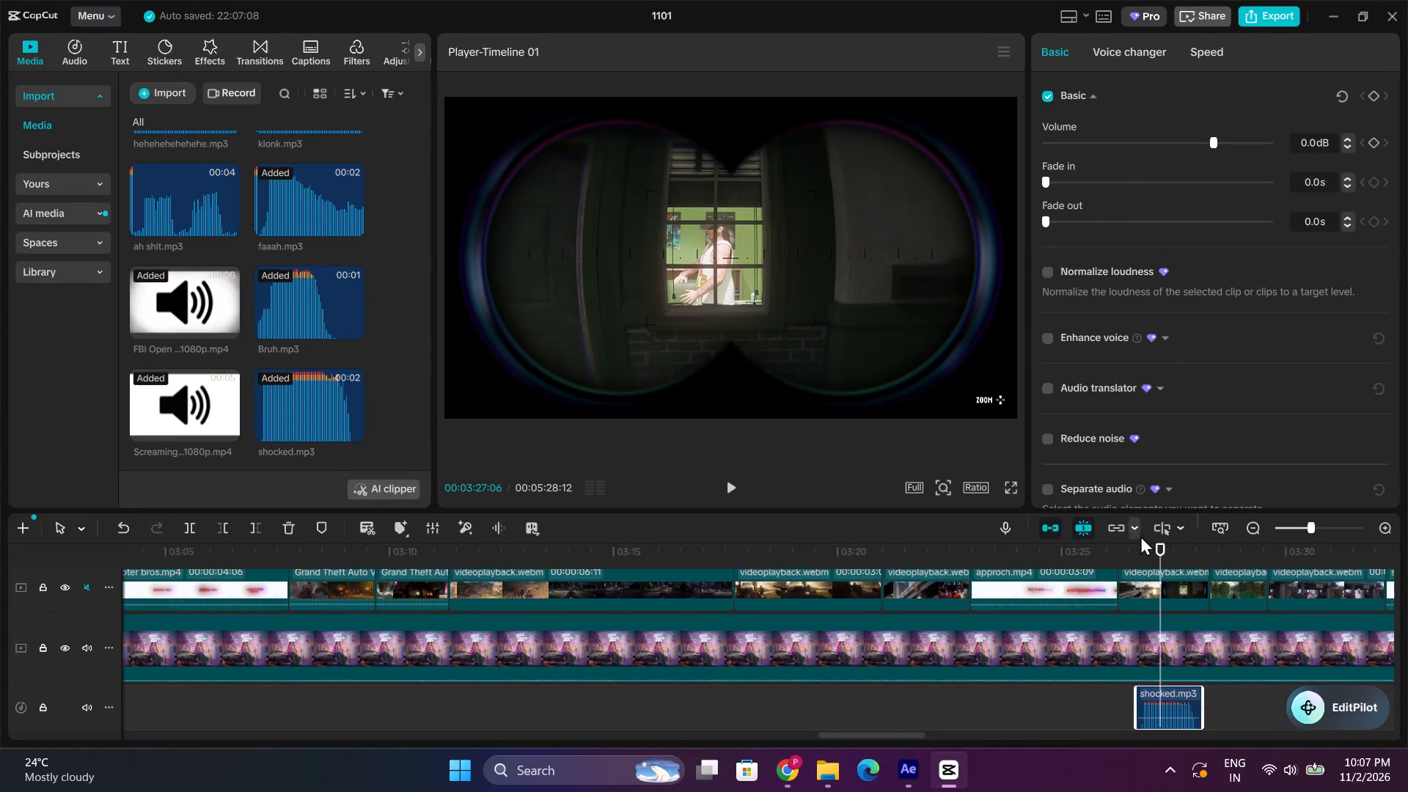
click(1195, 141)
click(1122, 543)
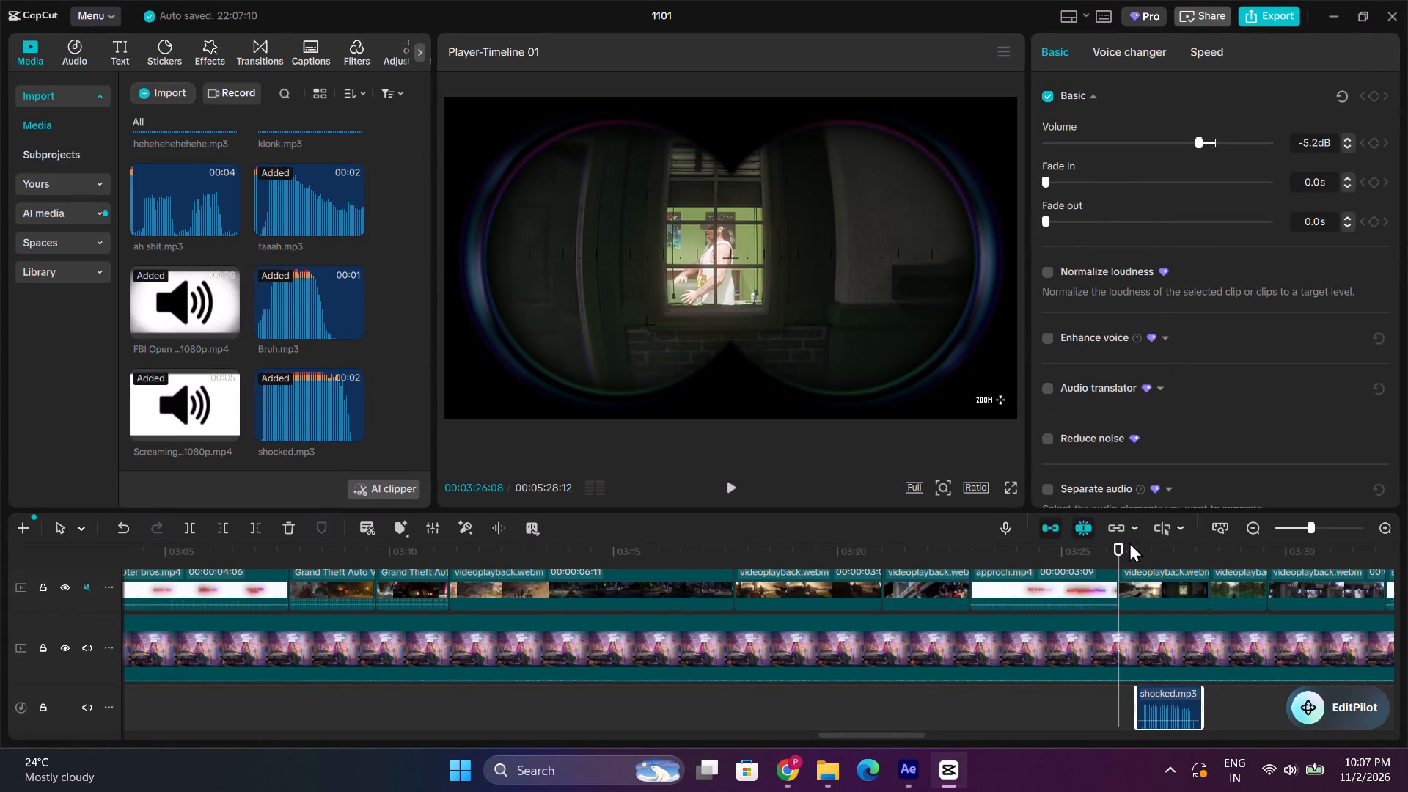
click(1136, 548)
key(space)
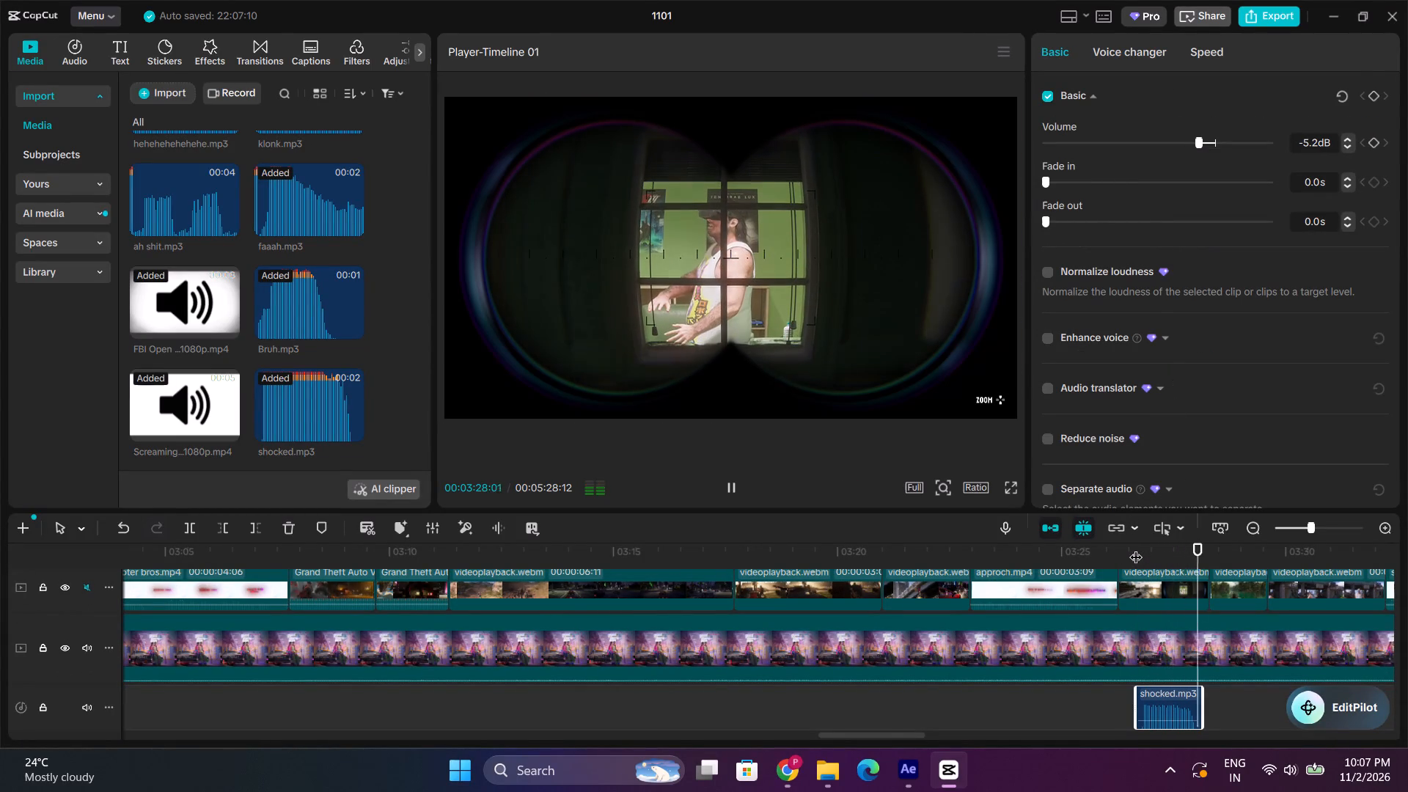
click(1136, 548)
key(space)
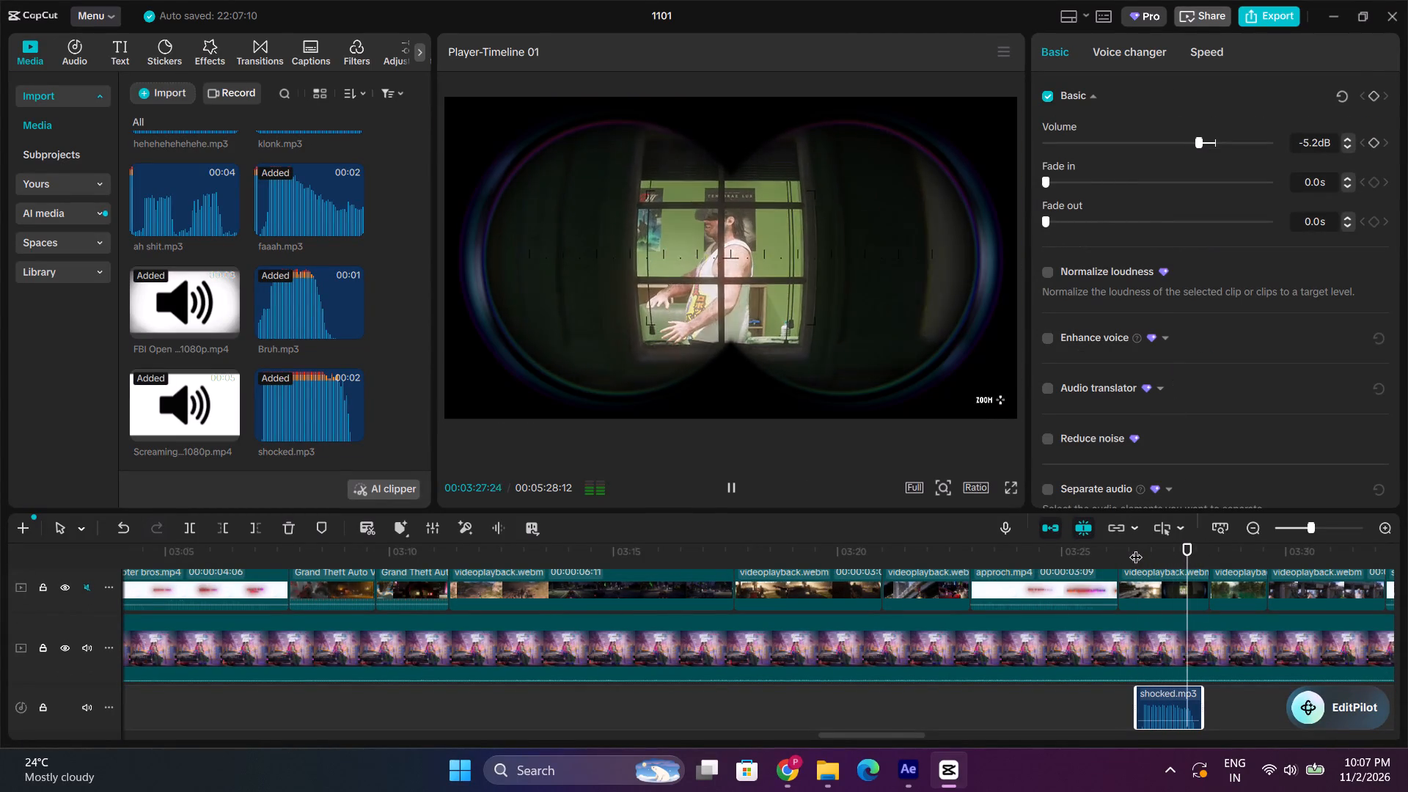
Add a music volume keyframe at 00:03:32:01 and lower the music just after the smaller details title starts.
drag(881, 736, 918, 725)
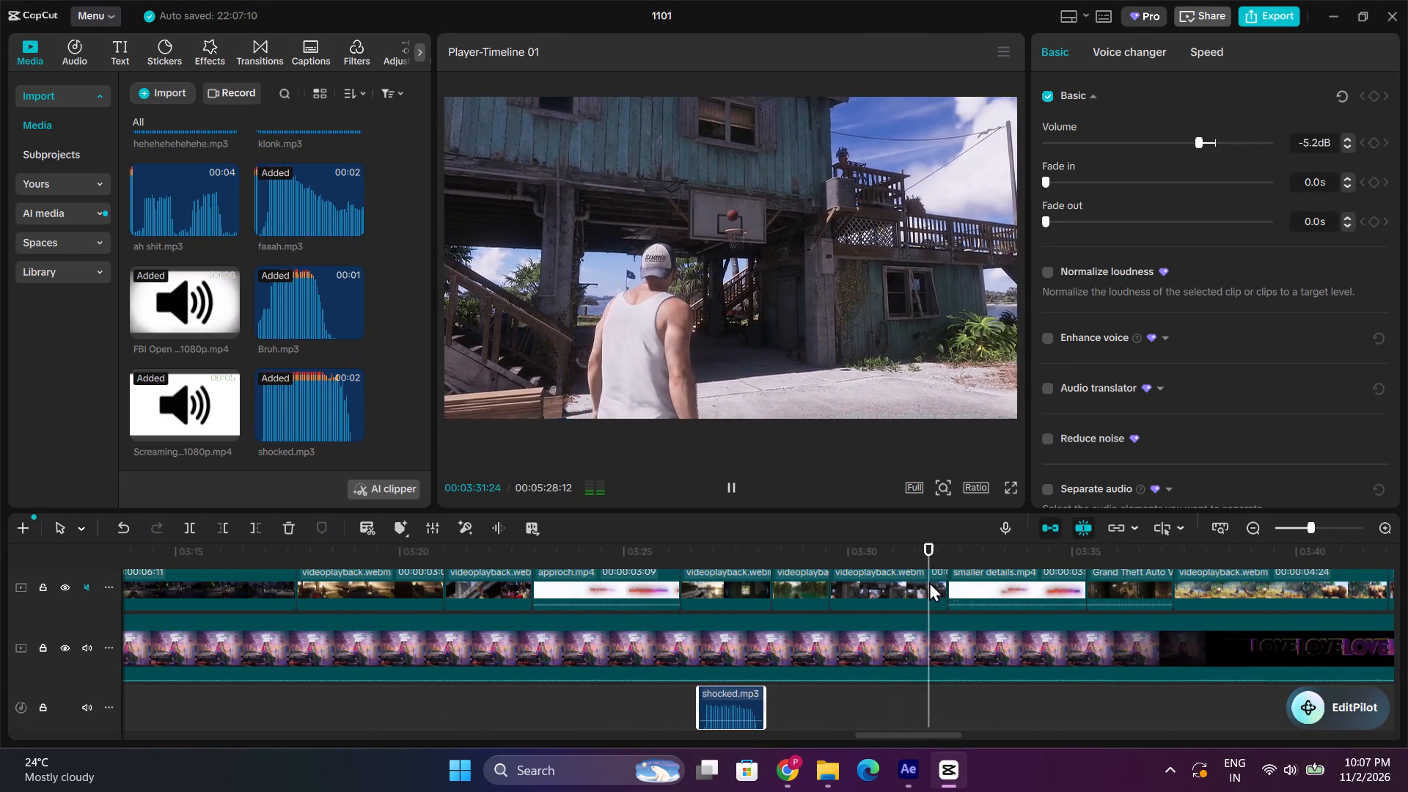
click(939, 543)
click(941, 634)
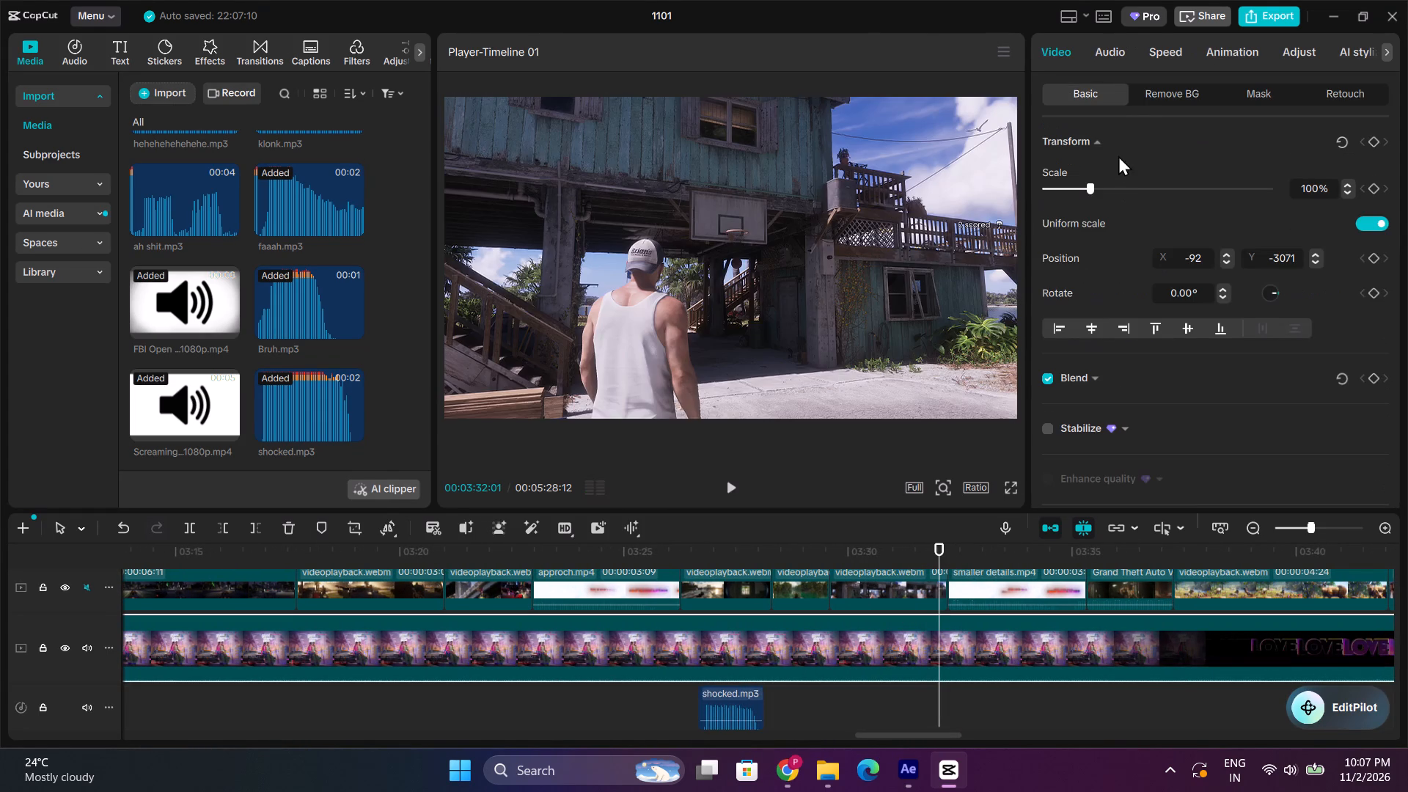
click(1115, 48)
click(1377, 189)
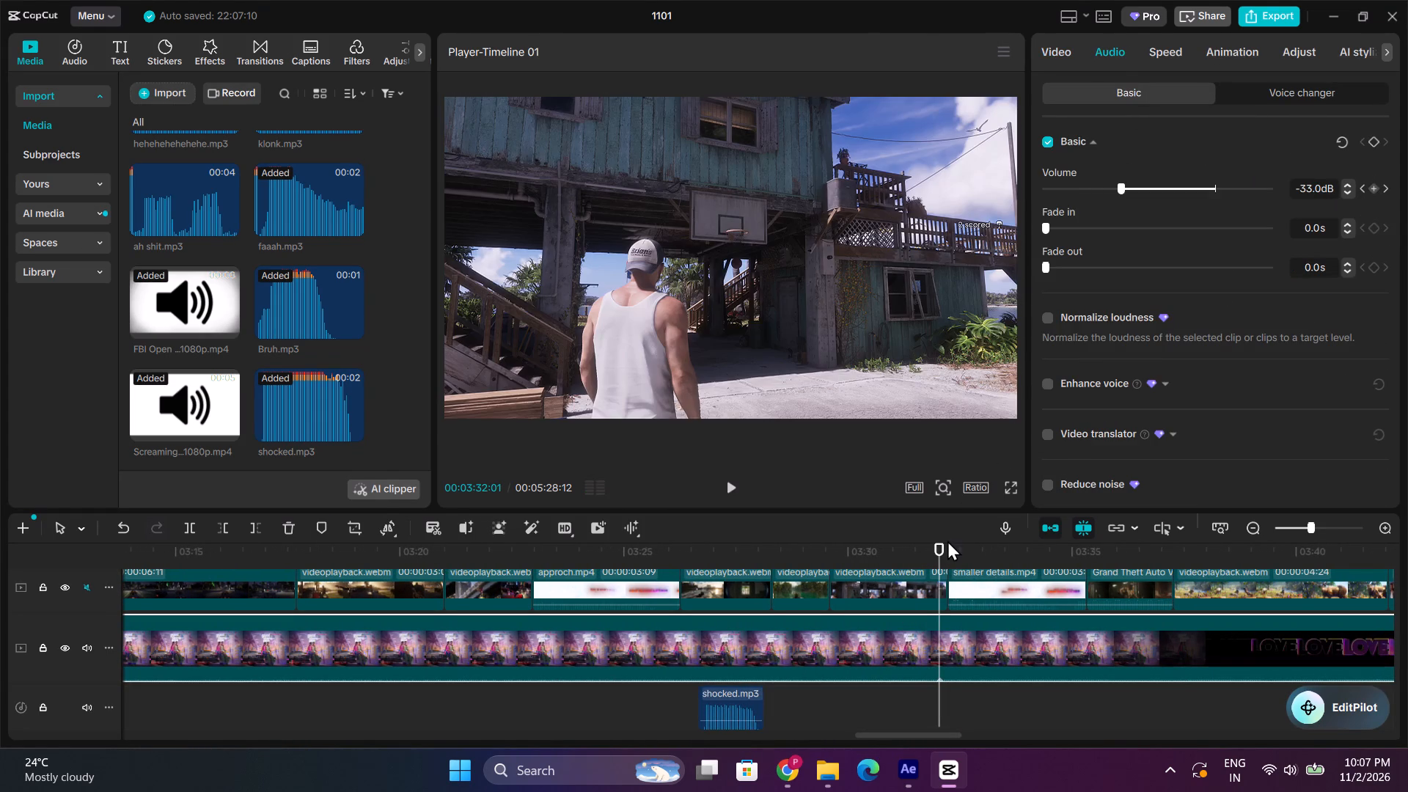
drag(947, 540, 955, 546)
drag(955, 554, 975, 554)
drag(1091, 184, 973, 190)
Review onward from the smaller details title and set the music volume keyframe at 00:03:46:11 to about -42.8 dB.
key(space)
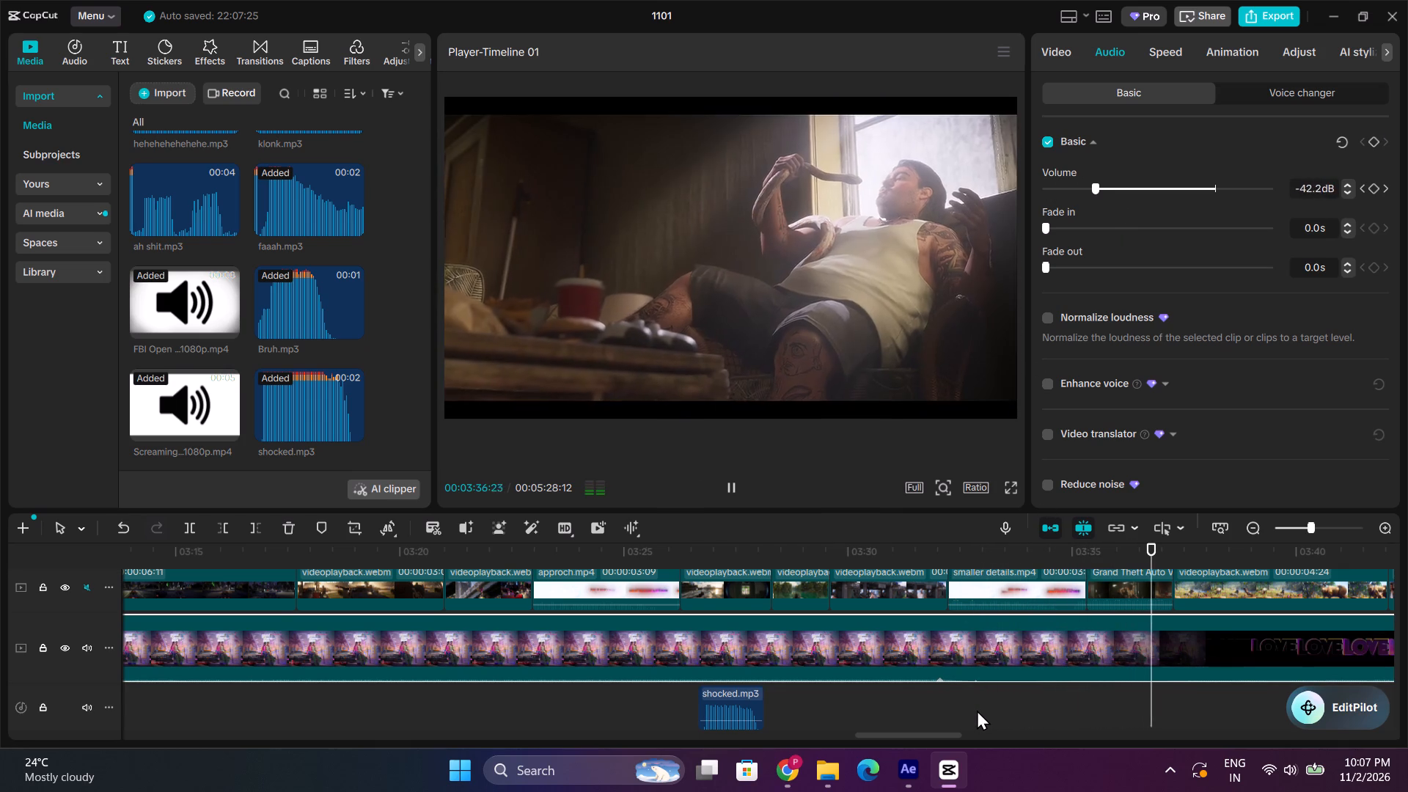
drag(920, 736, 950, 726)
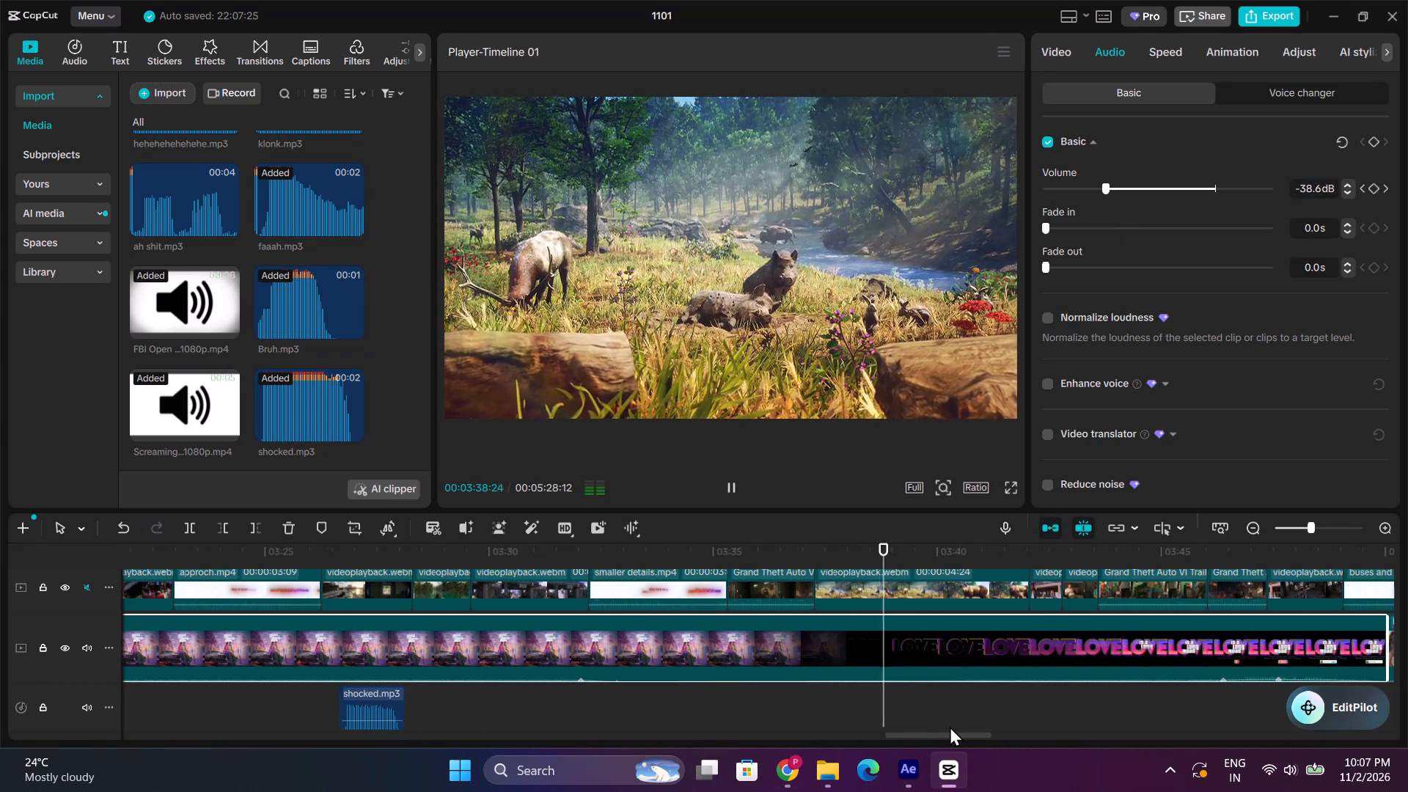
drag(948, 728, 959, 725)
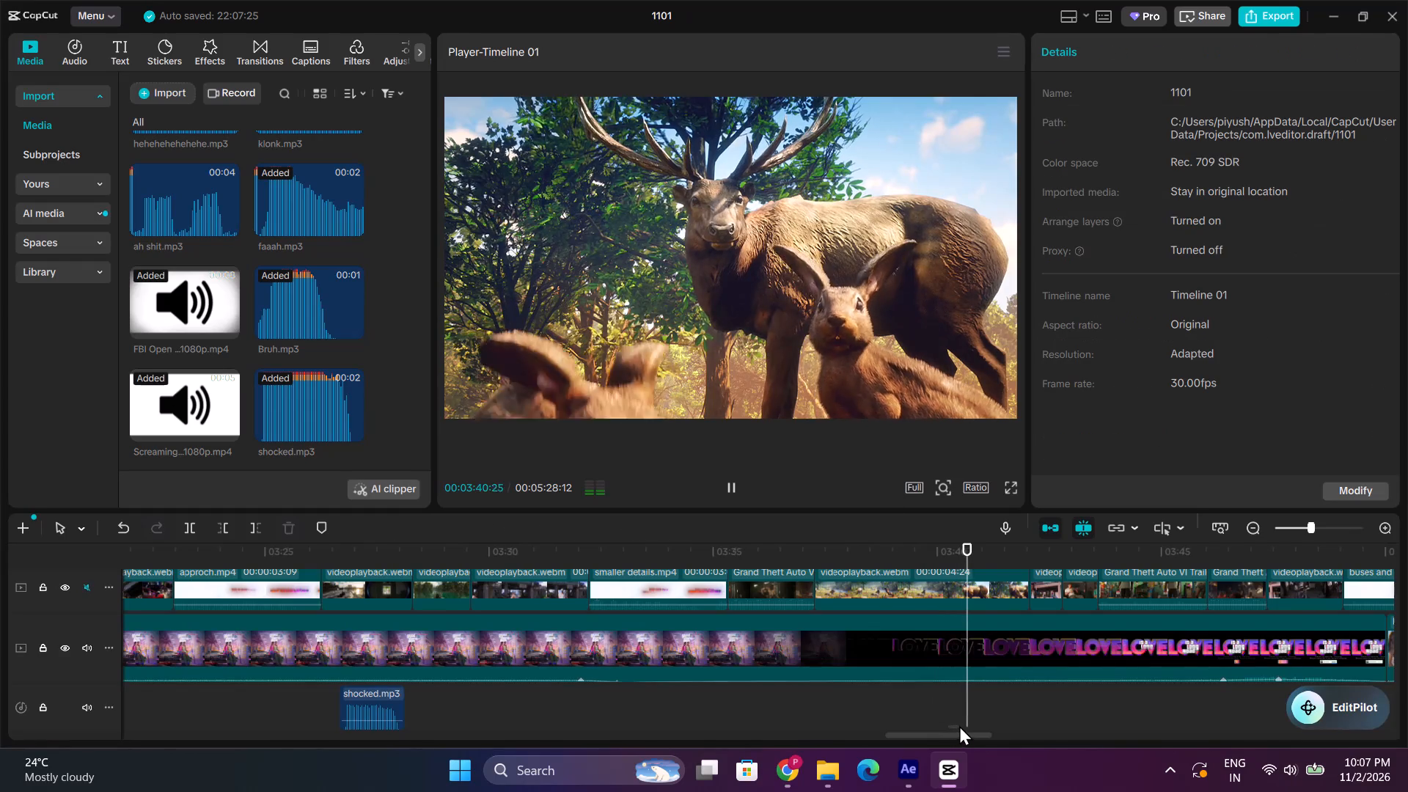
drag(959, 725, 959, 726)
drag(955, 738, 970, 733)
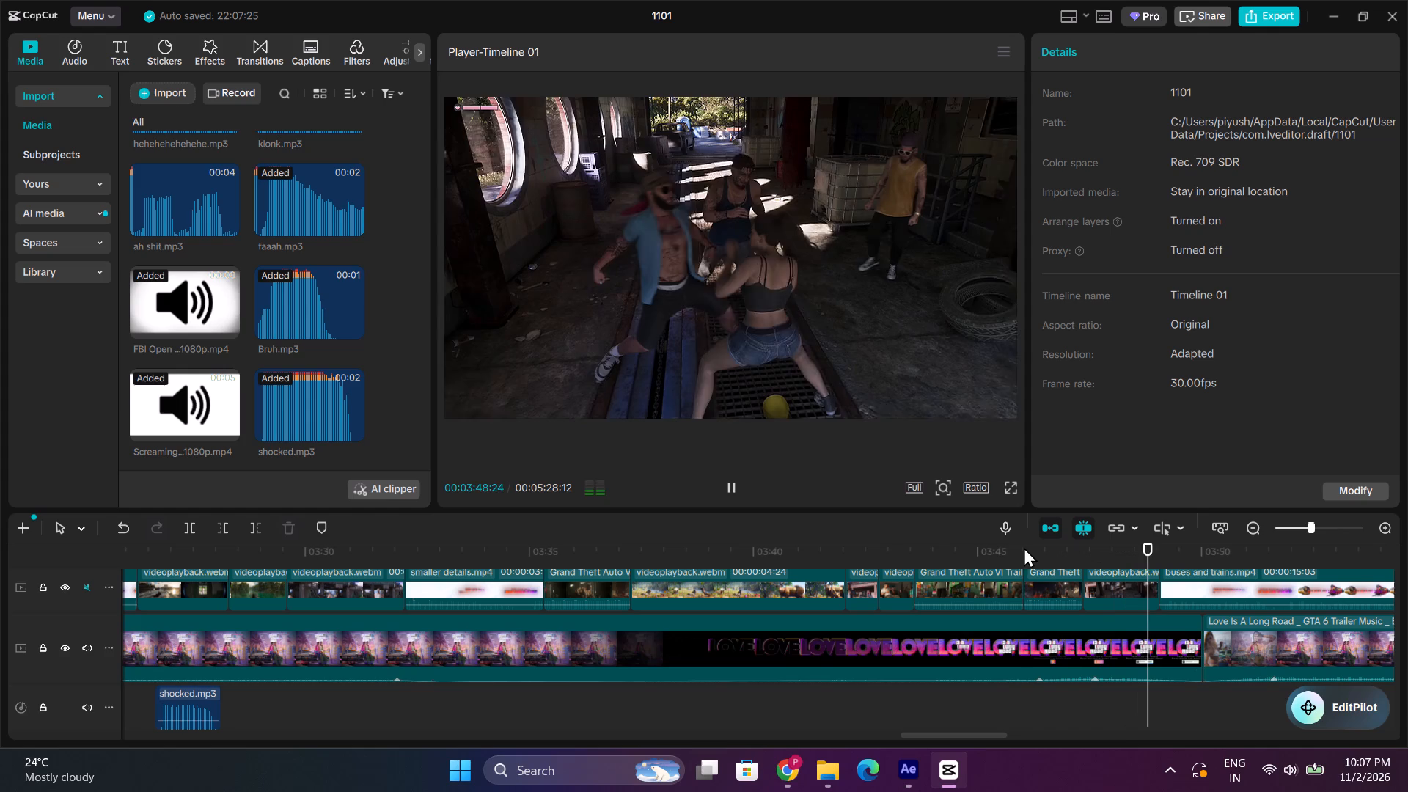
click(1024, 547)
drag(1024, 548, 1035, 548)
click(1048, 650)
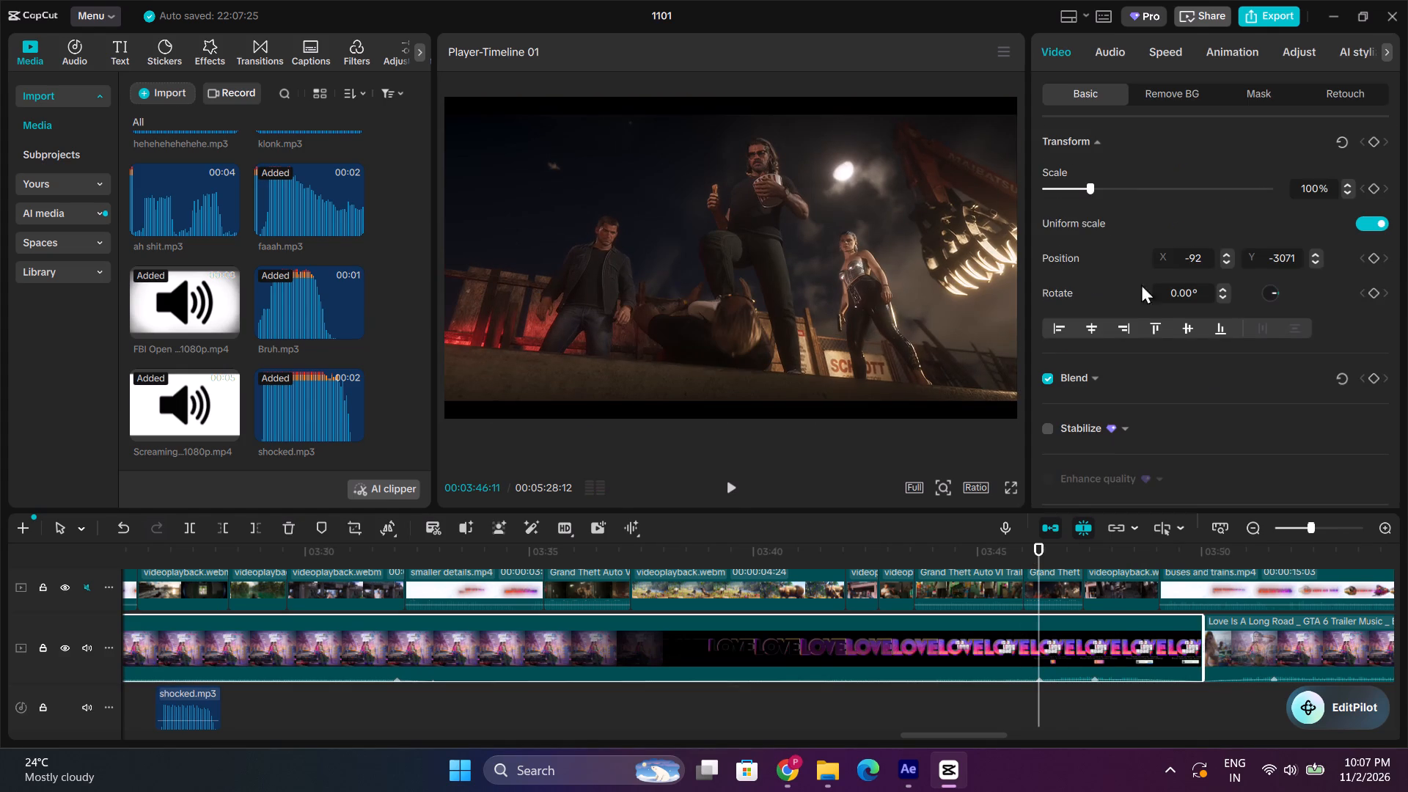
drag(1096, 49, 1104, 48)
drag(1114, 188, 1090, 189)
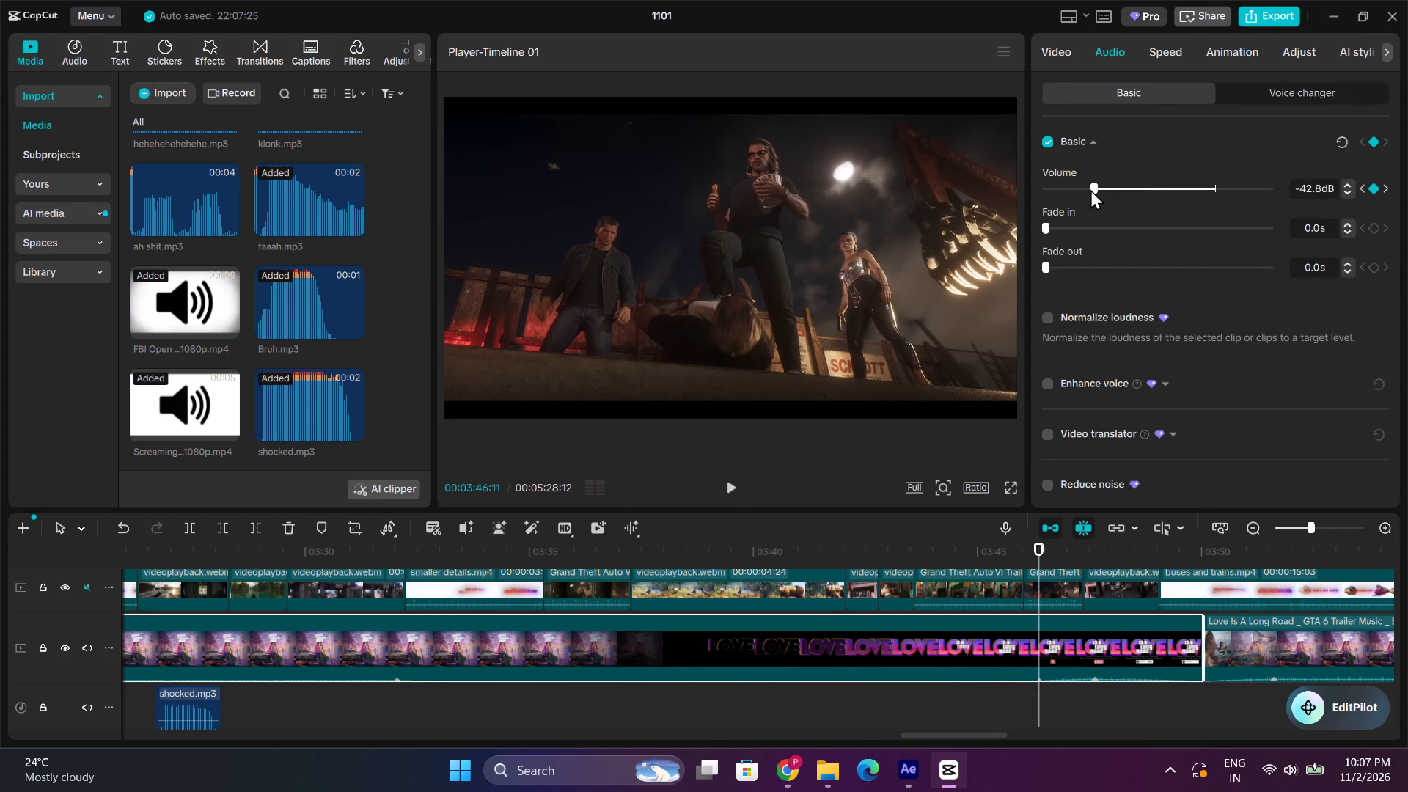
key(space)
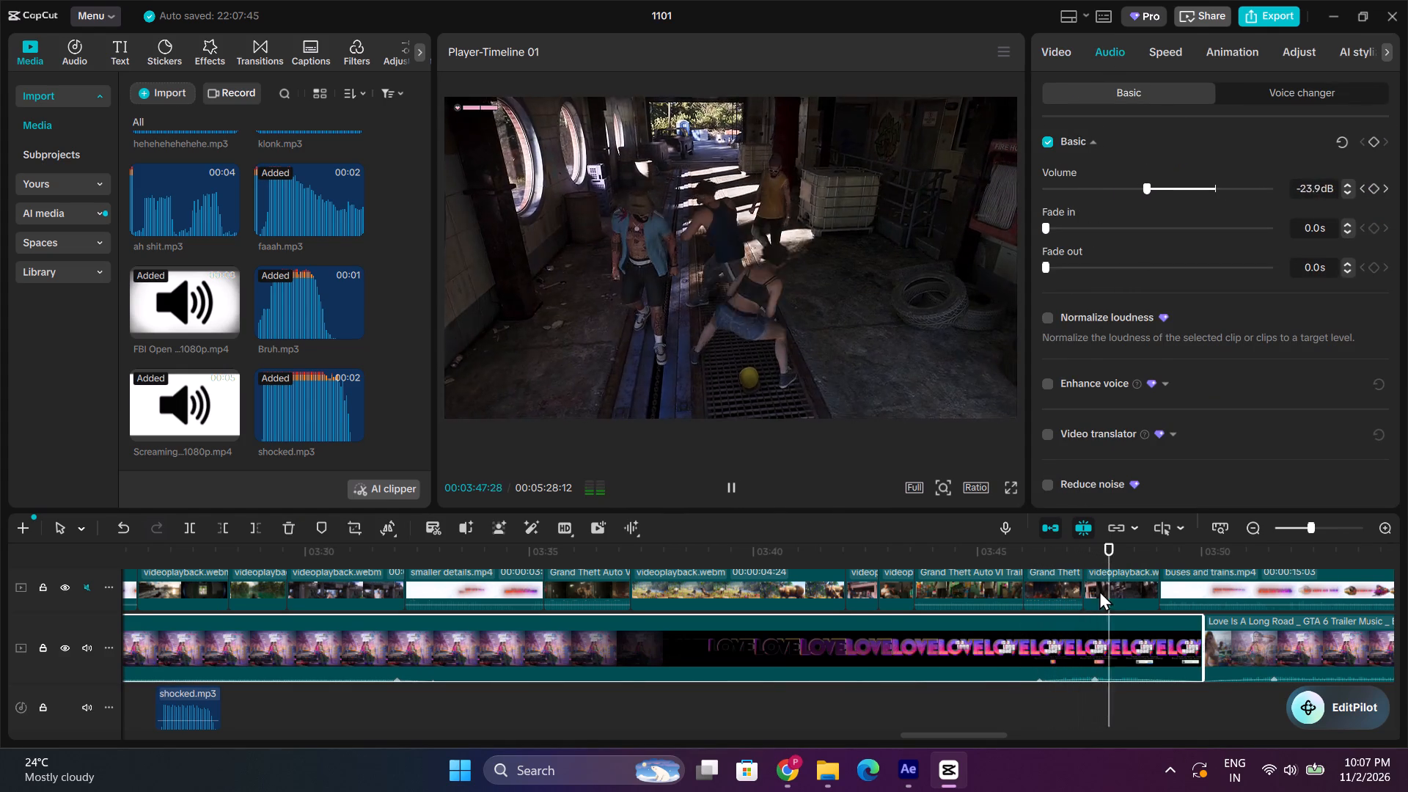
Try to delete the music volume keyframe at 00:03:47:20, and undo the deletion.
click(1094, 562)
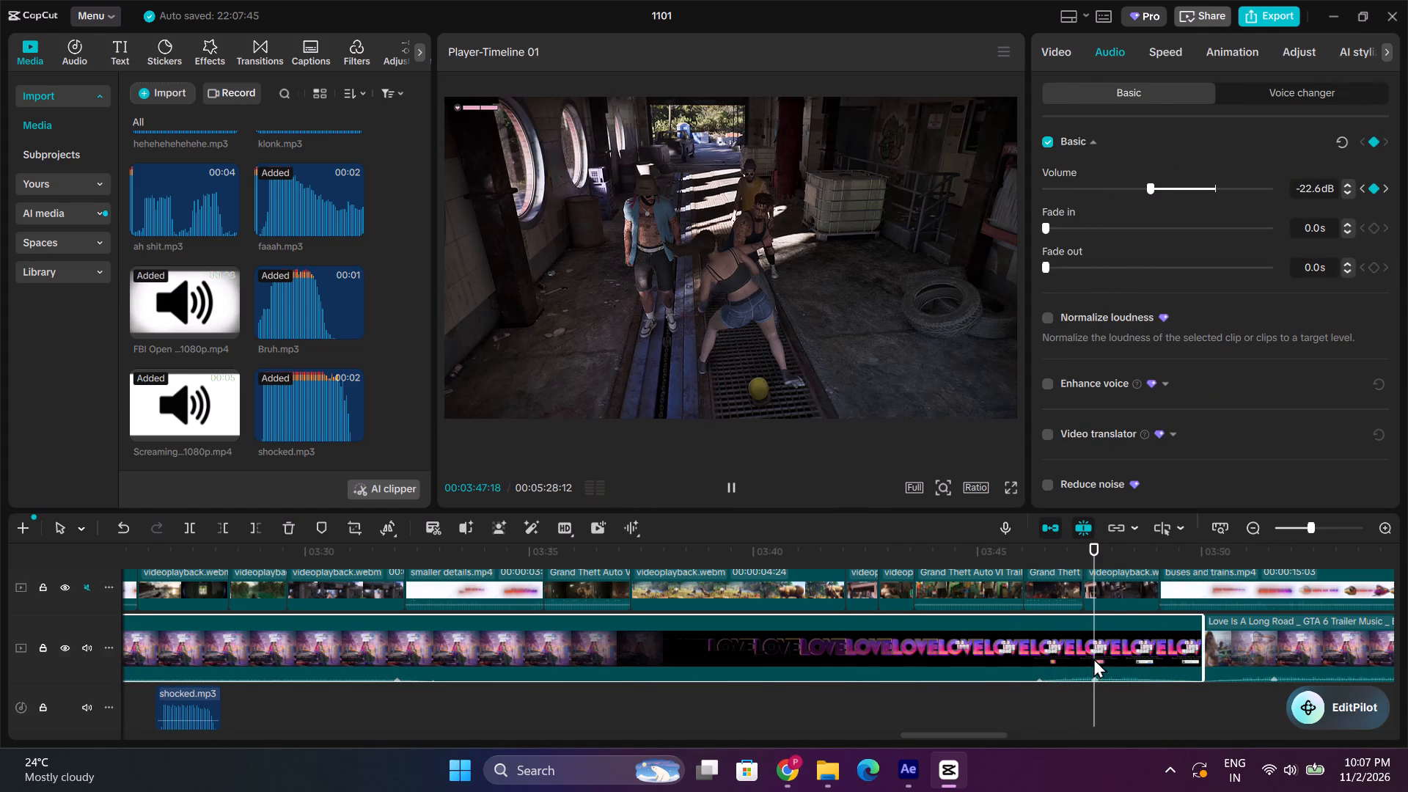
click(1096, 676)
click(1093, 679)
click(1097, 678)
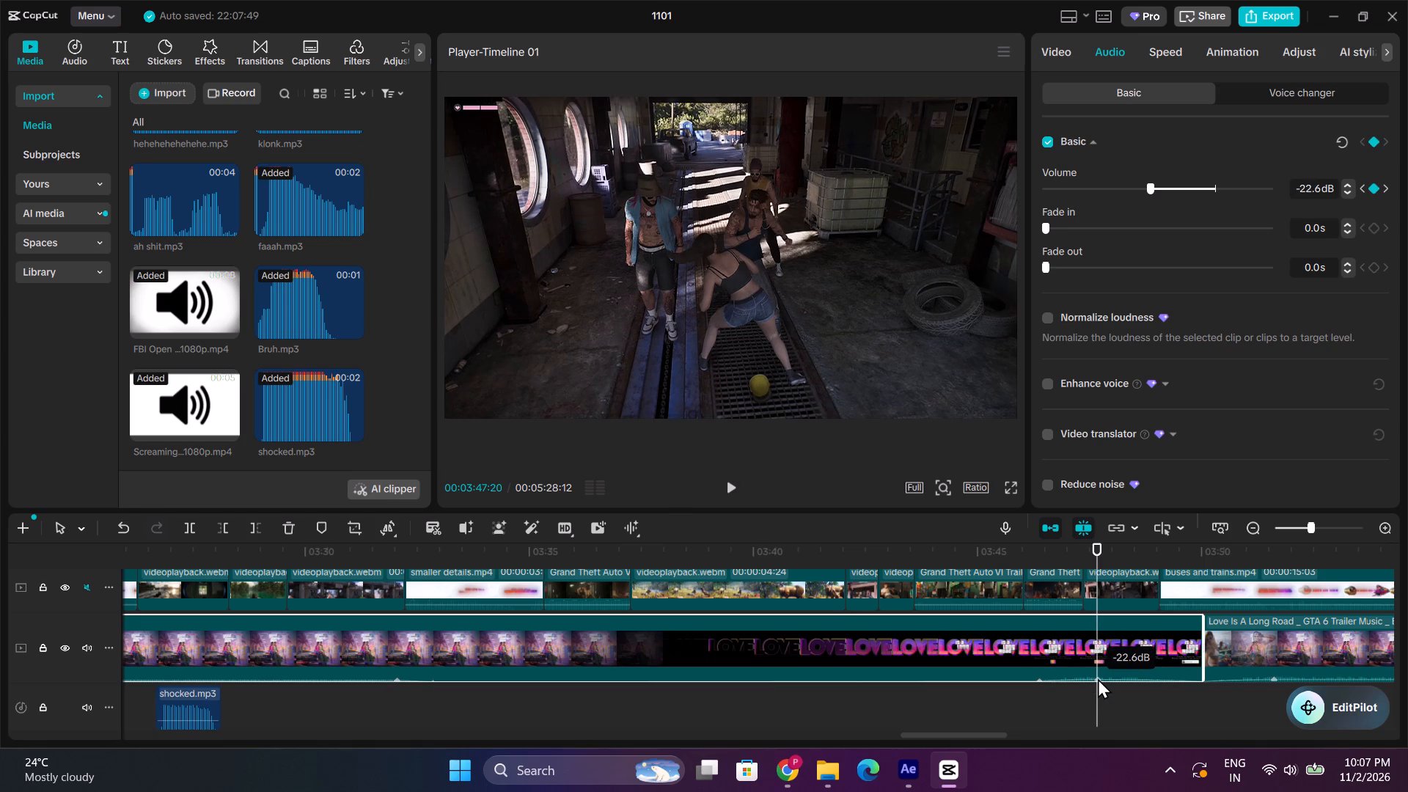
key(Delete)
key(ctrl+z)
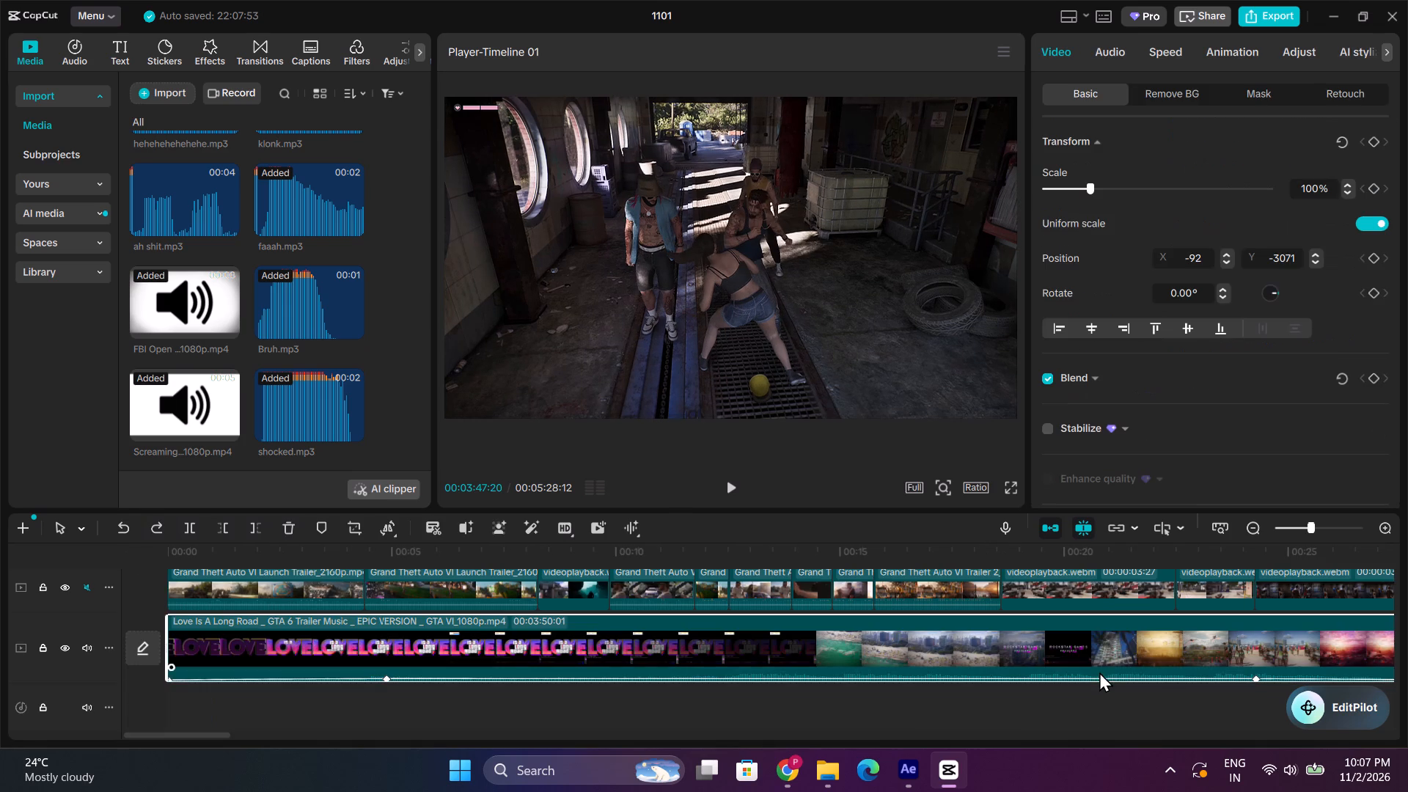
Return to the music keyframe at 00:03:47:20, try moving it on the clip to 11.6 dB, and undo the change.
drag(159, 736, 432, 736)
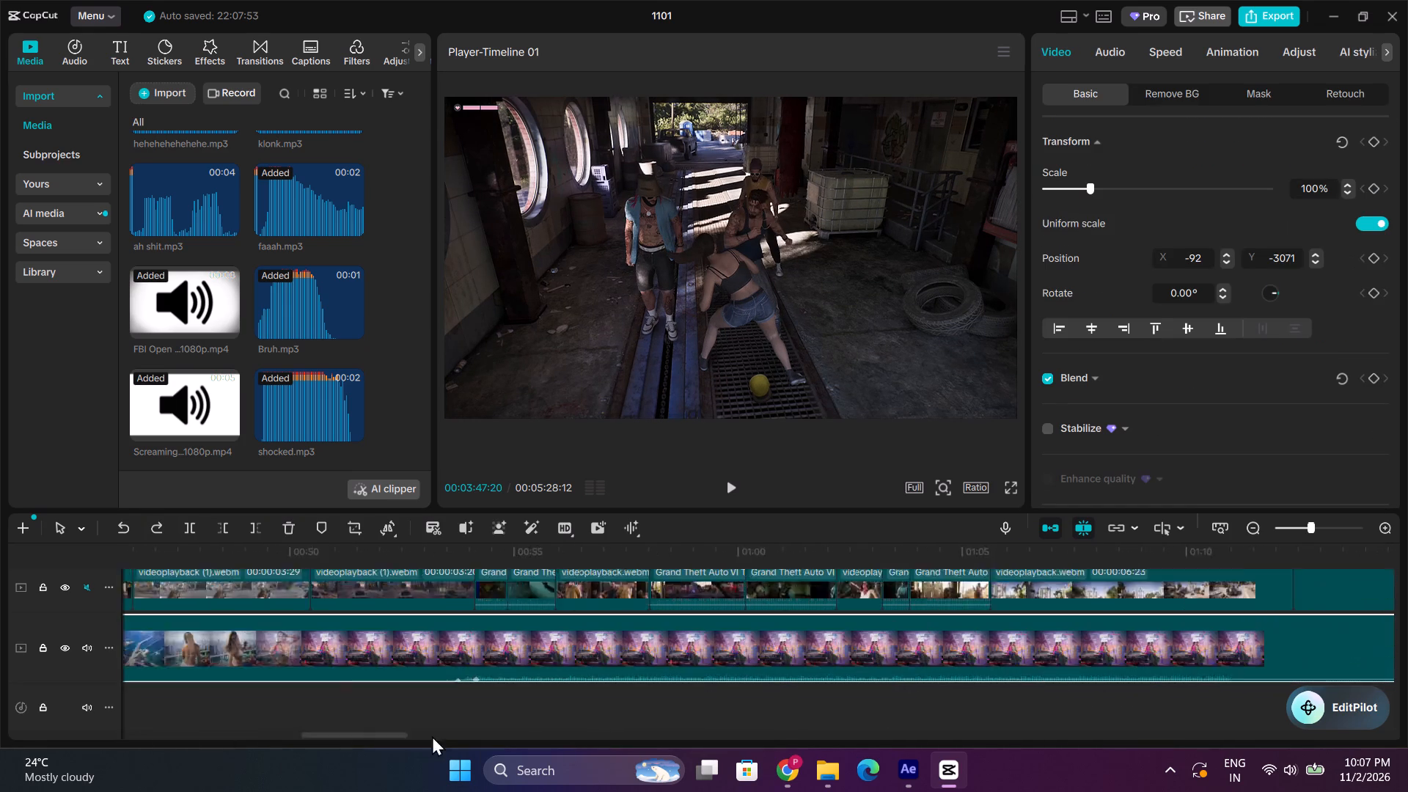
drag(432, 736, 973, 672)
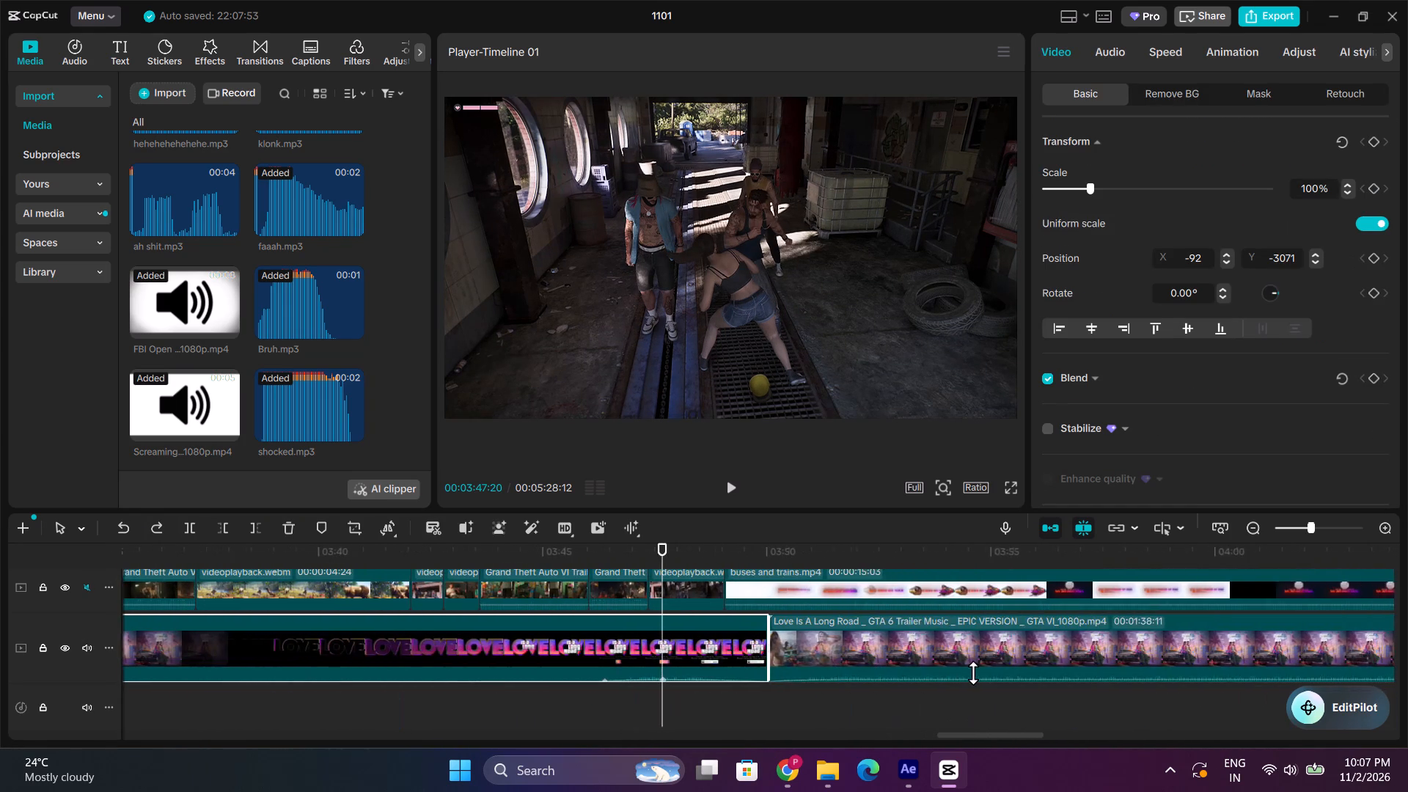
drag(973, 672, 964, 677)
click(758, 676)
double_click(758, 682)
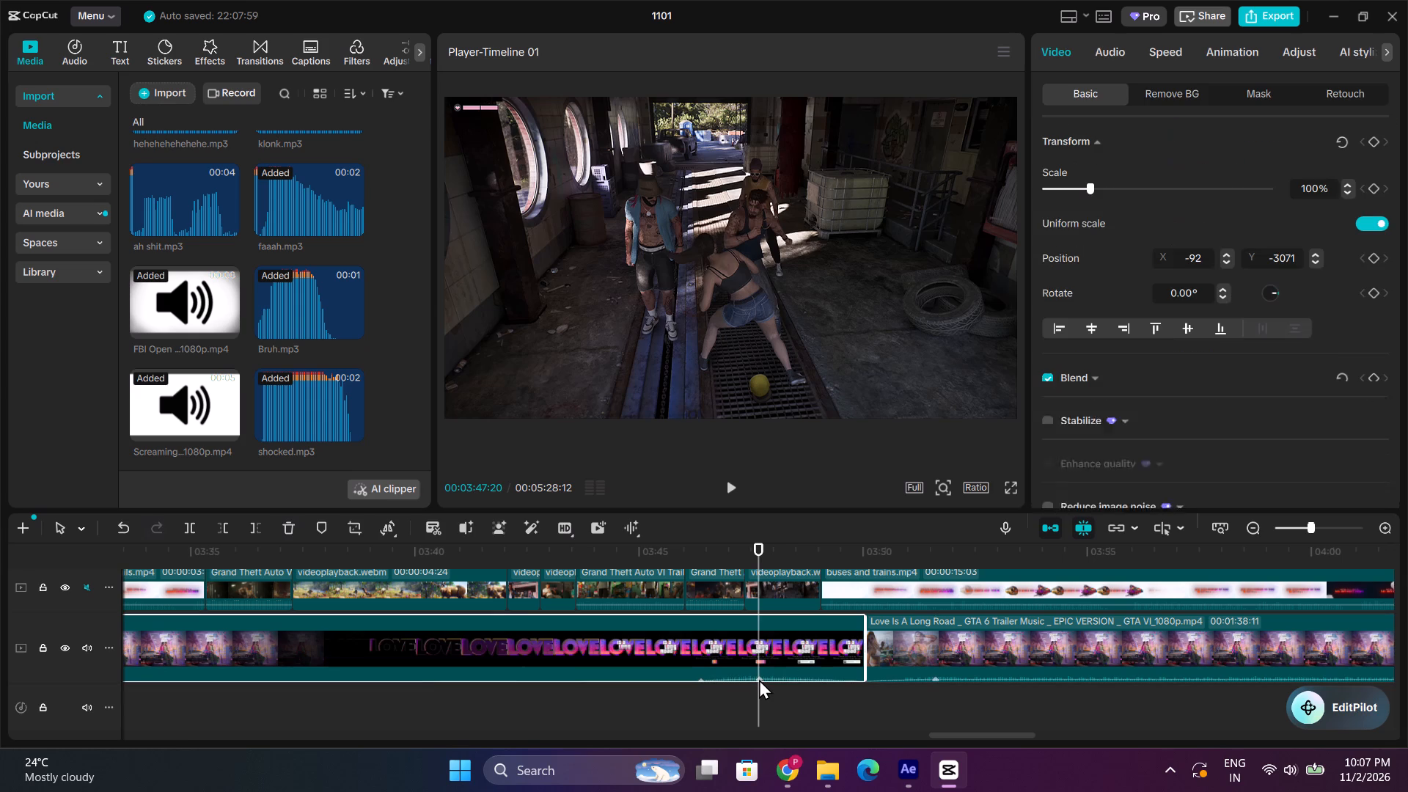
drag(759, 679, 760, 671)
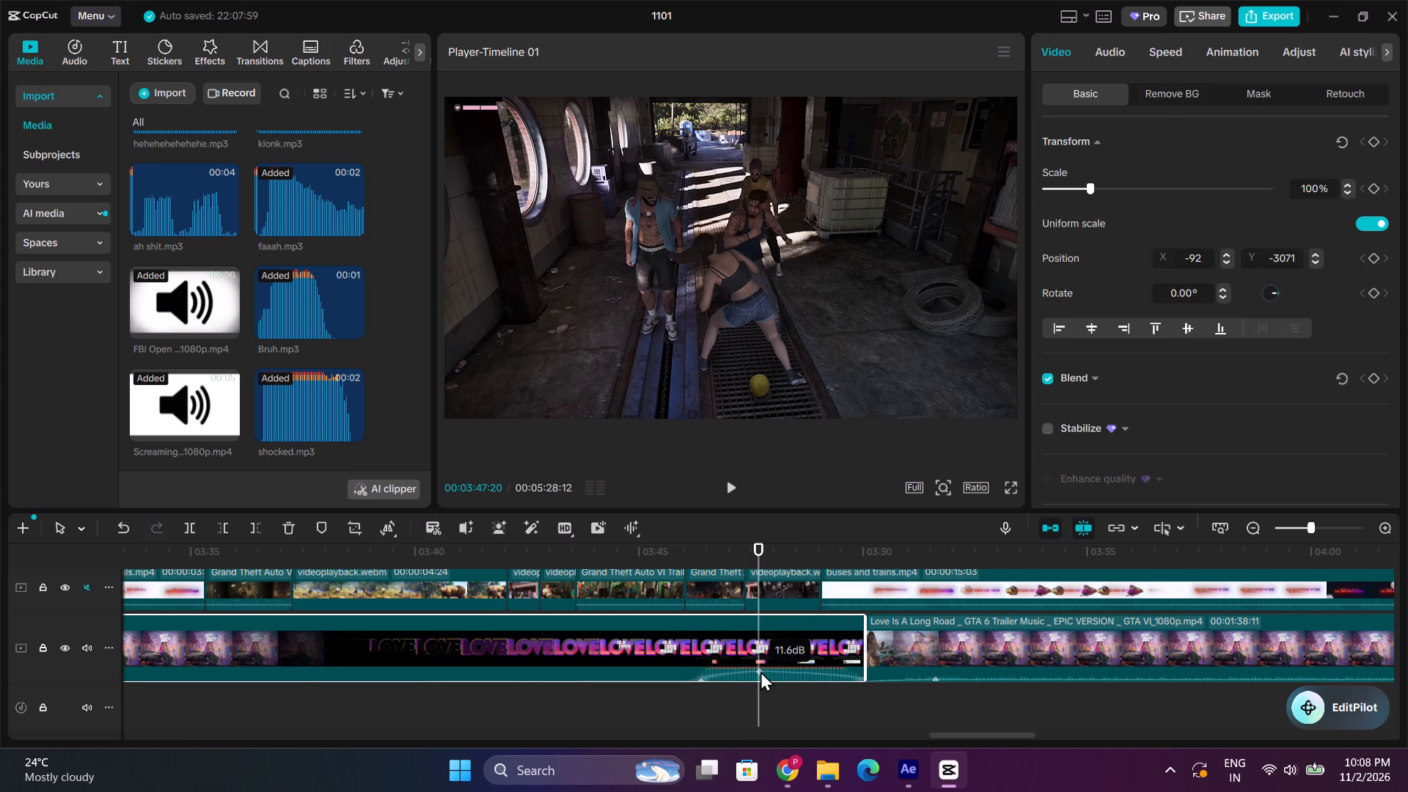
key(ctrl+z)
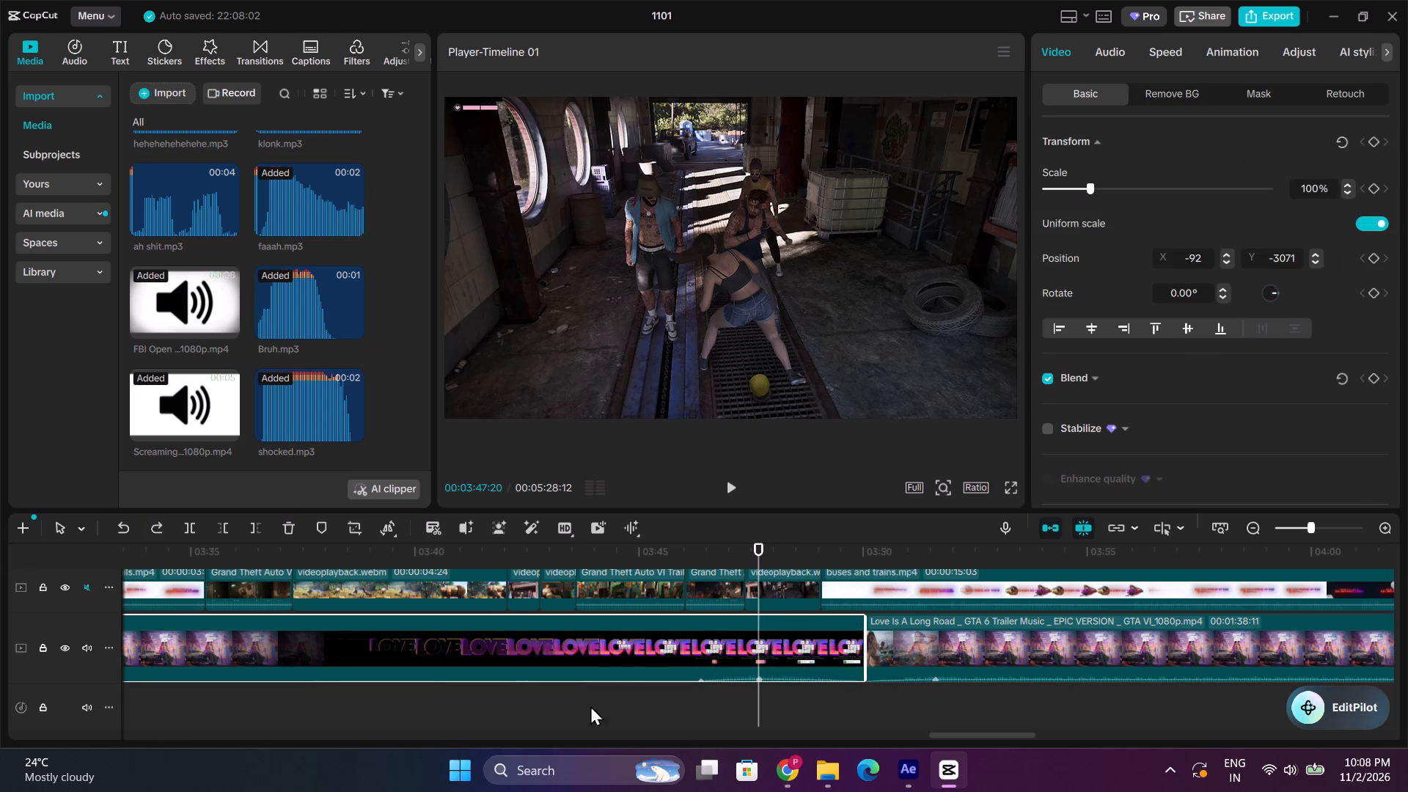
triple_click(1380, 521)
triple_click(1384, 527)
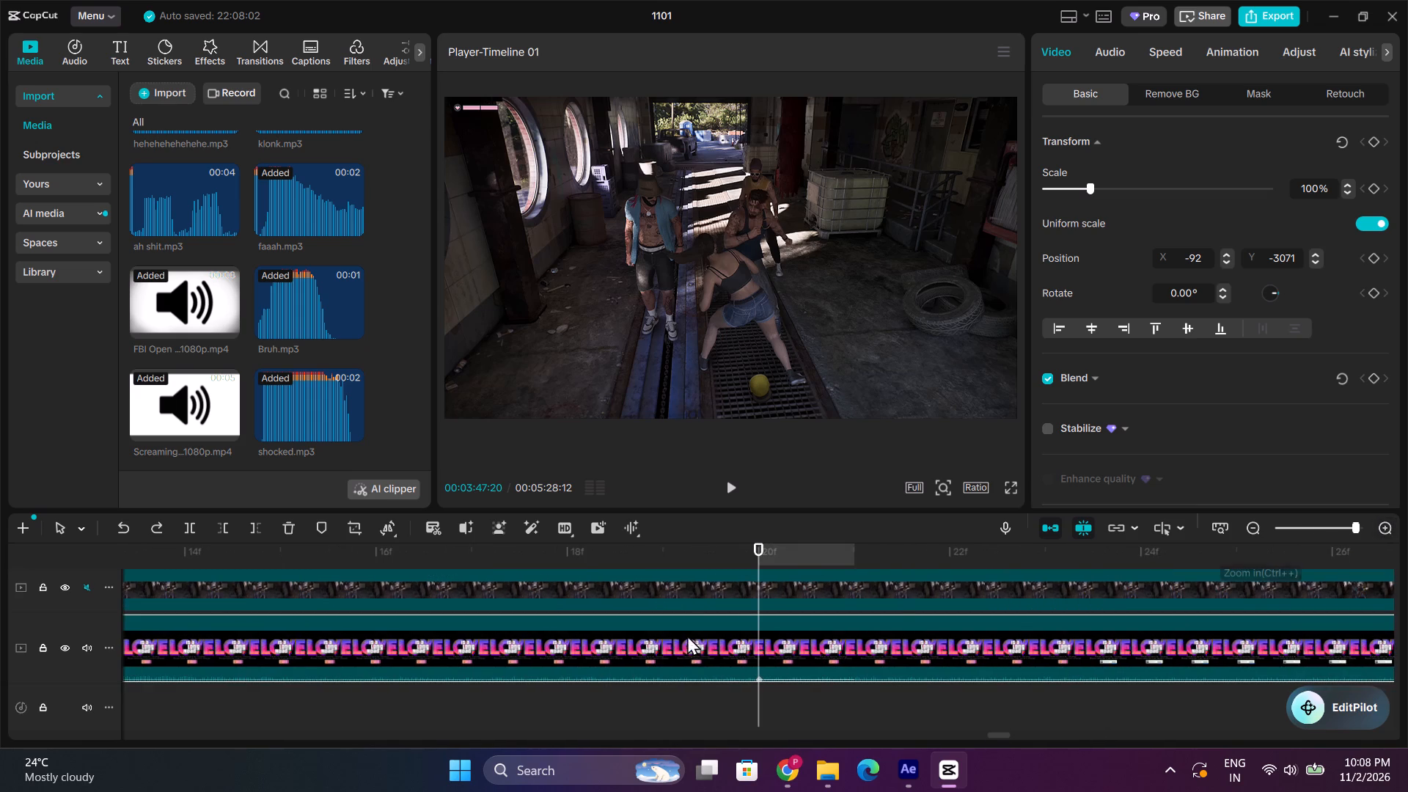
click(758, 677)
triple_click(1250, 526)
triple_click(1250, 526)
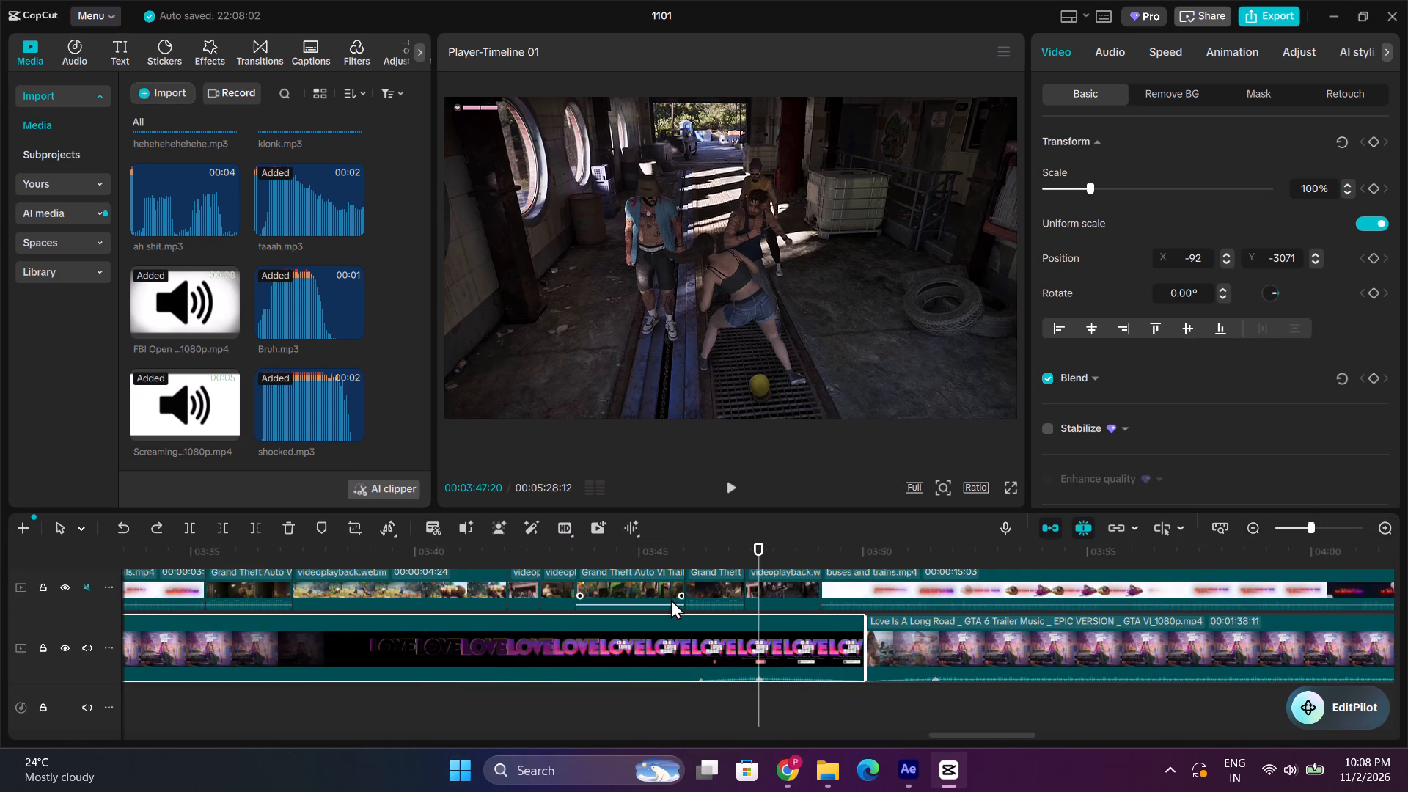
Set the music volume keyframe at 00:03:47:20 to about -33 dB and preview the section from 00:03:46:22.
click(697, 563)
click(752, 566)
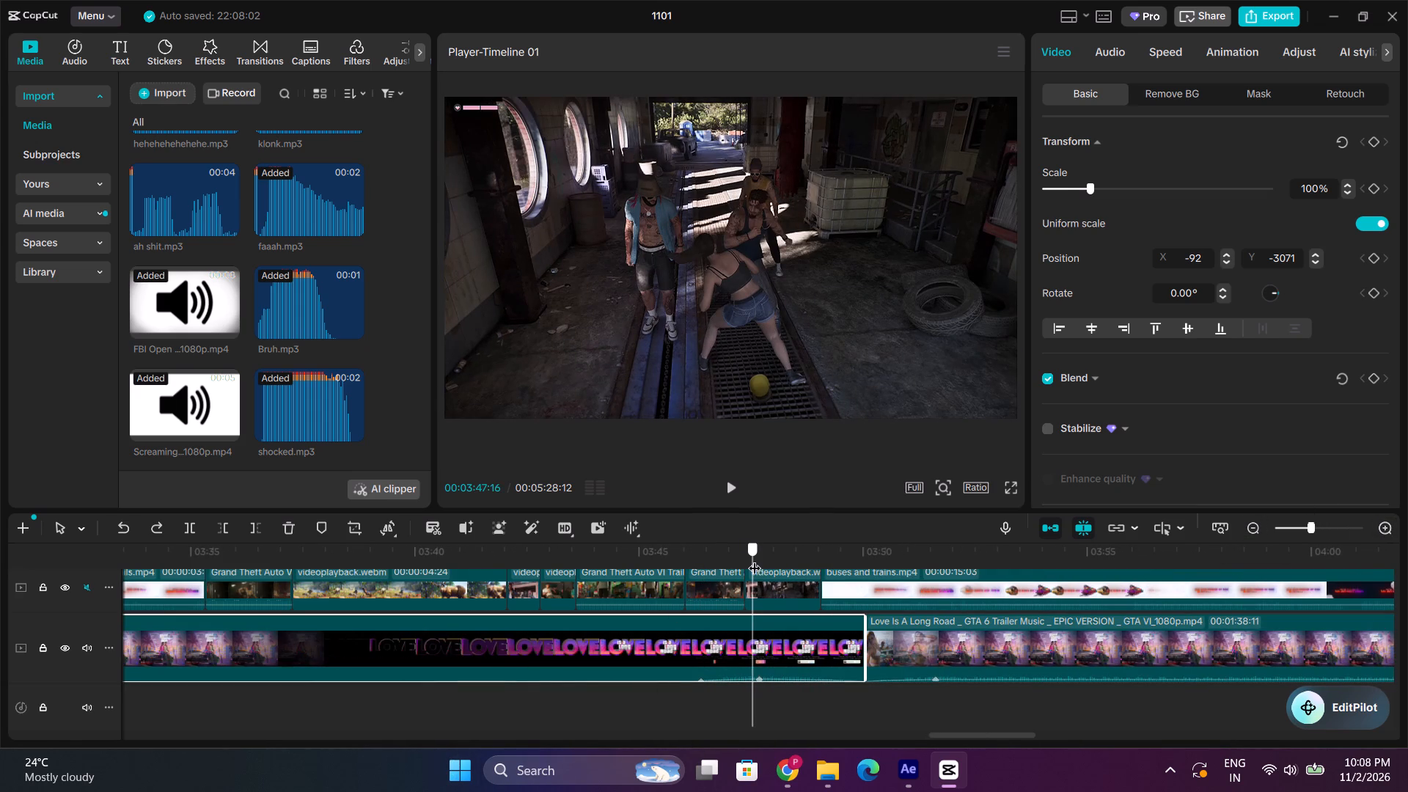
click(1099, 47)
drag(1137, 192, 1108, 194)
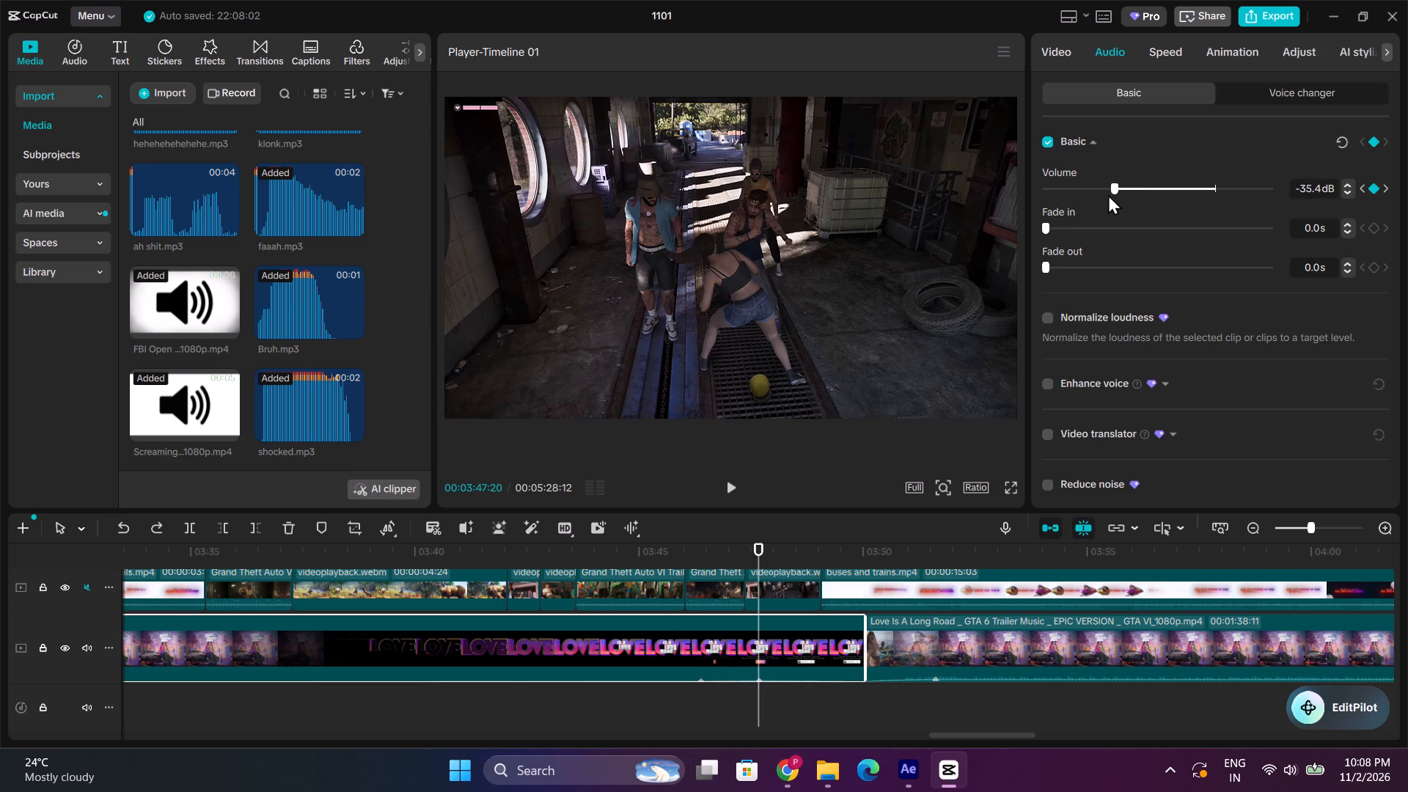
drag(1108, 194, 1120, 186)
key(space)
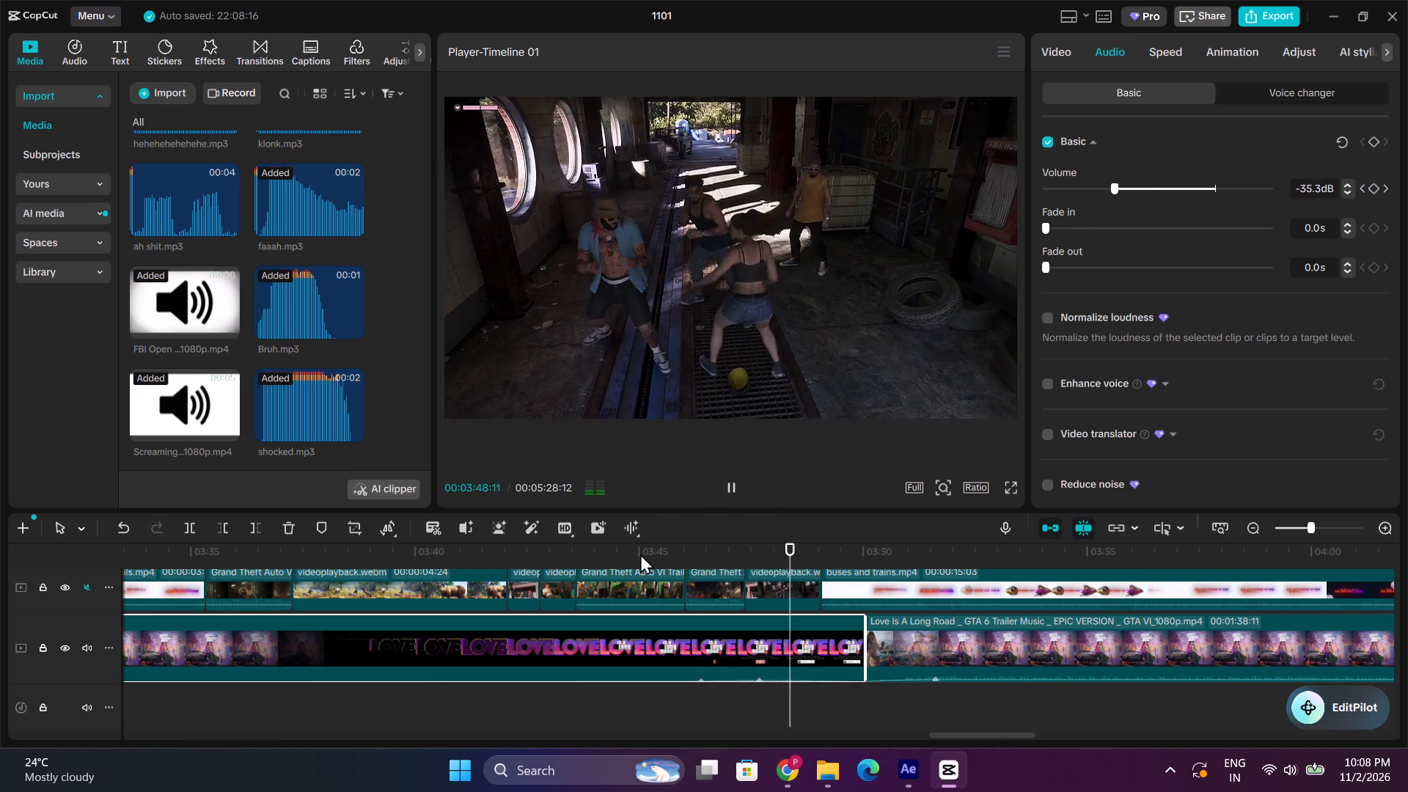
click(714, 537)
click(716, 546)
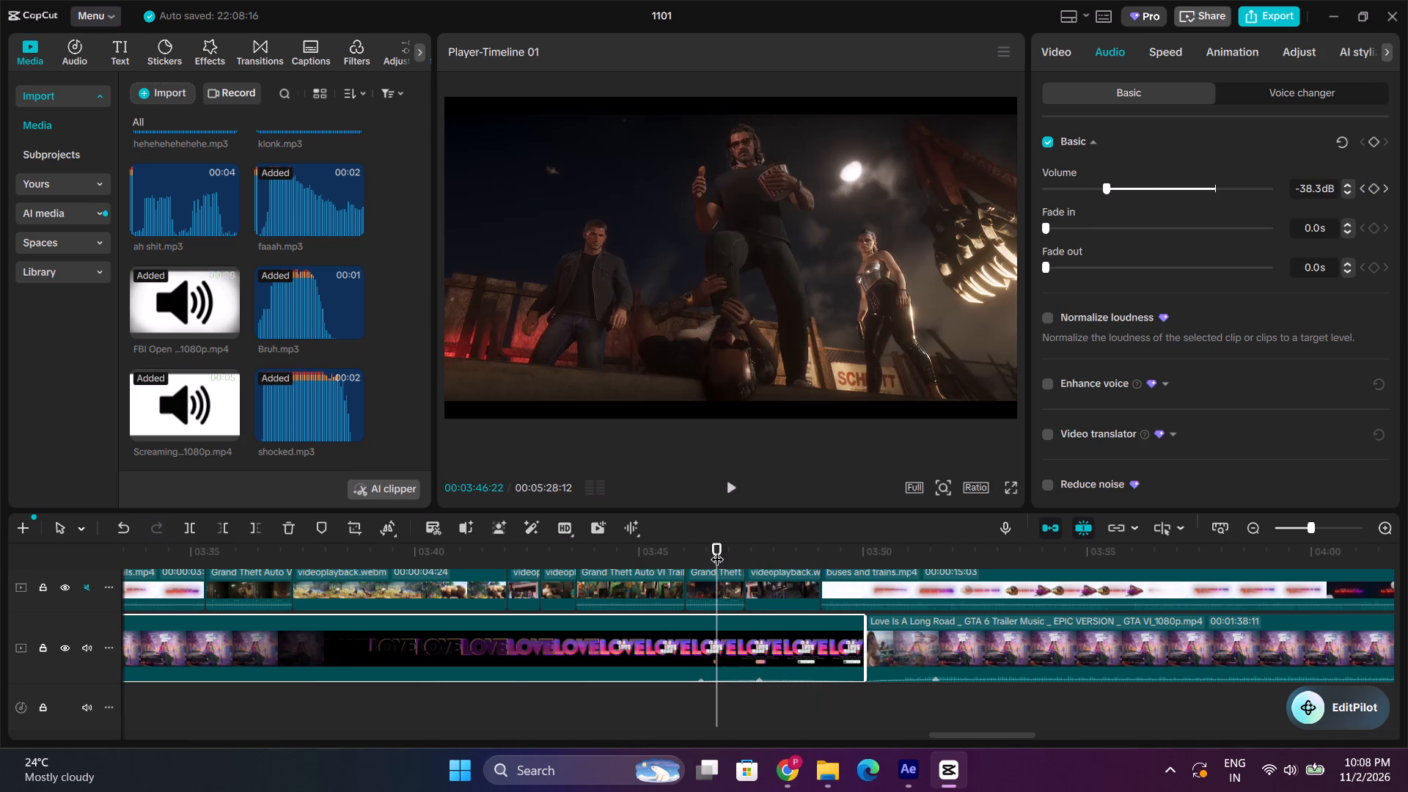
key(space)
key(space)
Import the bone-crack sound from the 8MEME folder into the project media.
click(169, 95)
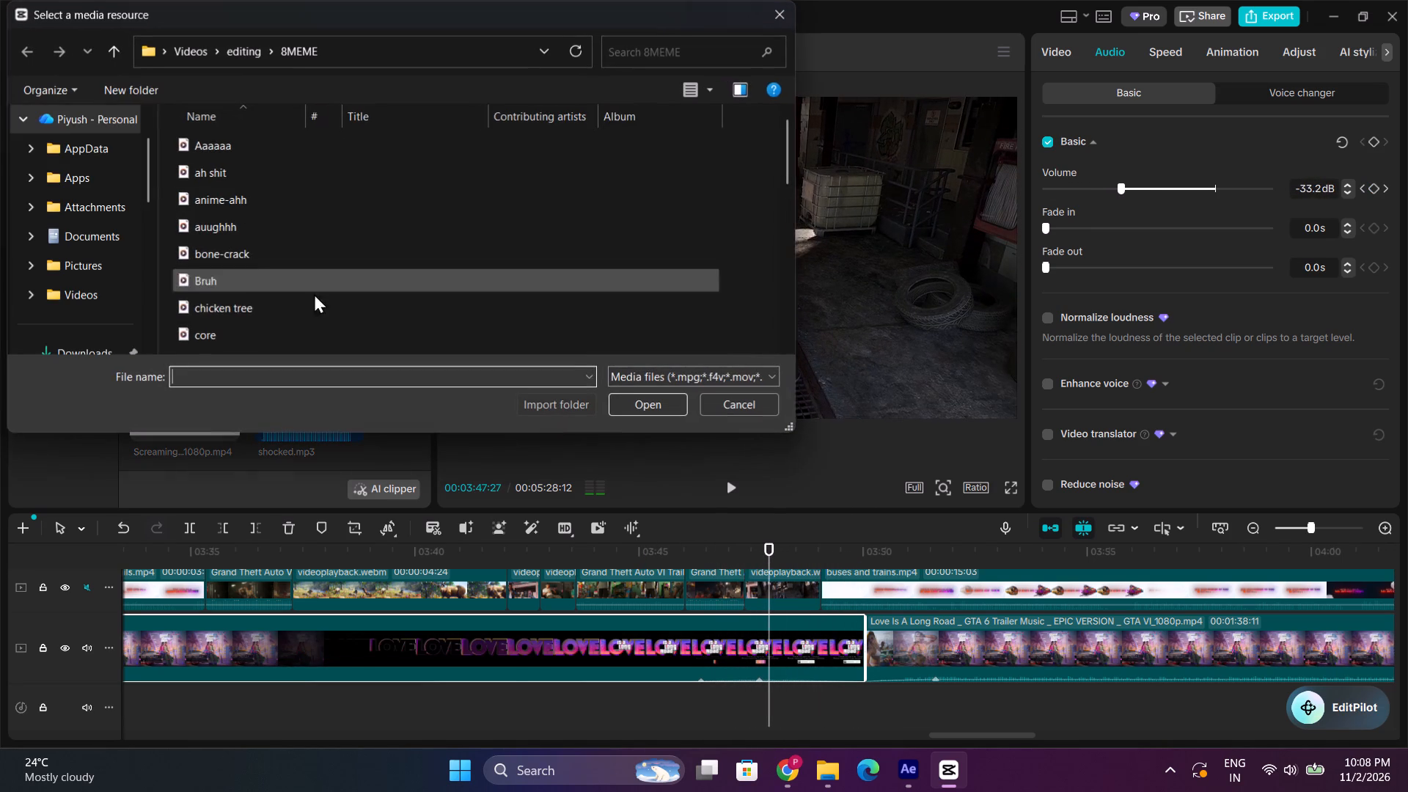
scroll(327, 304, down, 1)
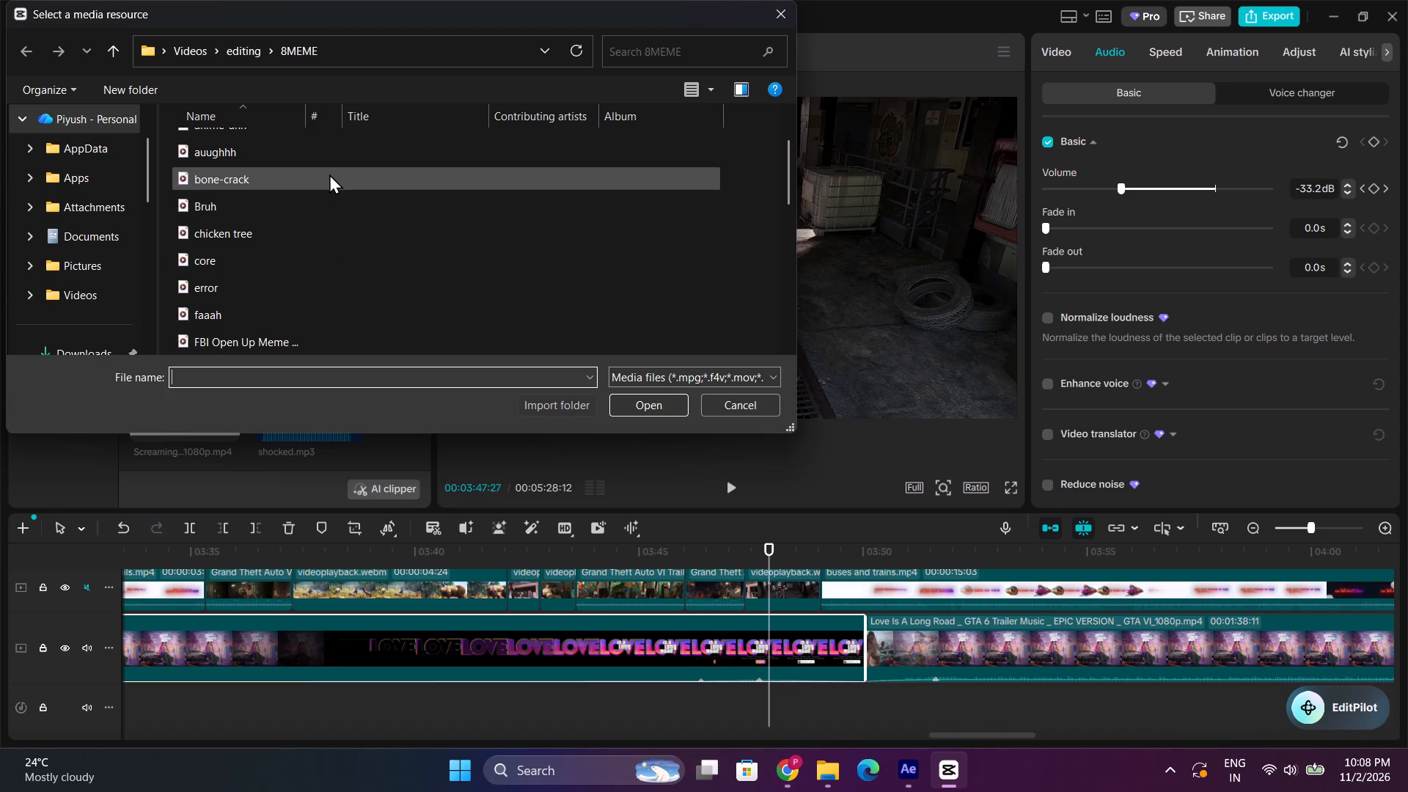
click(331, 187)
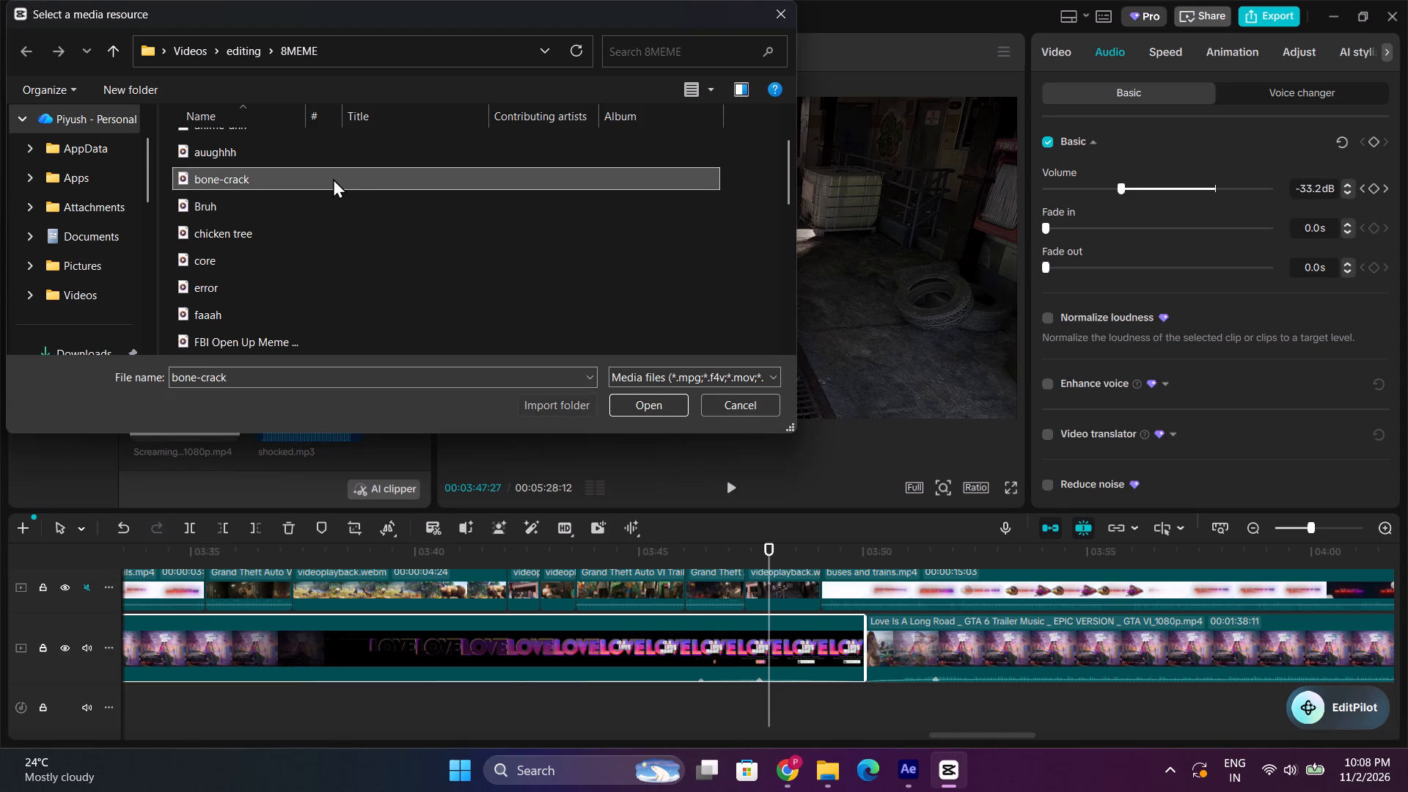
scroll(296, 296, down, 1)
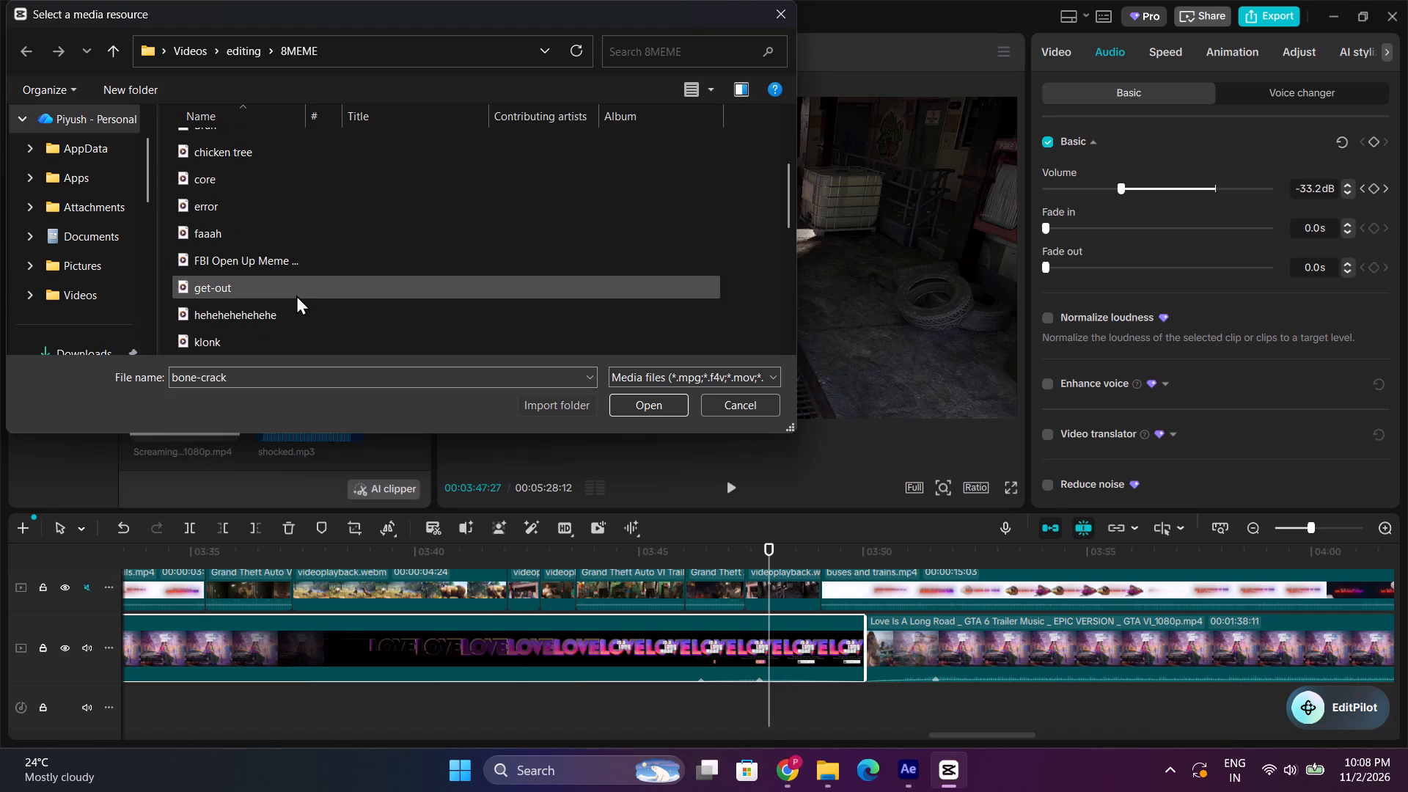
scroll(296, 290, down, 2)
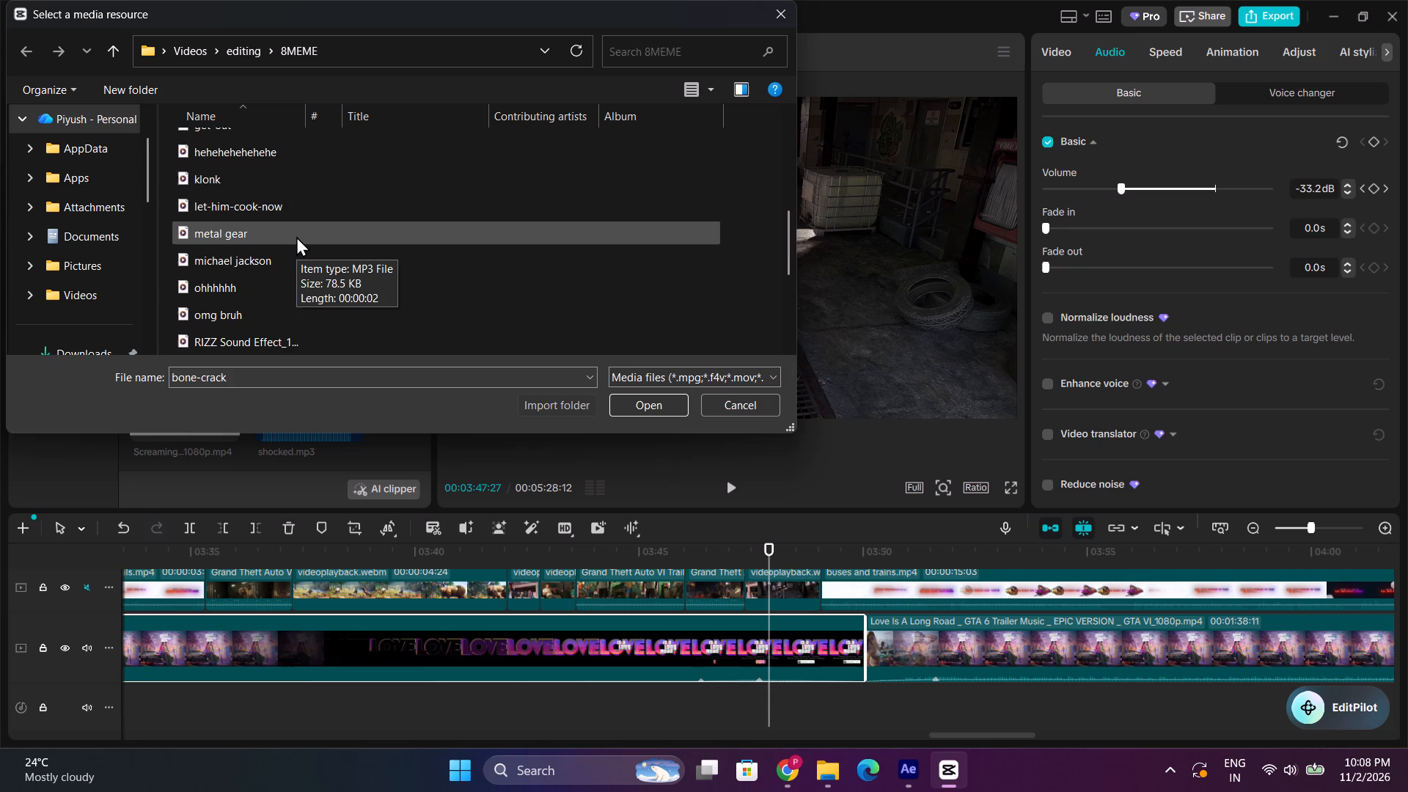
scroll(296, 236, down, 3)
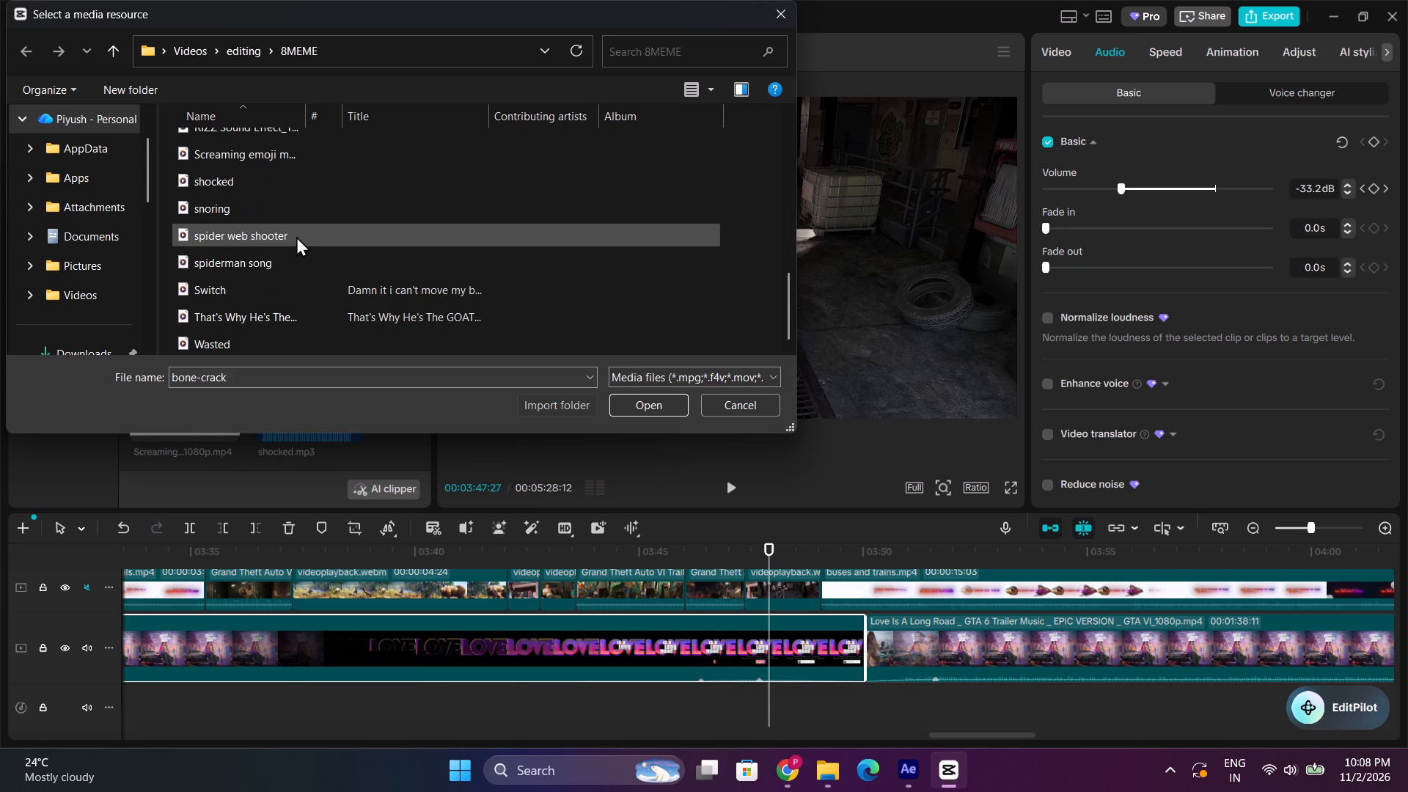
scroll(296, 236, up, 7)
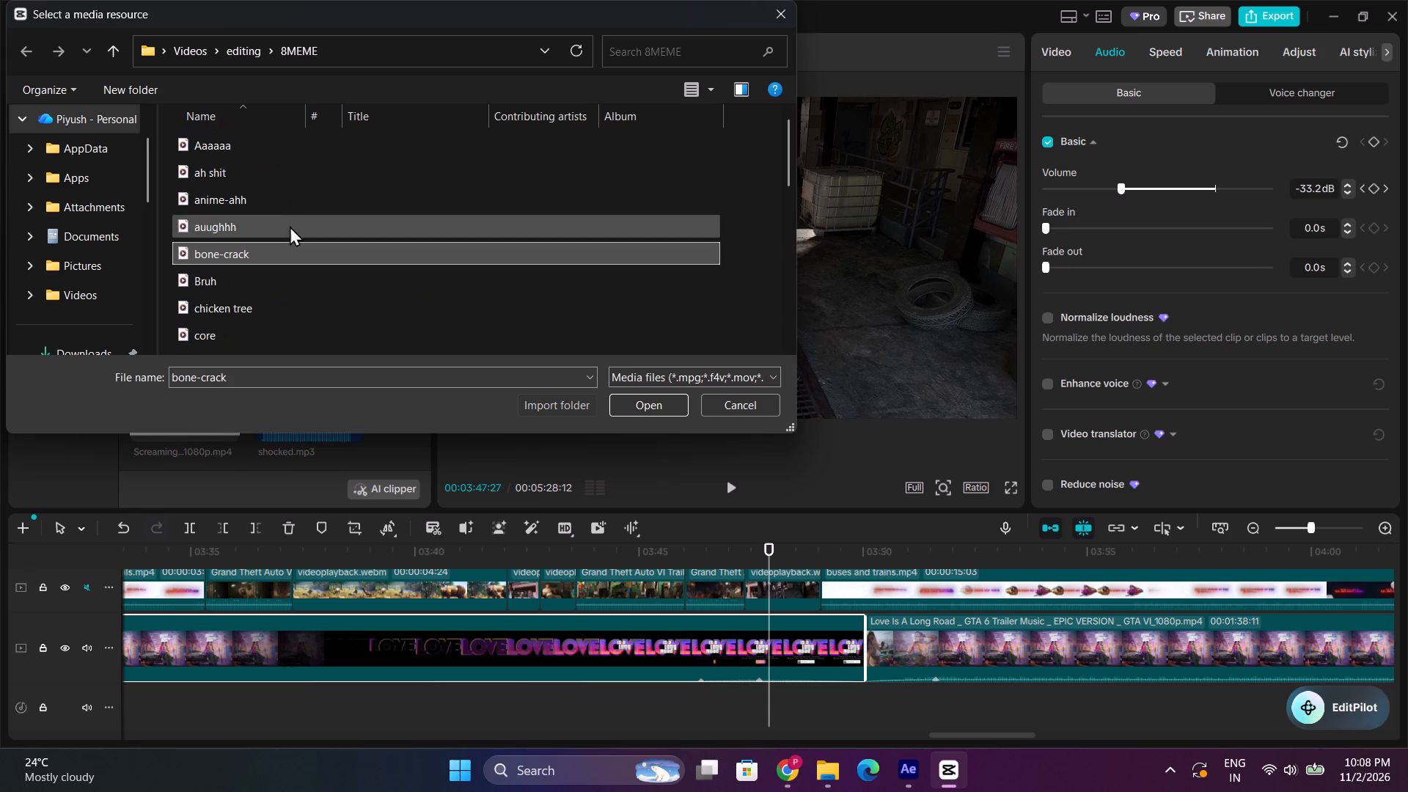
scroll(298, 198, up, 1)
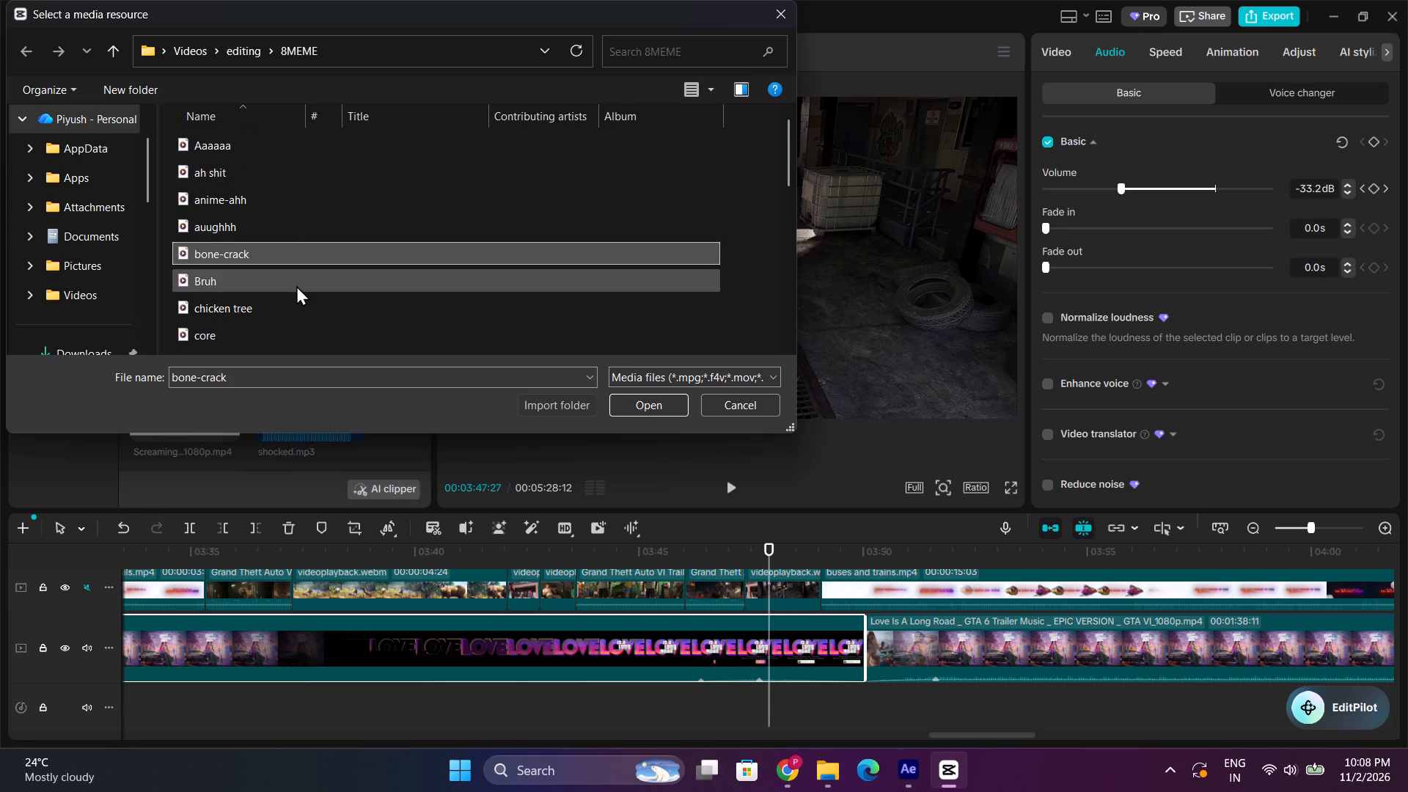
double_click(306, 247)
Place bone-crack.mp3 on the audio track at about 00:03:47:20 under the fight clip and preview it from 00:03:47:11.
drag(190, 400, 717, 518)
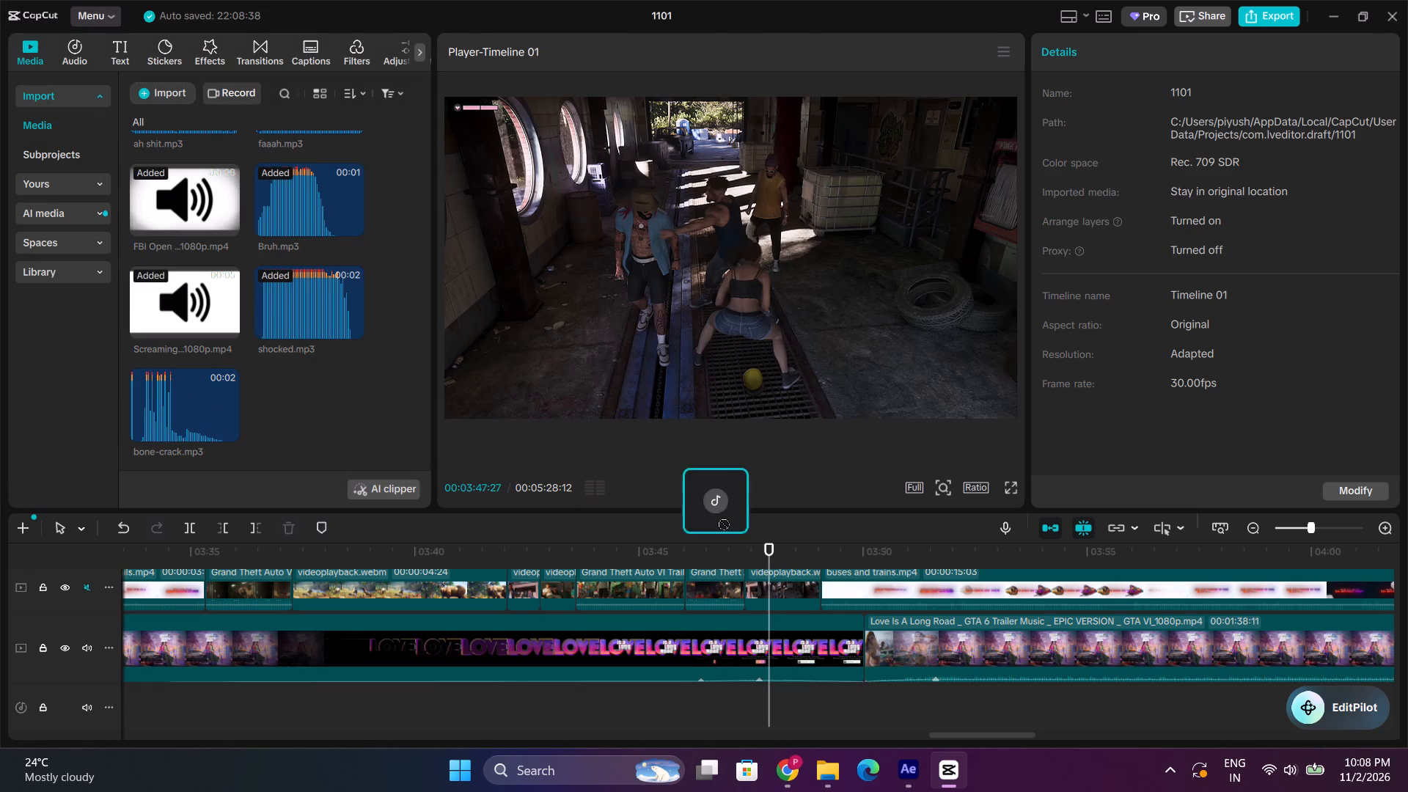
drag(717, 518, 760, 543)
scroll(769, 580, up, 1)
key(space)
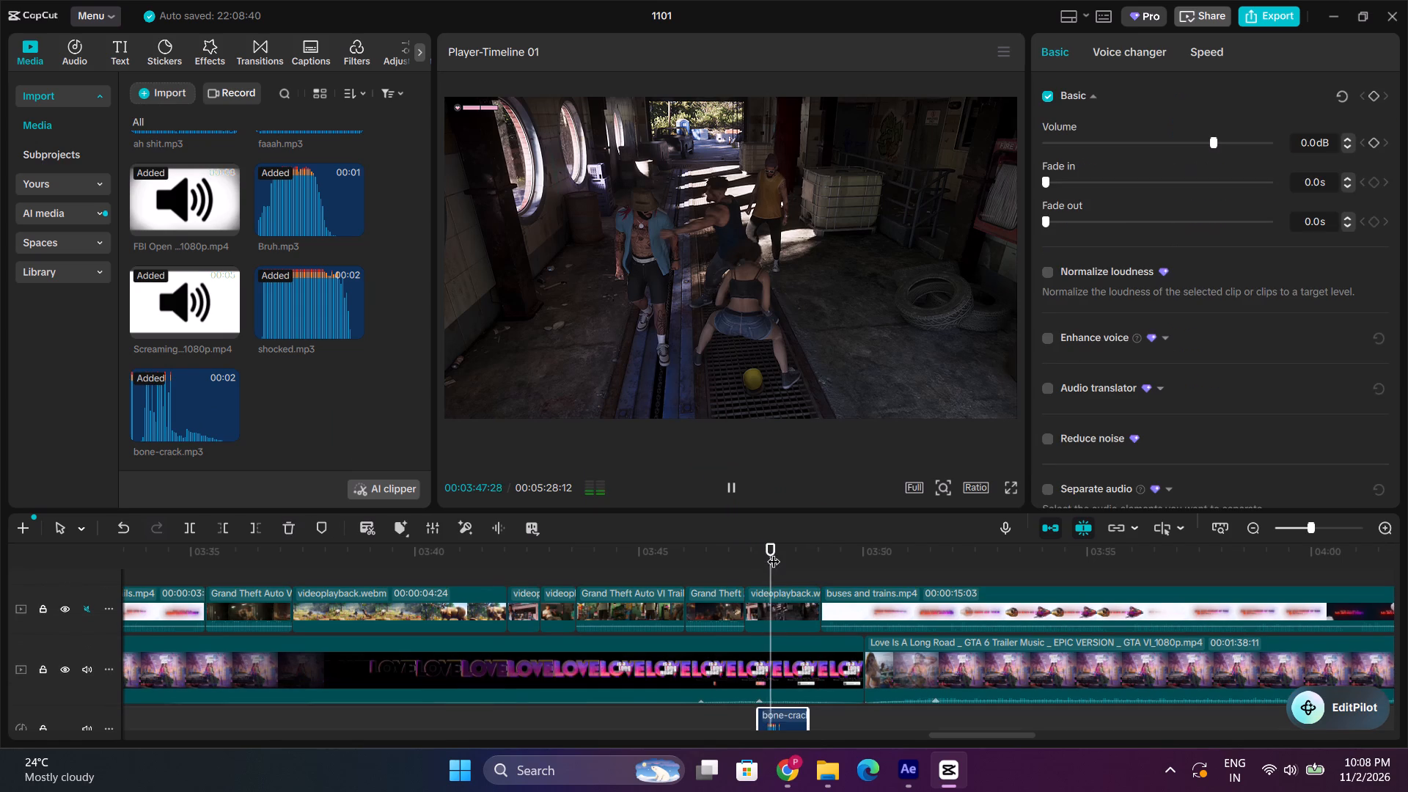
key(space)
click(747, 560)
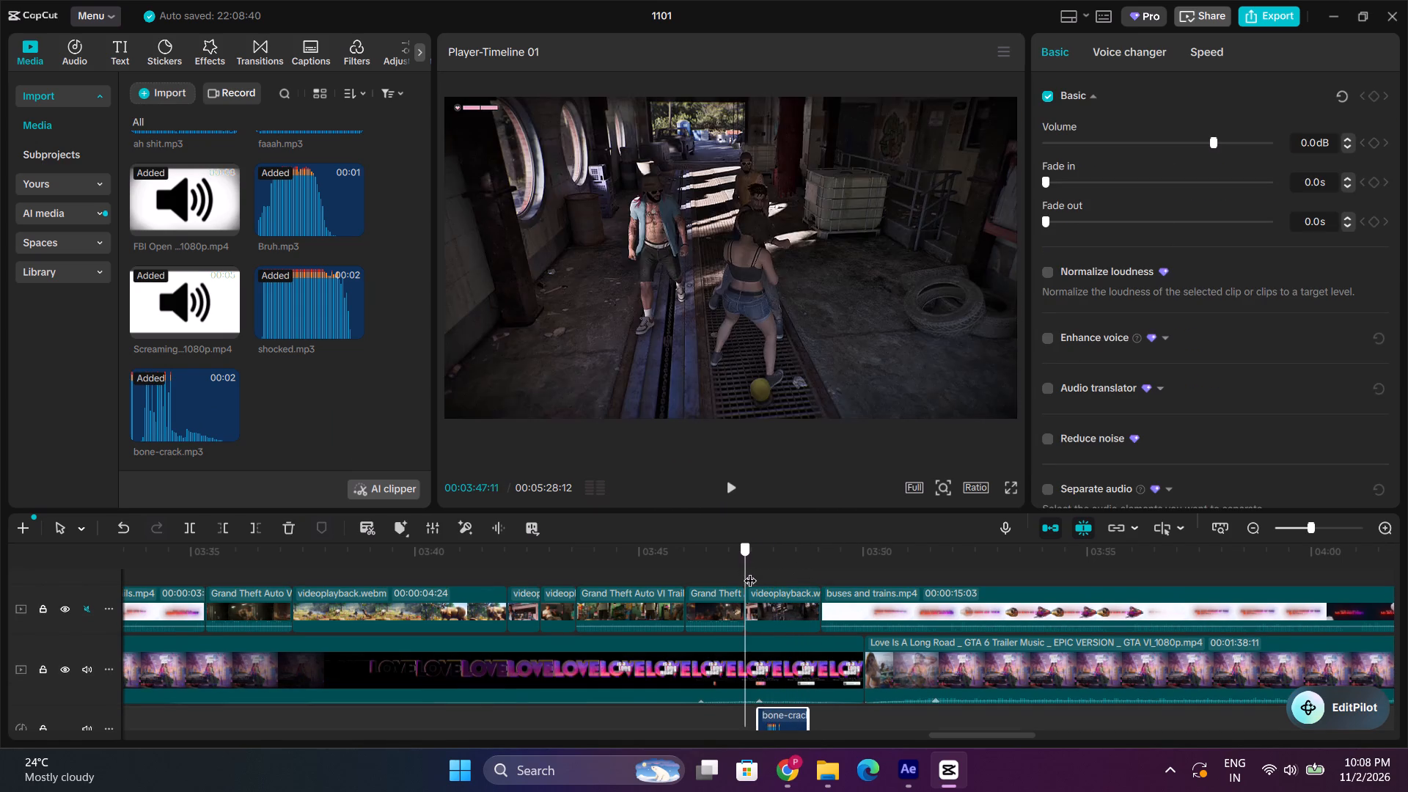
key(space)
key(space)
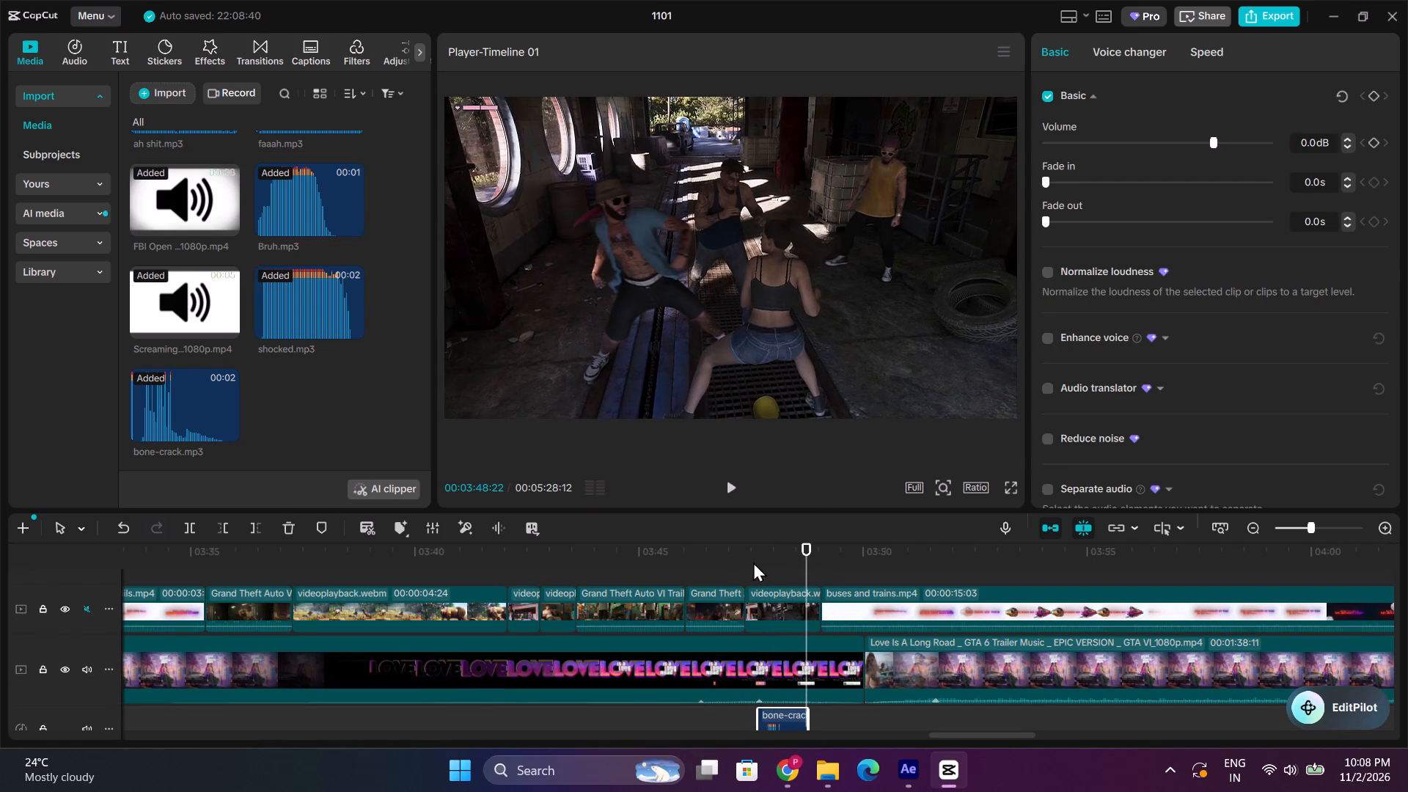
key(space)
key(space)
click(747, 556)
key(space)
key(space)
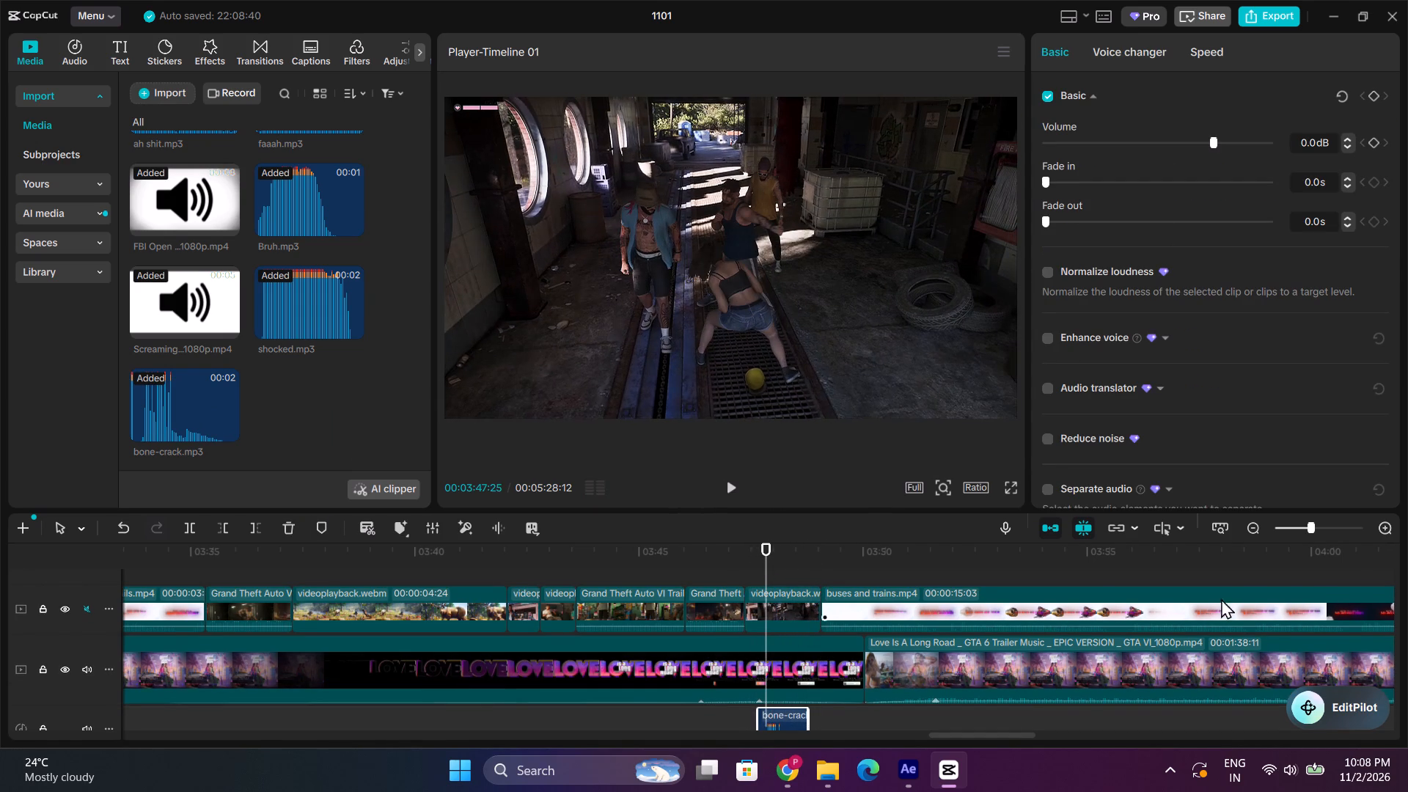
key(space)
Move bone-crack.mp3 about one second later to start at about 00:03:48:21, just before the buses and trains clip, and preview it.
double_click(1385, 524)
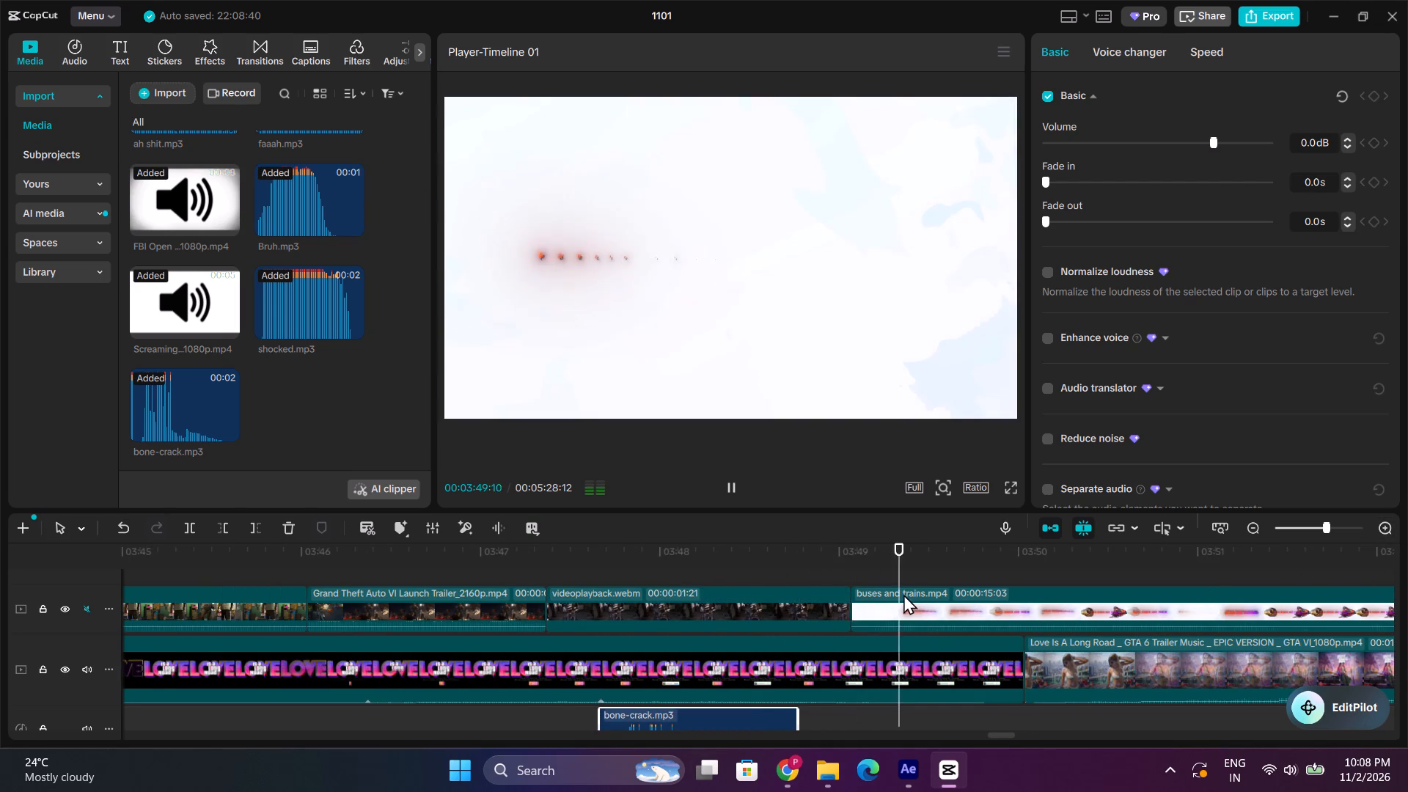
click(748, 565)
key(space)
key(space)
key(space)
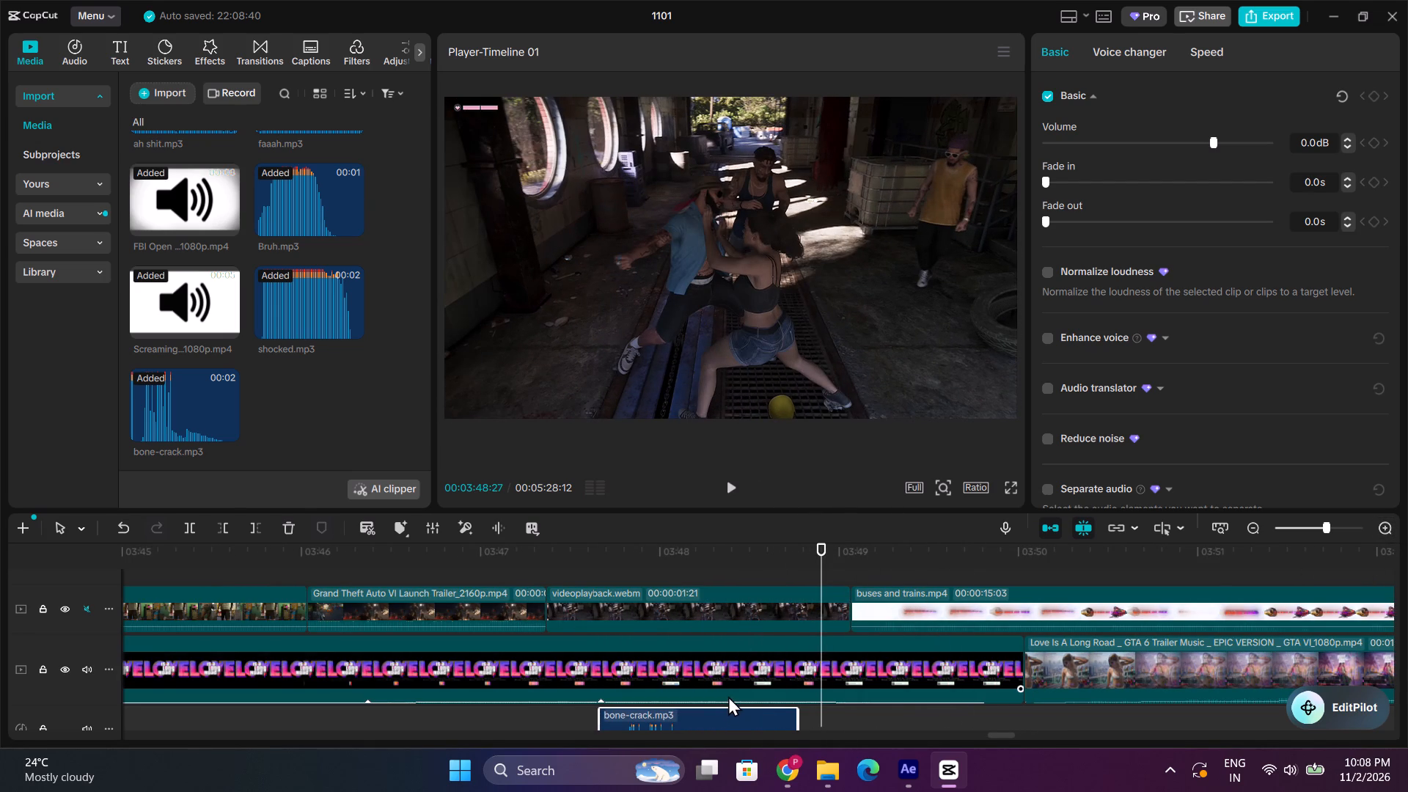
drag(728, 708, 914, 702)
key(space)
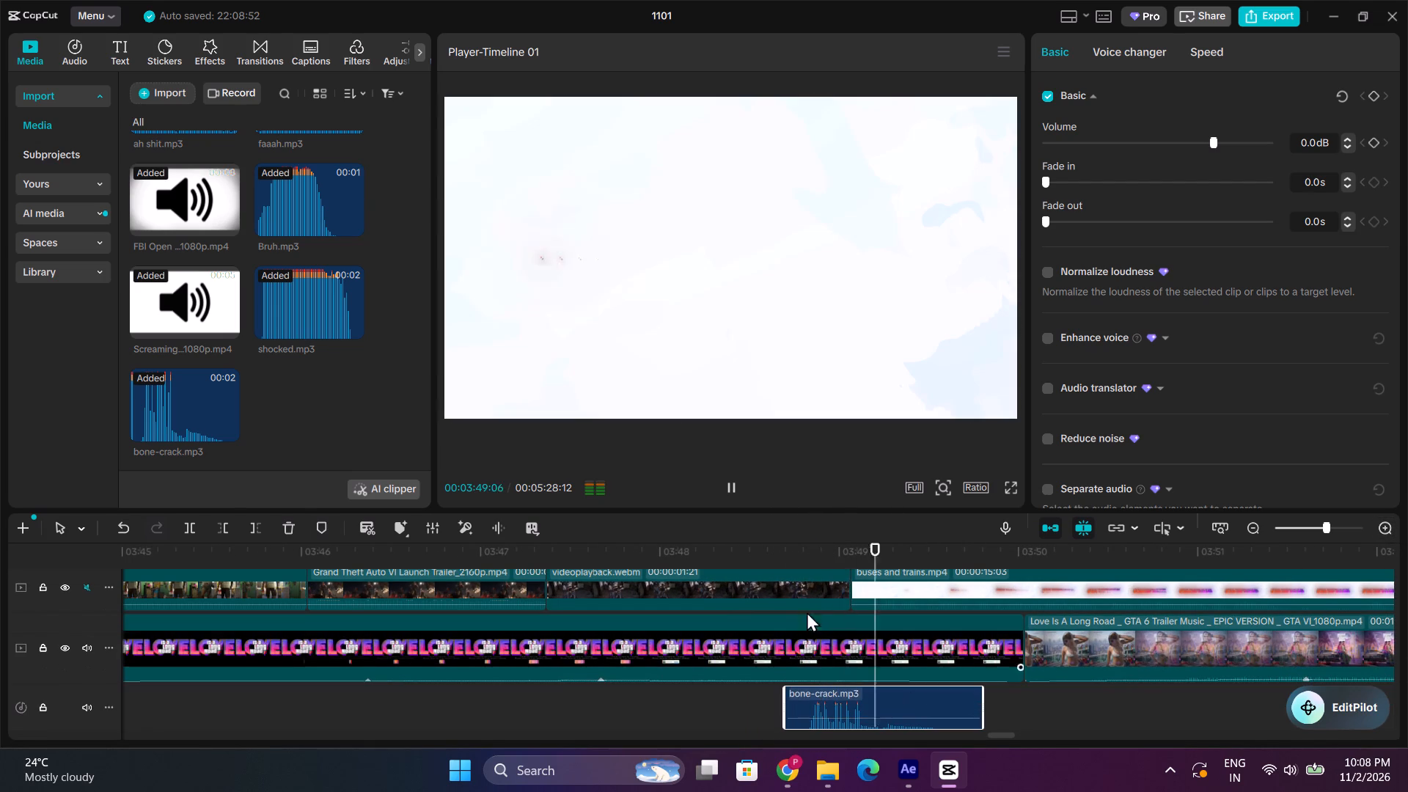
click(793, 553)
key(space)
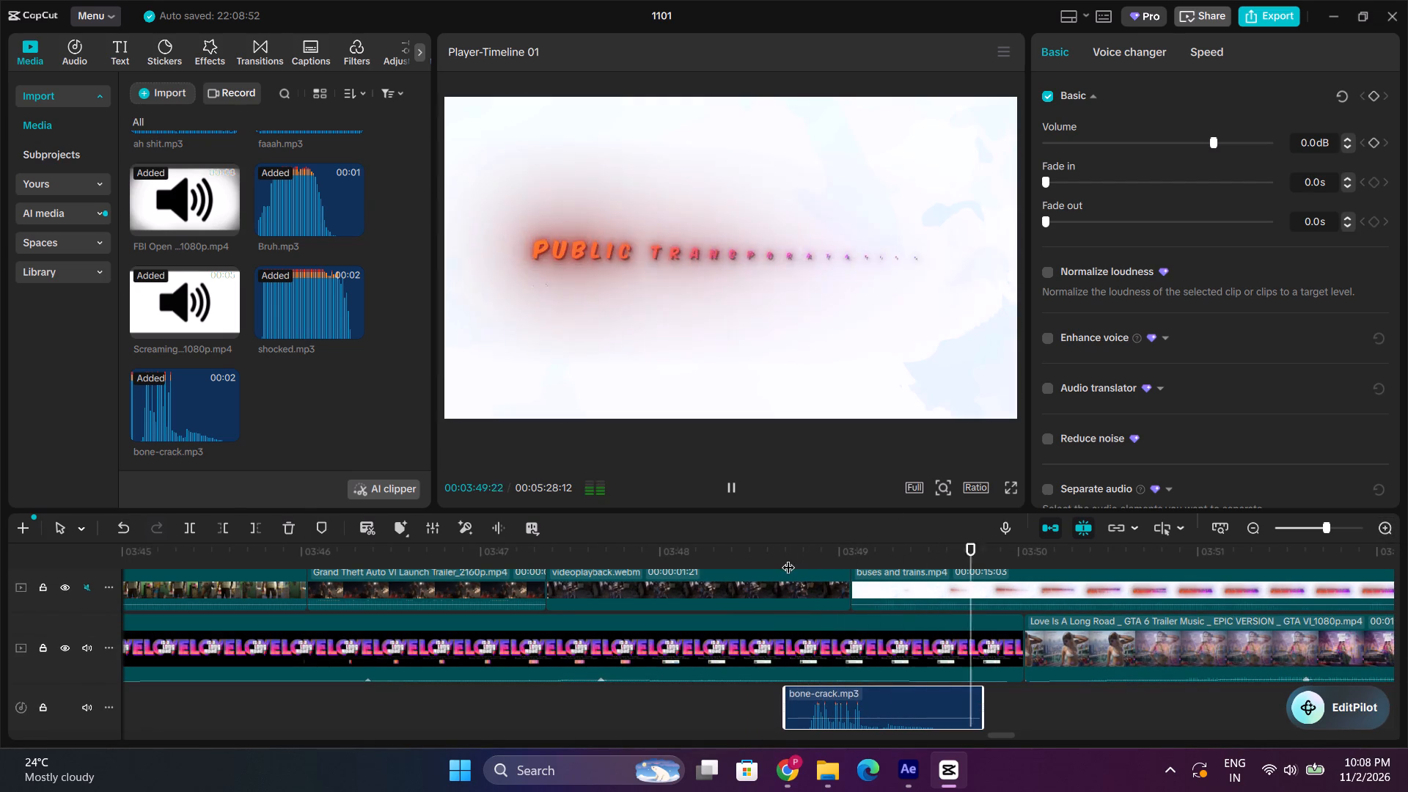
Set the music volume keyframe at 00:03:51:18, under the public transportation title, to about -37.8 dB.
click(1255, 523)
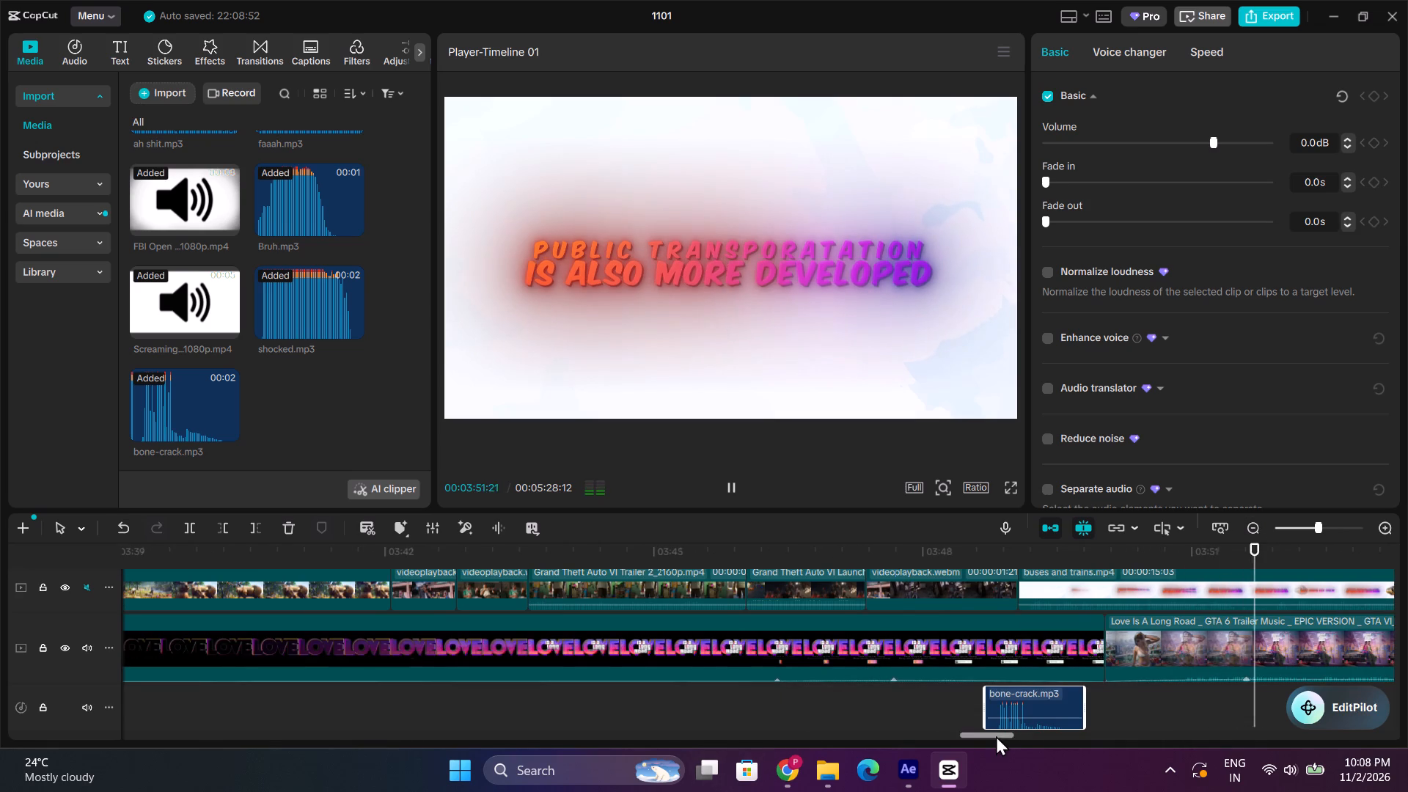
drag(997, 733, 1026, 730)
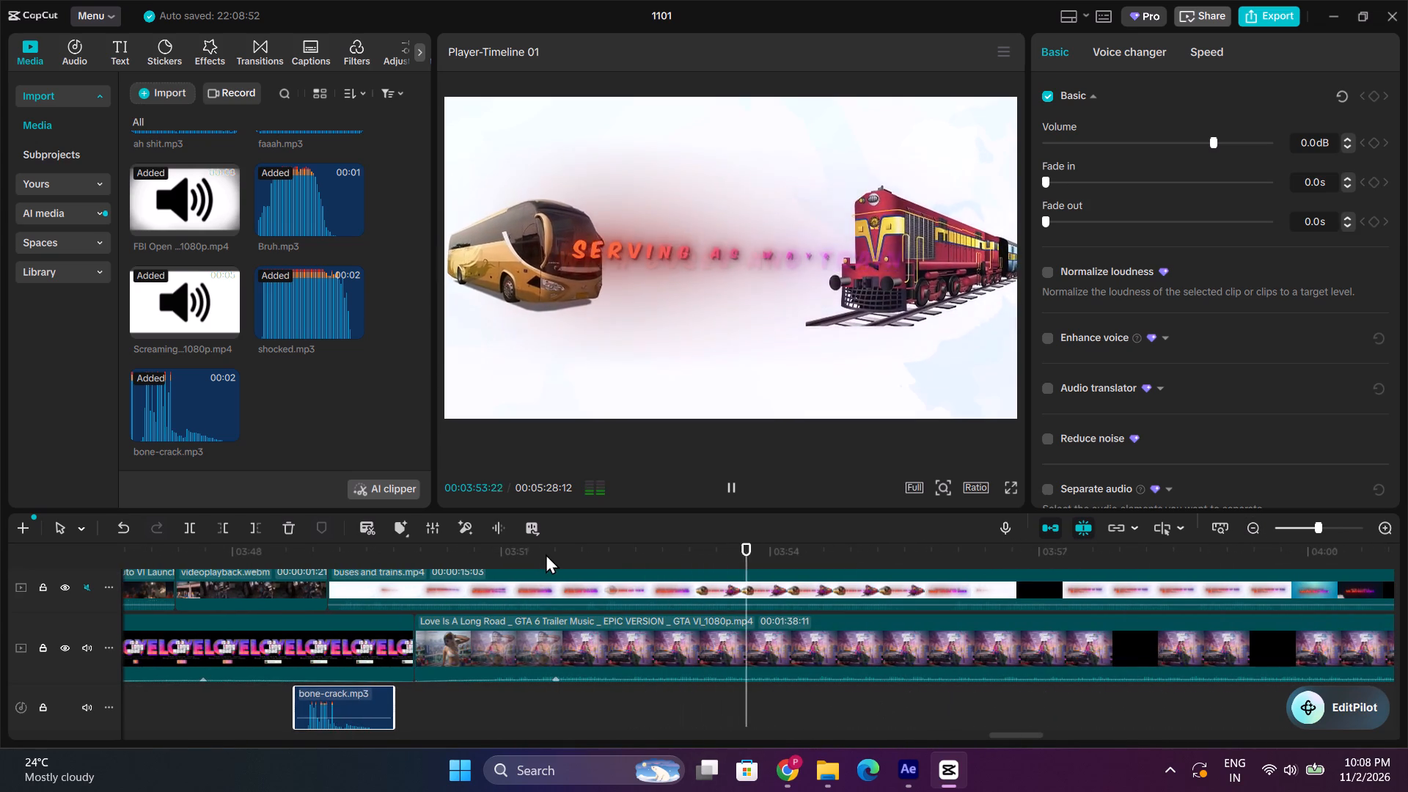
click(546, 554)
drag(540, 554, 616, 564)
drag(571, 568, 558, 570)
click(556, 658)
click(557, 681)
click(556, 679)
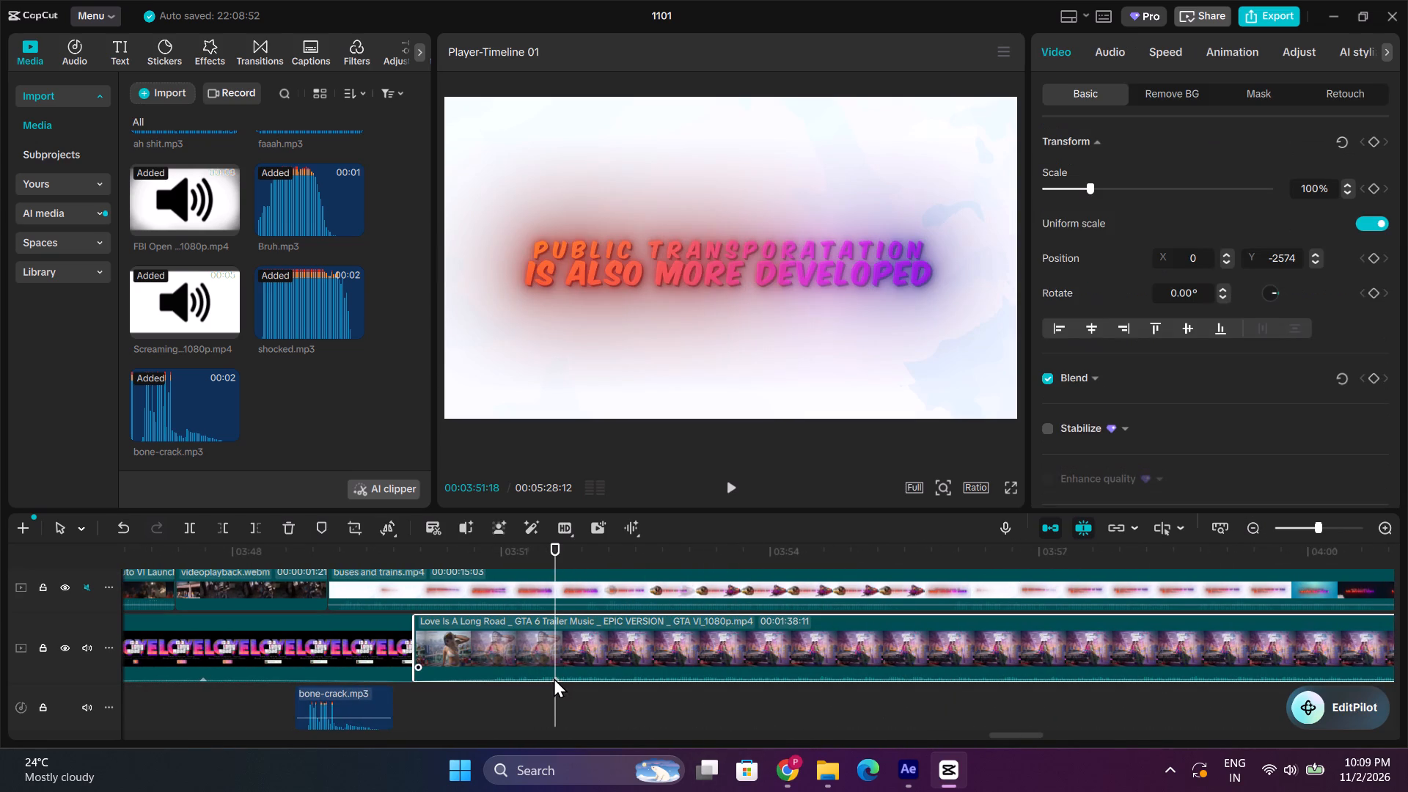
click(1110, 59)
drag(1125, 184, 1104, 186)
Review onward from 00:03:51:18 and place shocked.mp3 on the audio track, starting just before the cut at 00:04:23:27.
key(space)
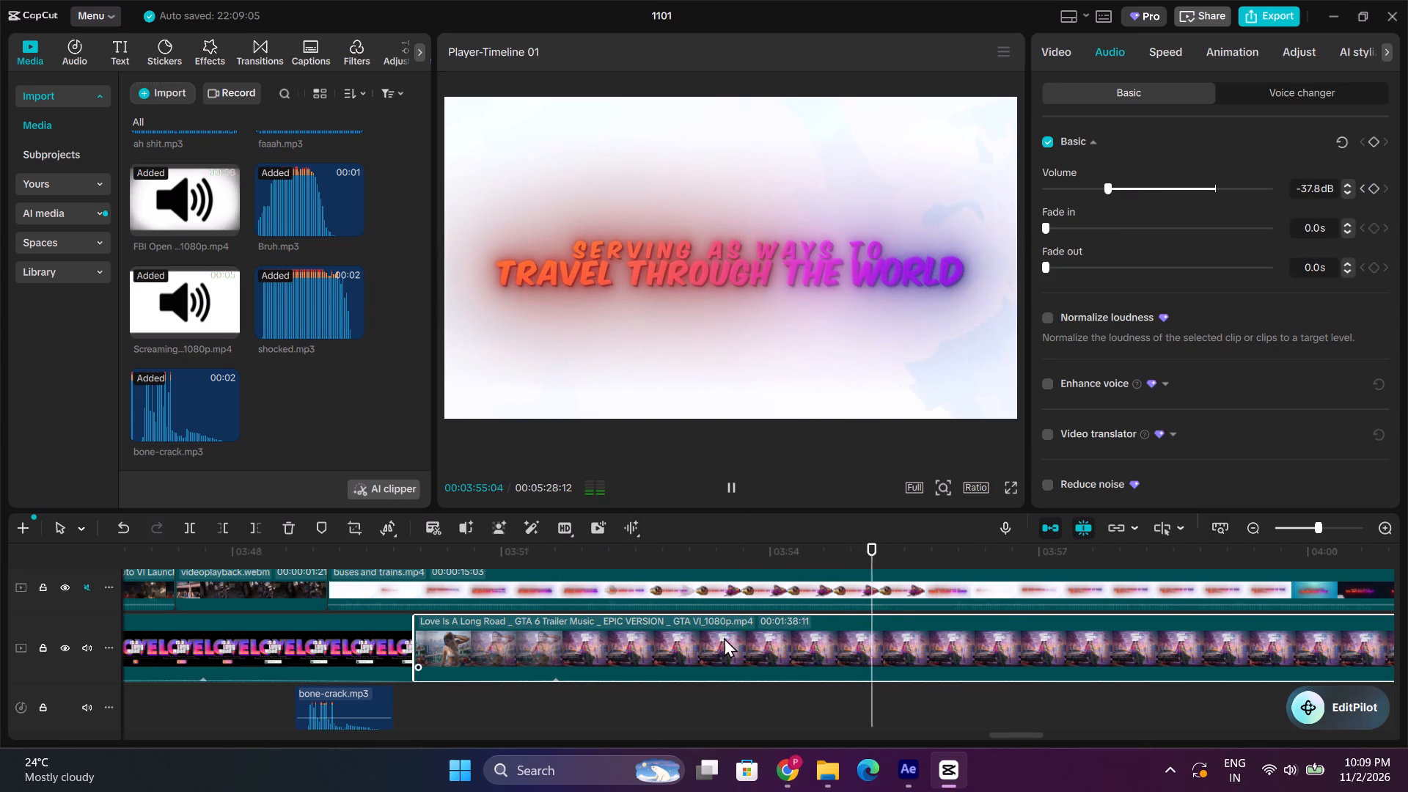
click(1251, 526)
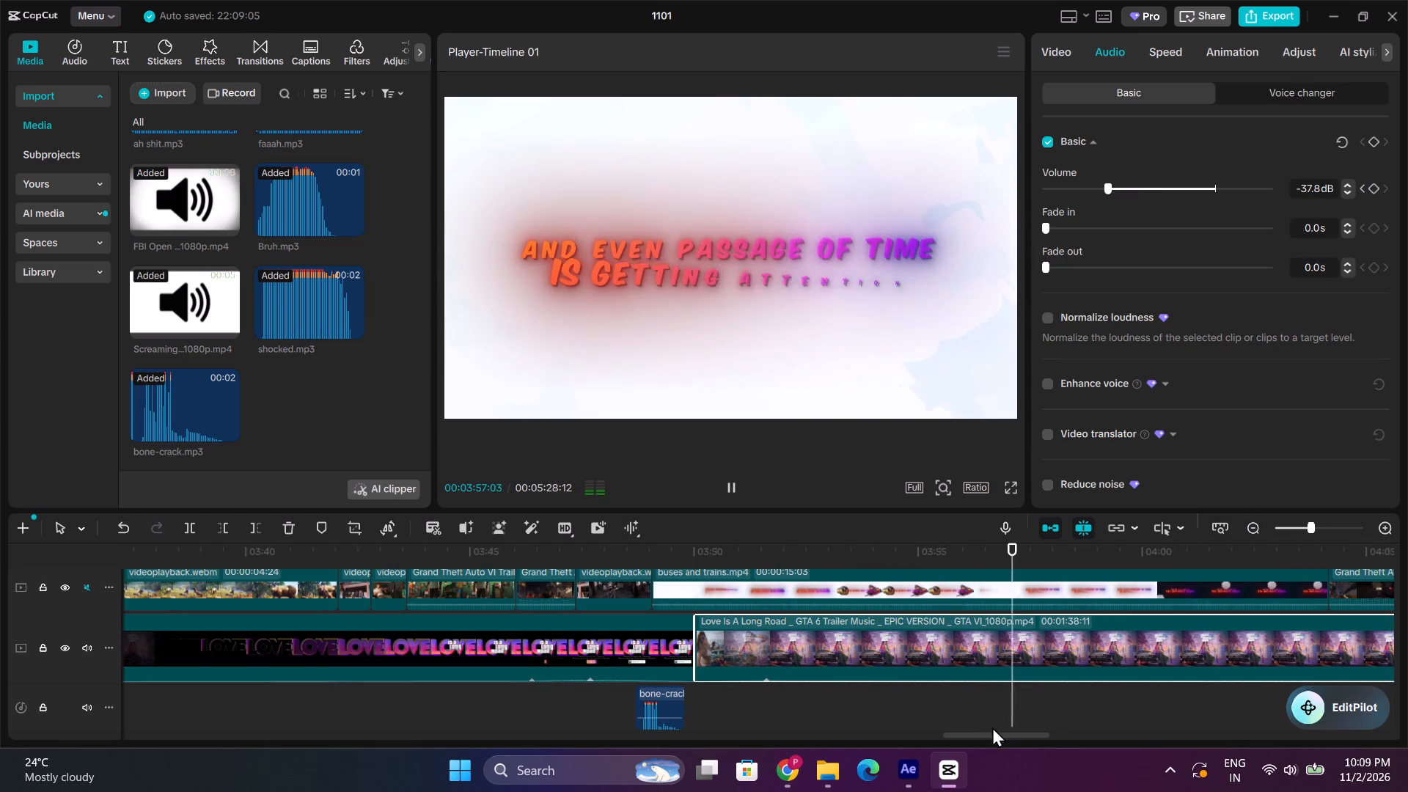
drag(992, 733, 1038, 721)
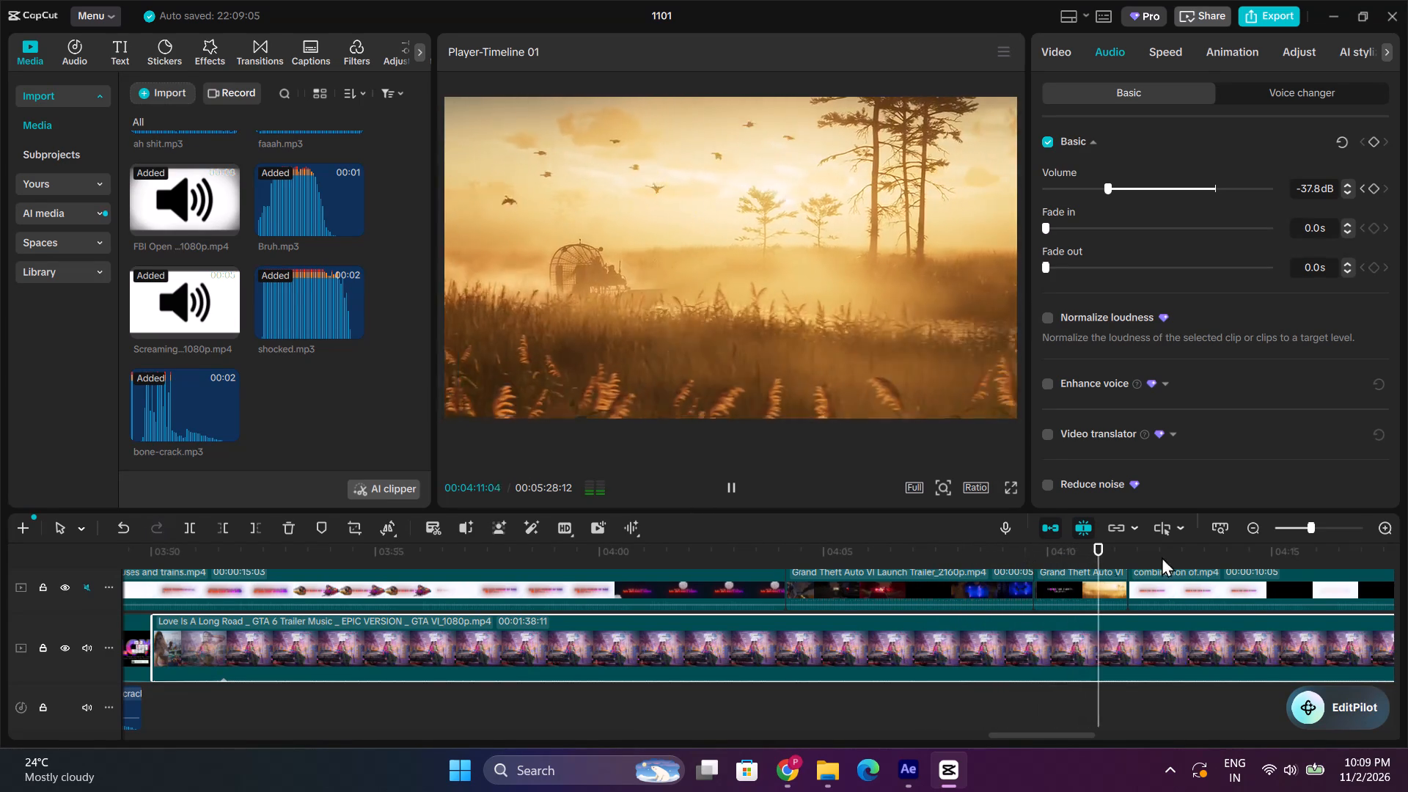
drag(1047, 734, 1076, 729)
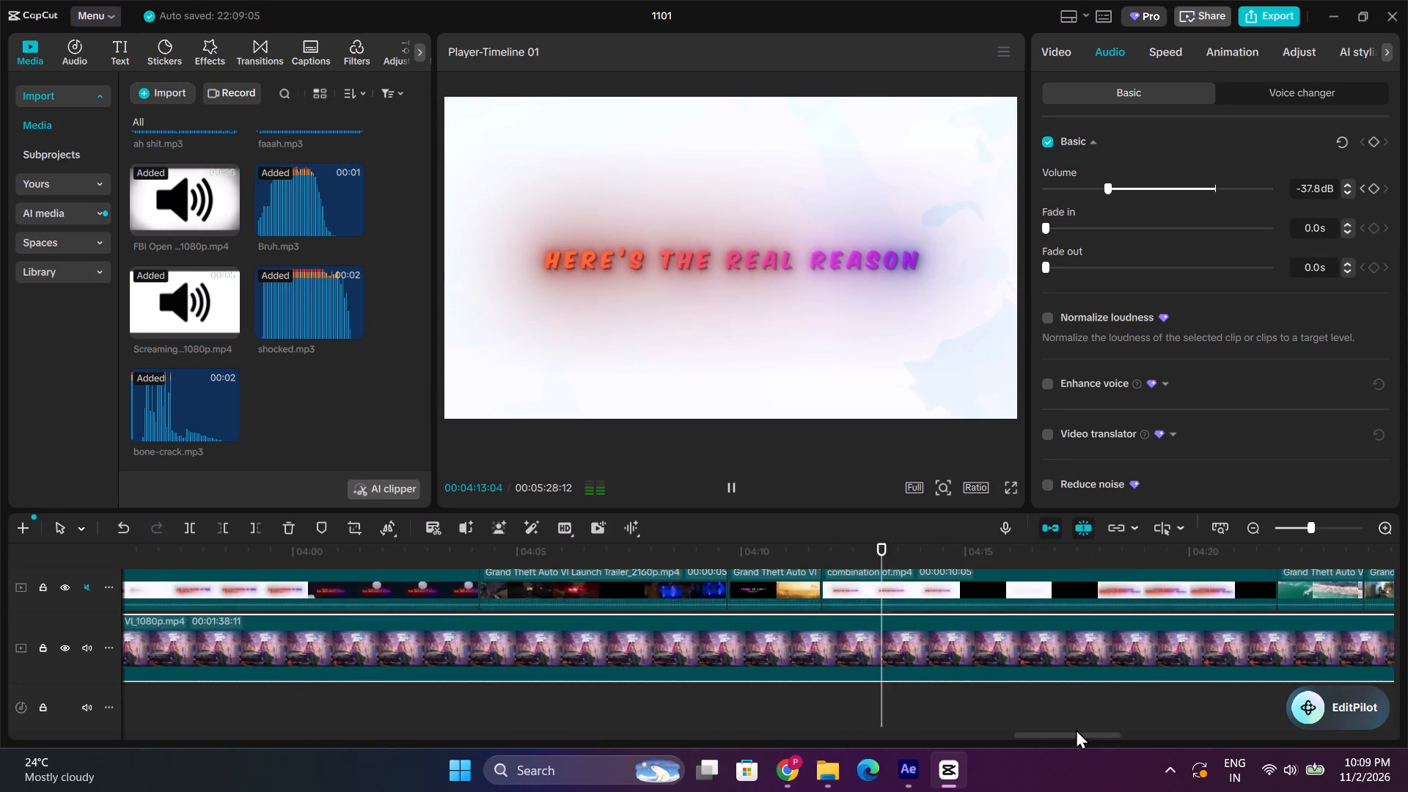
drag(1076, 729, 1105, 718)
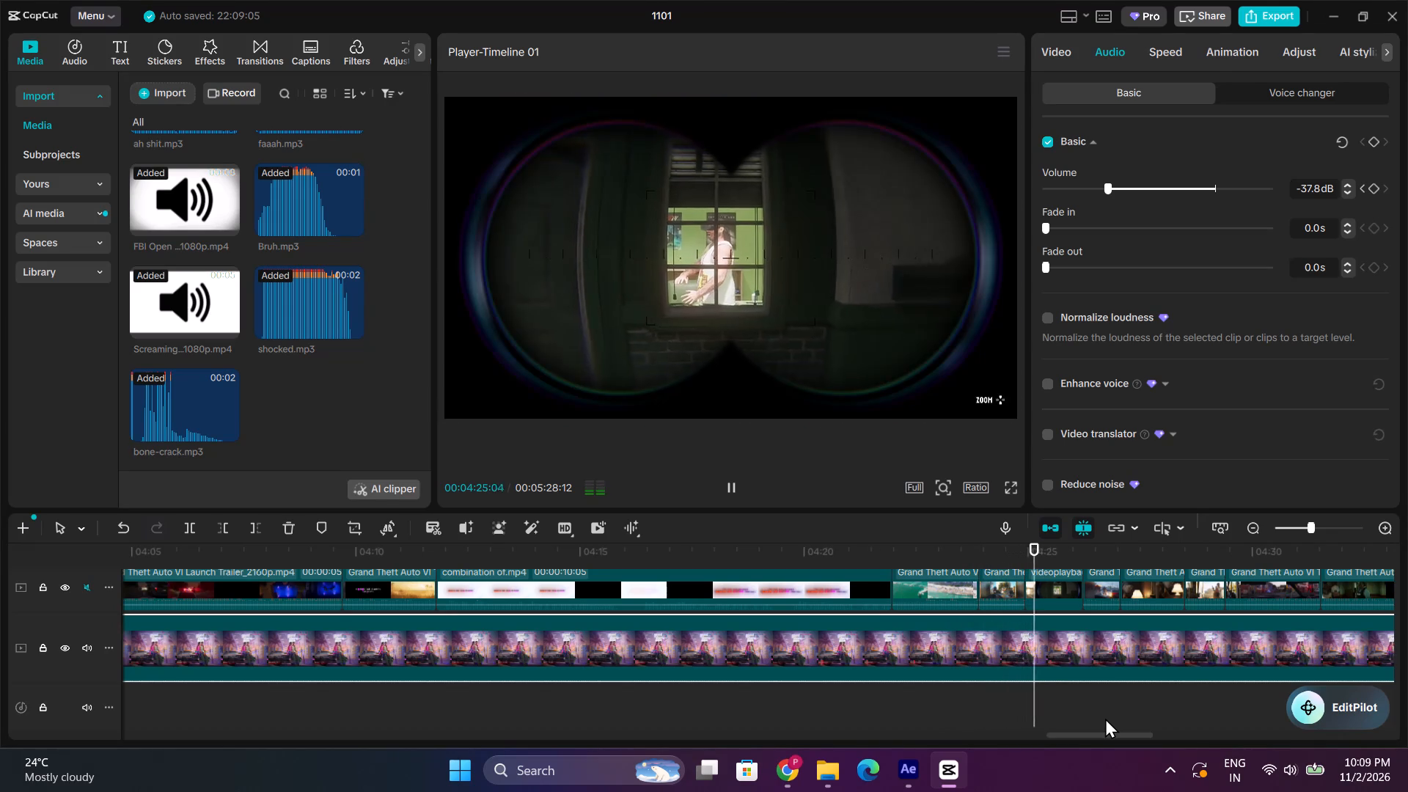
click(980, 546)
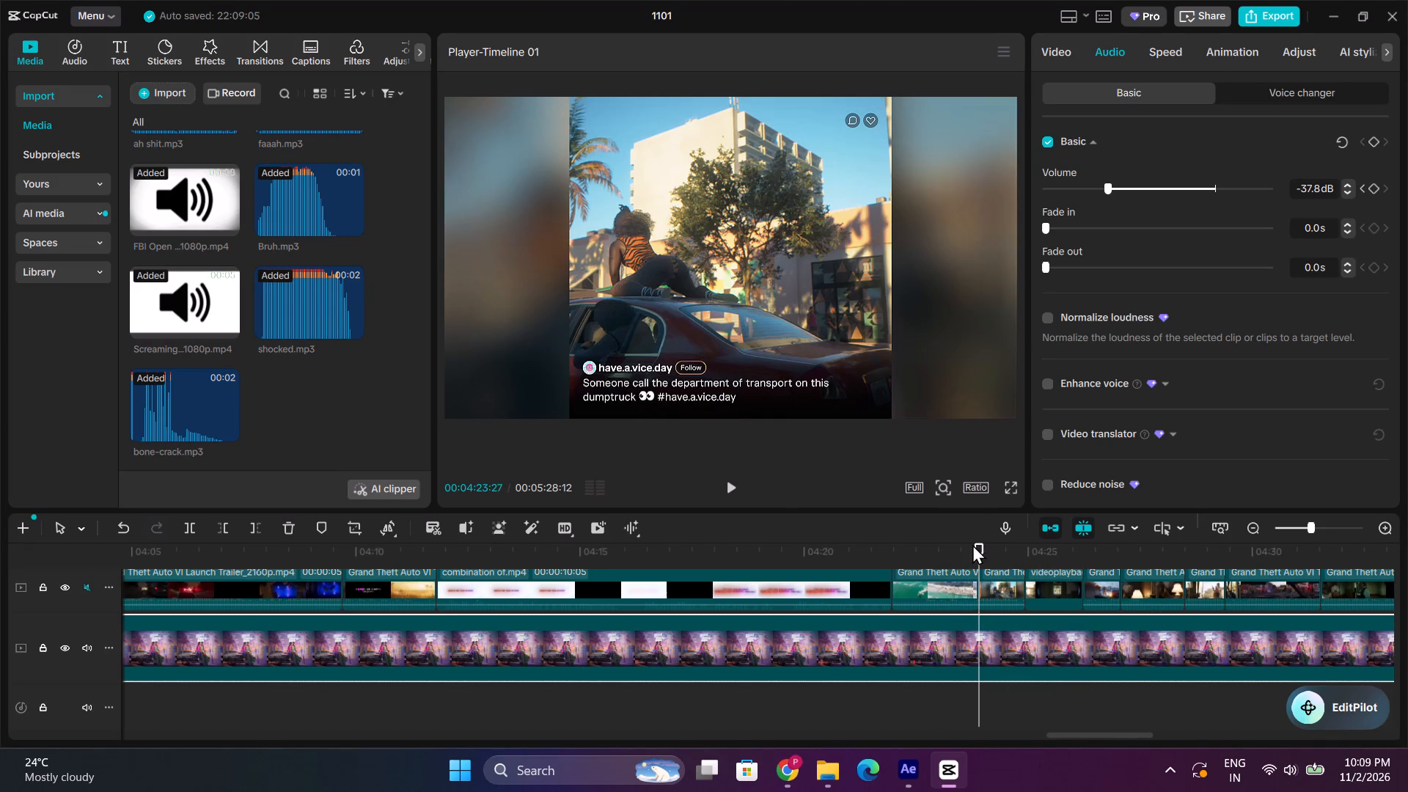
drag(308, 304, 974, 551)
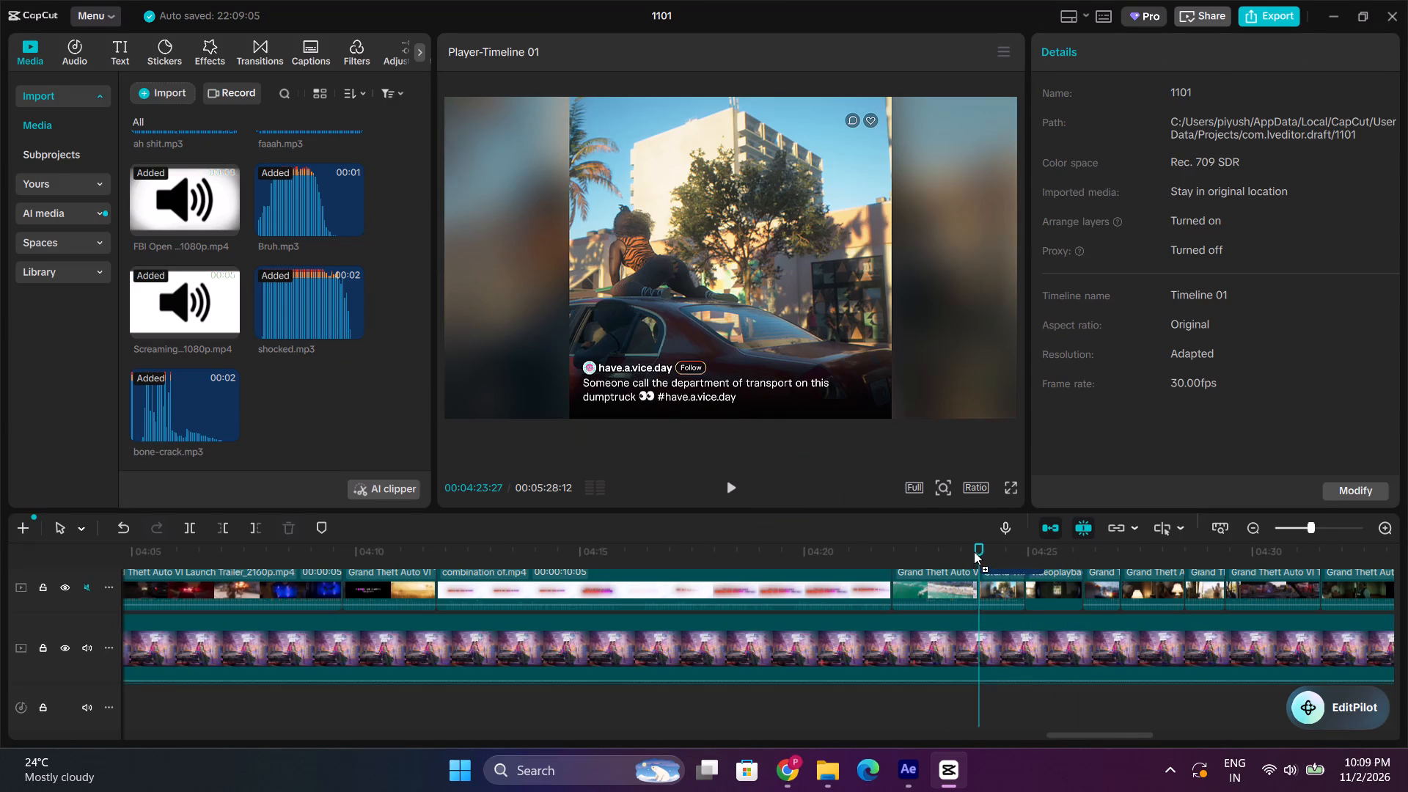
drag(974, 551, 969, 698)
key(space)
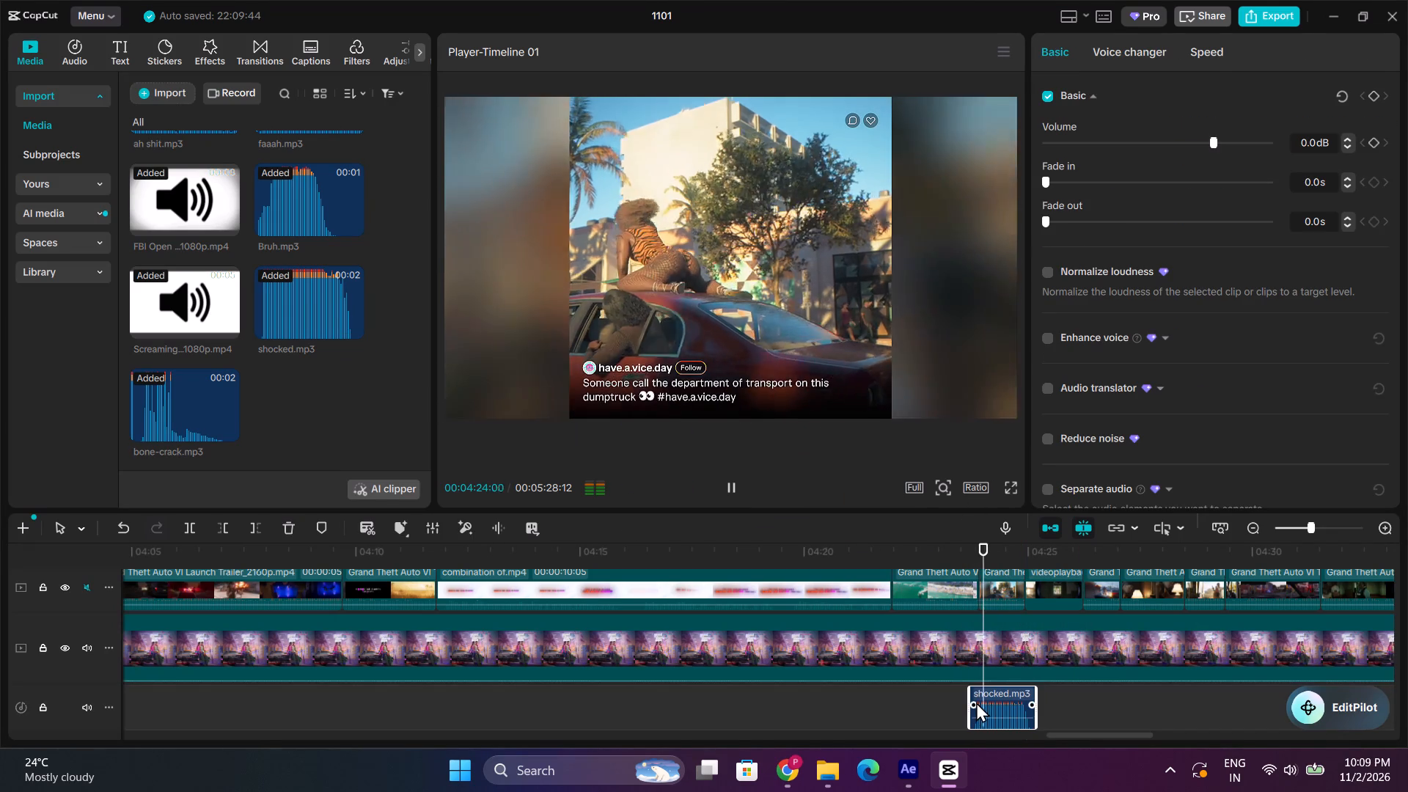
key(space)
Paste a second shocked.mp3 on a separate audio track, line it up with the cut to the binocular view, and preview it.
key(ctrl+d)
scroll(1023, 700, down, 1)
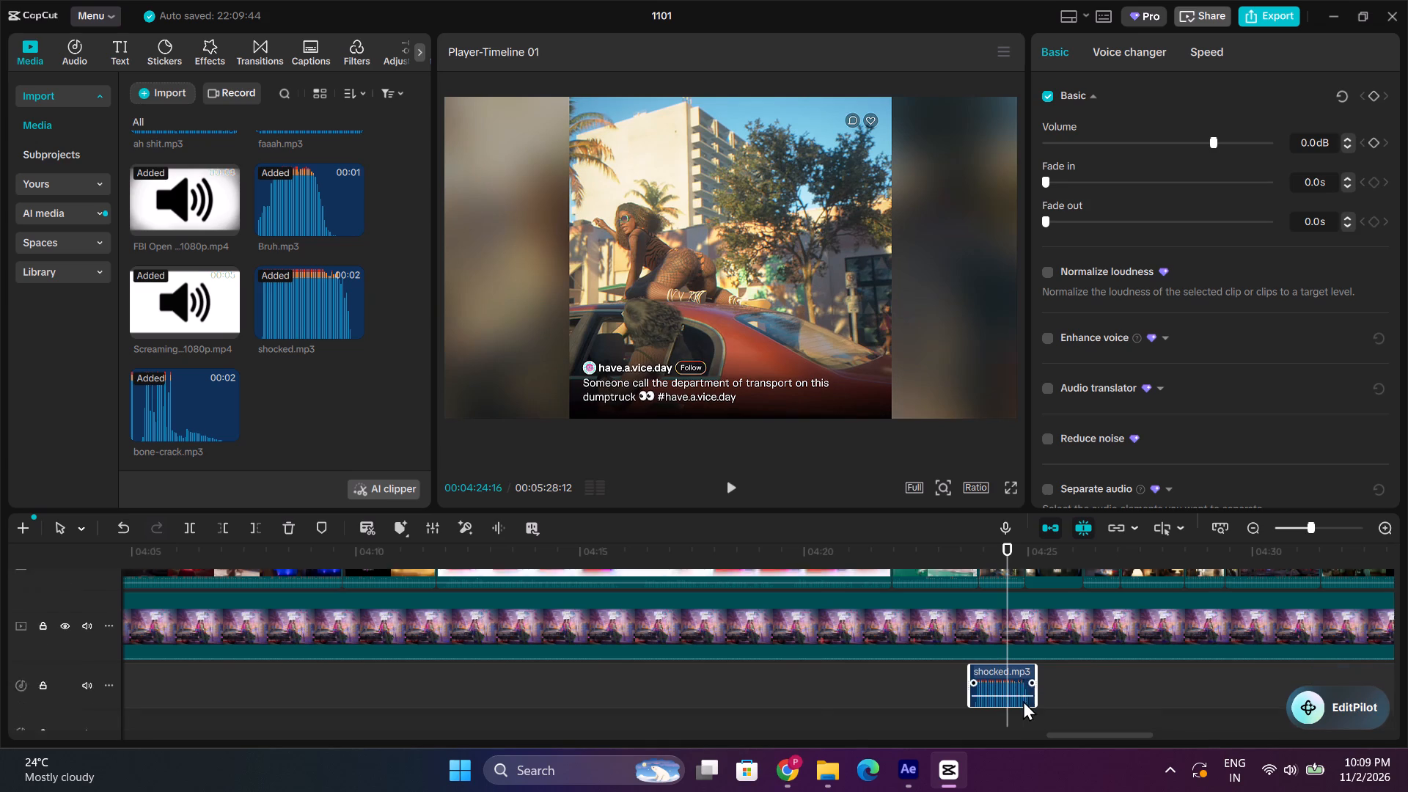
scroll(1023, 700, down, 1)
key(ctrl+c)
key(ctrl+v)
drag(1031, 715, 1046, 713)
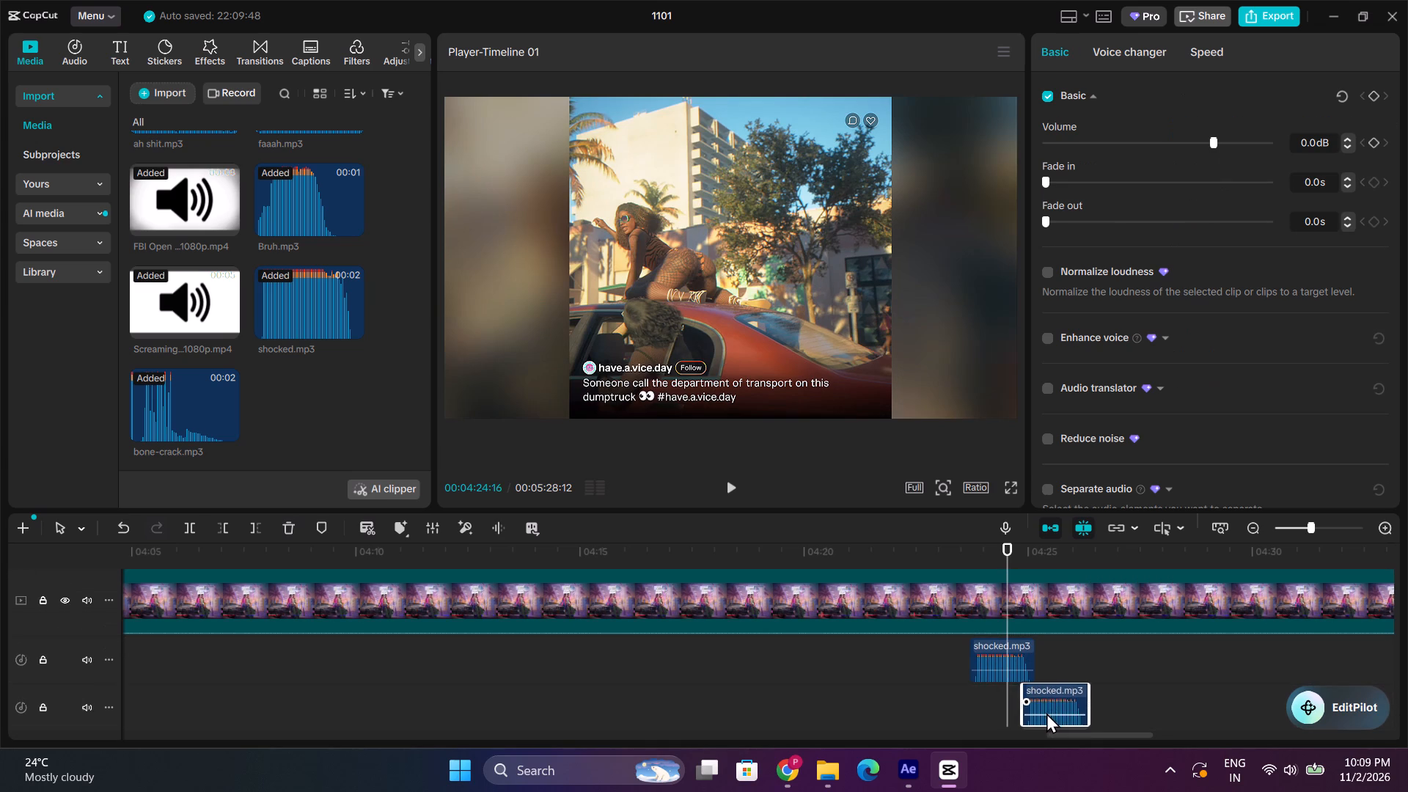
key(space)
key(space)
click(958, 563)
key(space)
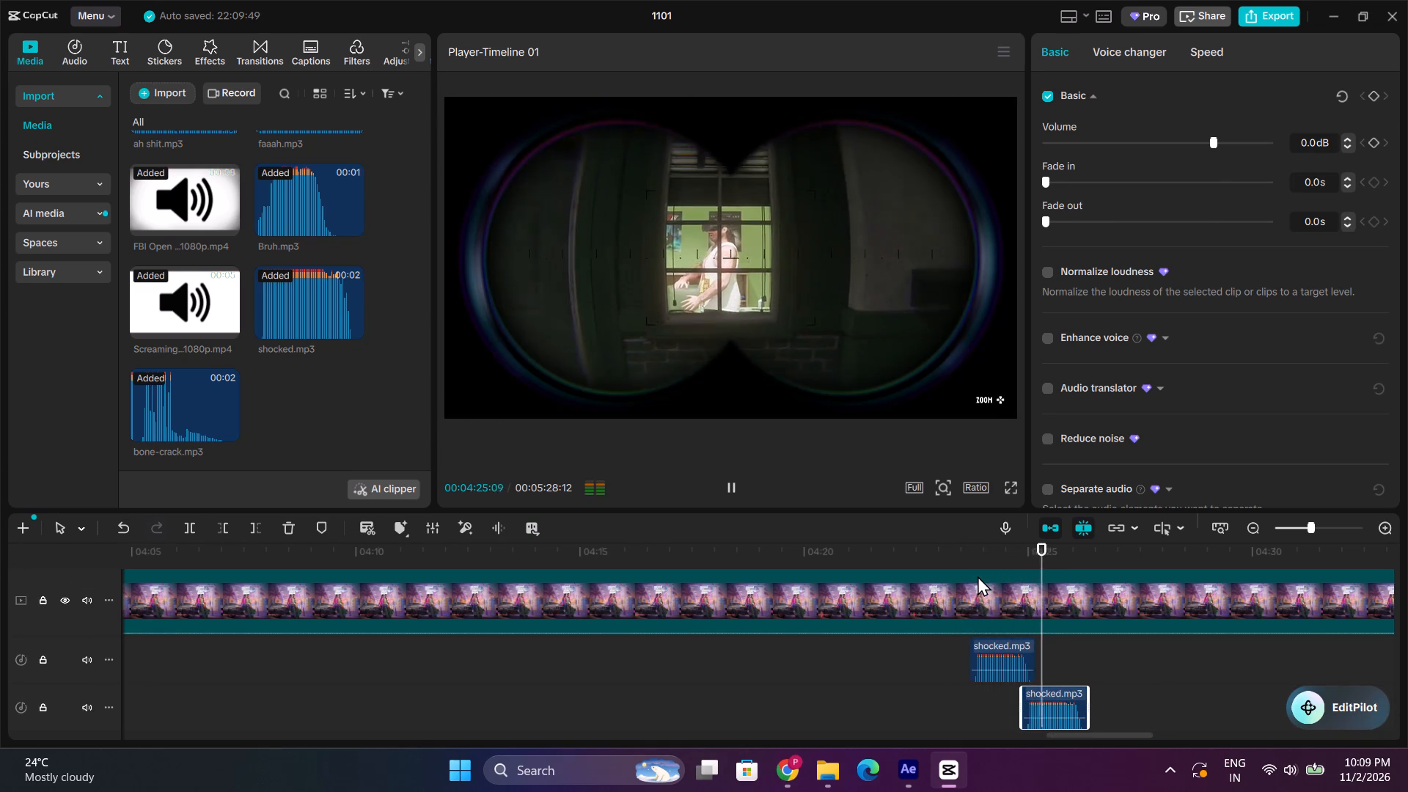
Replay from 00:04:23:27 and shift the second shocked.mp3 a few frames earlier, starting just before the binocular view at 00:04:24:28.
click(979, 554)
key(space)
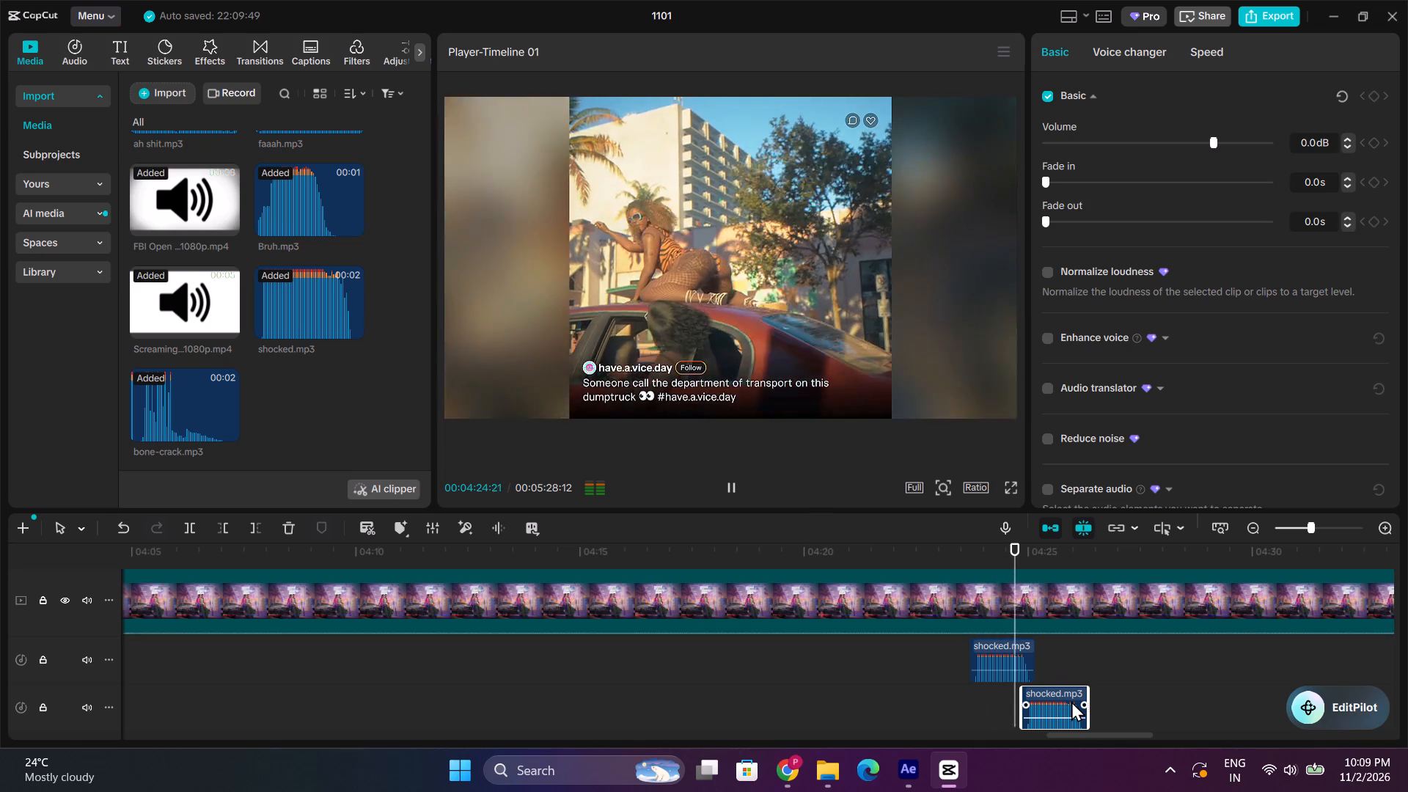
key(space)
drag(1066, 704, 1060, 707)
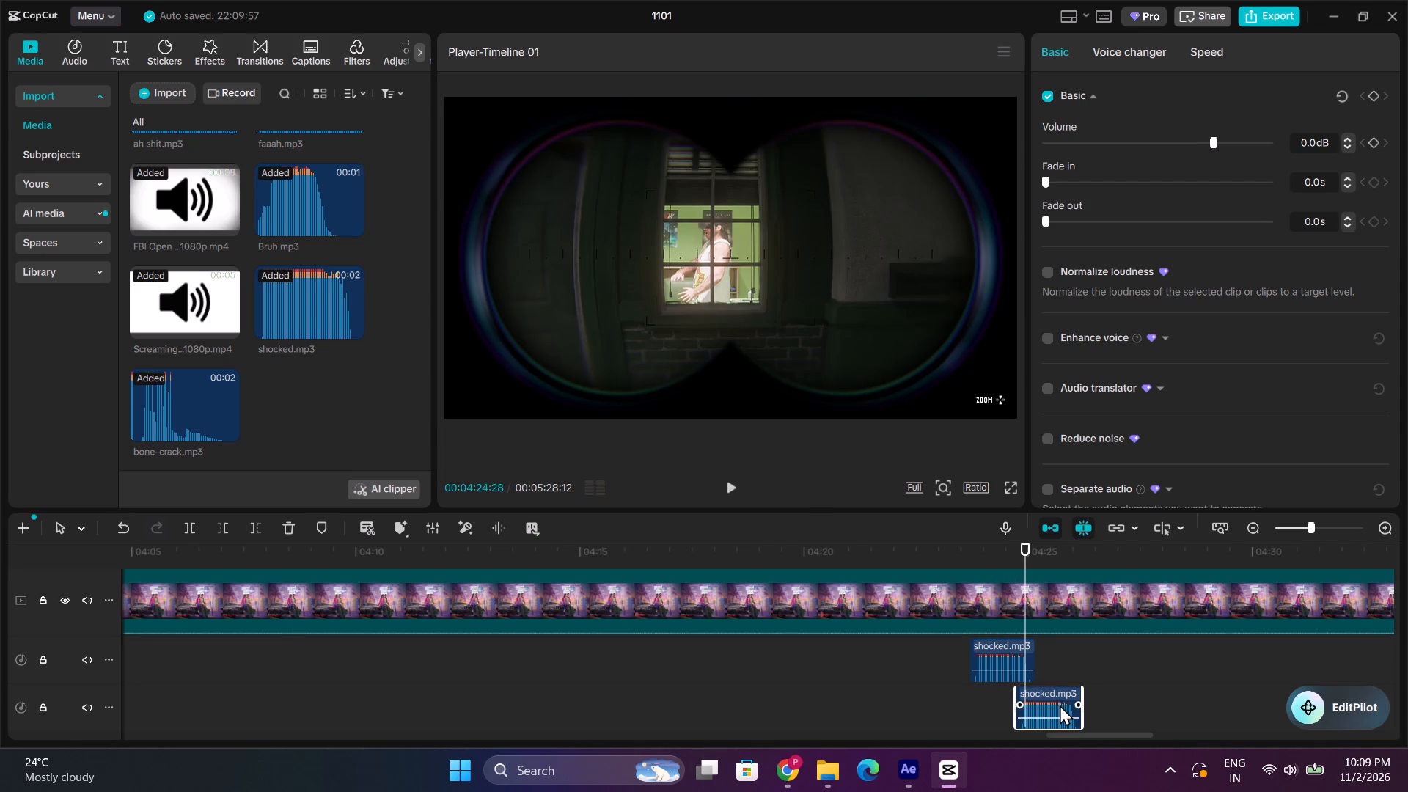
key(space)
key(space)
Paste a third shocked.mp3 at 00:04:25:26 near the end of the binocular clip and preview it.
key(ctrl+c)
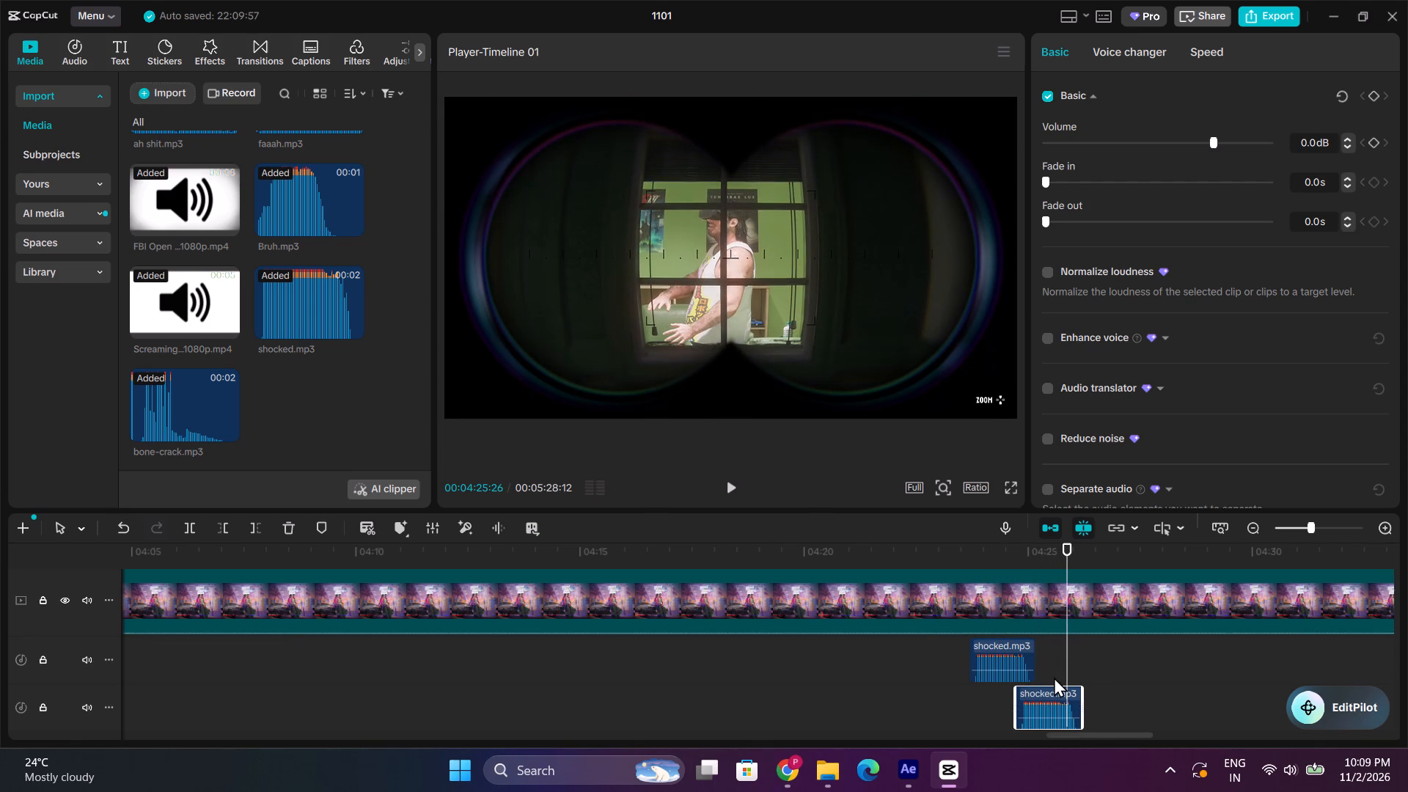
key(ctrl+v)
key(space)
key(space)
key(space)
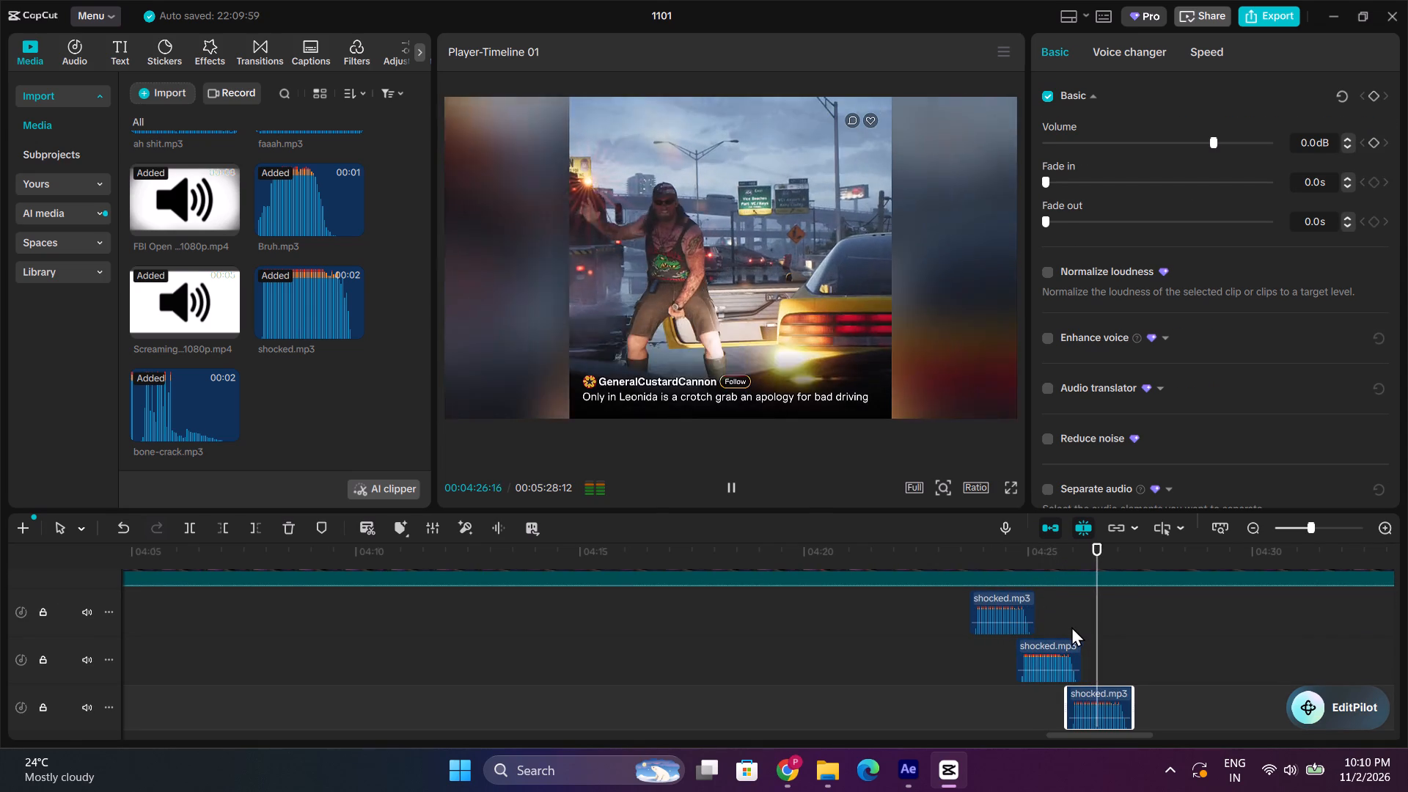
Replay the three shocked.mp3 sounds and lower the first one's volume to -13.1 dB.
click(958, 549)
key(space)
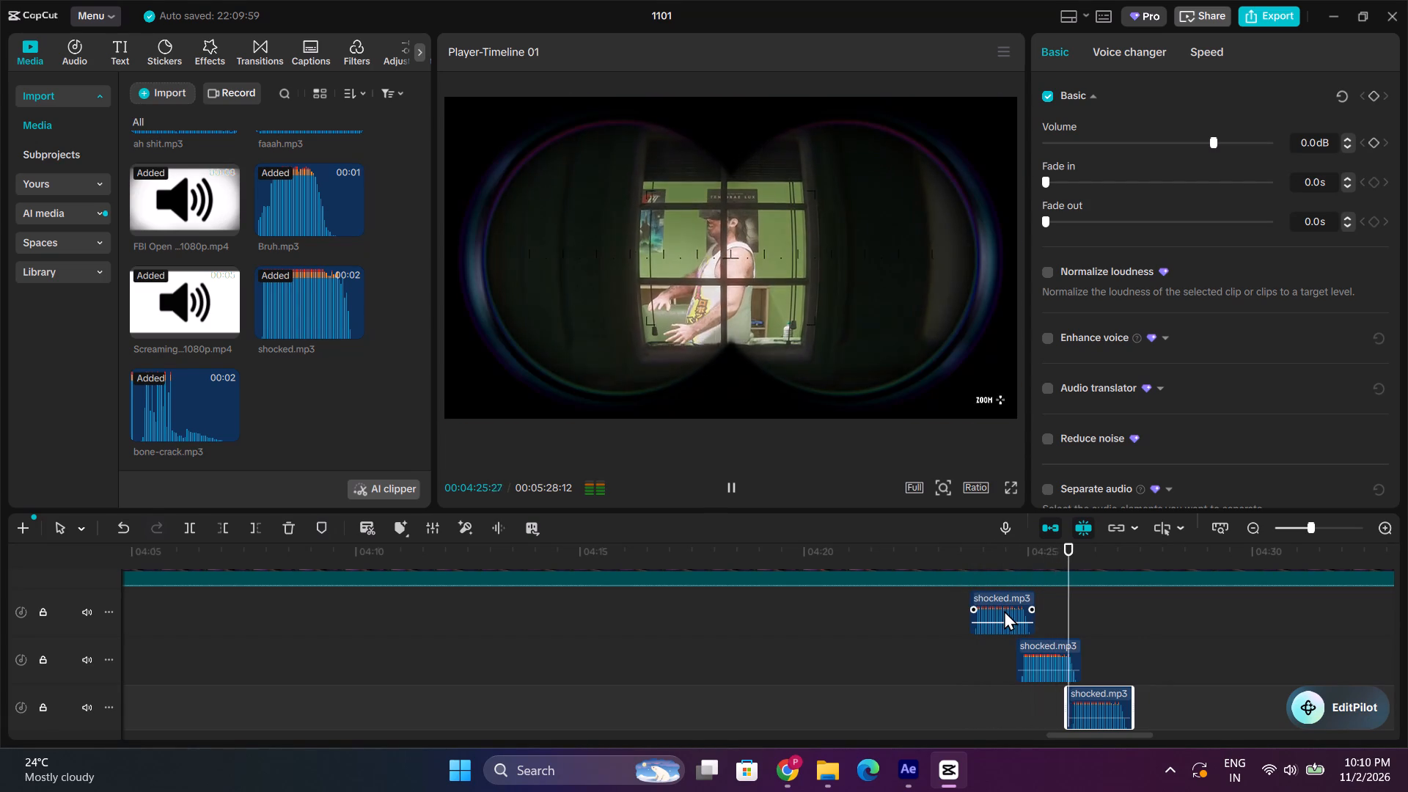
click(1009, 548)
click(1012, 633)
click(1015, 622)
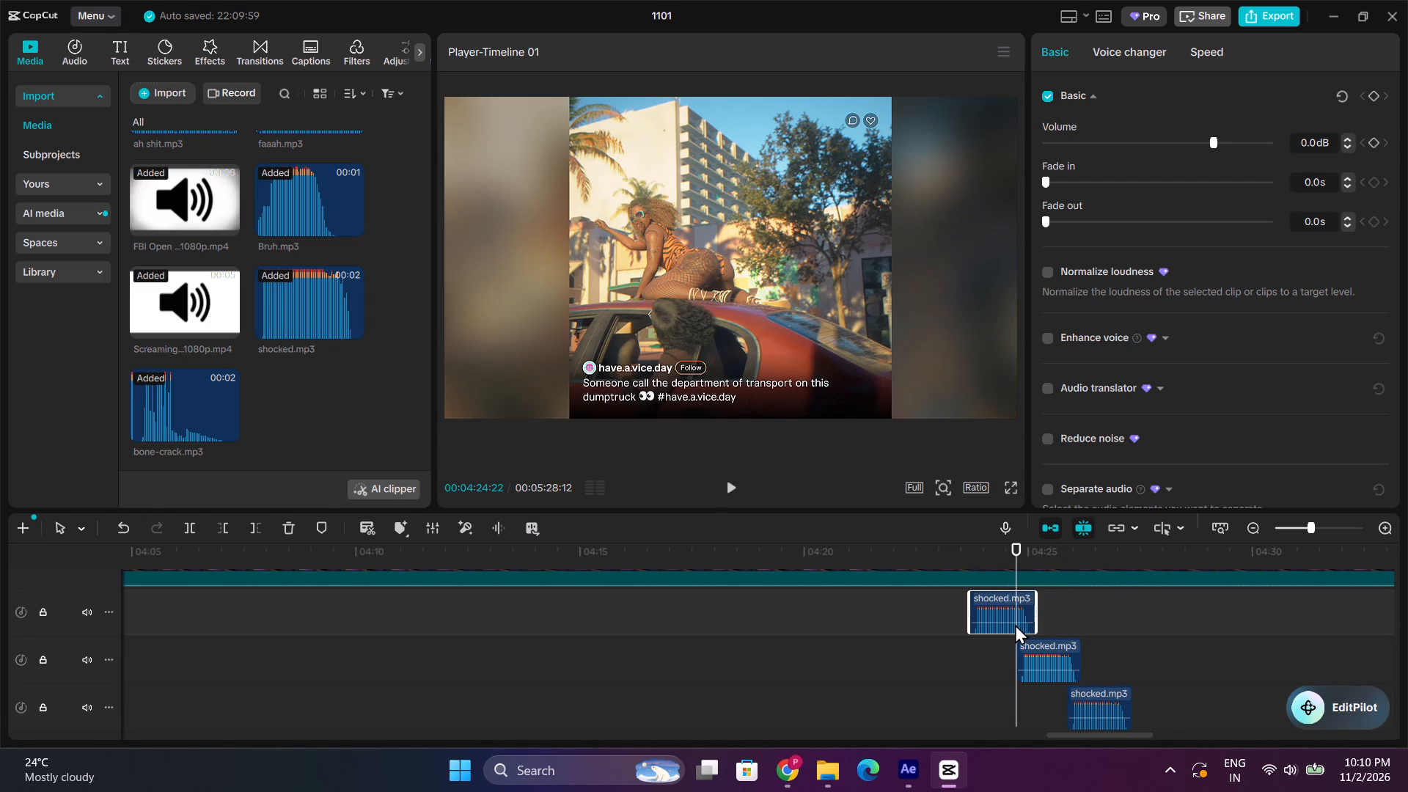
drag(1207, 132, 1192, 139)
drag(1192, 139, 1173, 143)
key(space)
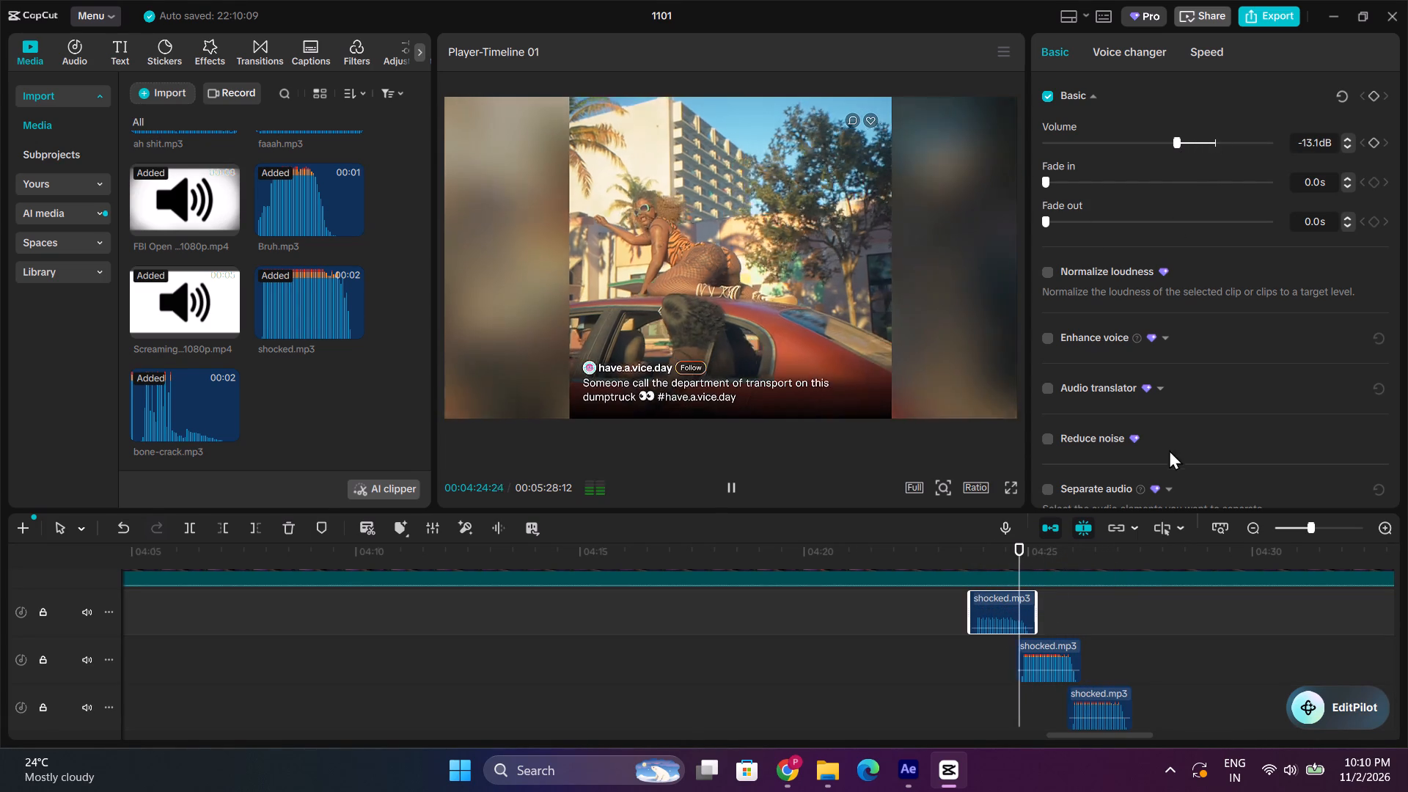
key(space)
Lower the second shocked.mp3's volume to -10.2 dB and preview it.
click(1064, 661)
drag(1194, 136, 1181, 144)
key(space)
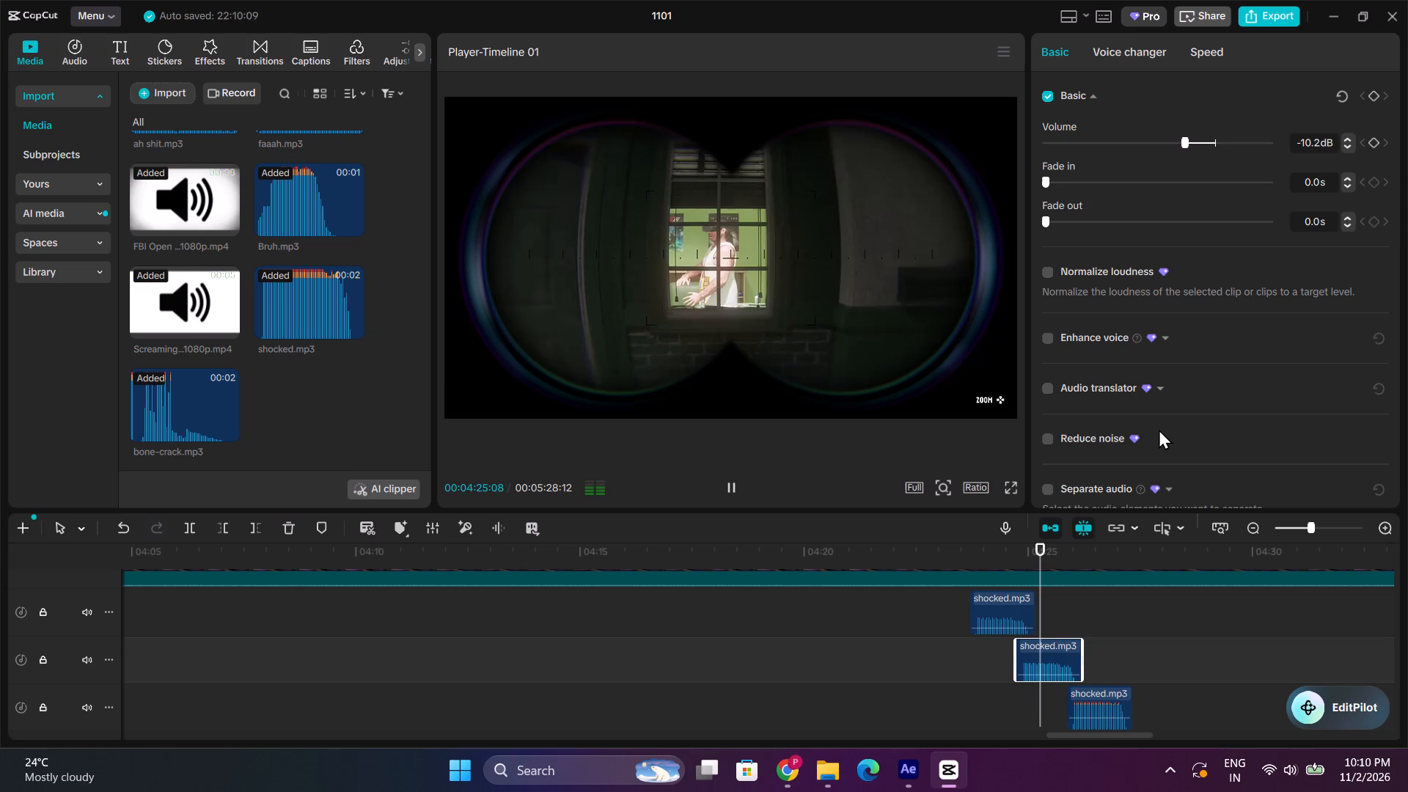
key(space)
Lower the third shocked.mp3's volume to -8.1 dB and replay the sequence from before the first one.
click(1096, 709)
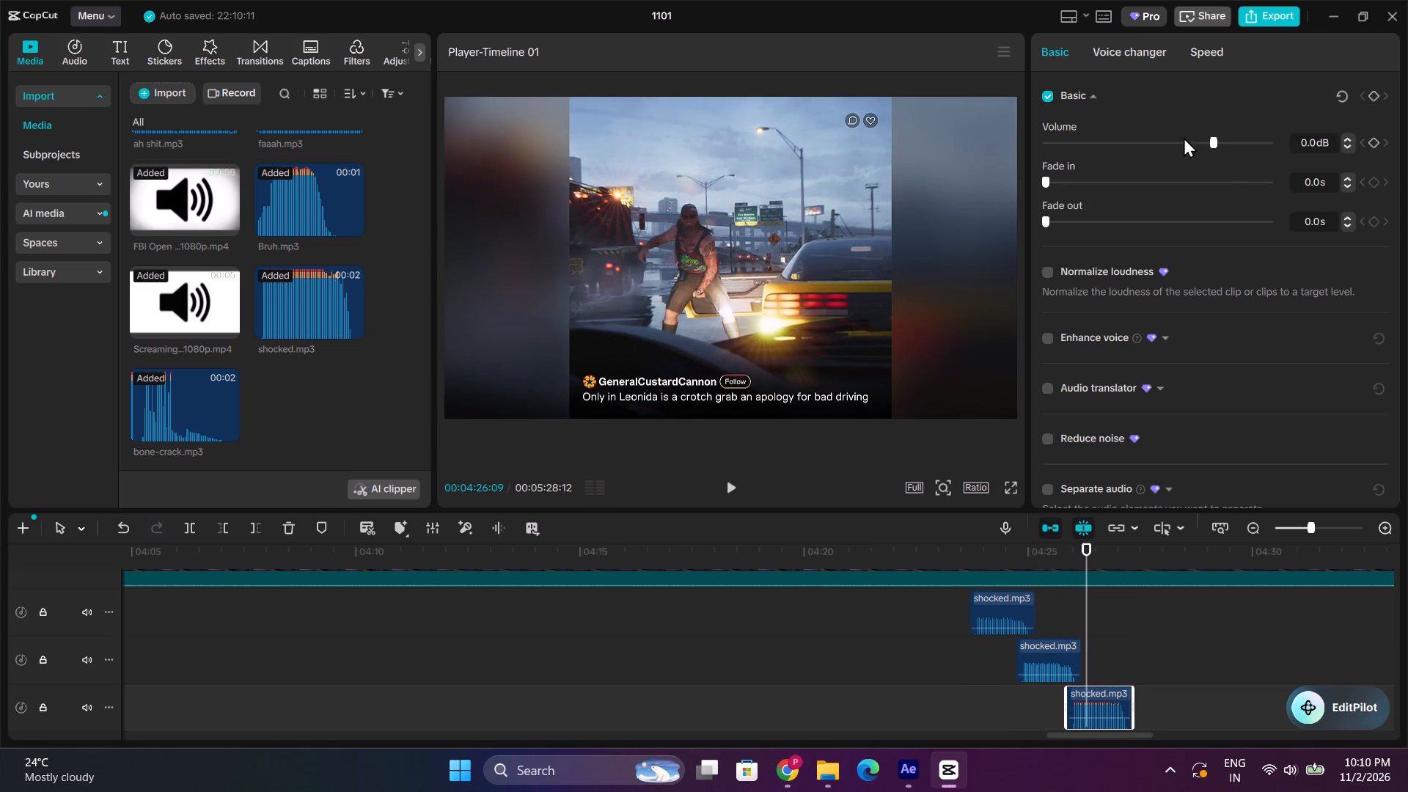
click(1187, 140)
click(969, 555)
key(space)
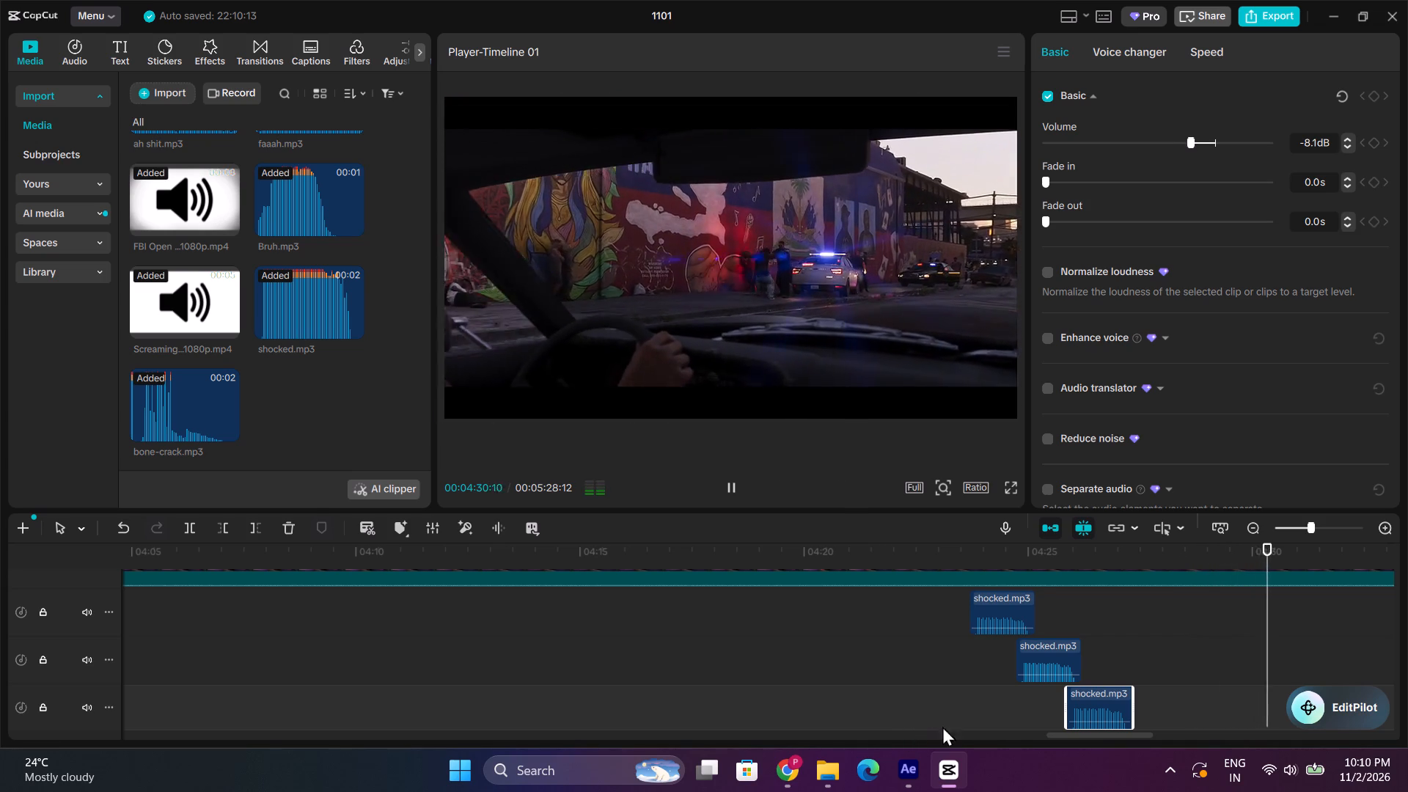
Review the playback from the third shocked.mp3 through to the end of the last trailer clip.
drag(1085, 736, 1104, 734)
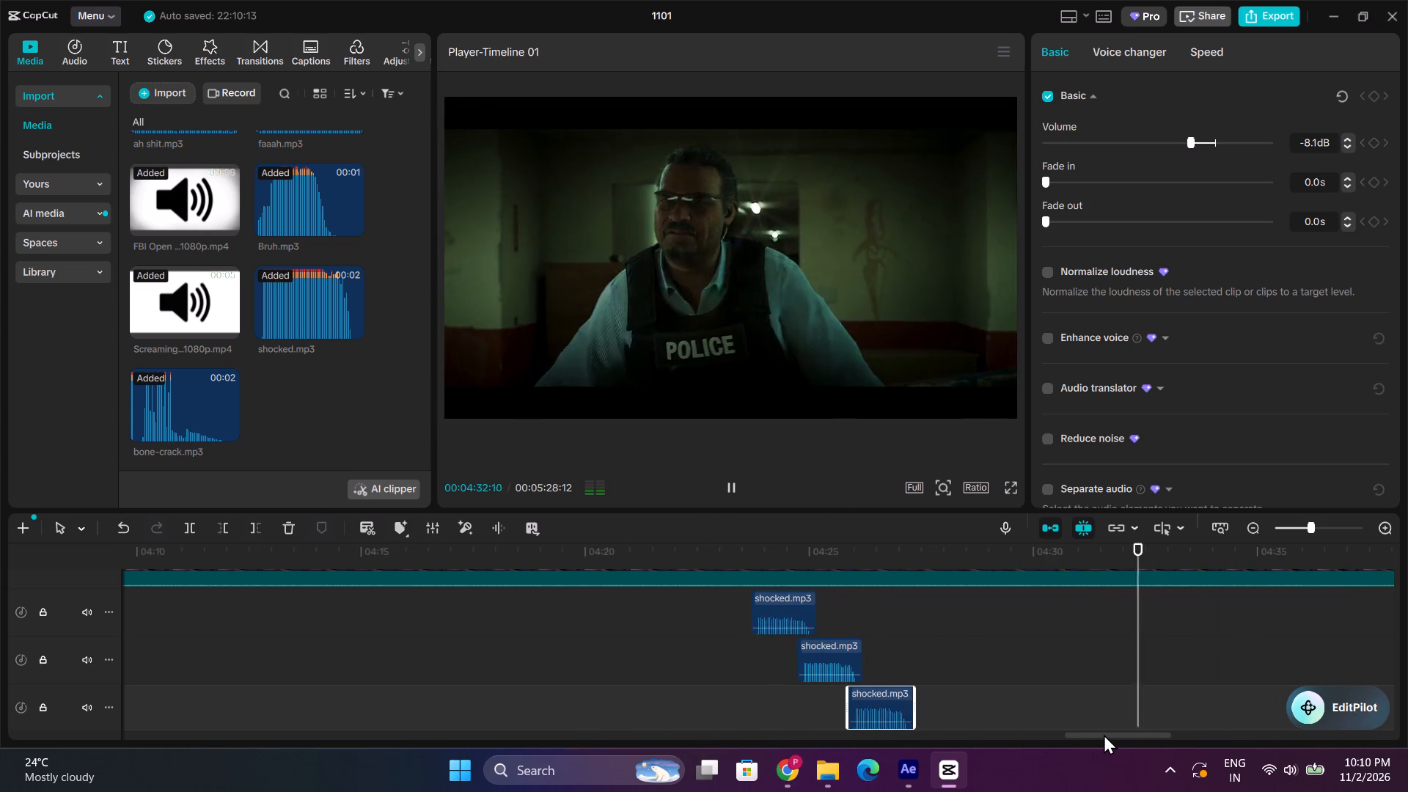
drag(1104, 734, 1134, 729)
scroll(878, 648, up, 3)
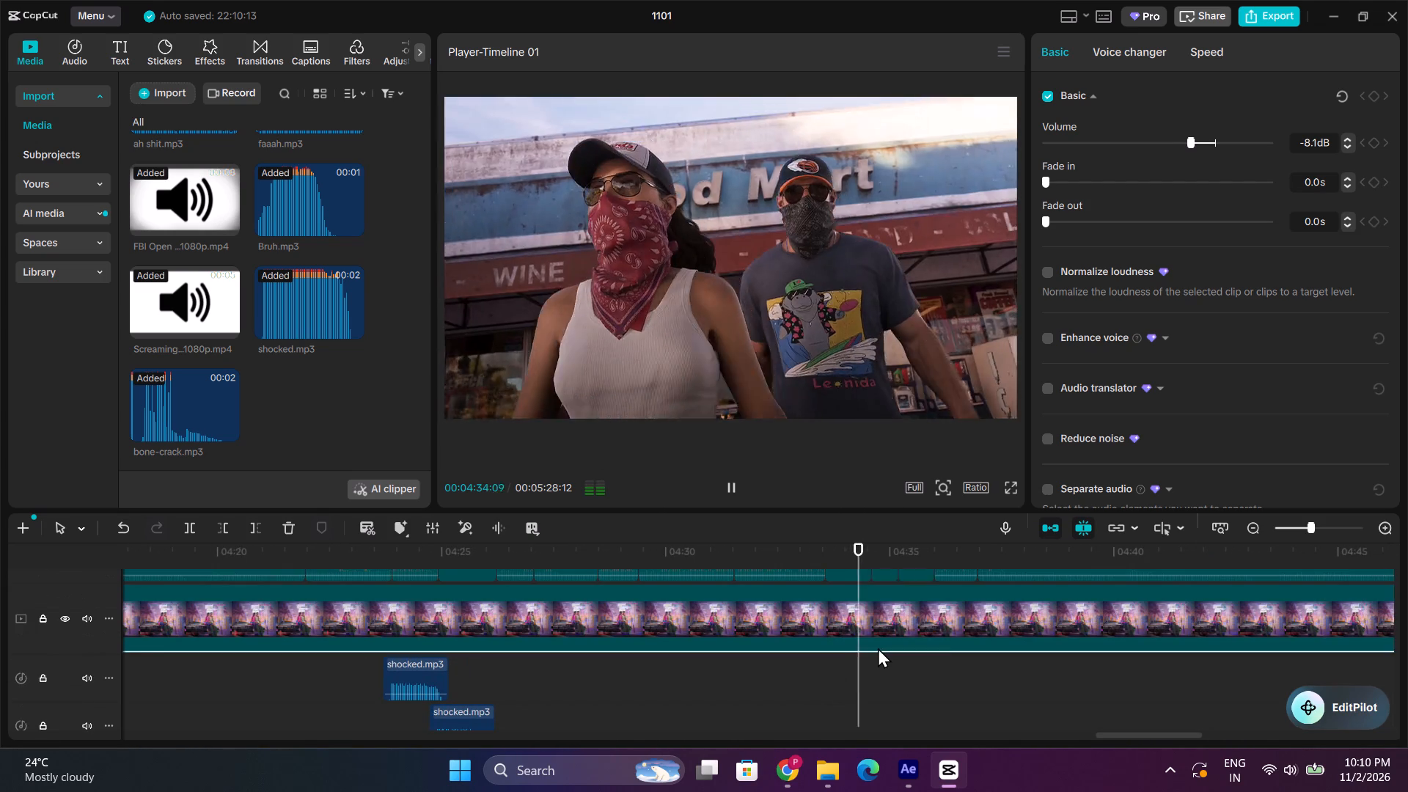
click(1261, 526)
drag(1065, 735, 1072, 733)
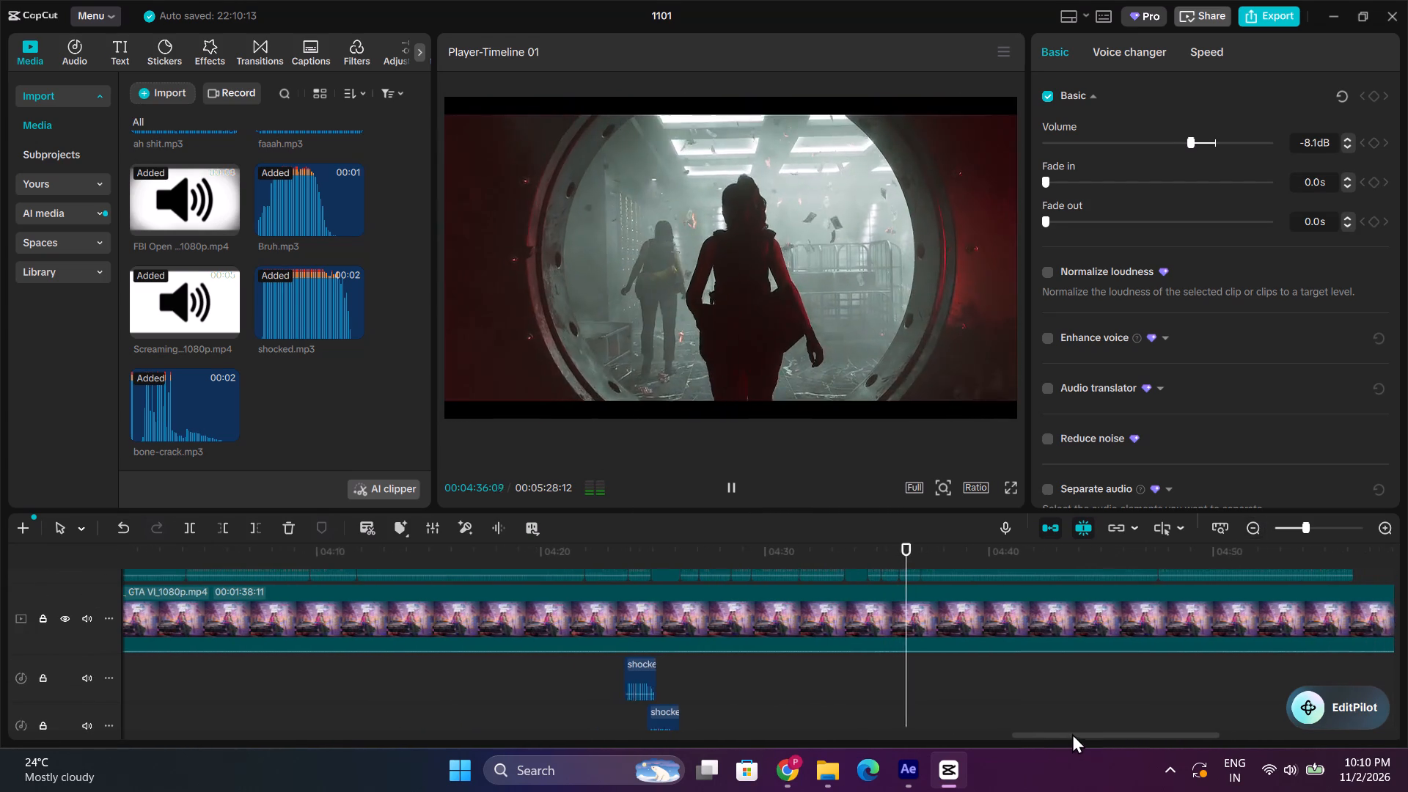
drag(1072, 733, 1103, 723)
scroll(836, 645, up, 1)
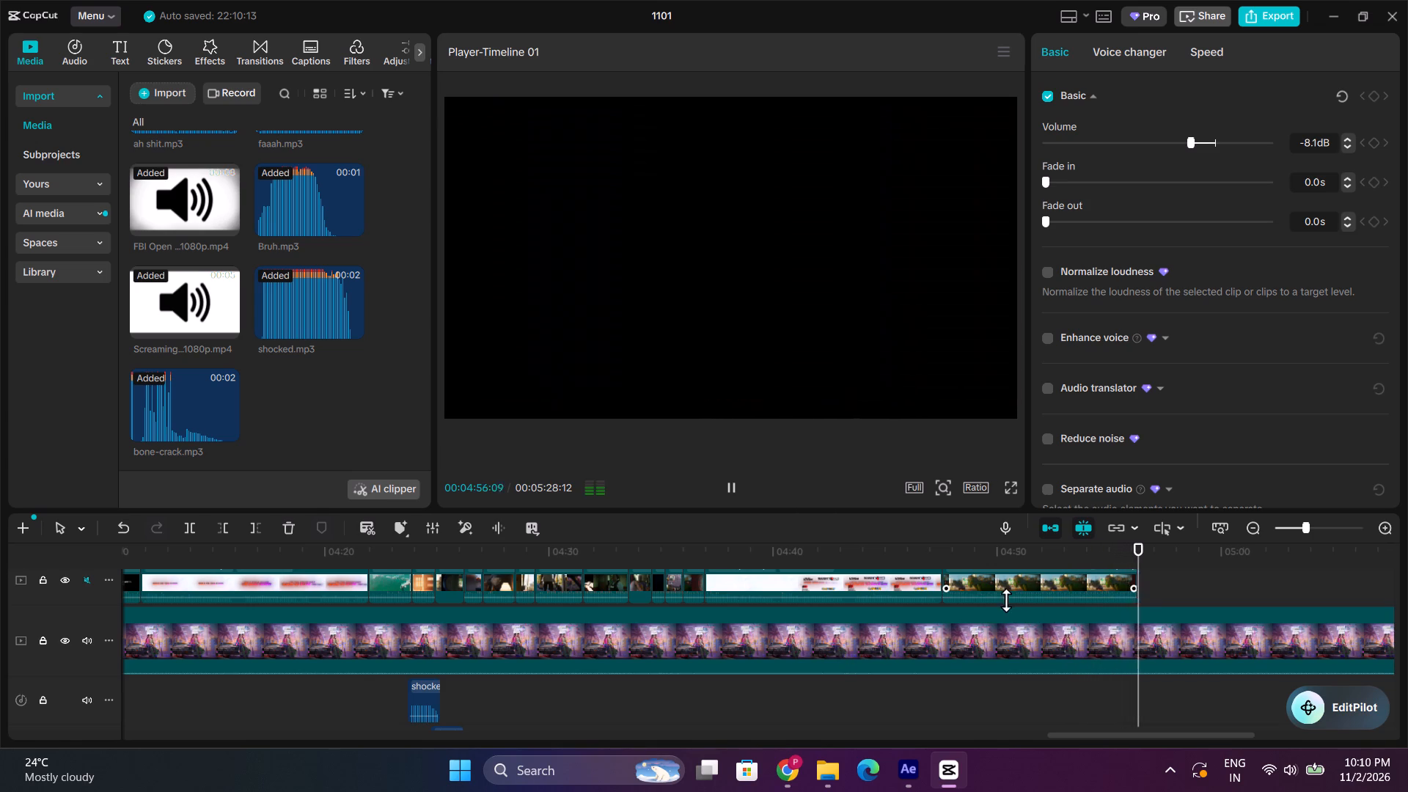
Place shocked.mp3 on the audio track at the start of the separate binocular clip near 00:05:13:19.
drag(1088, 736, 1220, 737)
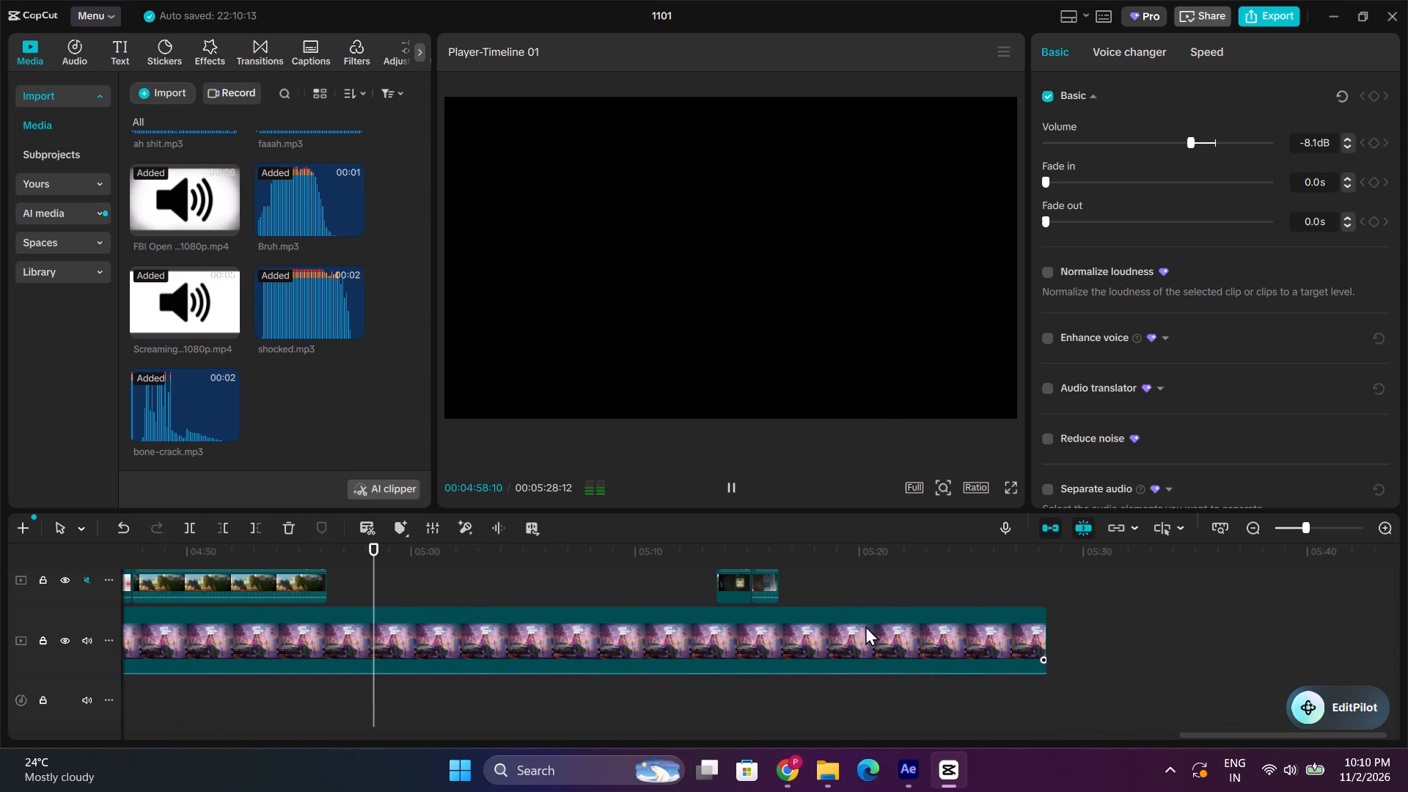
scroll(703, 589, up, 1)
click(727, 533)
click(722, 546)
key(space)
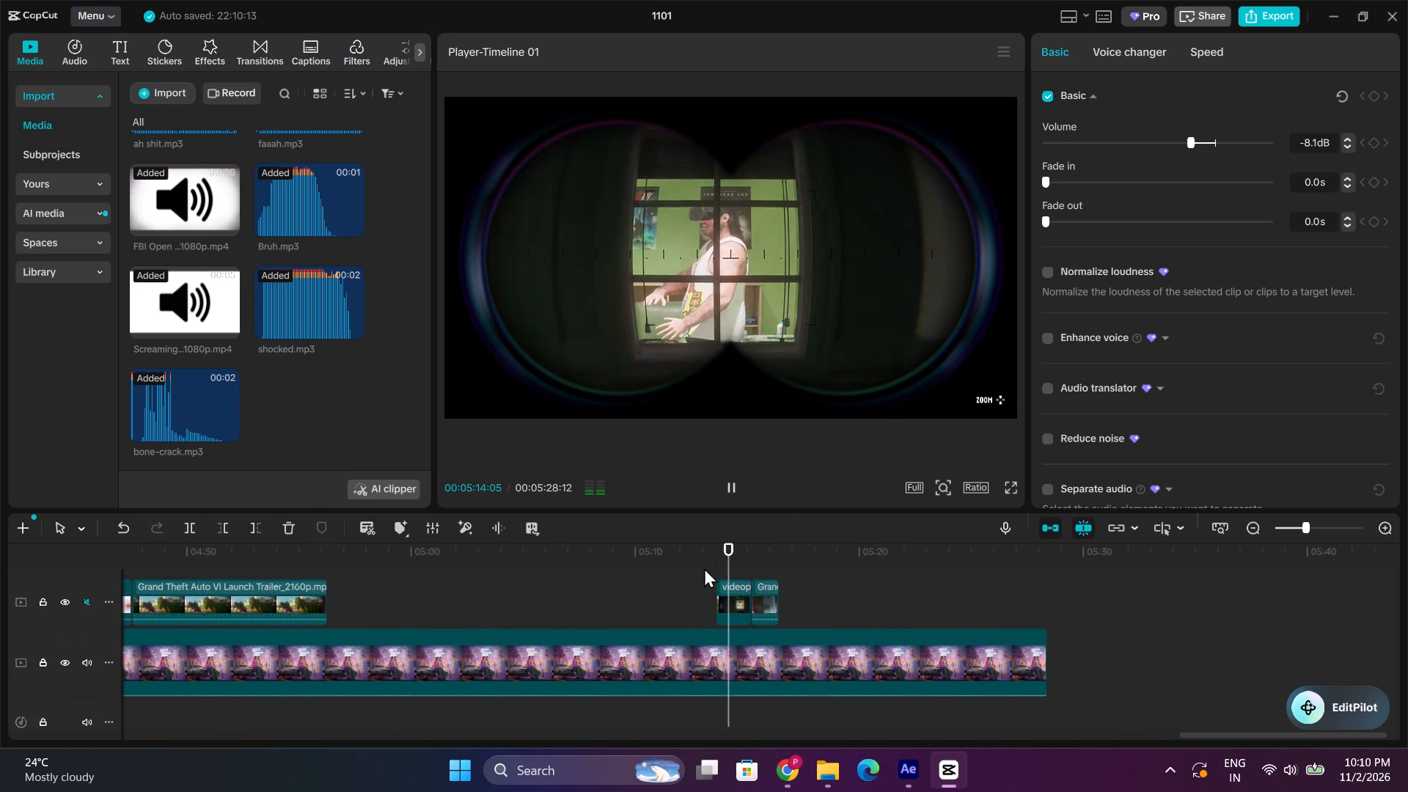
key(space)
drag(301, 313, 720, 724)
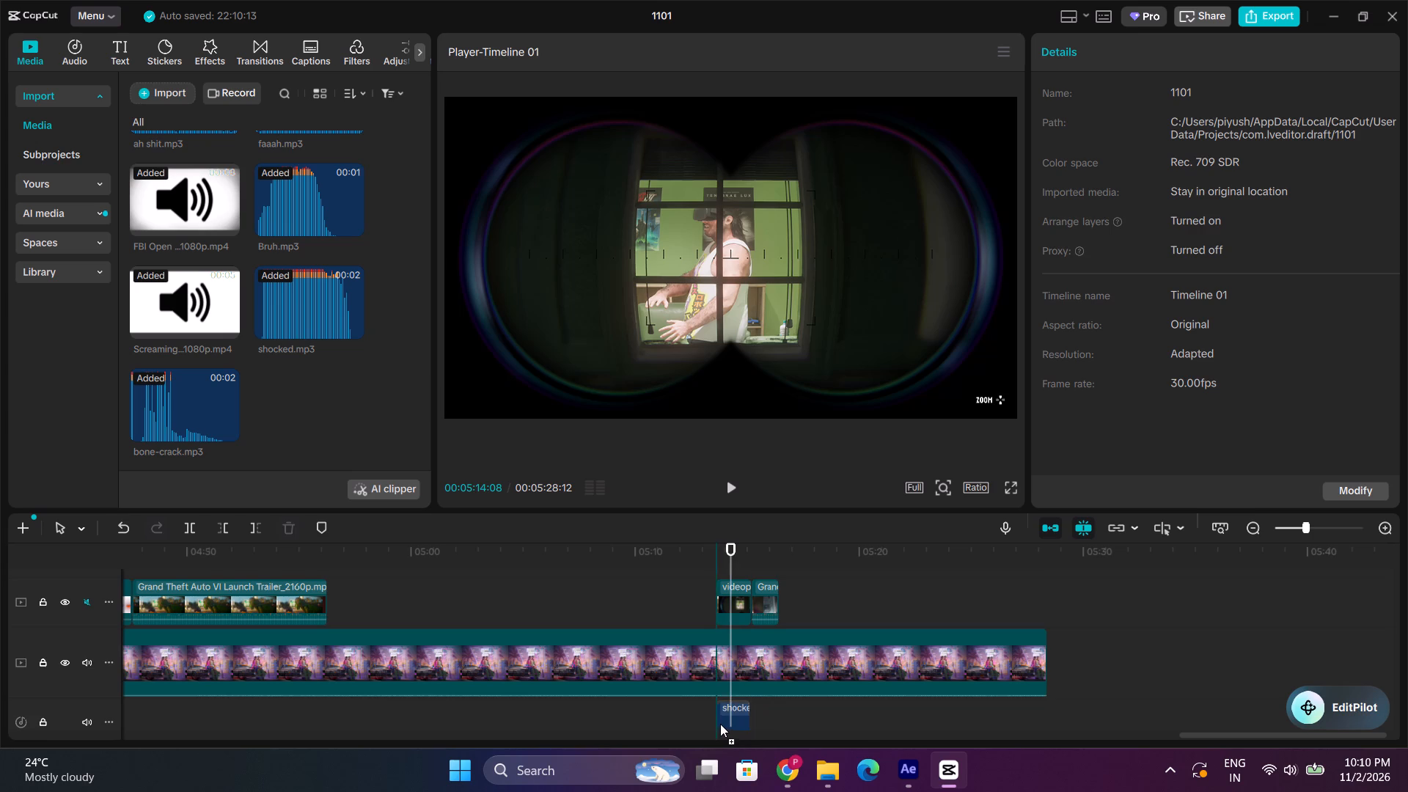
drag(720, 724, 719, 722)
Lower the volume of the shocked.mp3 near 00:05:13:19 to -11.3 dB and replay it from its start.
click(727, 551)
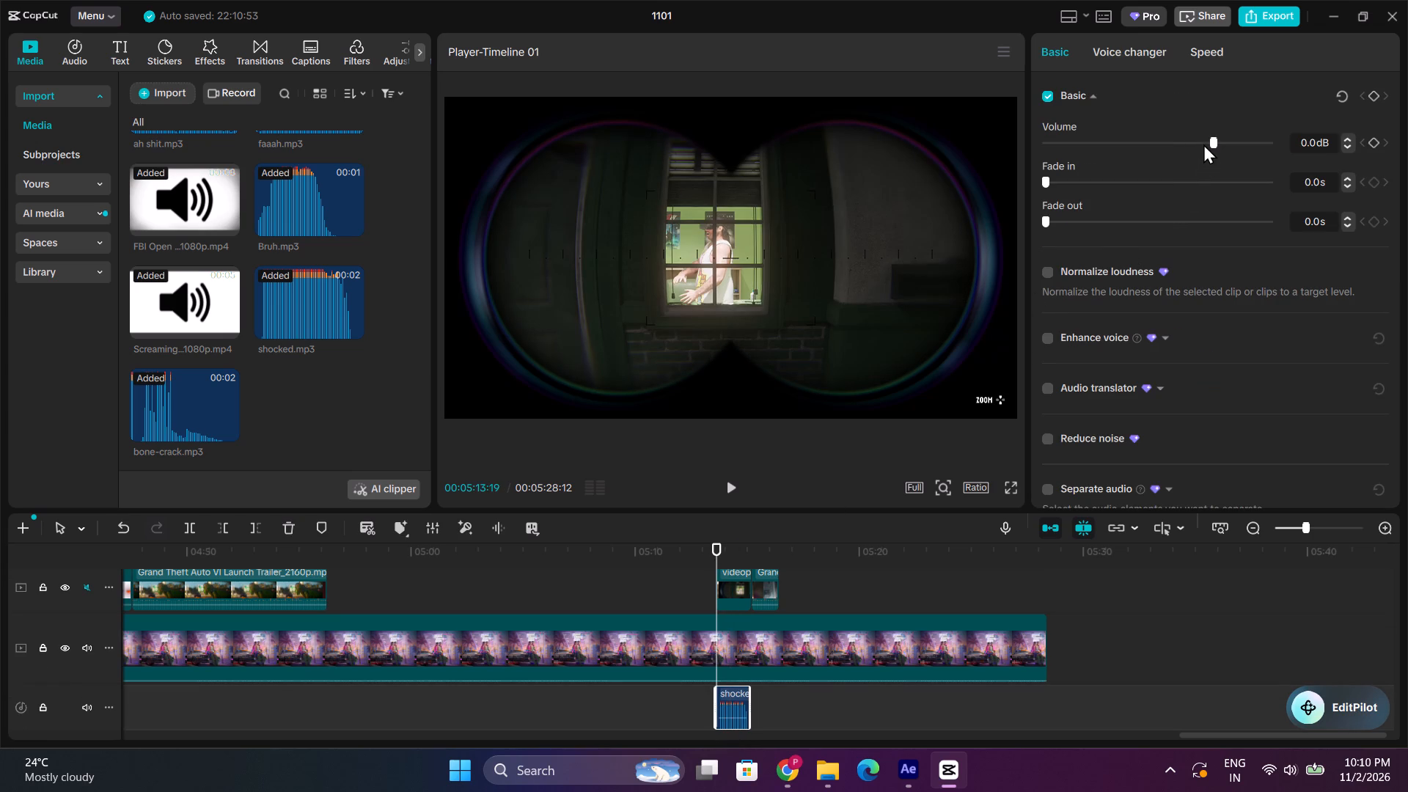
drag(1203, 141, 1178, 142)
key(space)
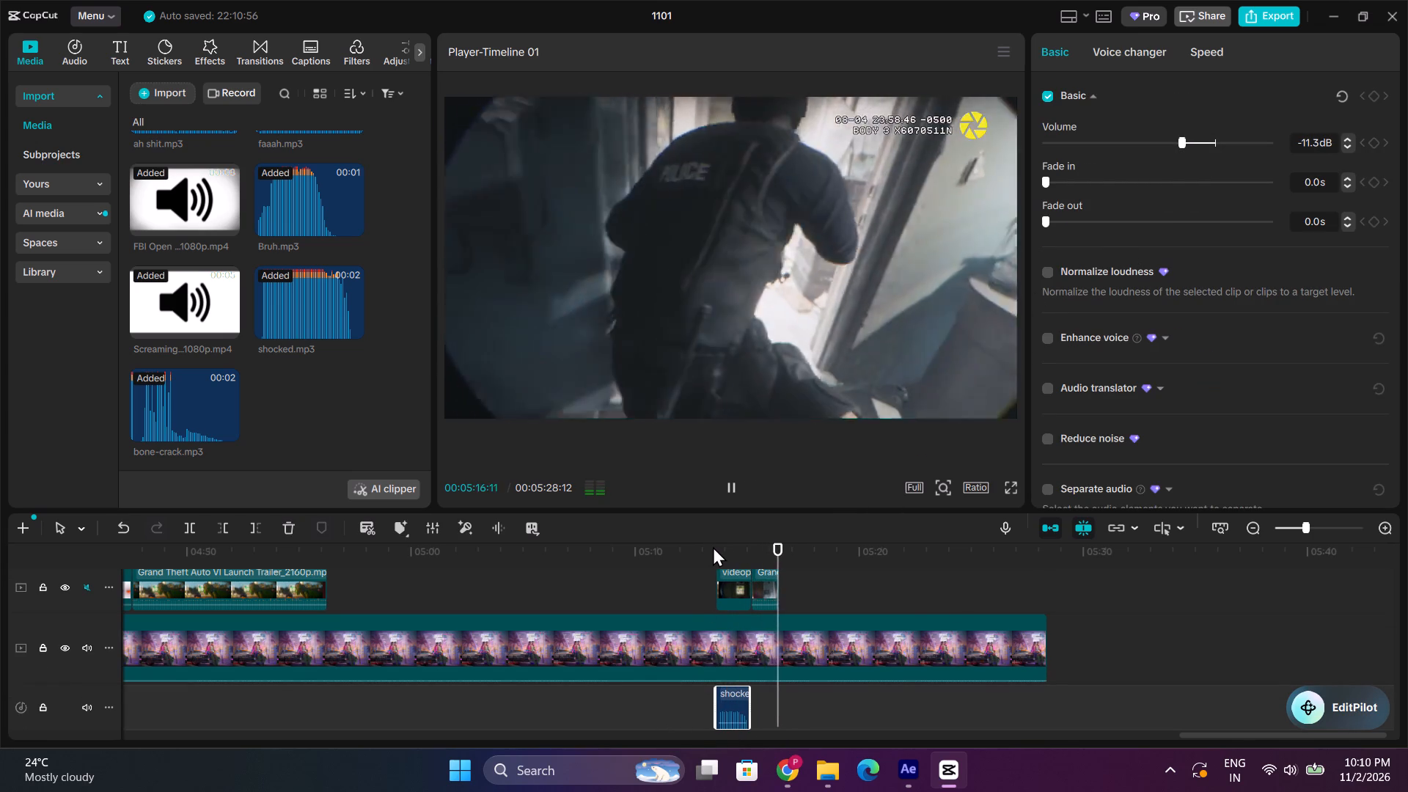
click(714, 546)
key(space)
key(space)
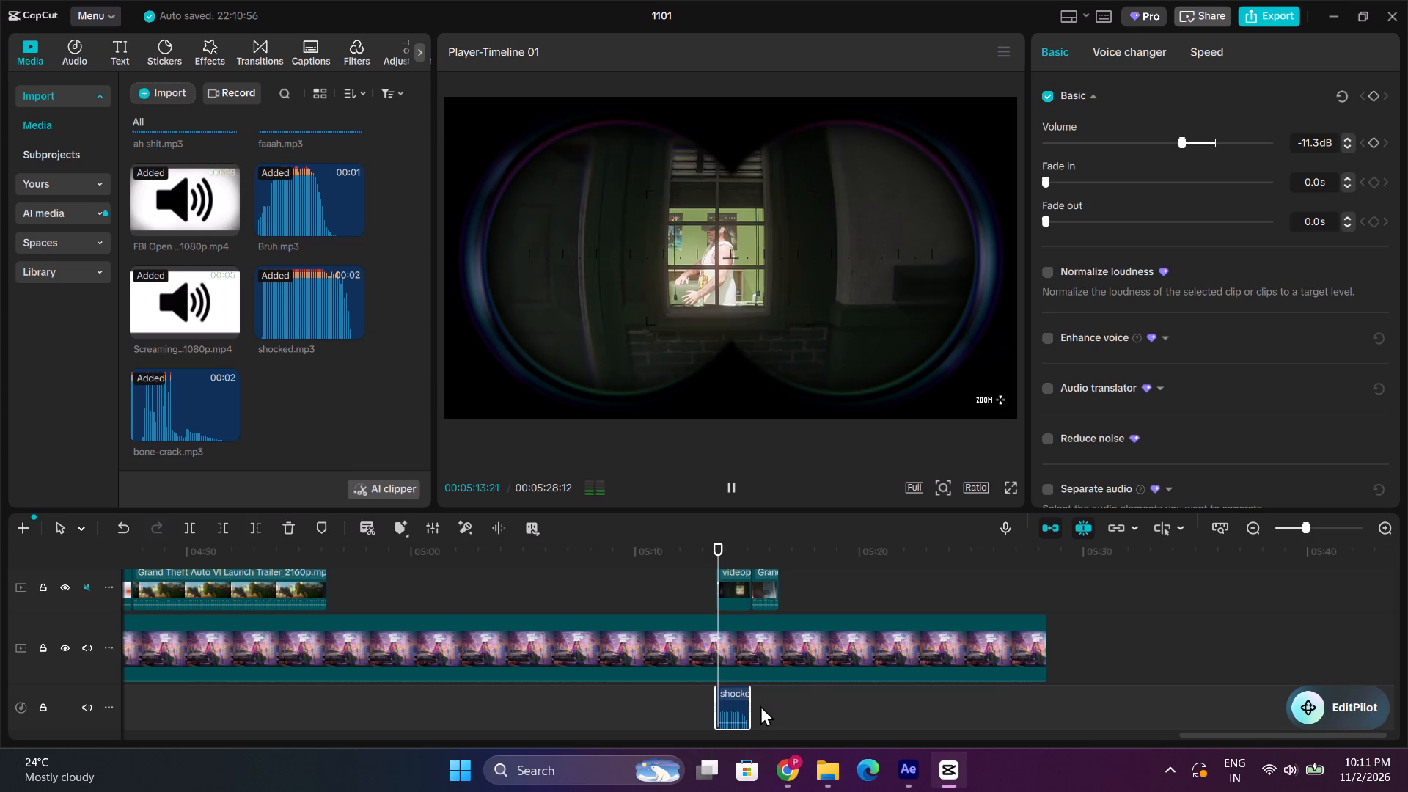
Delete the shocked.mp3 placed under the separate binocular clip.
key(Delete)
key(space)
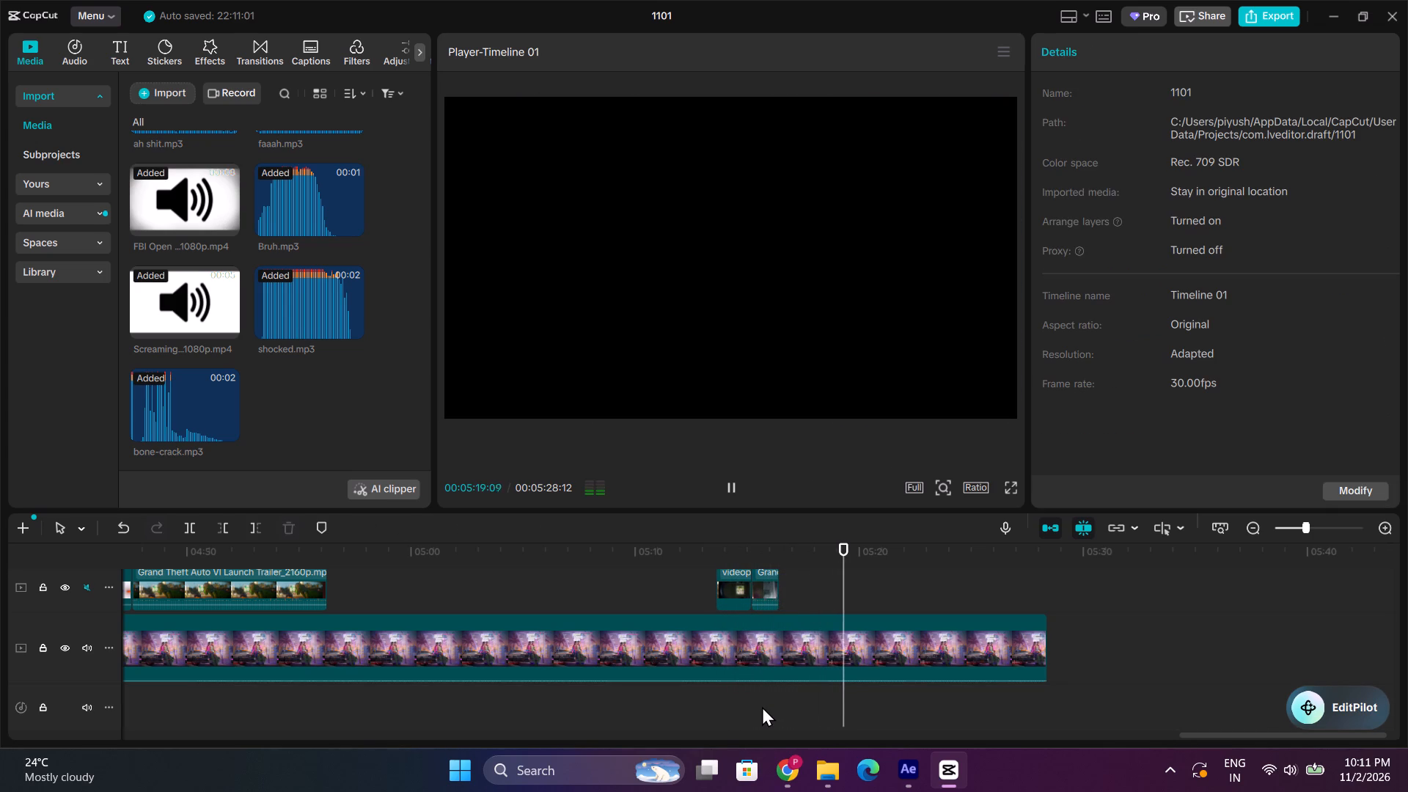
Export the timeline as eggg in 1080P, Higher bit rate, H.264, mp4 at 30fps.
click(1272, 15)
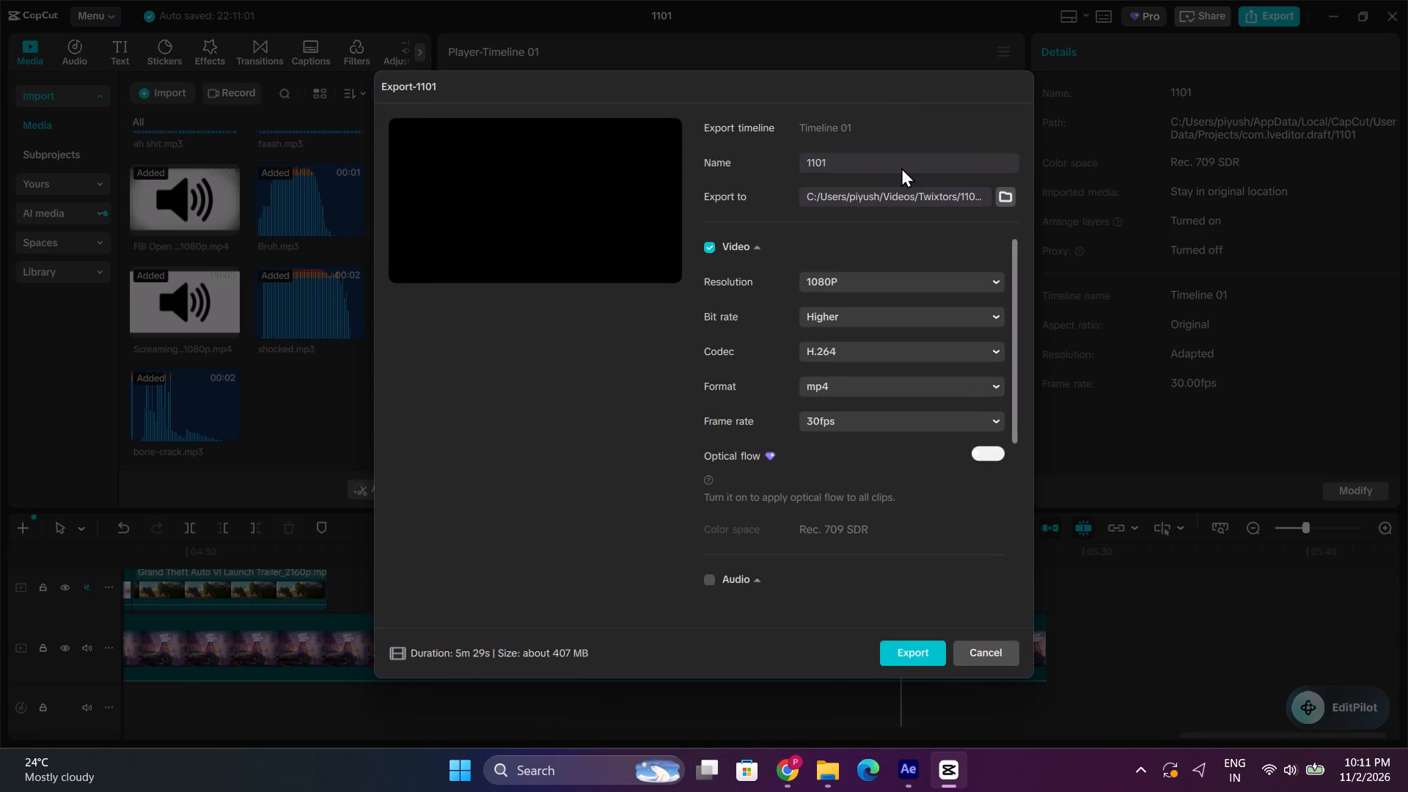
drag(900, 167, 710, 181)
text(eg)
key(g)
key(g)
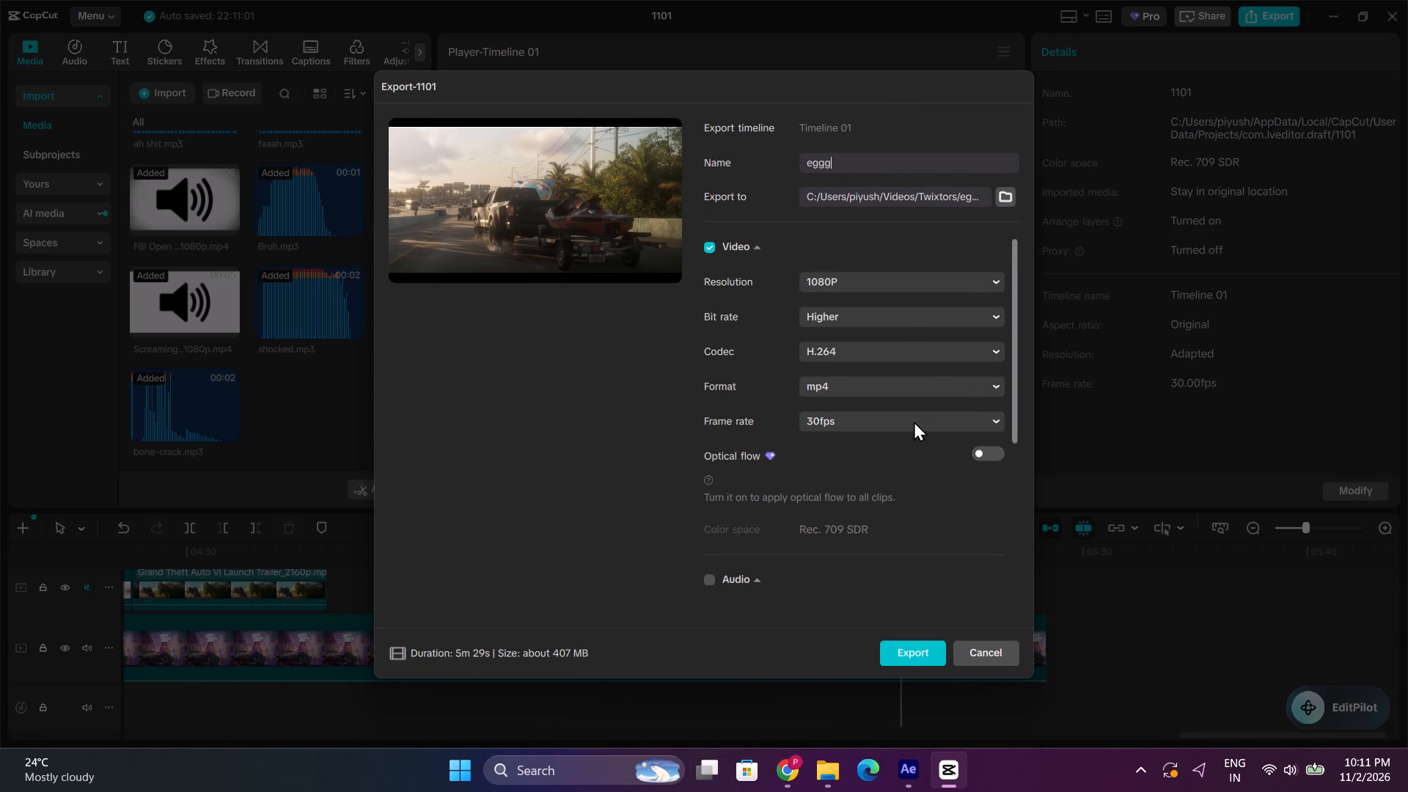
click(913, 428)
click(890, 686)
click(906, 645)
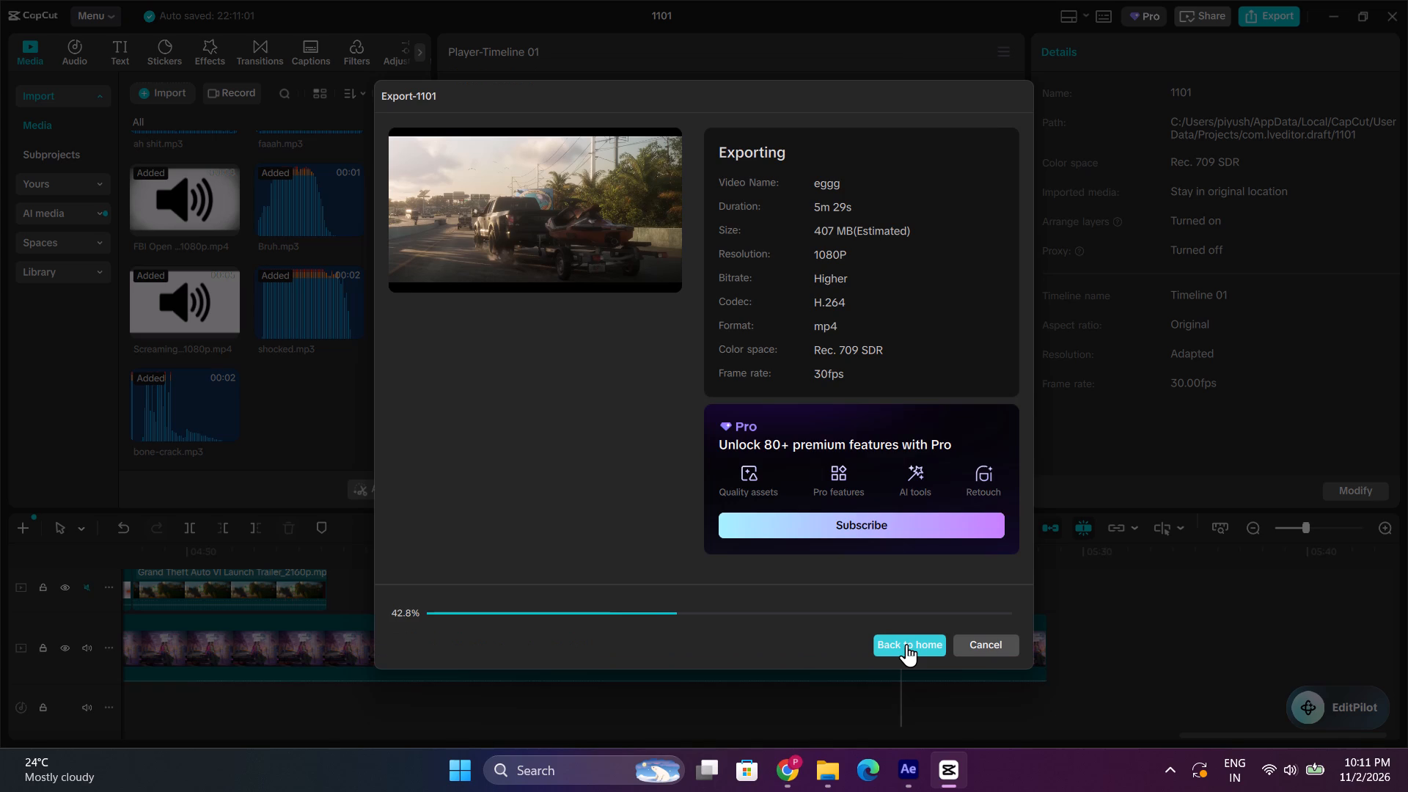
Switch to After Effects, dismiss the missing-effects warning and scrub through Comp 1.
click(919, 777)
click(924, 532)
click(956, 458)
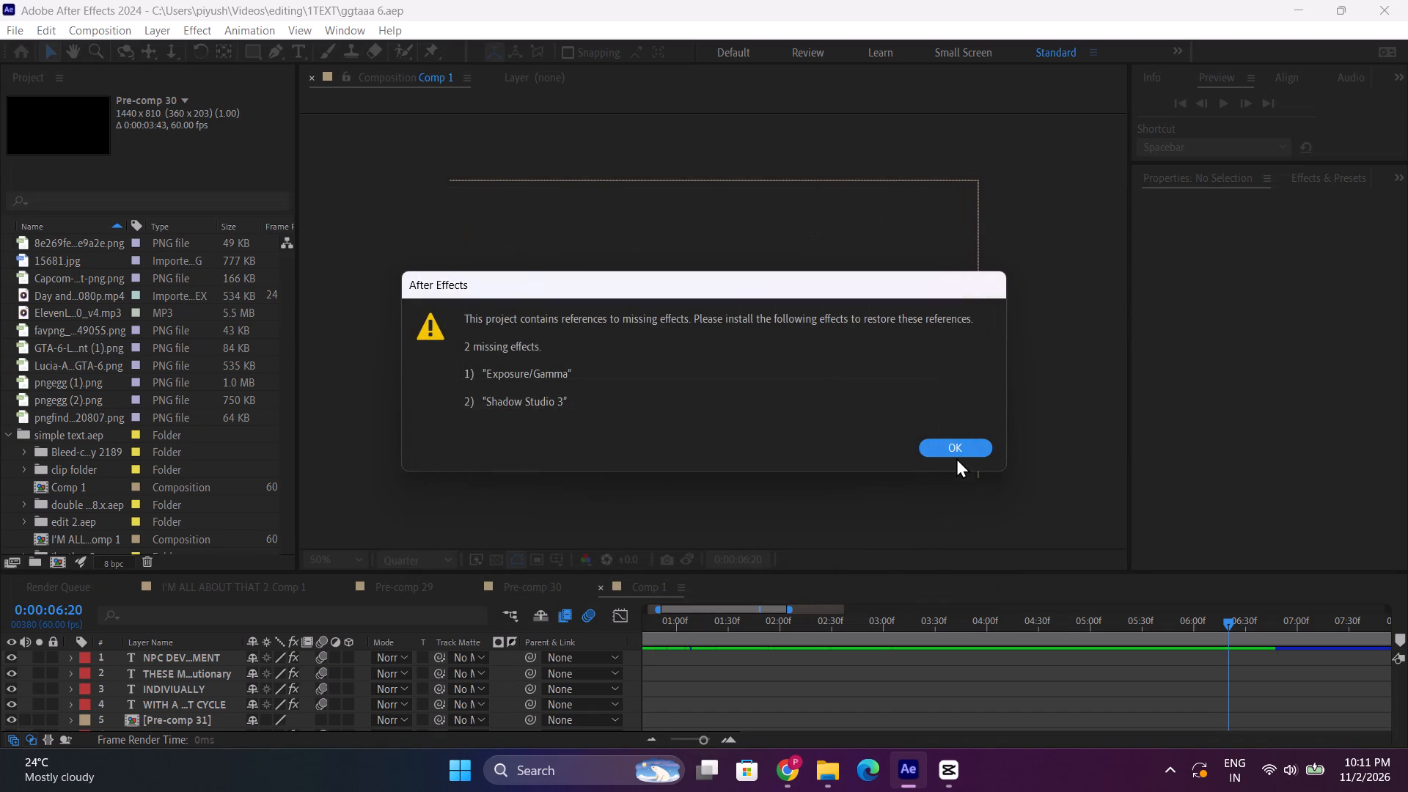
click(952, 465)
double_click(955, 458)
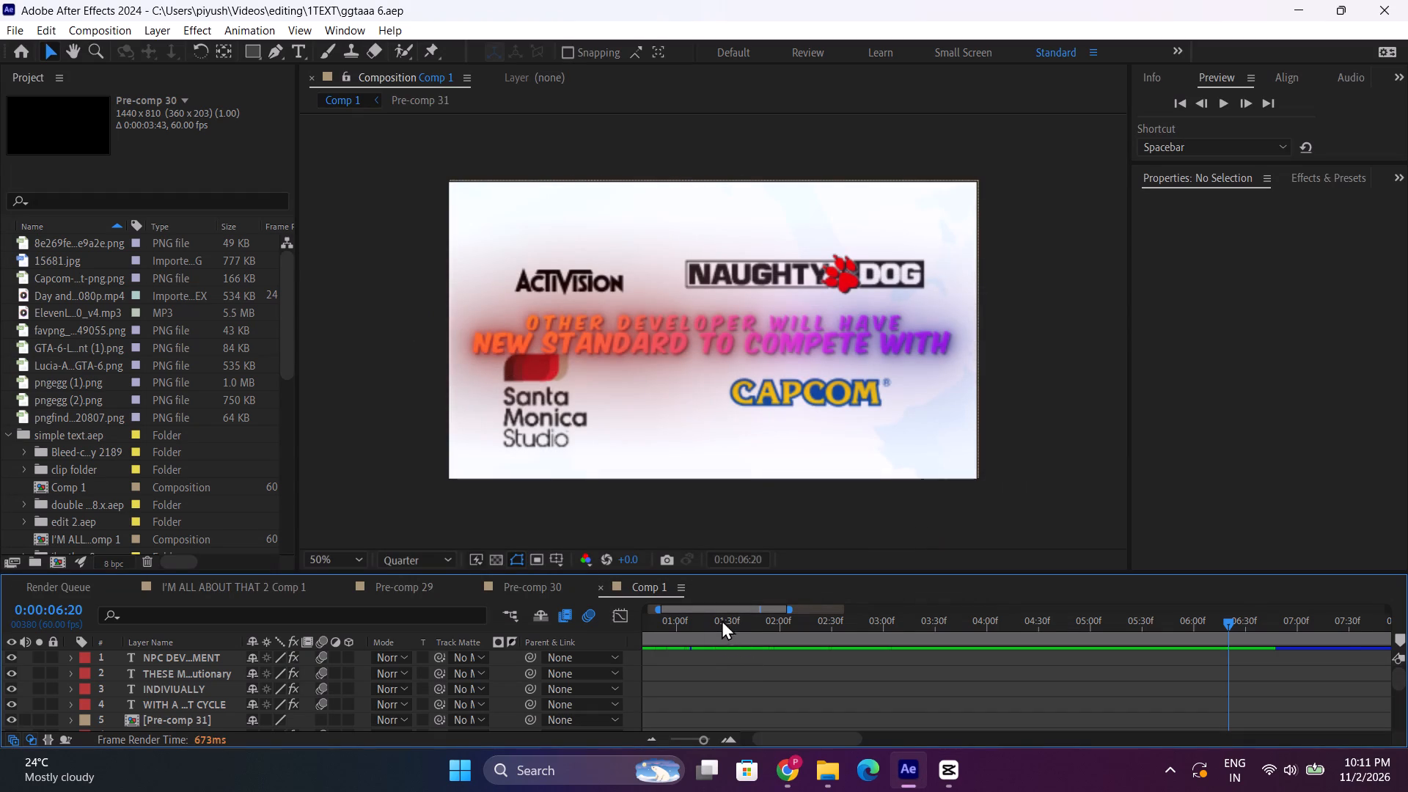
drag(728, 612, 591, 632)
drag(749, 628, 879, 670)
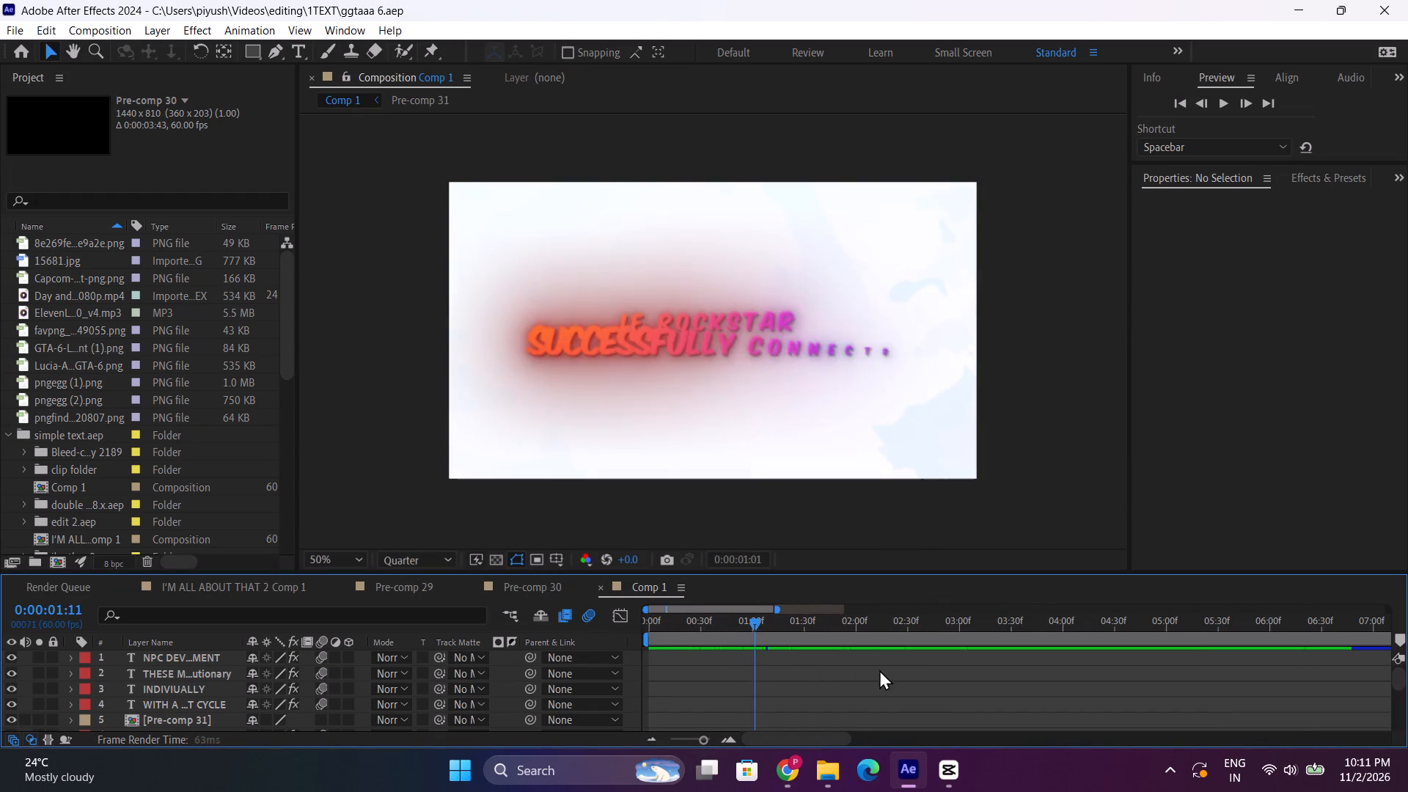
drag(879, 670, 566, 679)
click(935, 768)
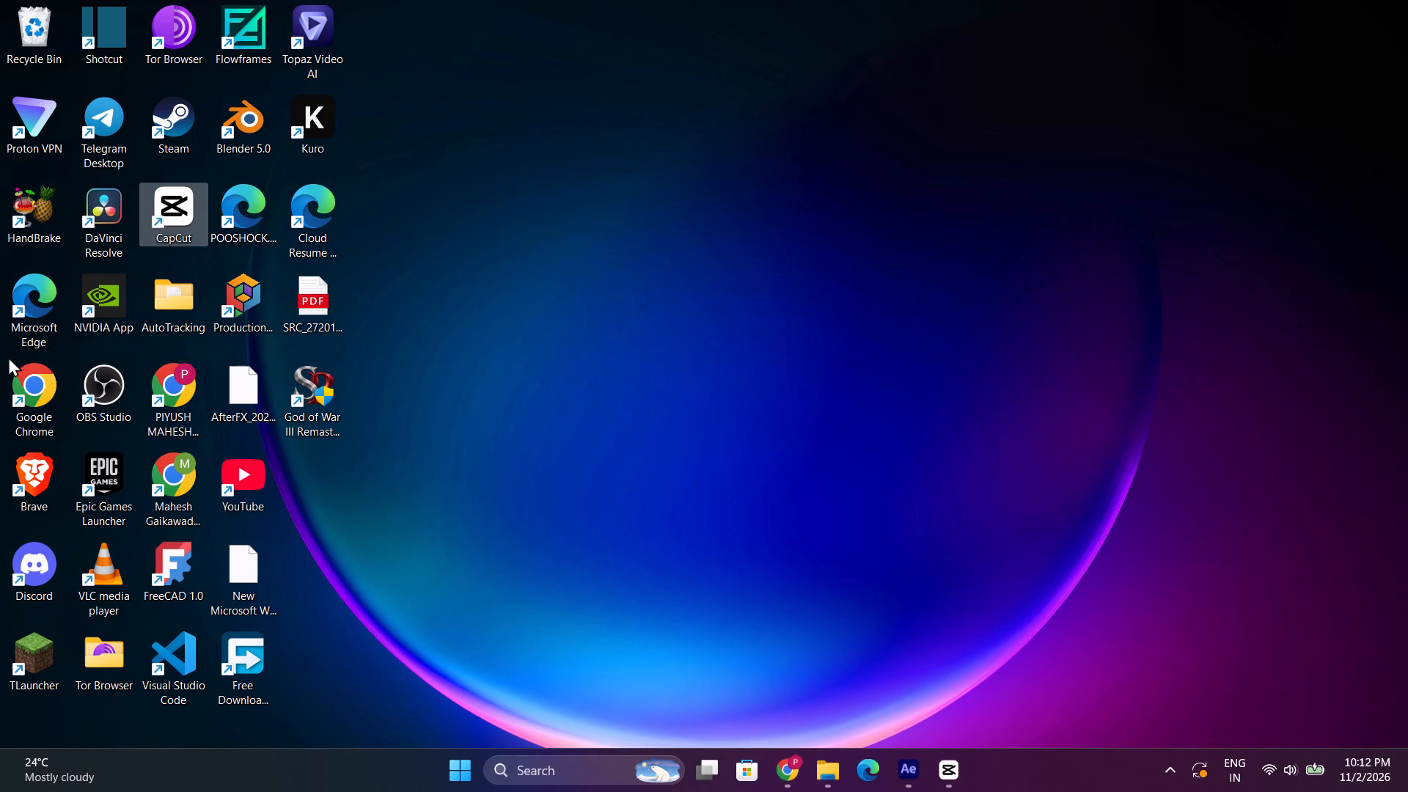
triple_click(54, 381)
click(901, 364)
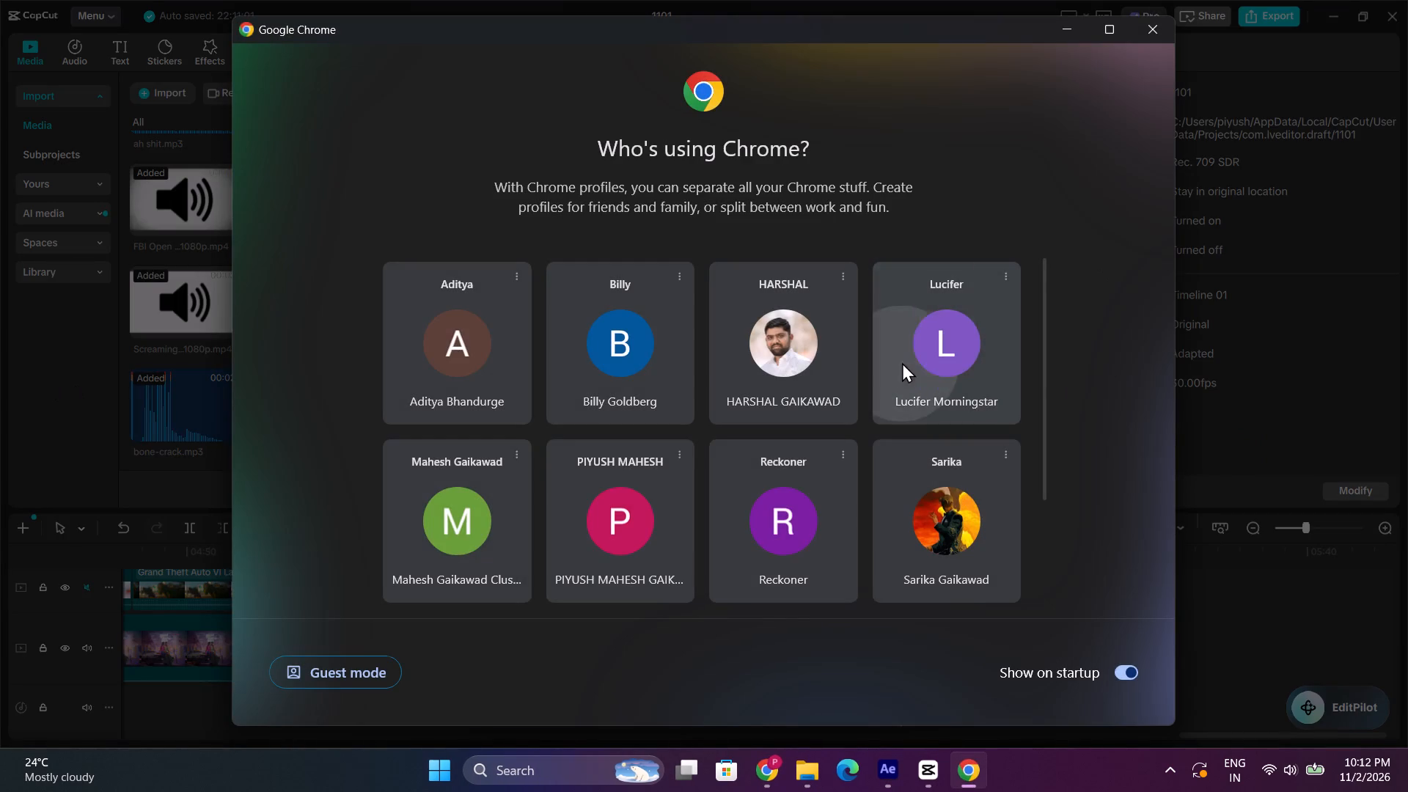
click(582, 381)
drag(126, 440, 133, 440)
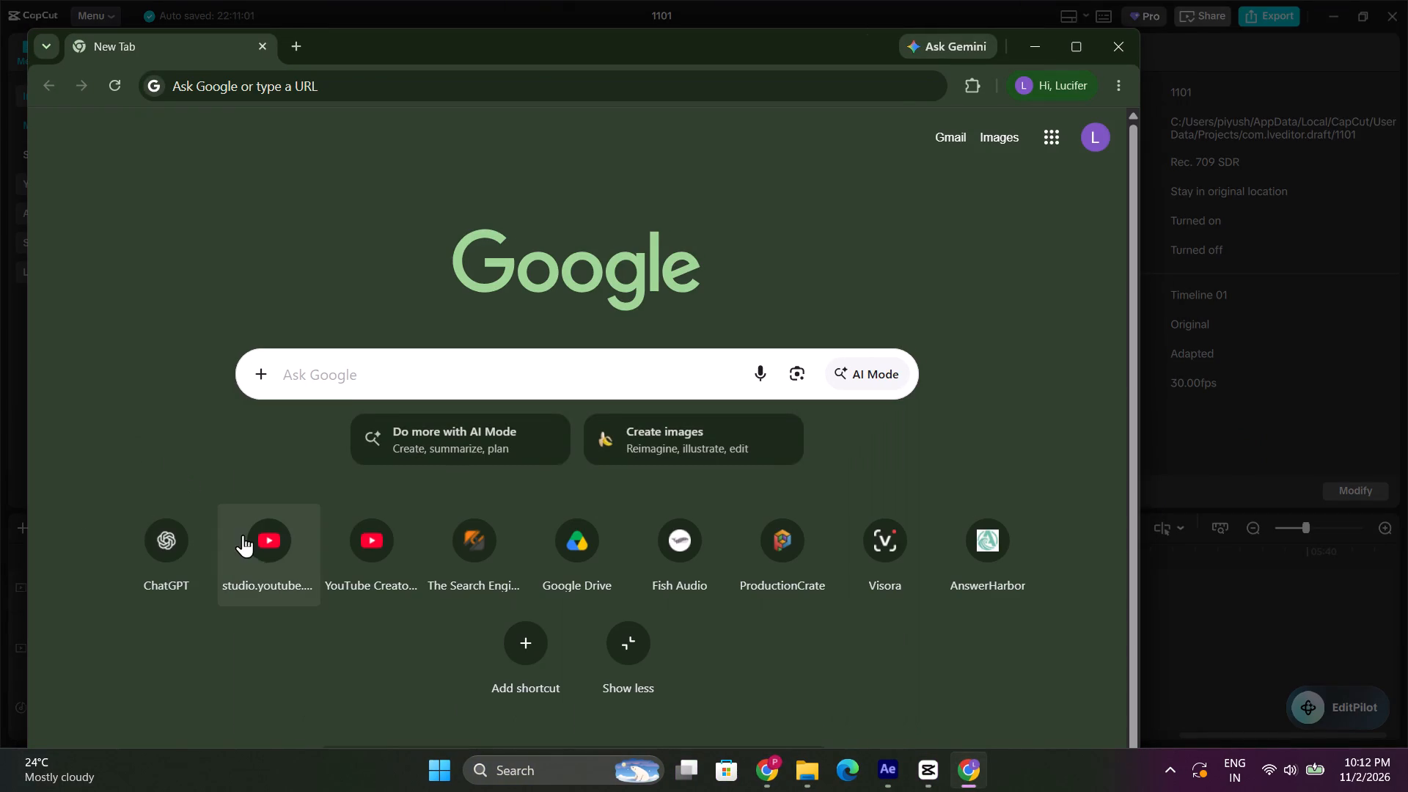
click(250, 541)
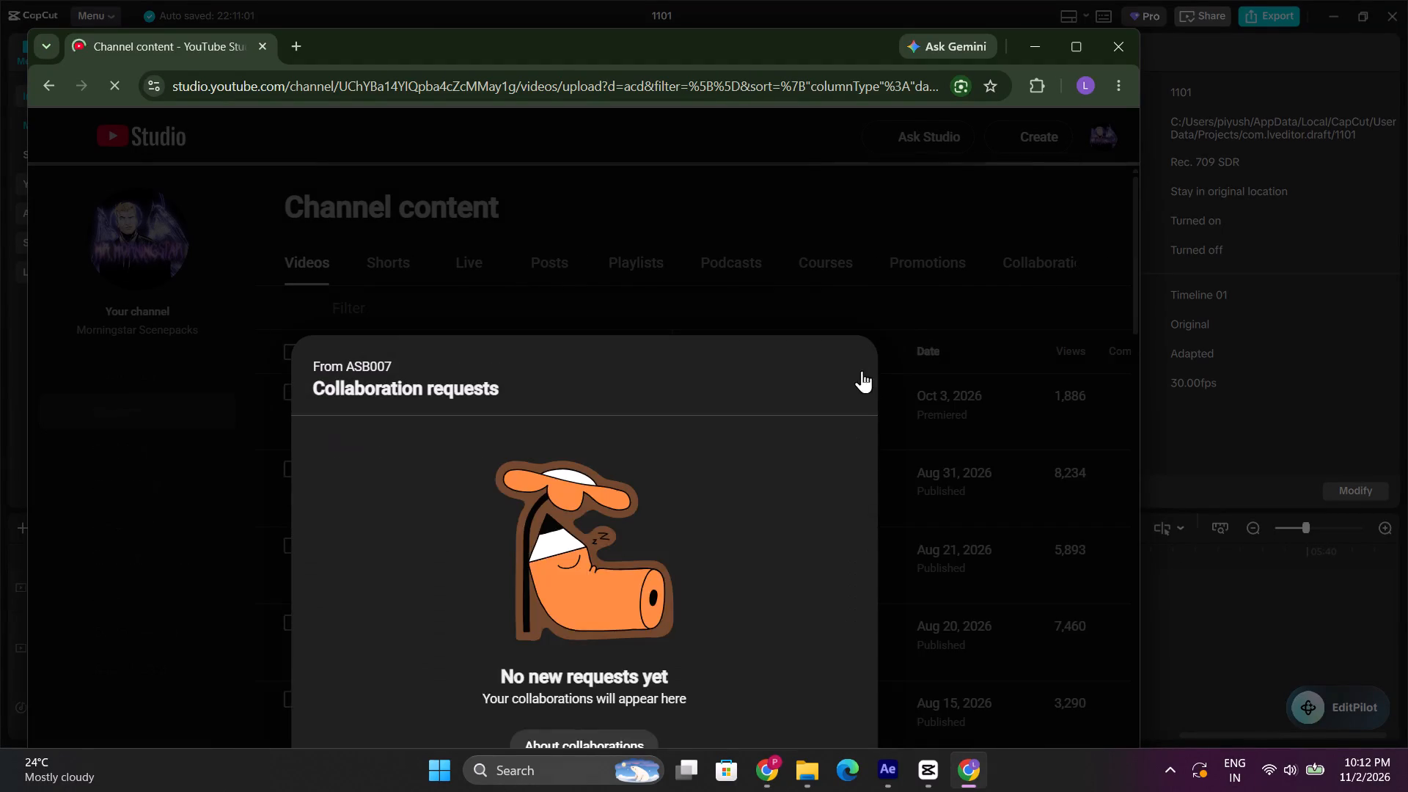
Dismiss the collaboration requests window and start a new video upload in YouTube Studio.
double_click(828, 254)
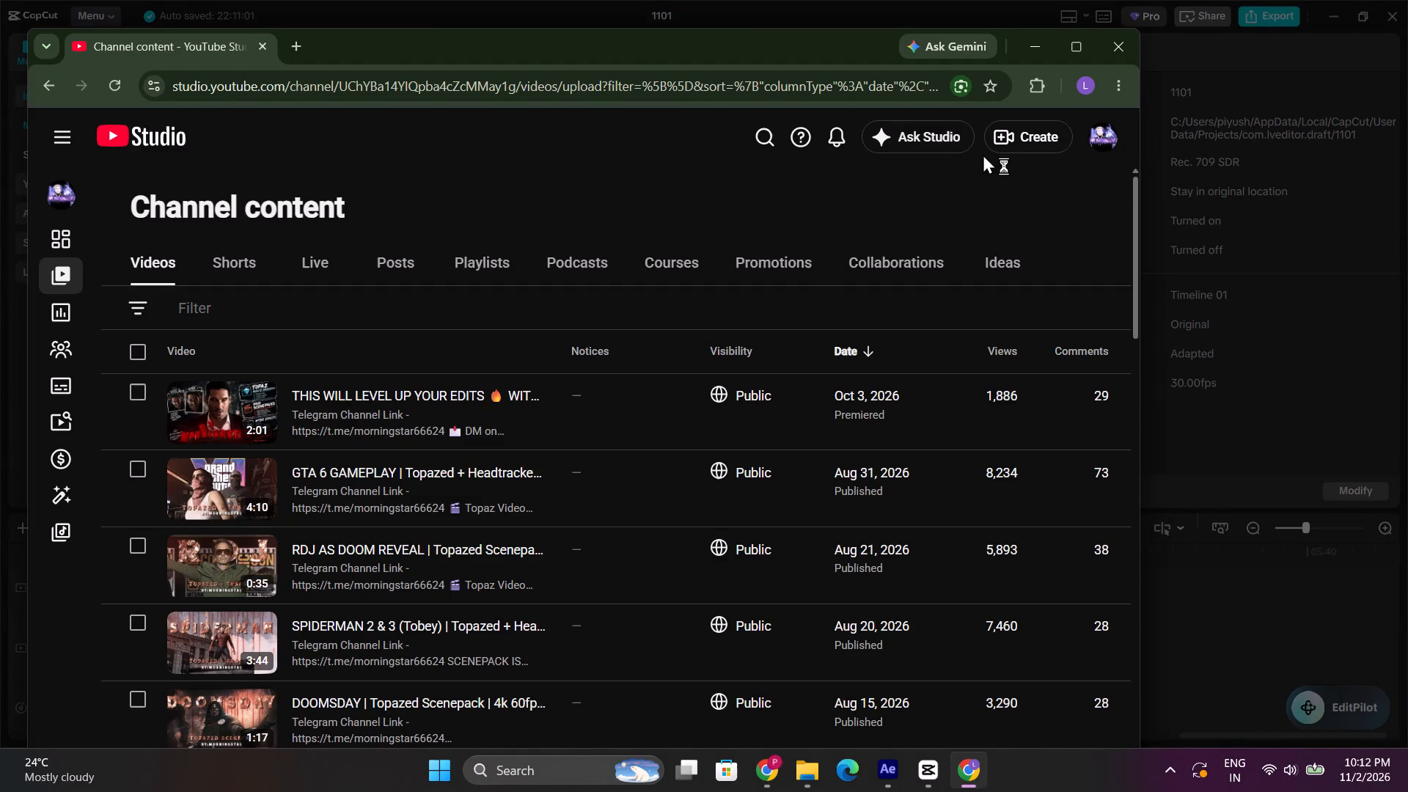
click(1018, 128)
click(1012, 183)
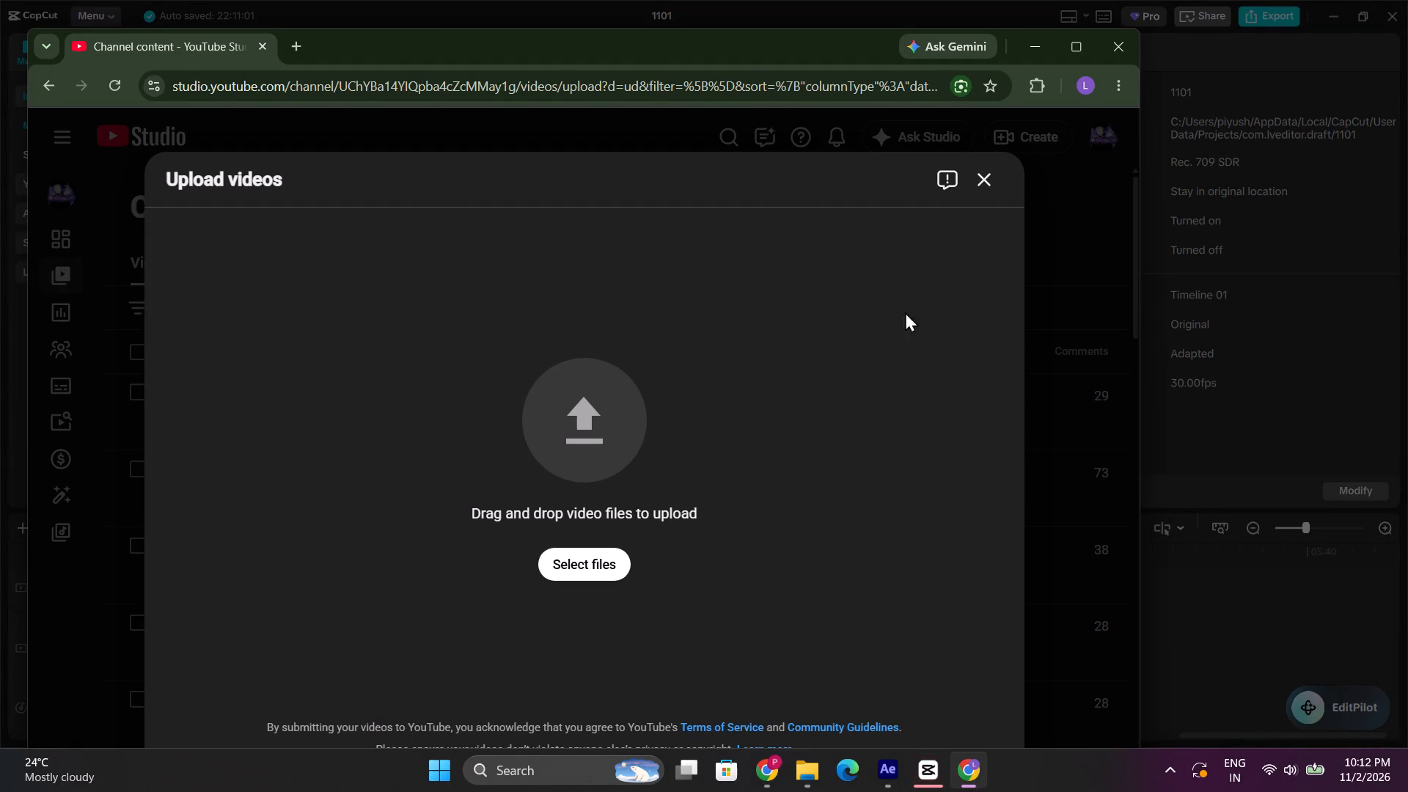
Switch back to CapCut and close the finished export's sharing window.
click(986, 788)
click(924, 779)
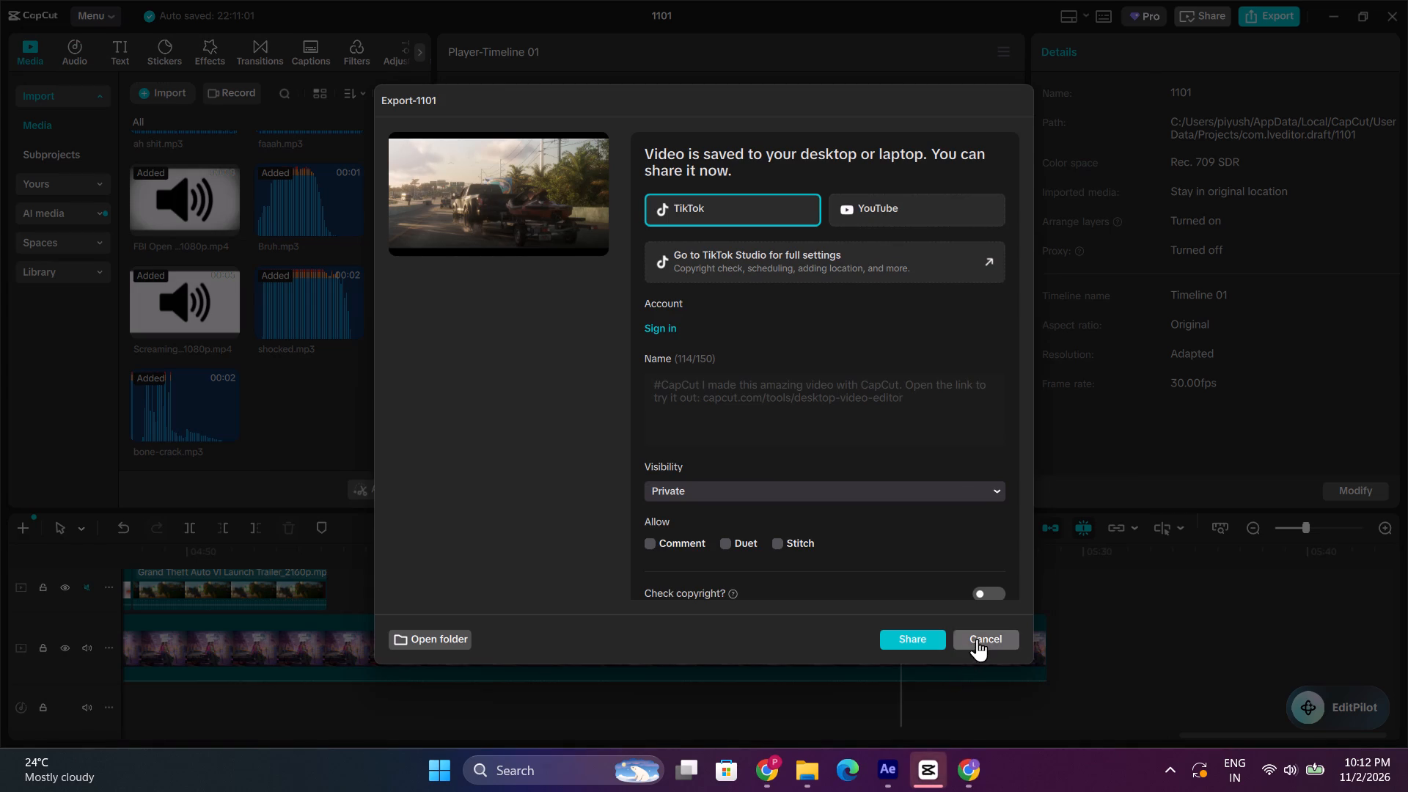
click(978, 638)
Return to YouTube Studio in Chrome, choose eggg from the Twixtors folder for upload, and maximise the browser window.
click(965, 777)
drag(552, 527, 559, 554)
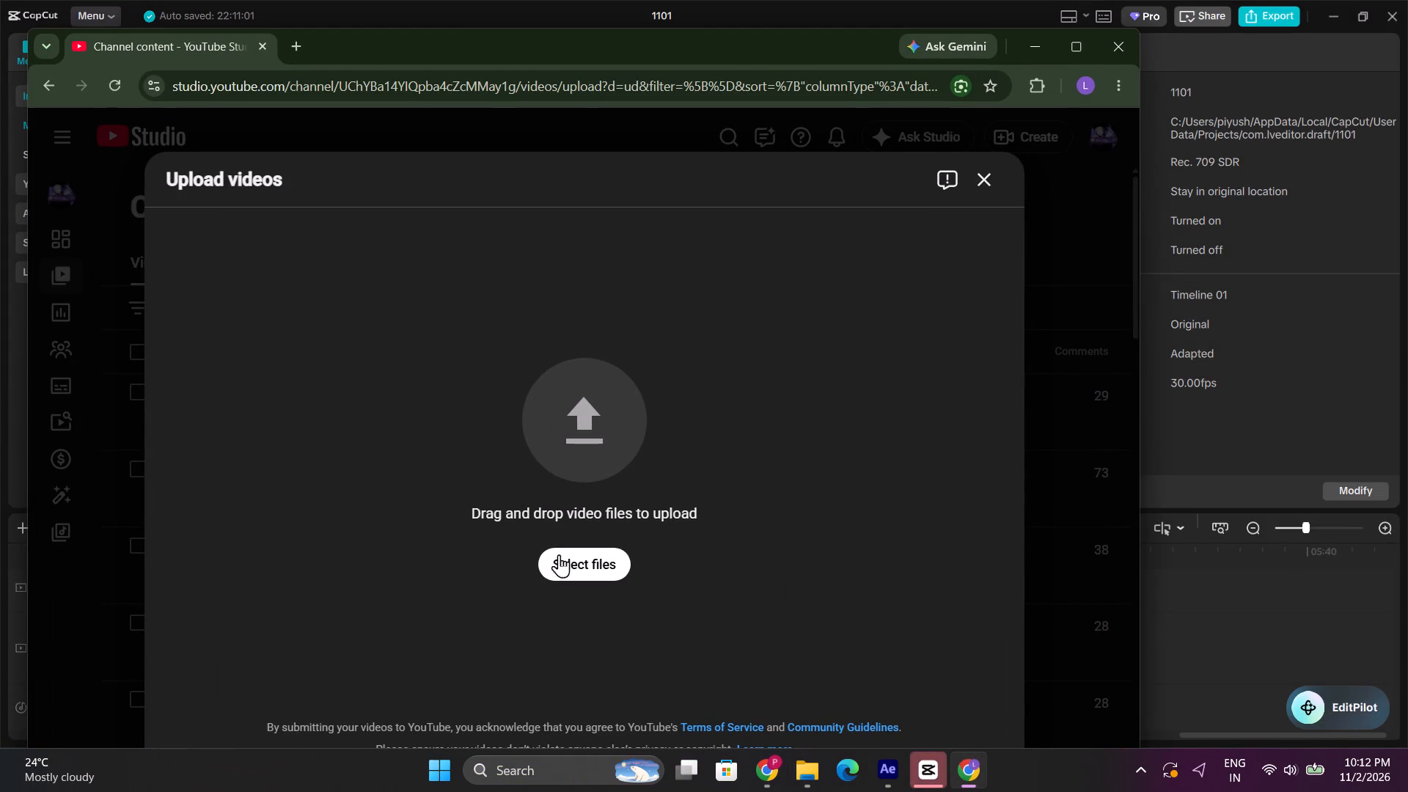
drag(559, 554, 569, 582)
click(570, 574)
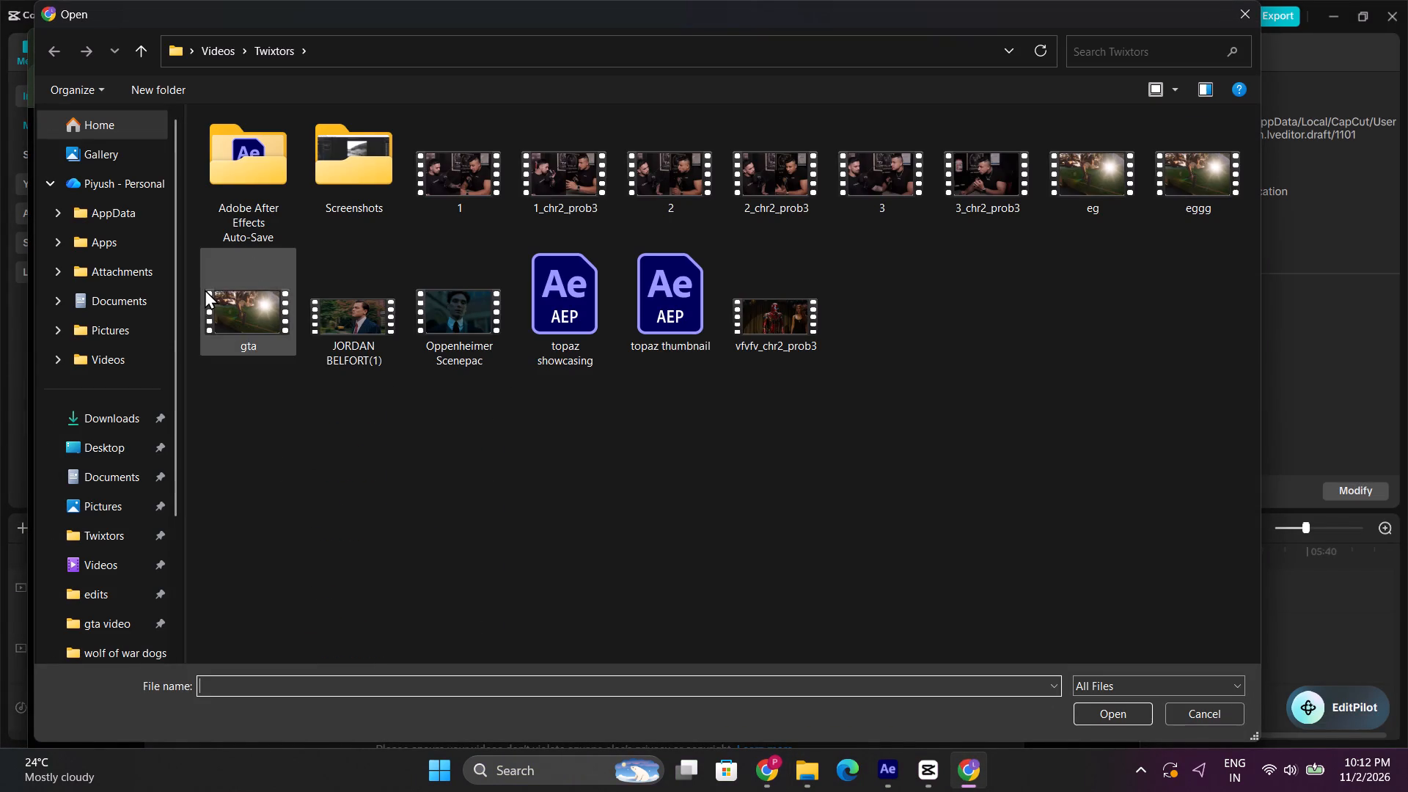
double_click(1211, 180)
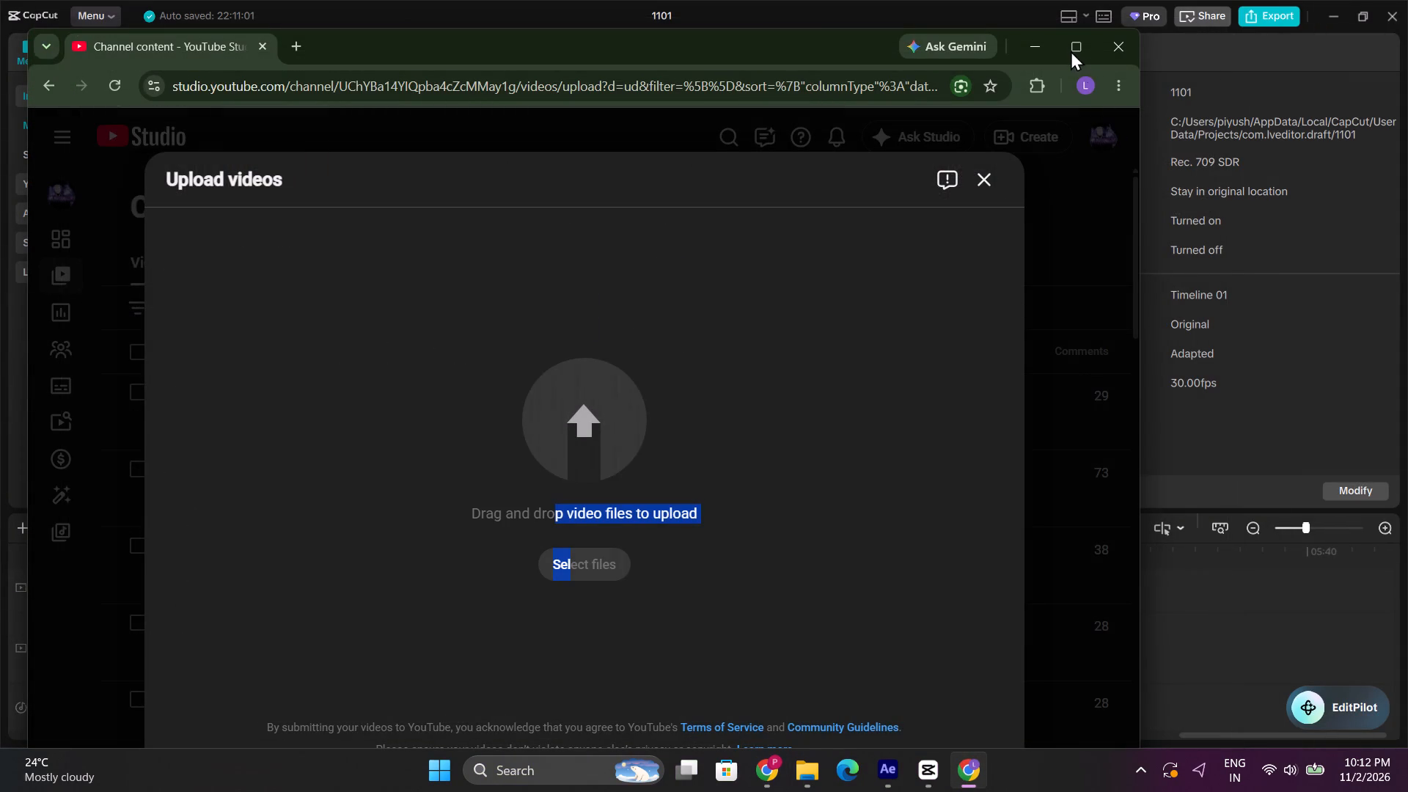
click(1071, 45)
click(923, 365)
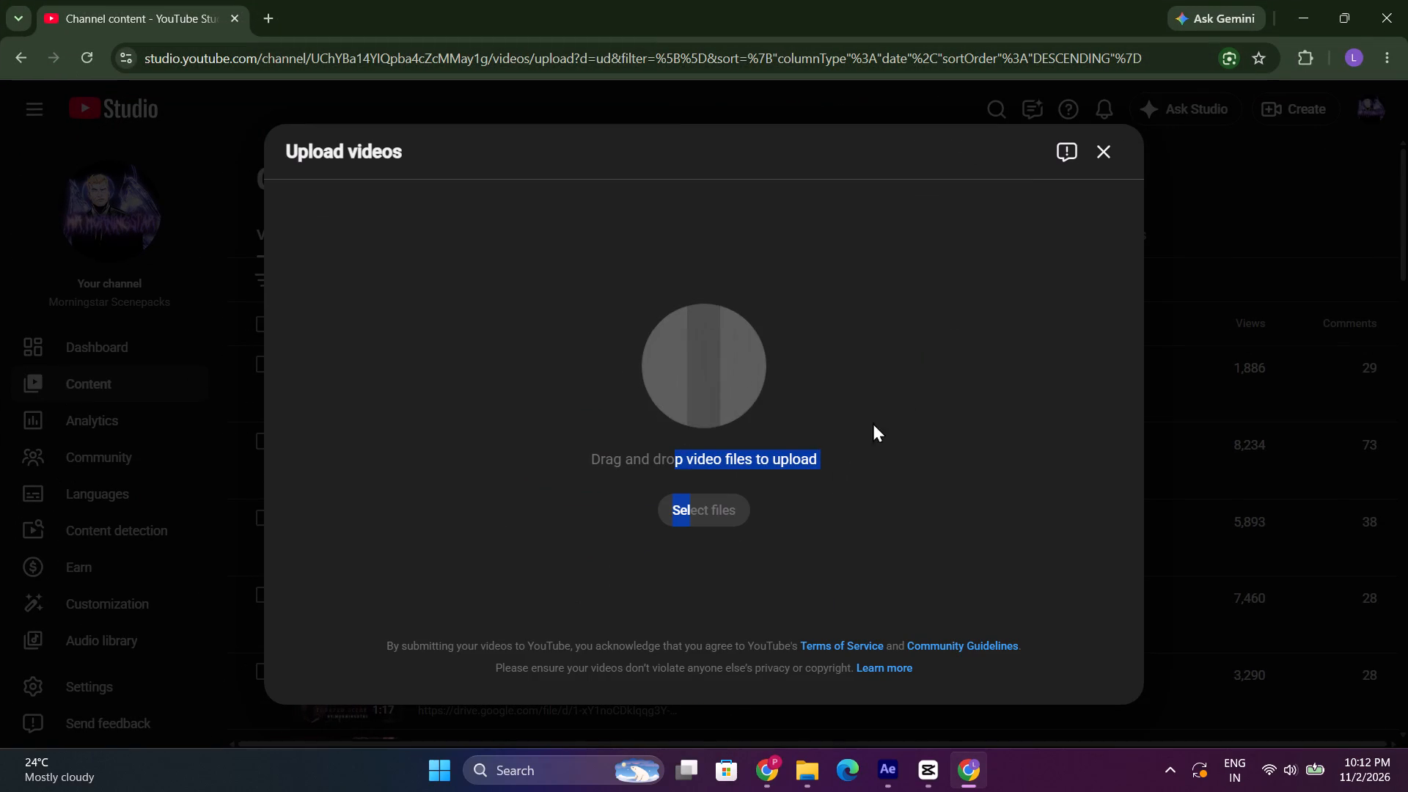
Set the eggg upload's audience to "No, it's not made for kids".
scroll(564, 406, down, 2)
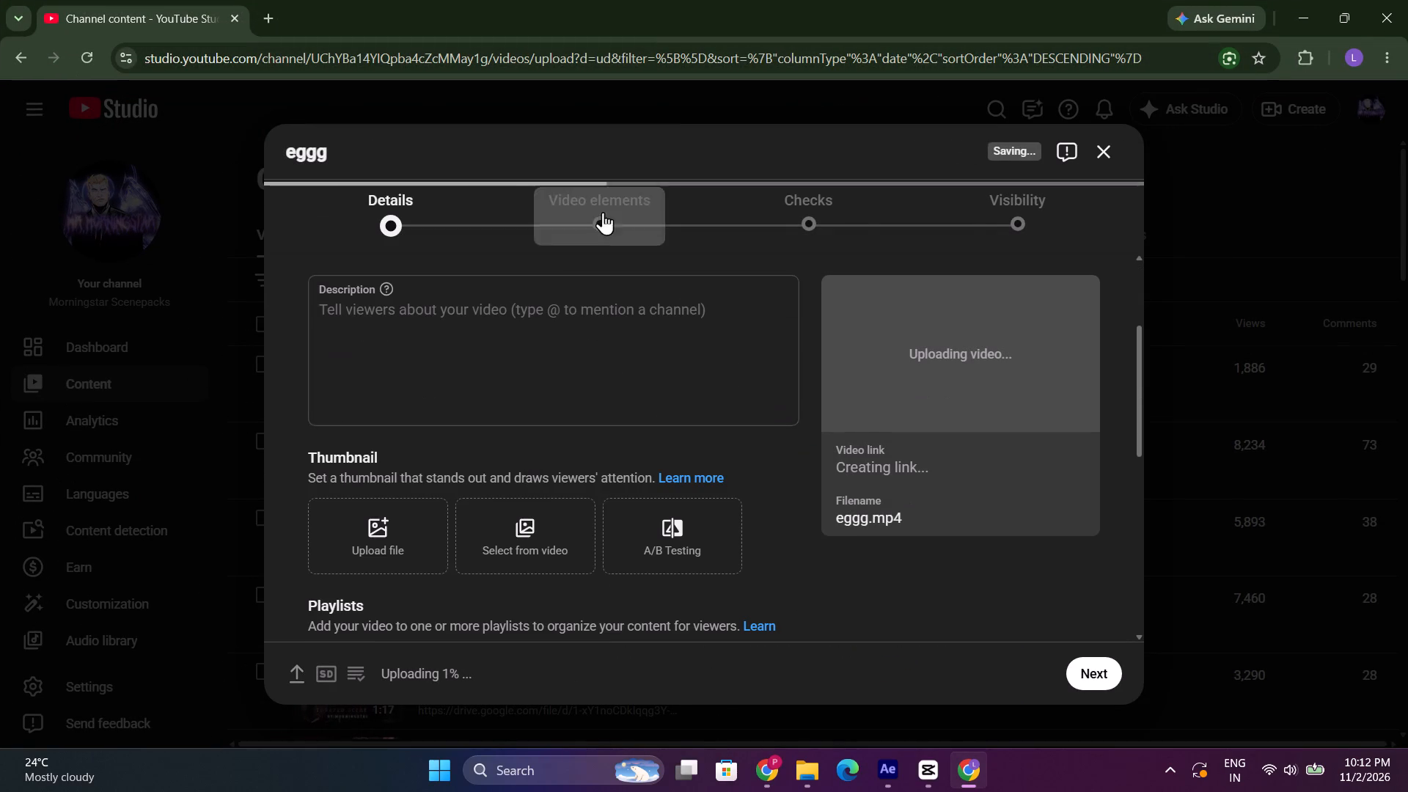
click(958, 215)
click(991, 213)
click(402, 481)
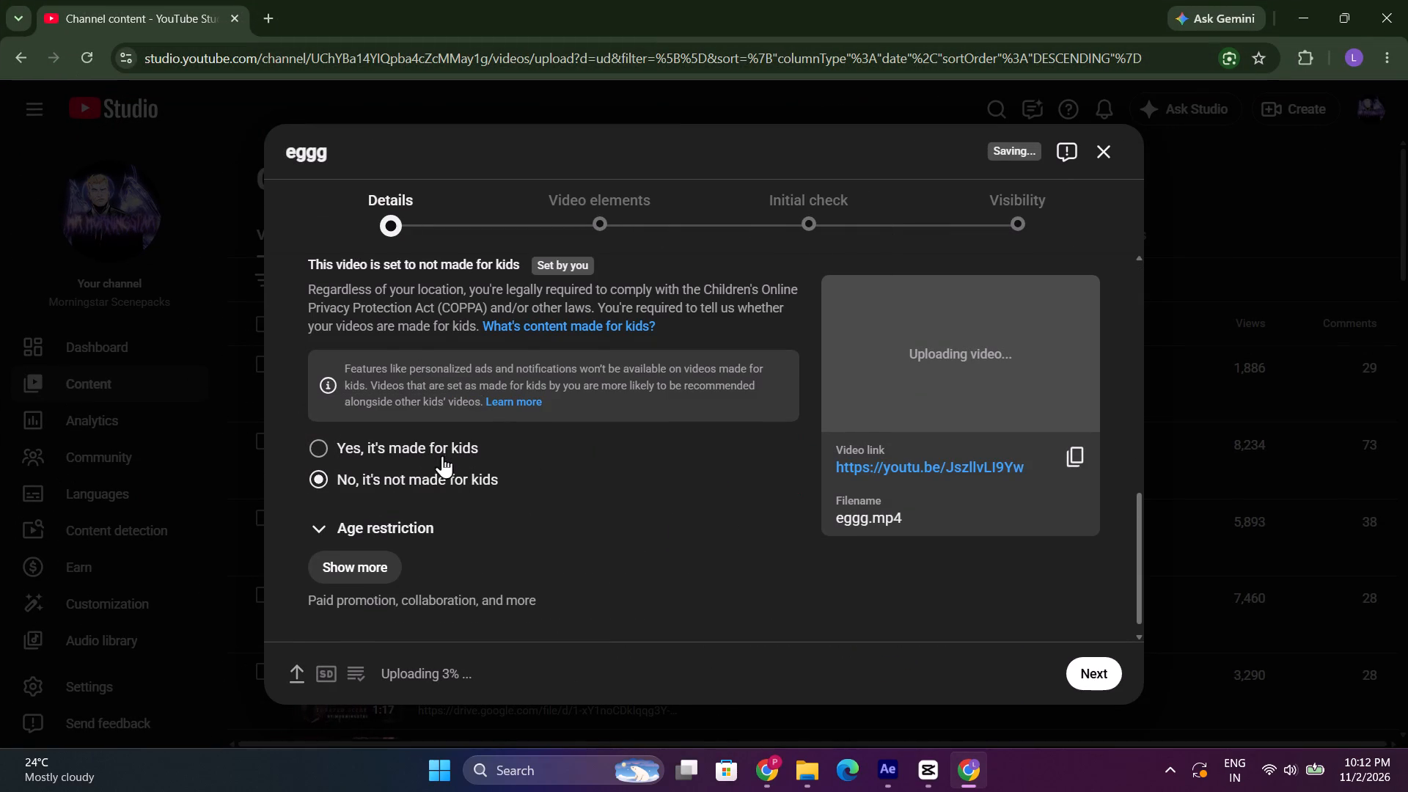
Set the eggg upload's visibility to Private, and return to its video details.
click(793, 202)
click(980, 216)
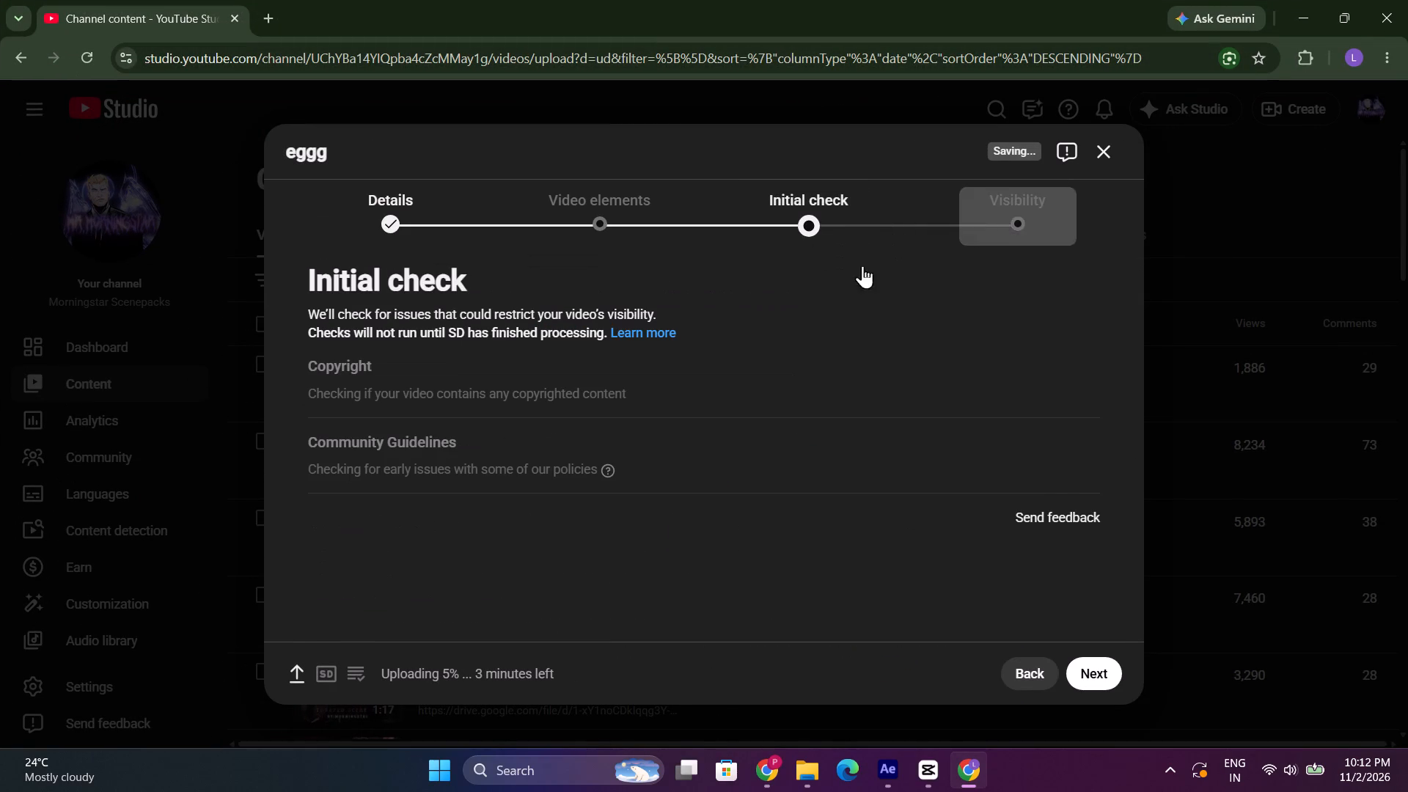
click(367, 417)
click(438, 210)
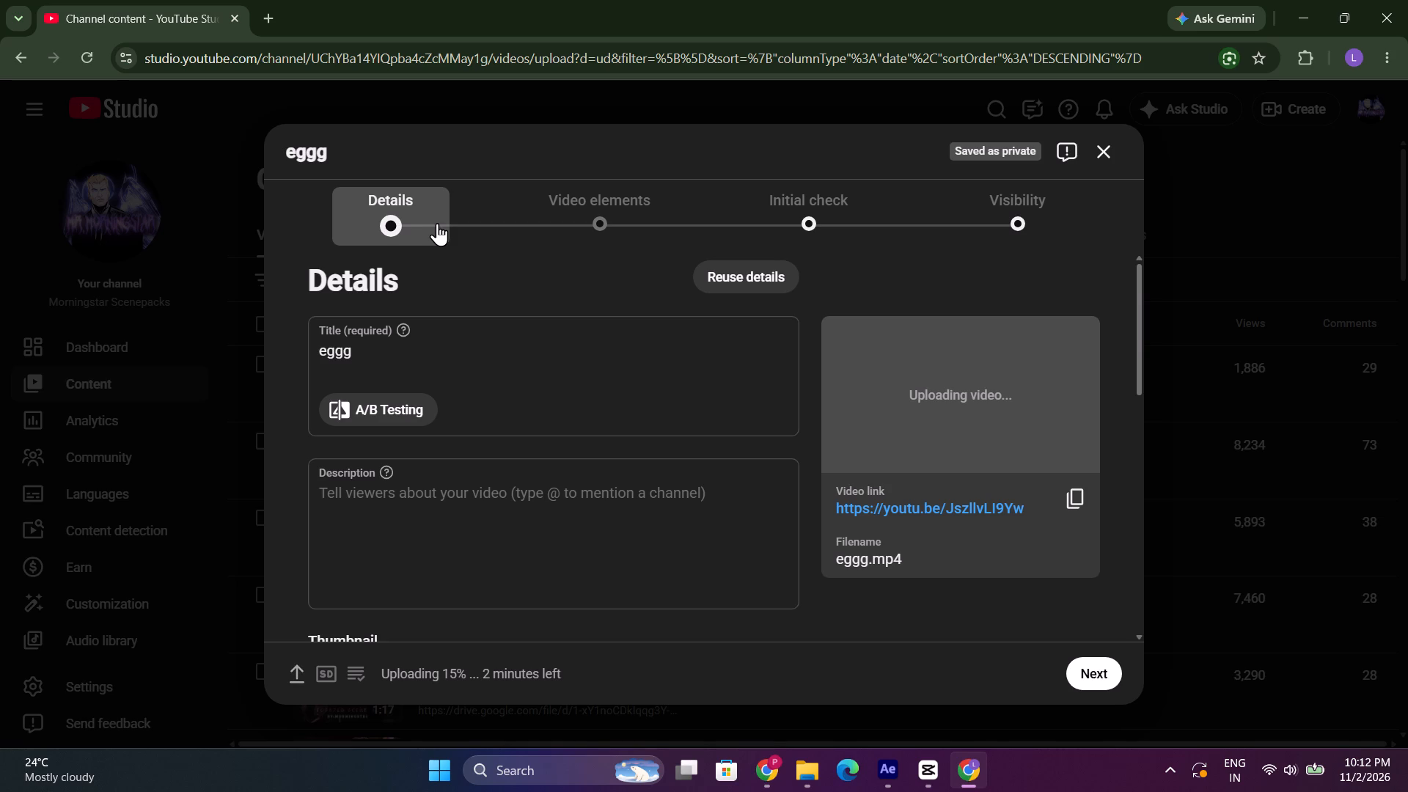
Open the Windows quick settings and try to turn on Bluetooth.
click(1316, 768)
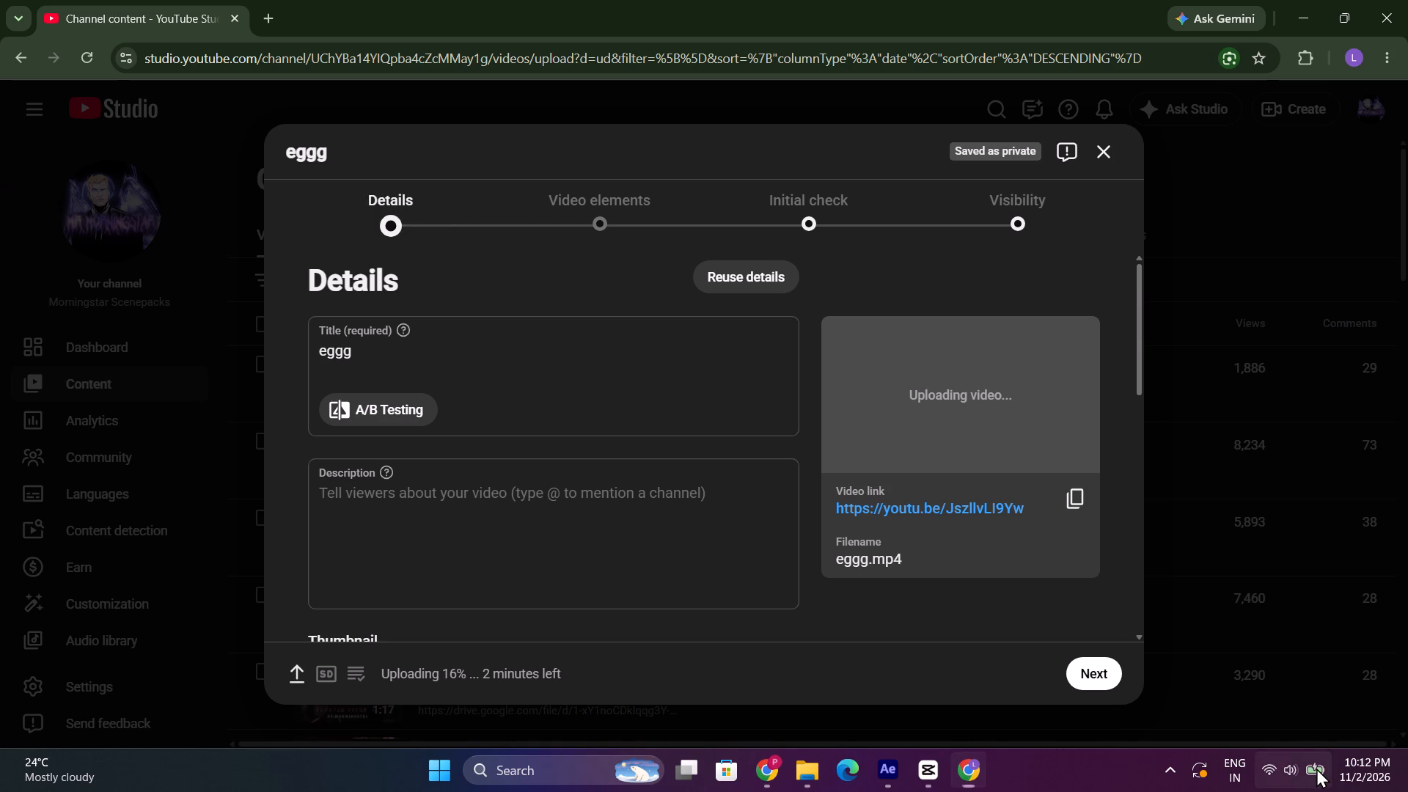
click(1226, 447)
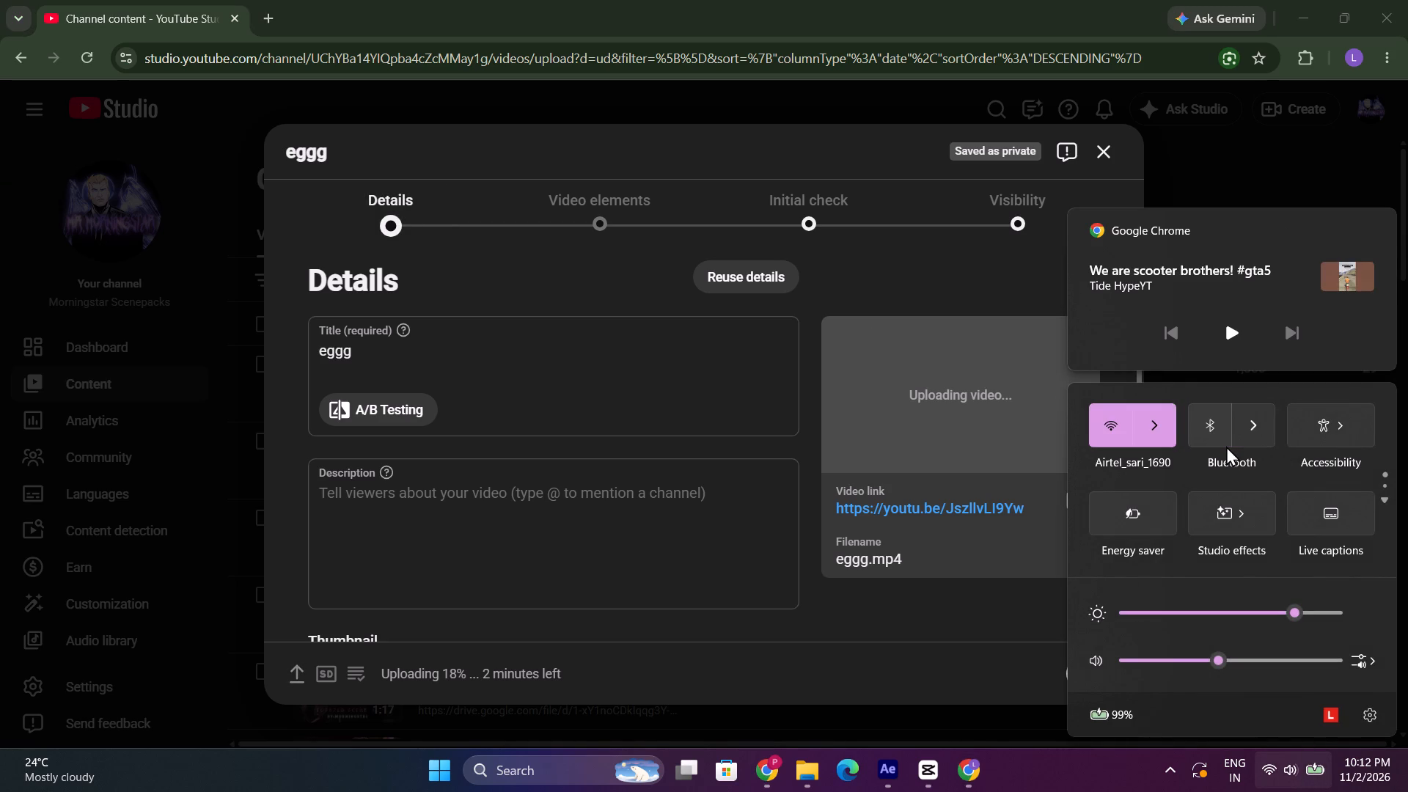
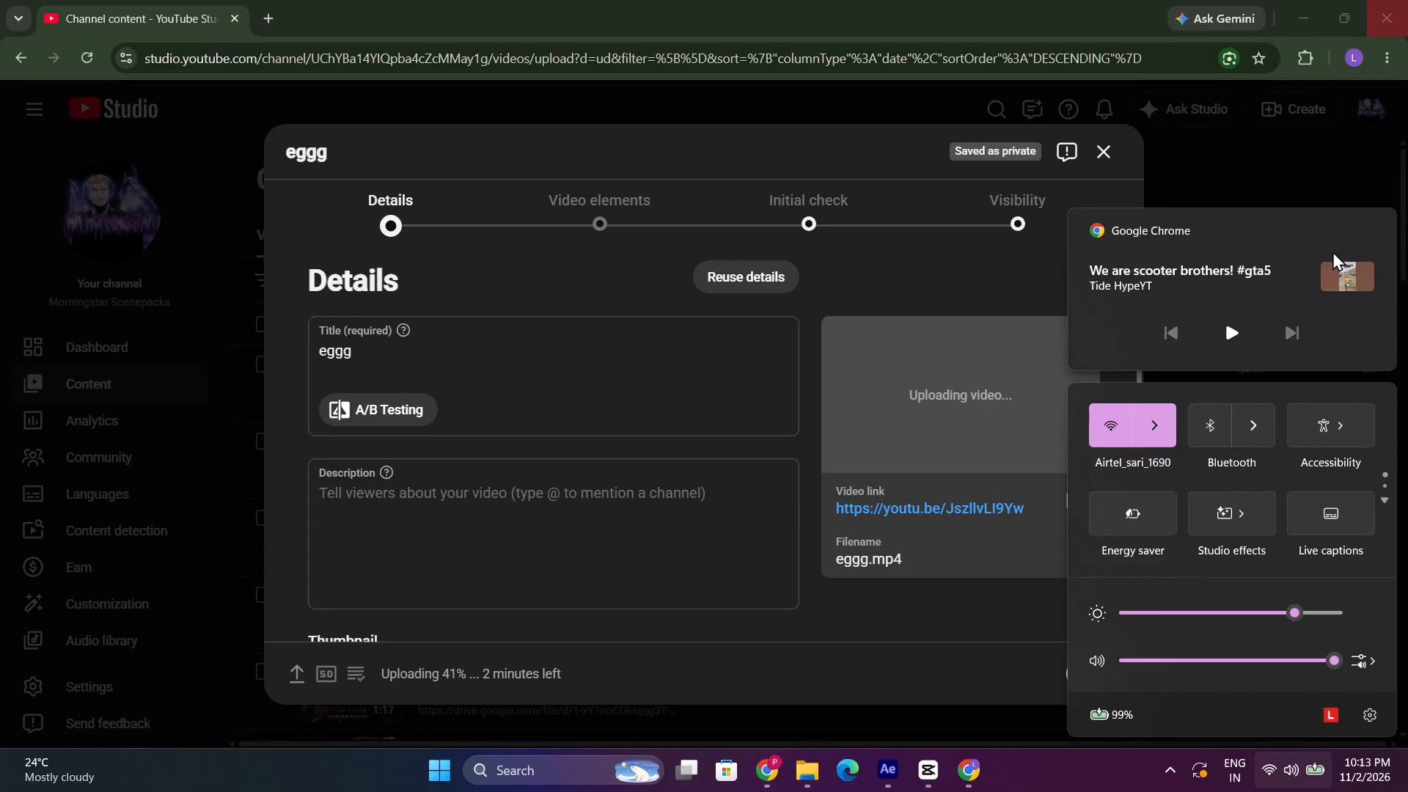
Switch back to CapCut and review the 1101 timeline by playing it from about 00:02:42 to 00:02:52.
click(1005, 791)
click(918, 775)
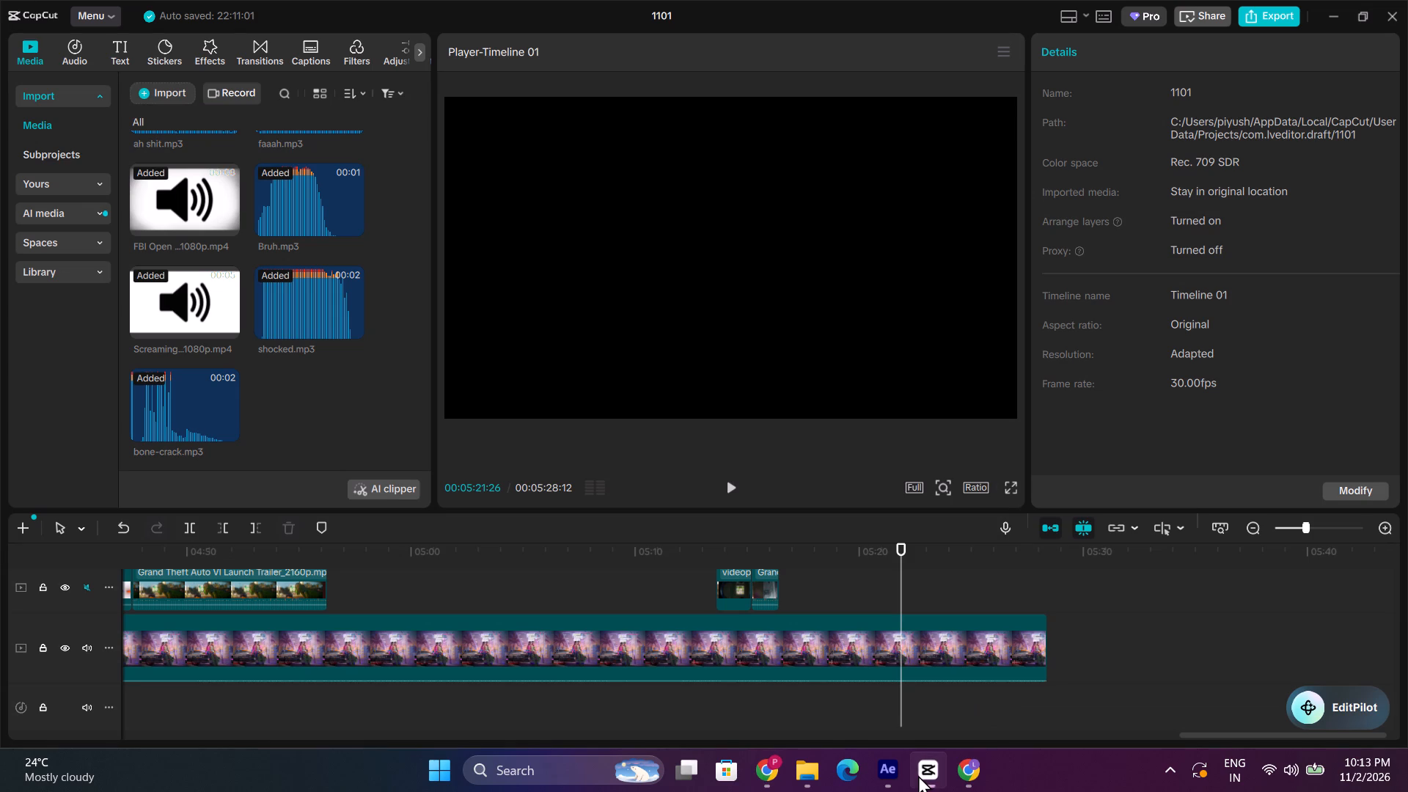
click(588, 530)
click(691, 532)
drag(691, 534, 691, 543)
click(694, 557)
drag(694, 557, 0, 509)
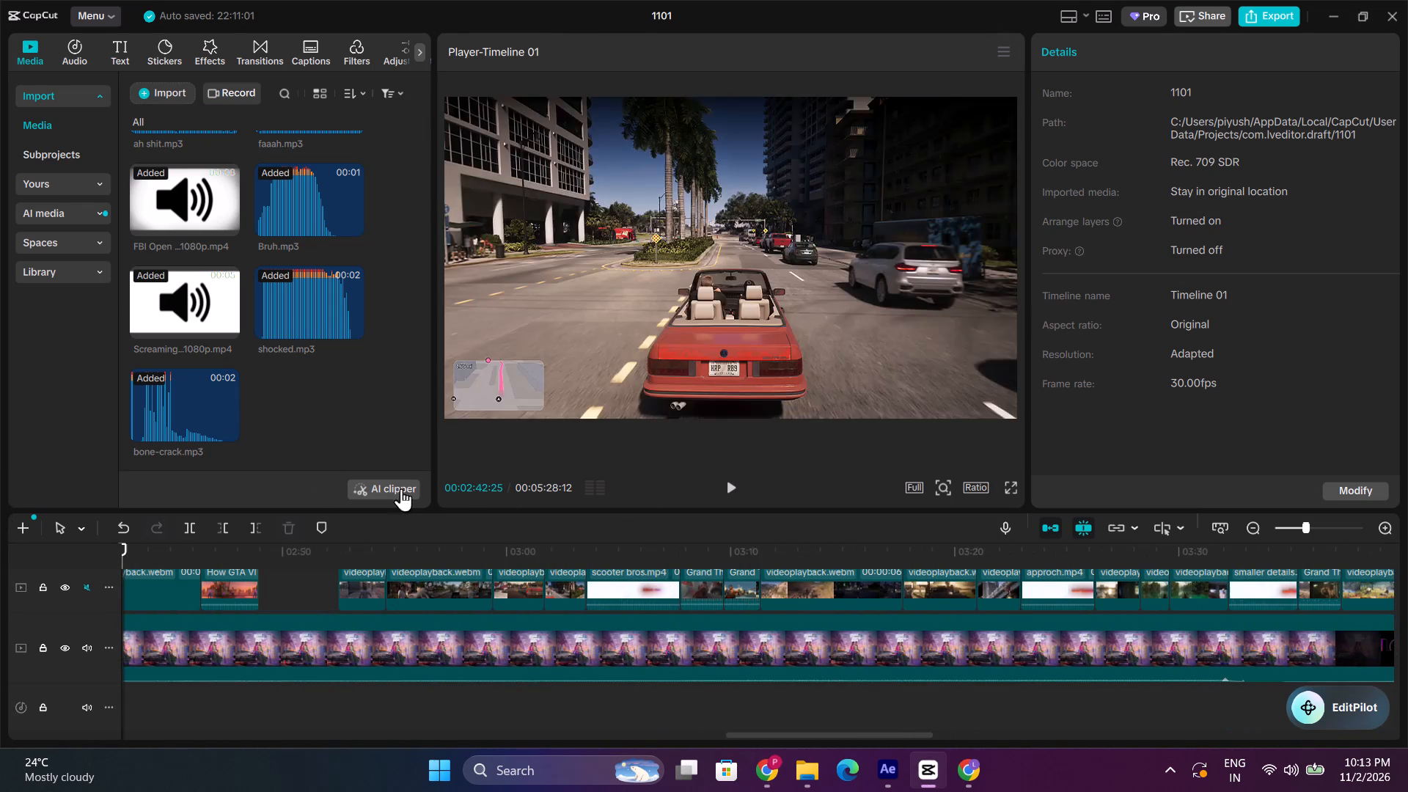
click(739, 484)
double_click(1255, 522)
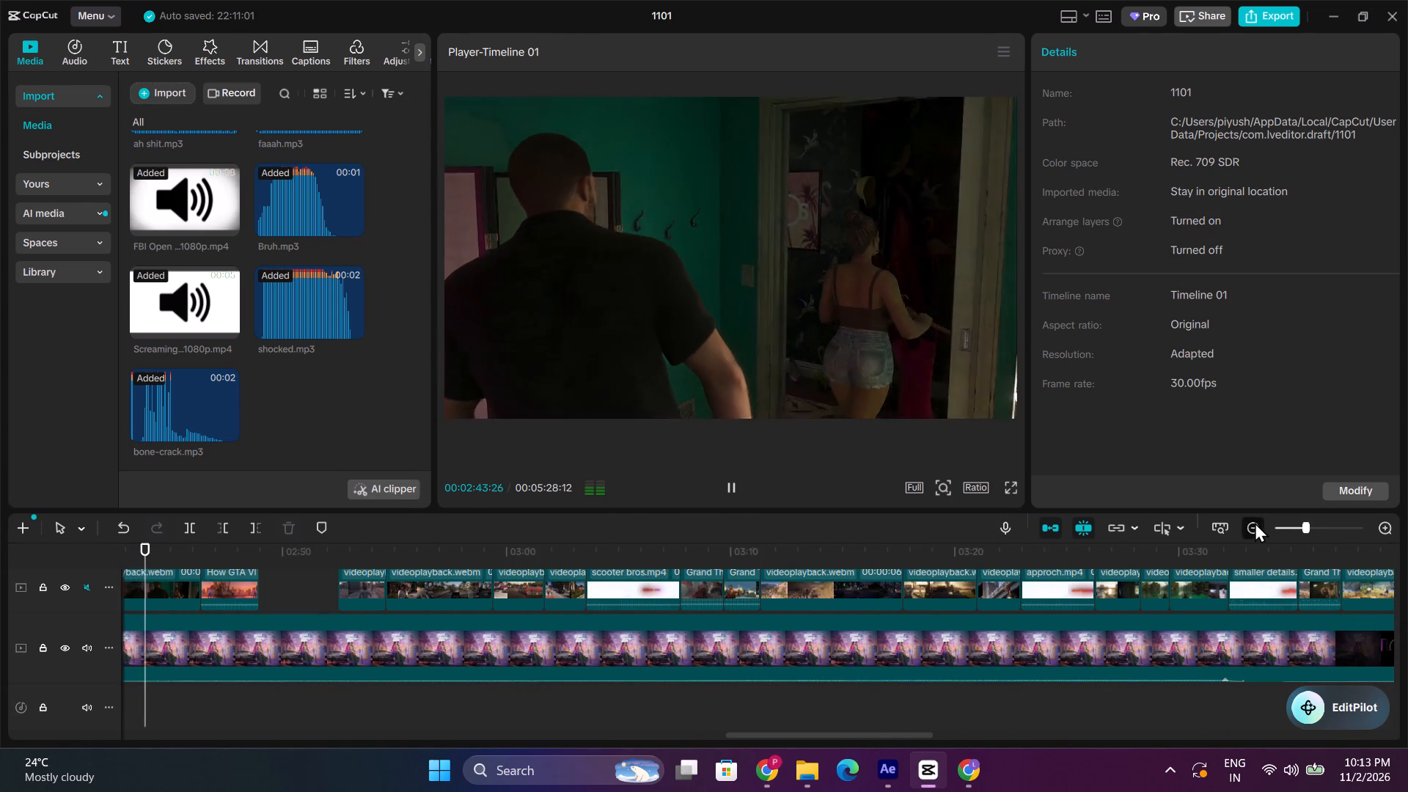
drag(748, 738, 703, 744)
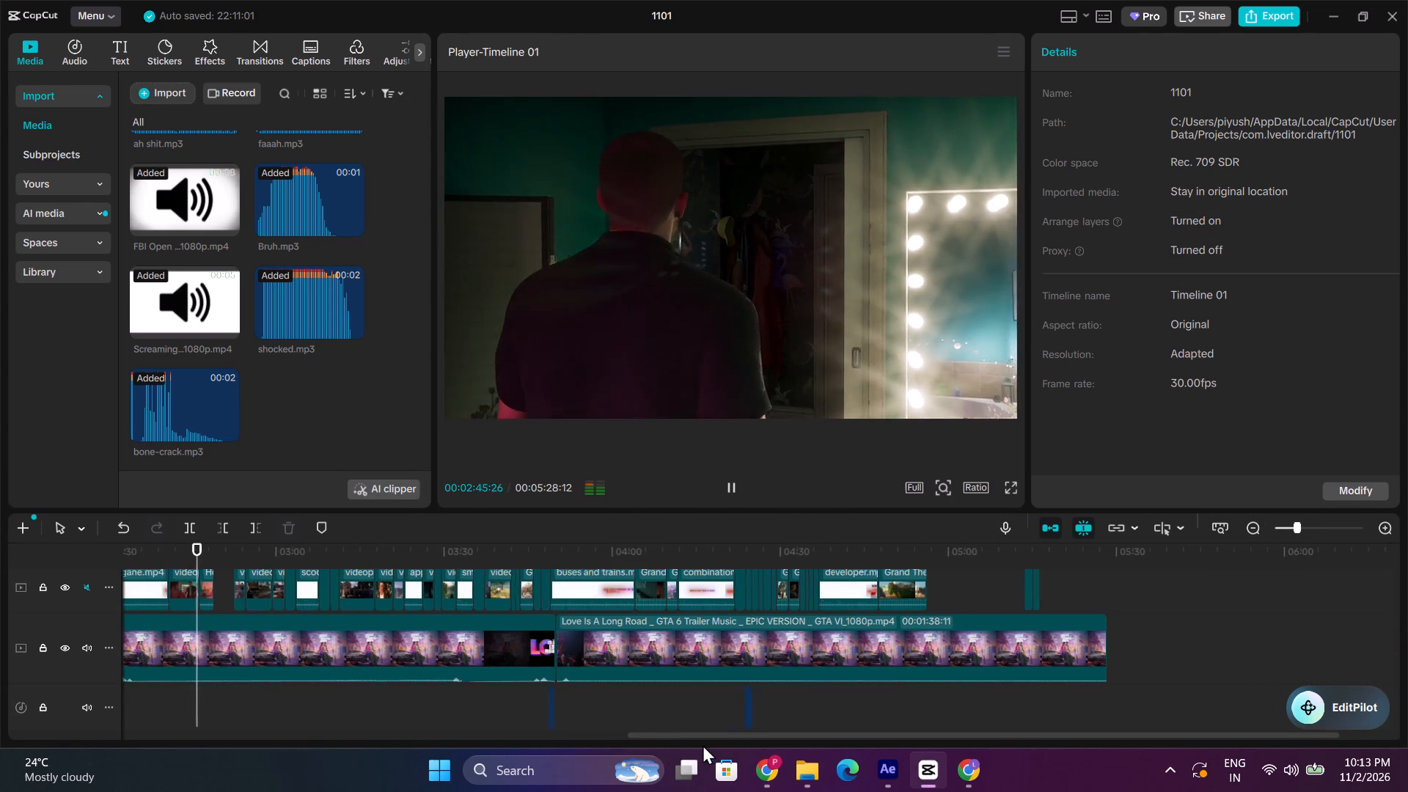
drag(703, 744, 138, 724)
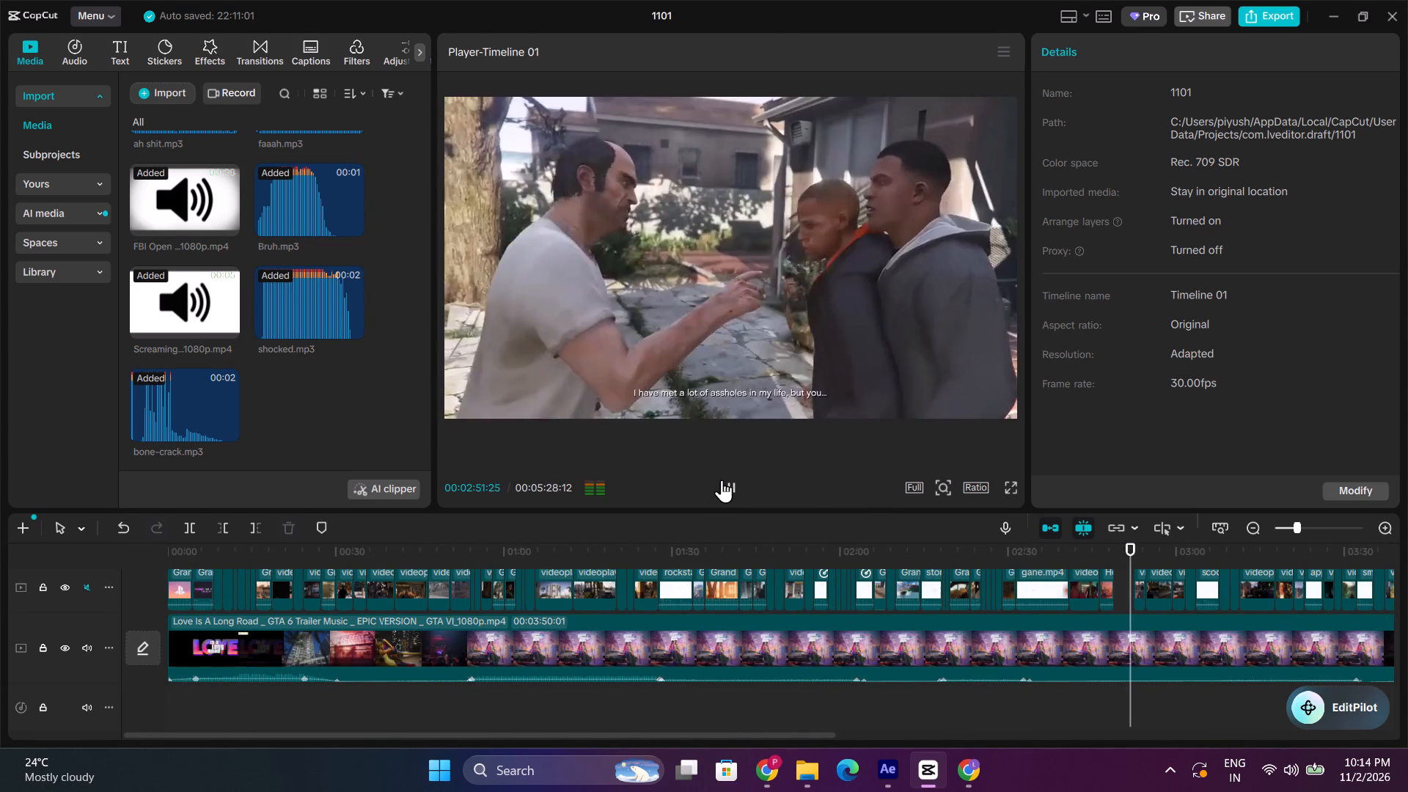
click(722, 480)
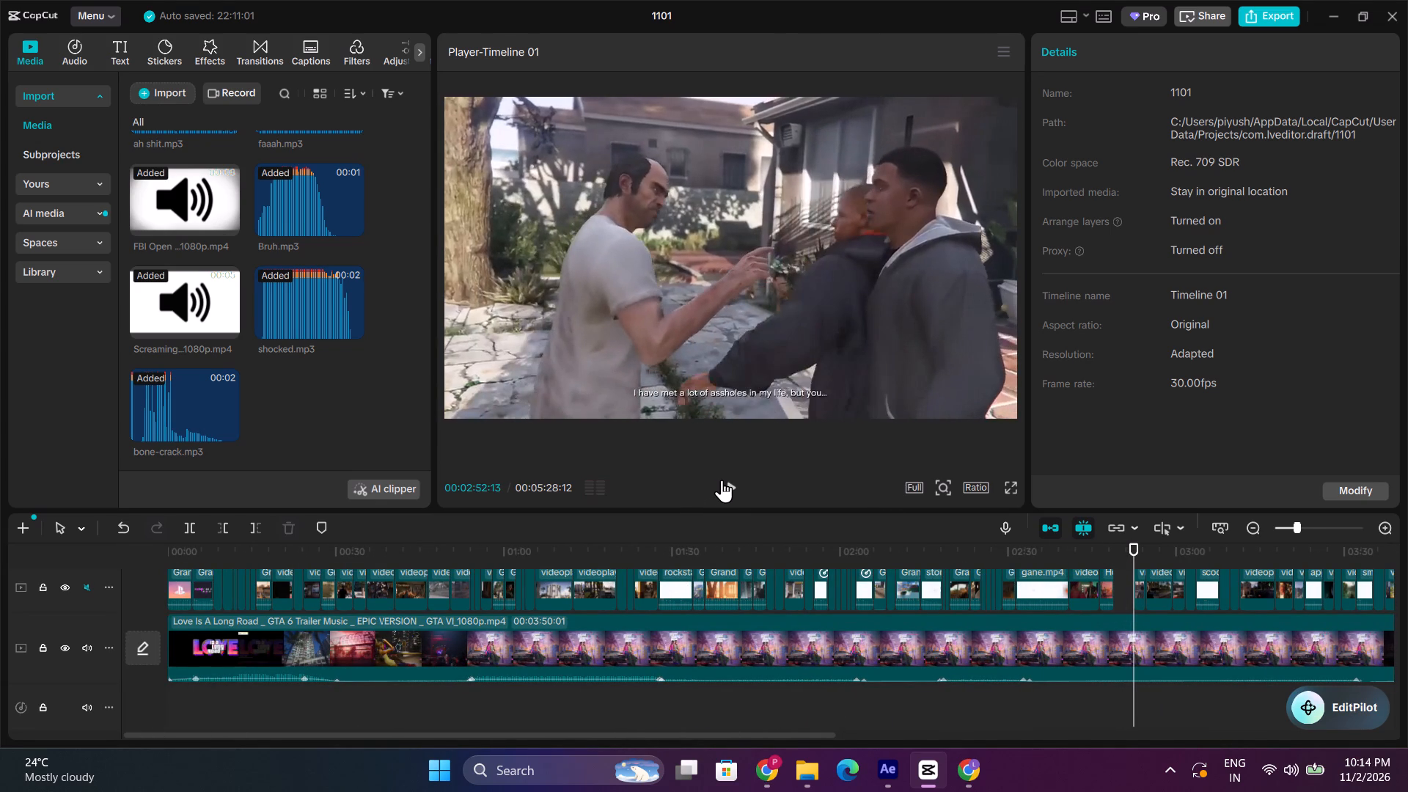
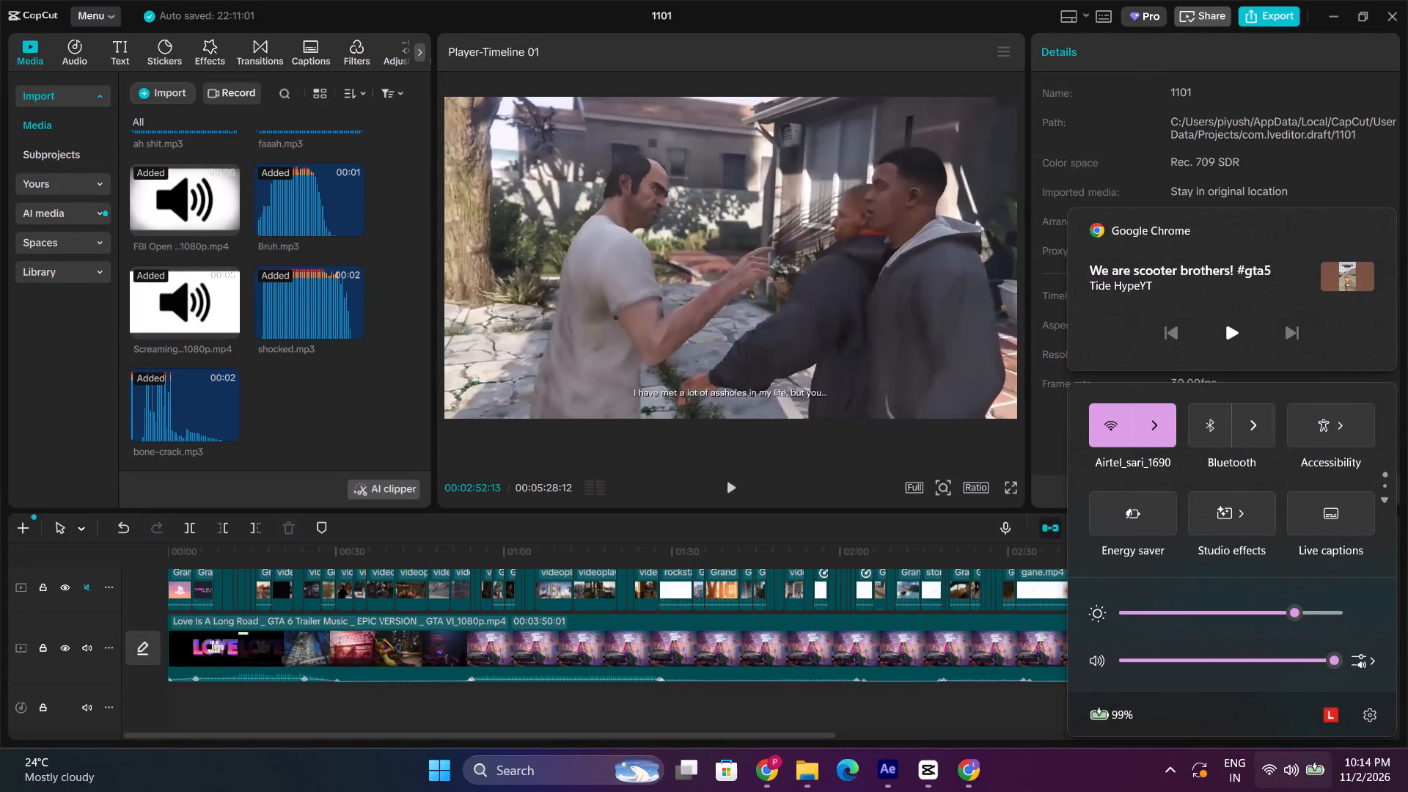
Dismiss the Windows quick settings overlay covering the 1101 project's details and timeline.
click(1044, 791)
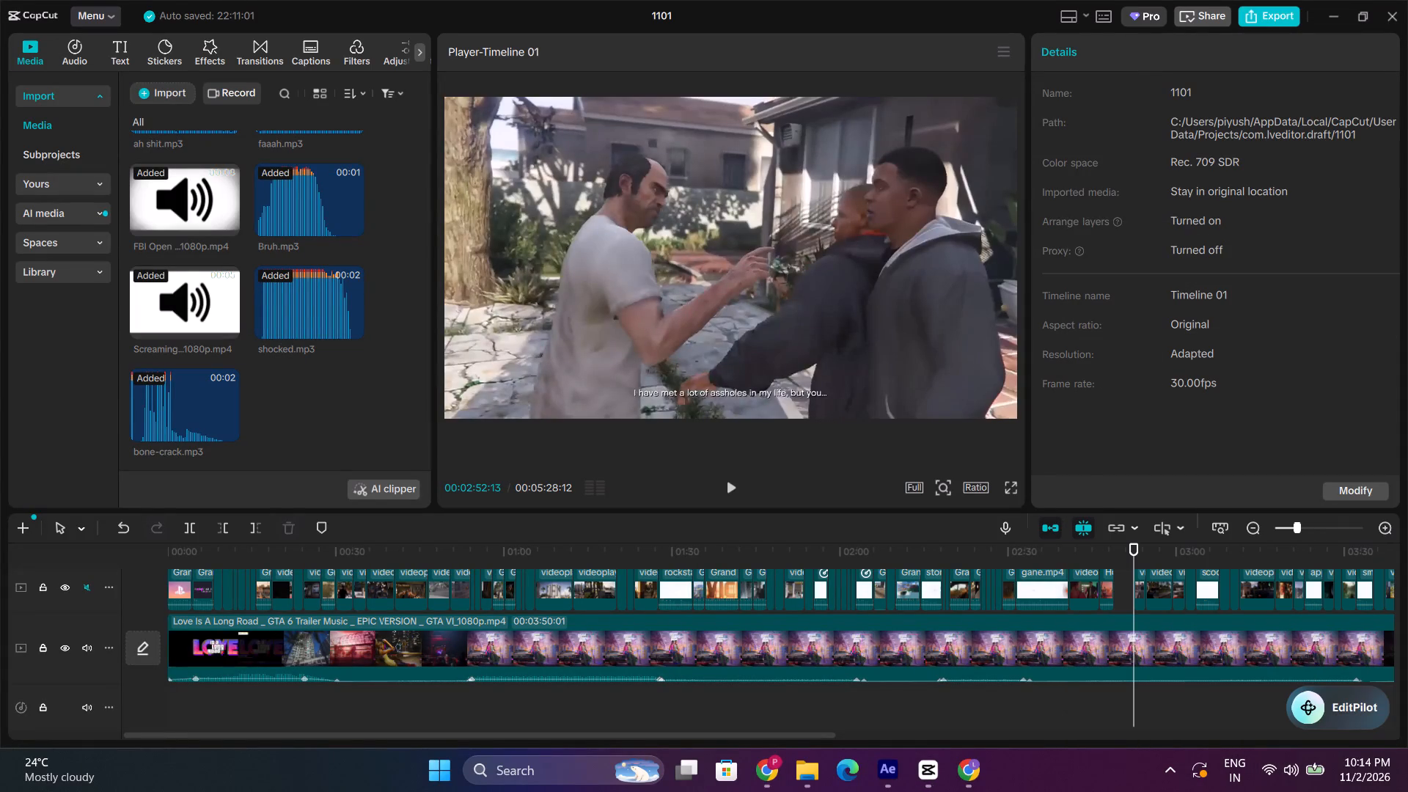
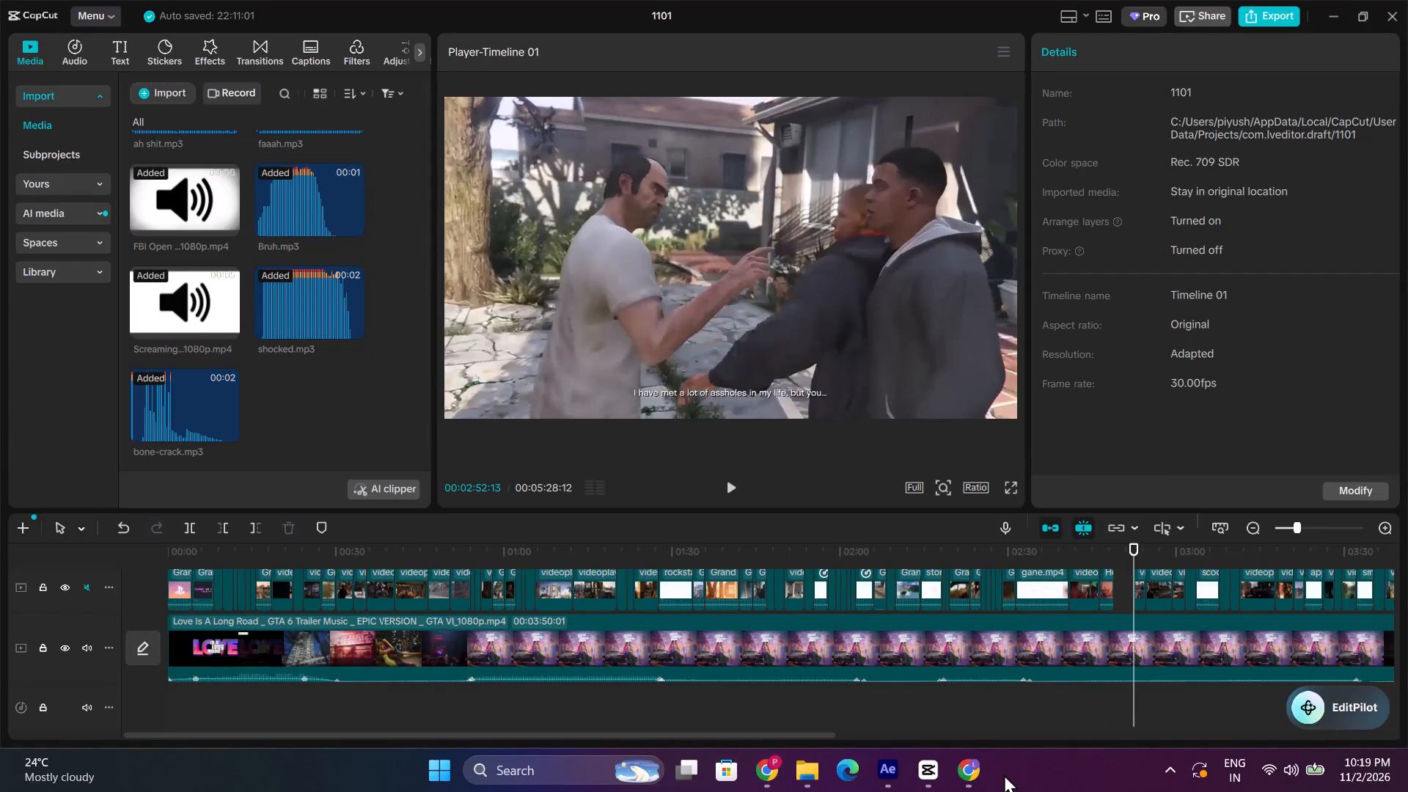
Switch to YouTube Studio in Chrome and review the eggg upload's Initial check and Video elements pages before closing its upload dialog.
click(989, 775)
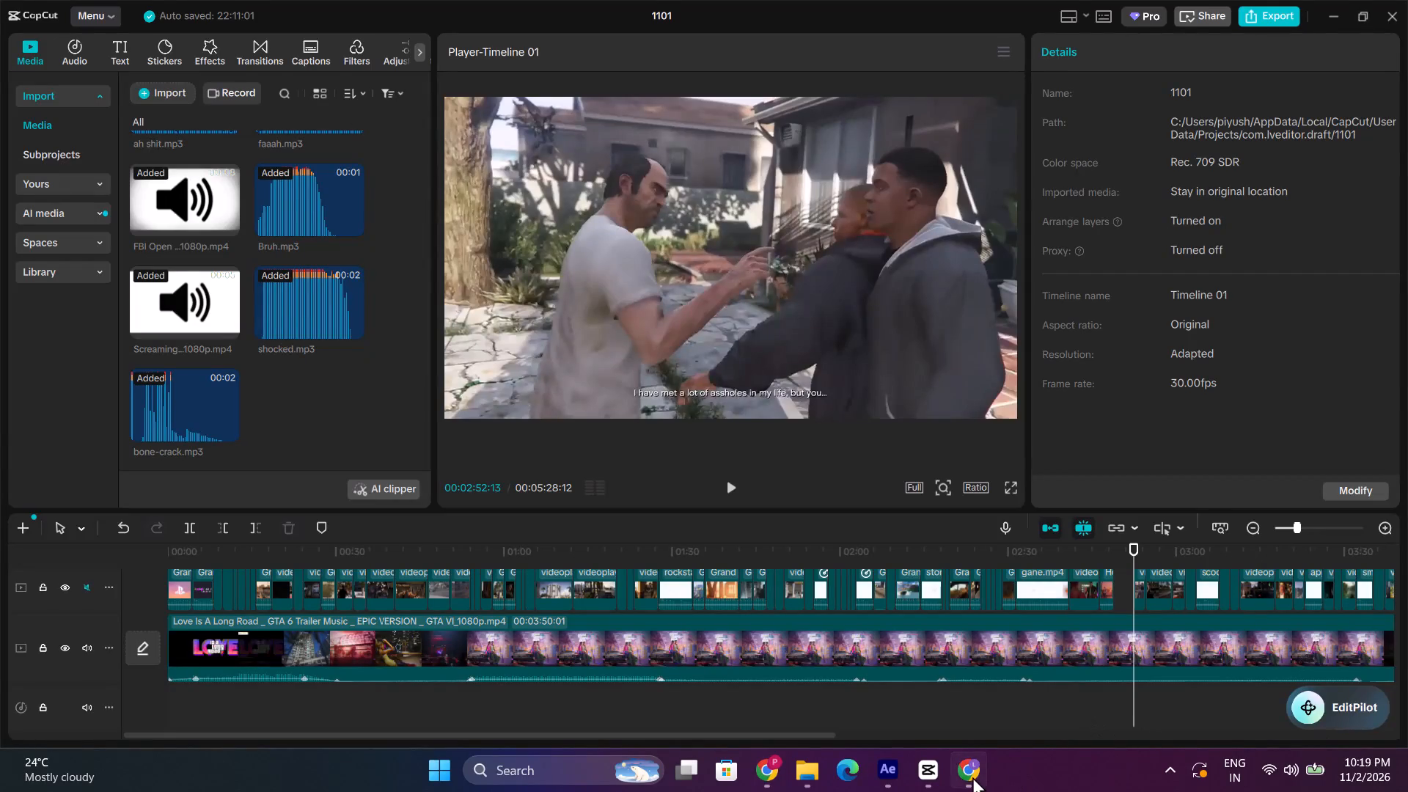
click(972, 777)
click(634, 227)
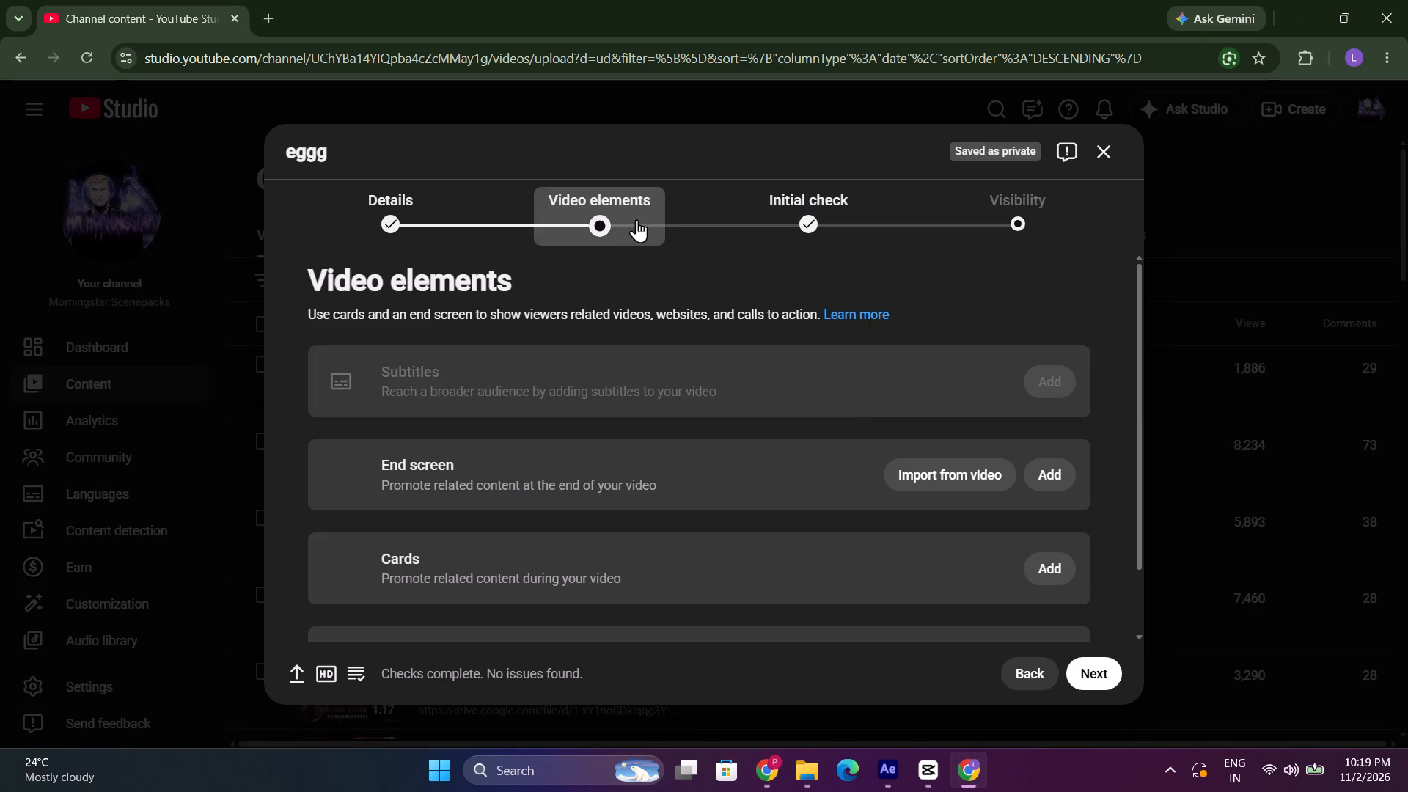
click(703, 205)
drag(725, 206, 738, 208)
click(766, 208)
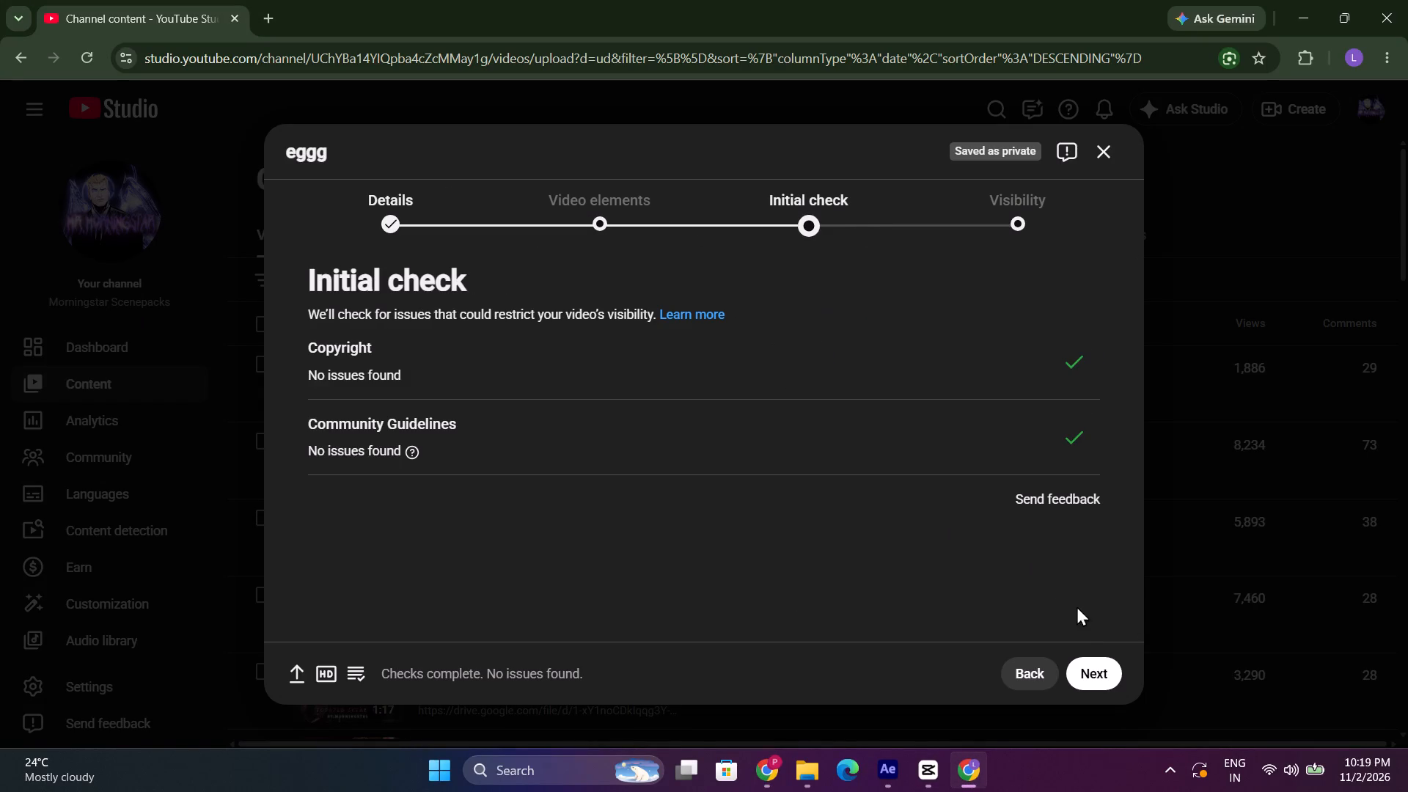
click(1011, 664)
click(1010, 669)
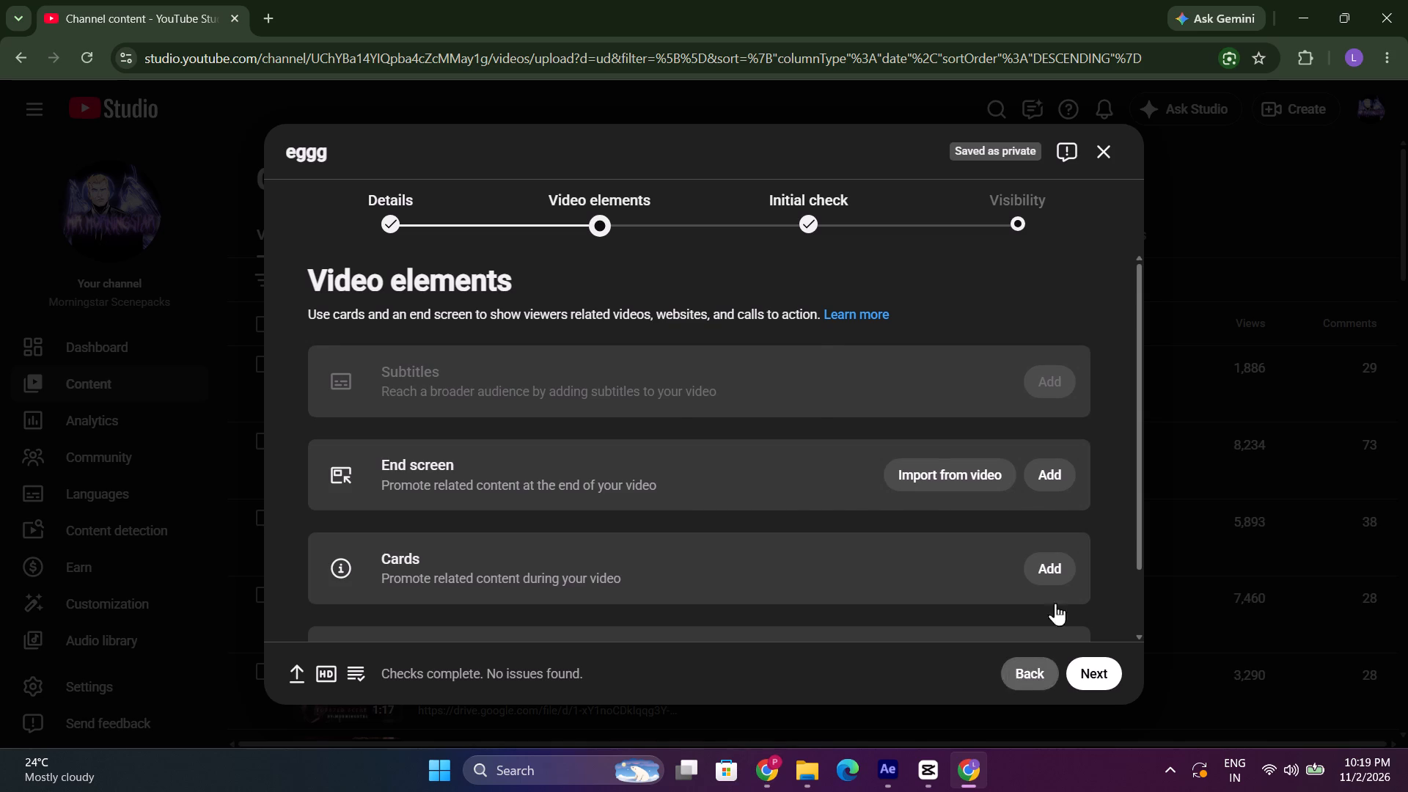
click(1092, 148)
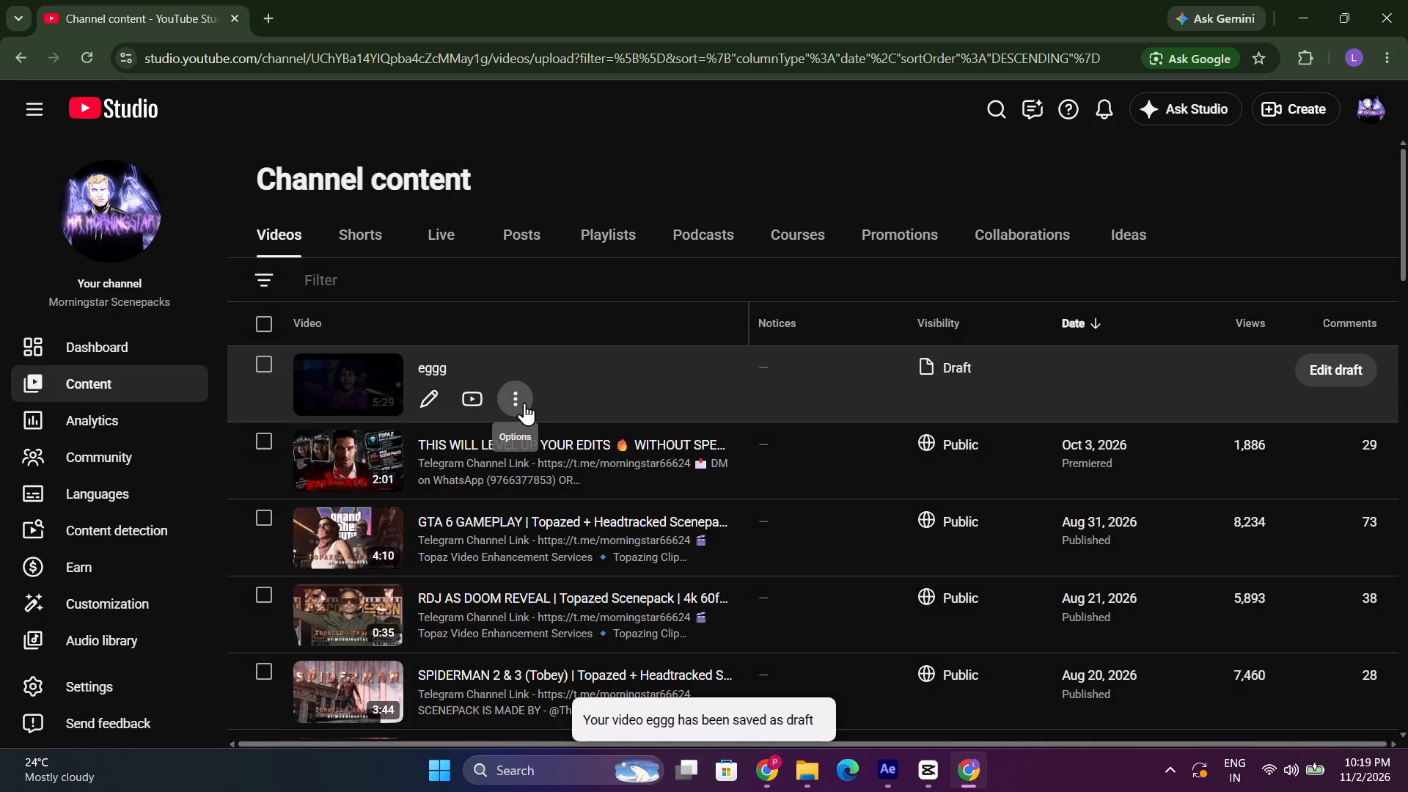
Permanently delete the eggg draft video from the channel content, acknowledging that the deletion cannot be undone.
click(524, 403)
click(467, 553)
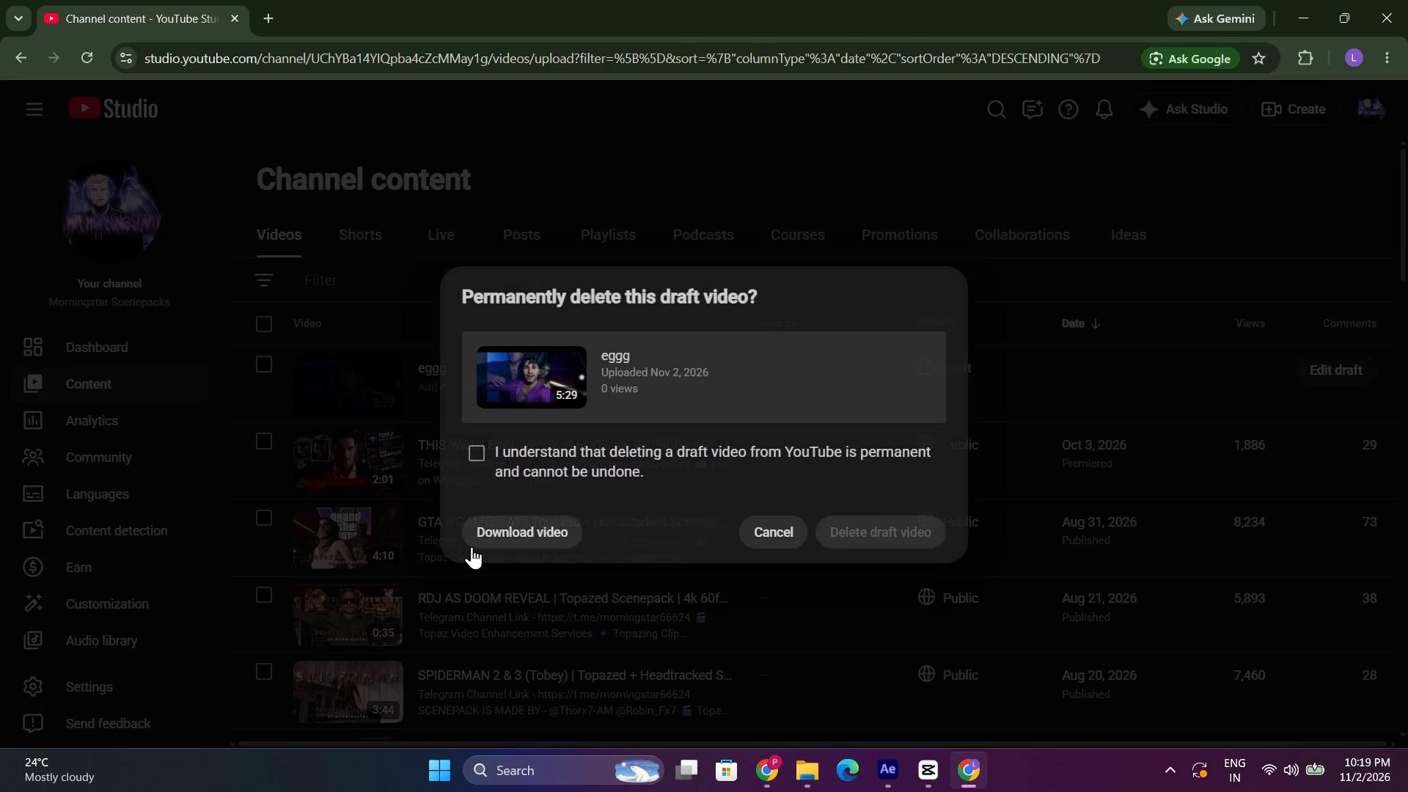
click(469, 448)
click(868, 530)
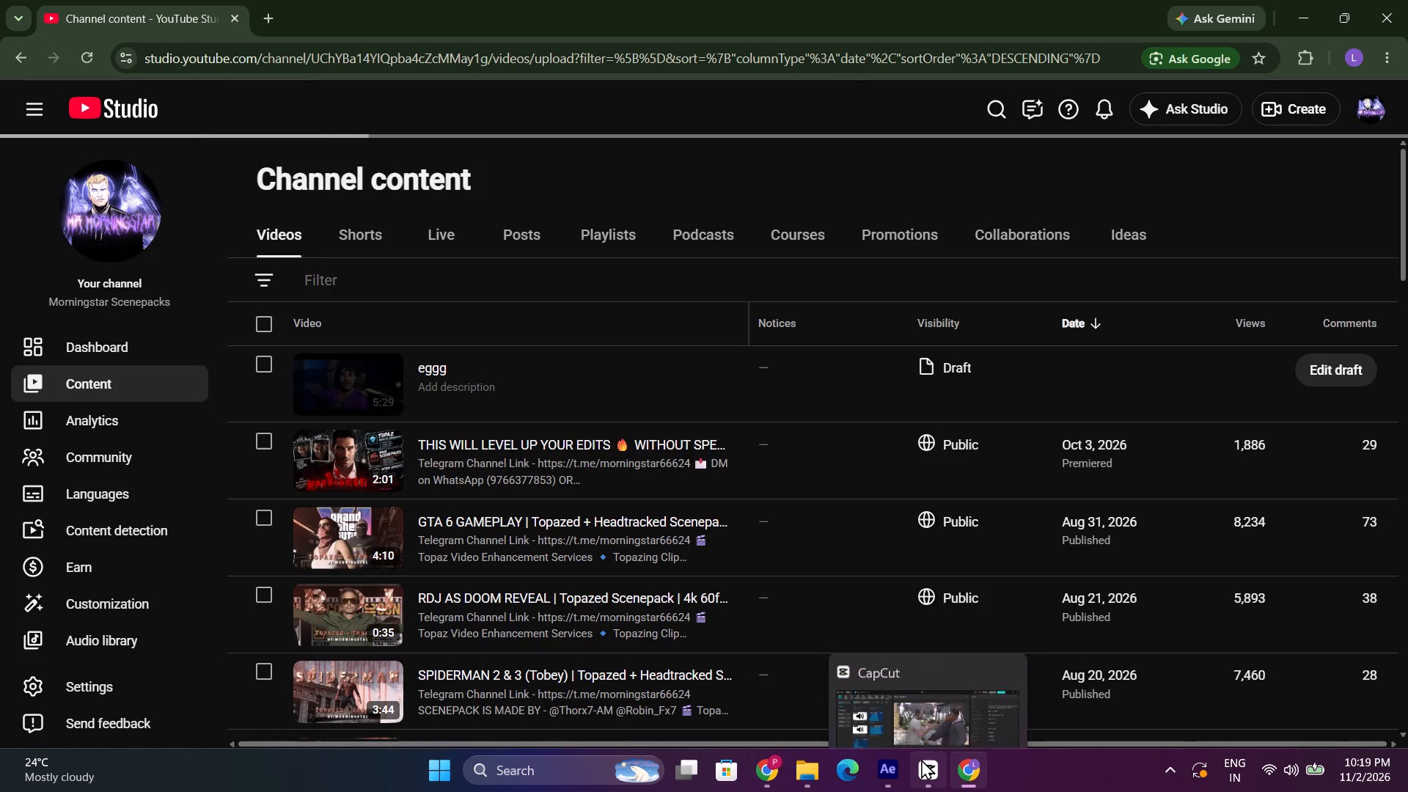
Switch to CapCut and configure the 1101 project's export with 4K resolution and a 60fps frame rate.
click(923, 759)
click(1256, 10)
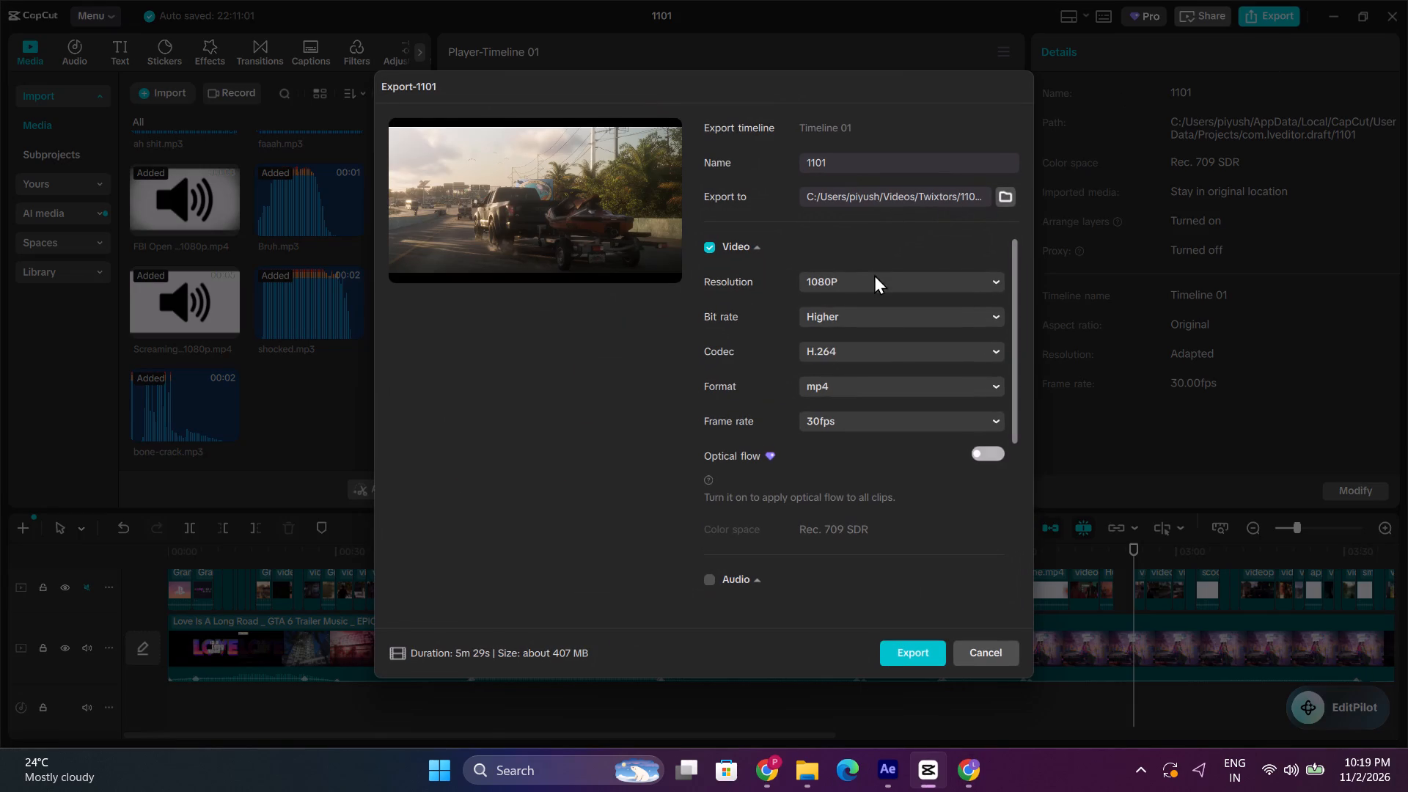
click(874, 274)
click(859, 437)
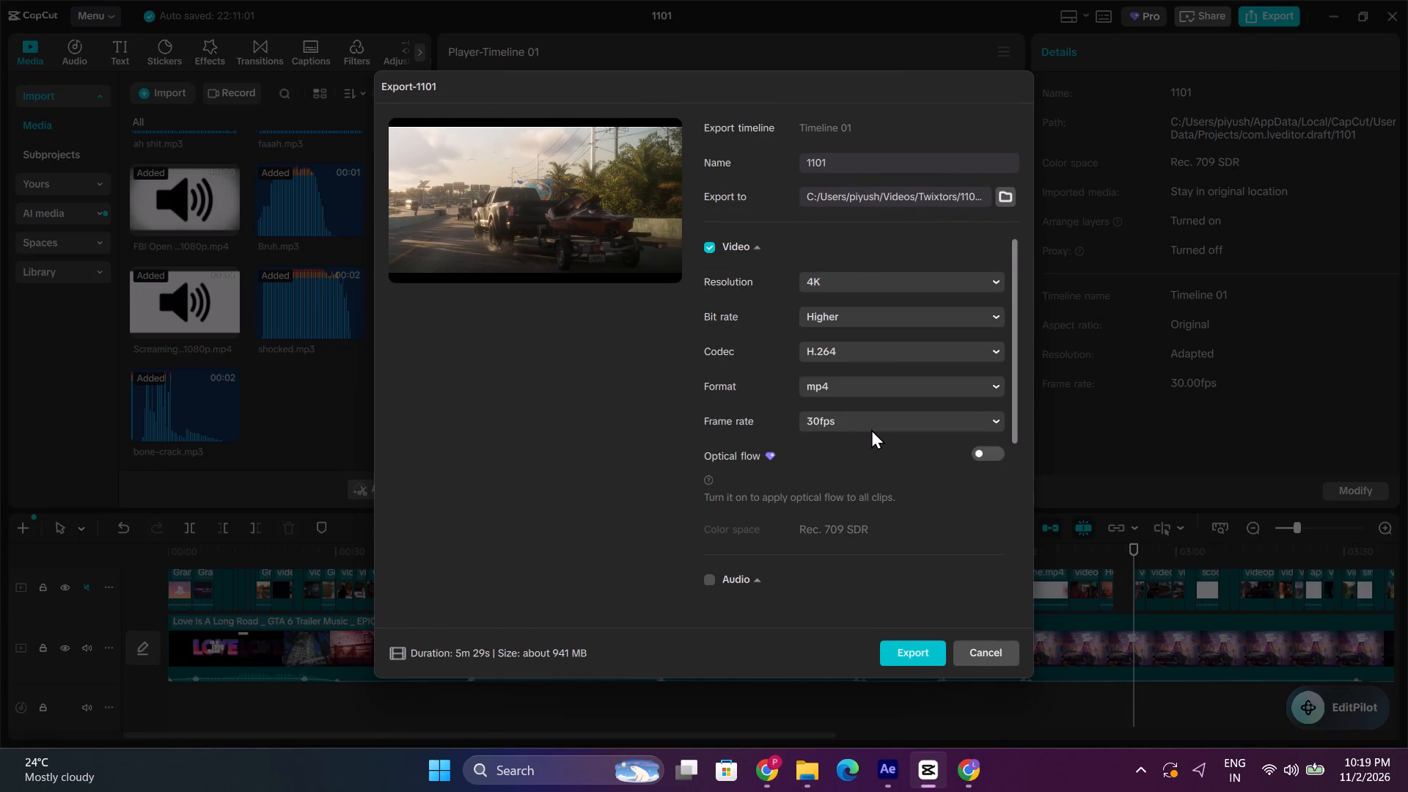
click(871, 429)
click(885, 638)
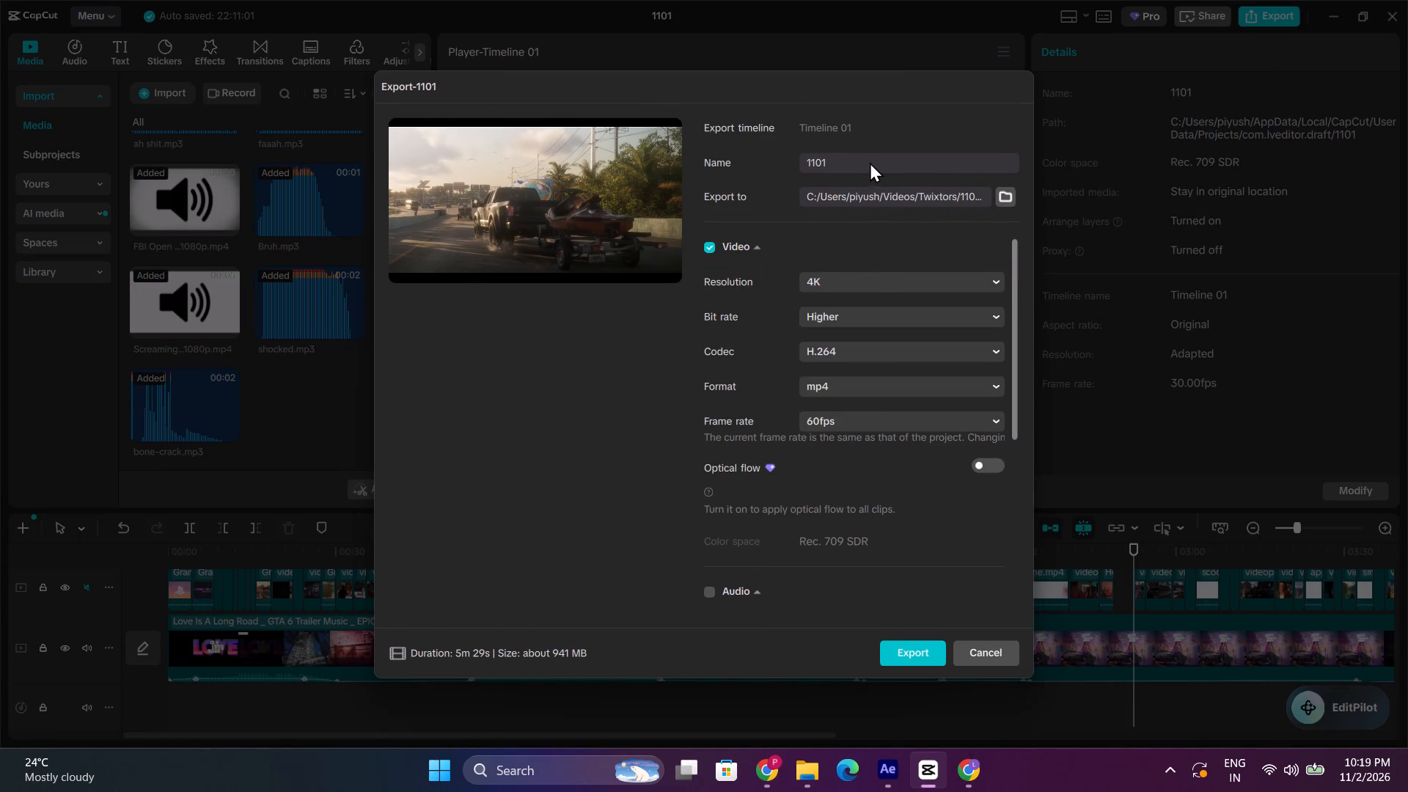
Name the exported video FINAL DRAFT and start the export.
drag(869, 161, 710, 181)
text(FINW)
key(BackSpace)
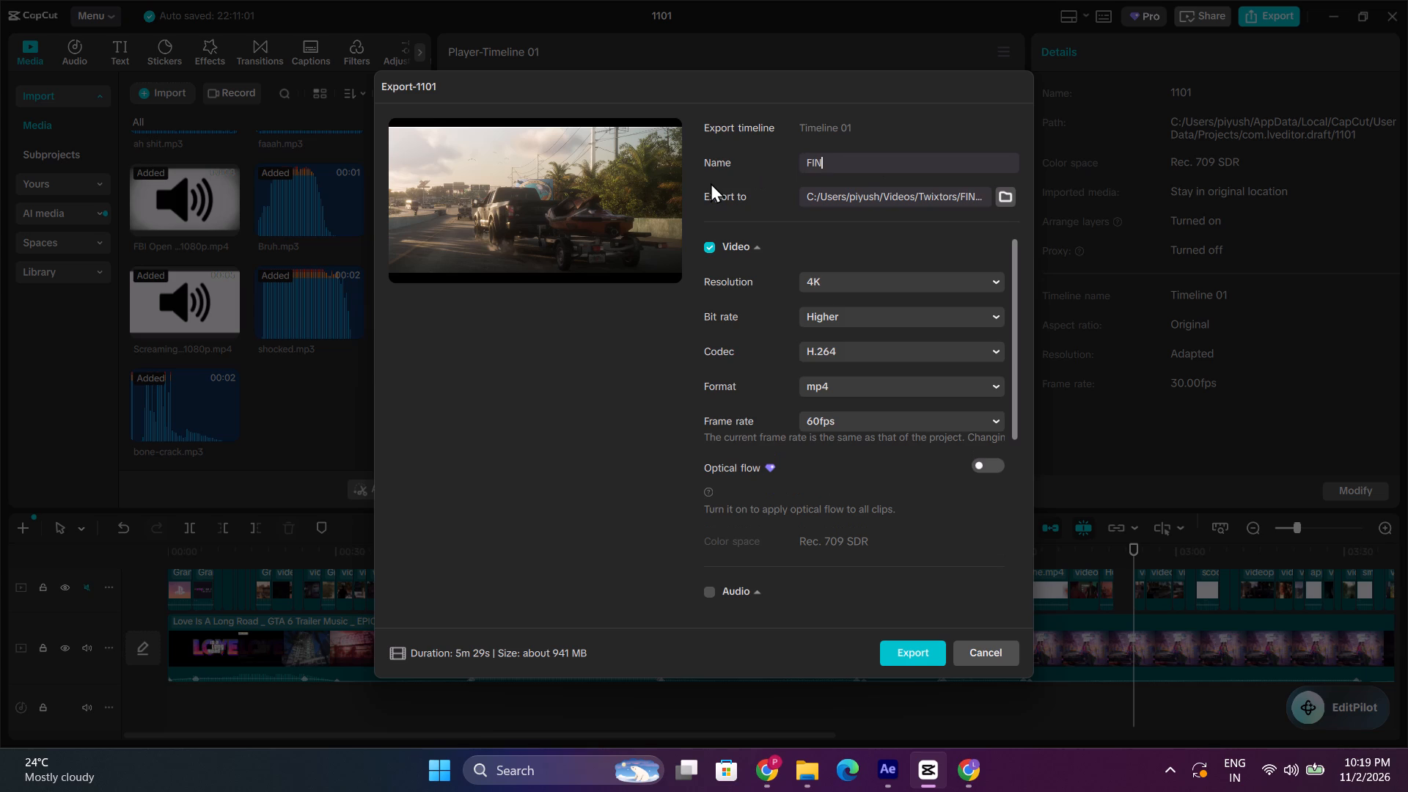
text(AL DRAFT)
key(Return)
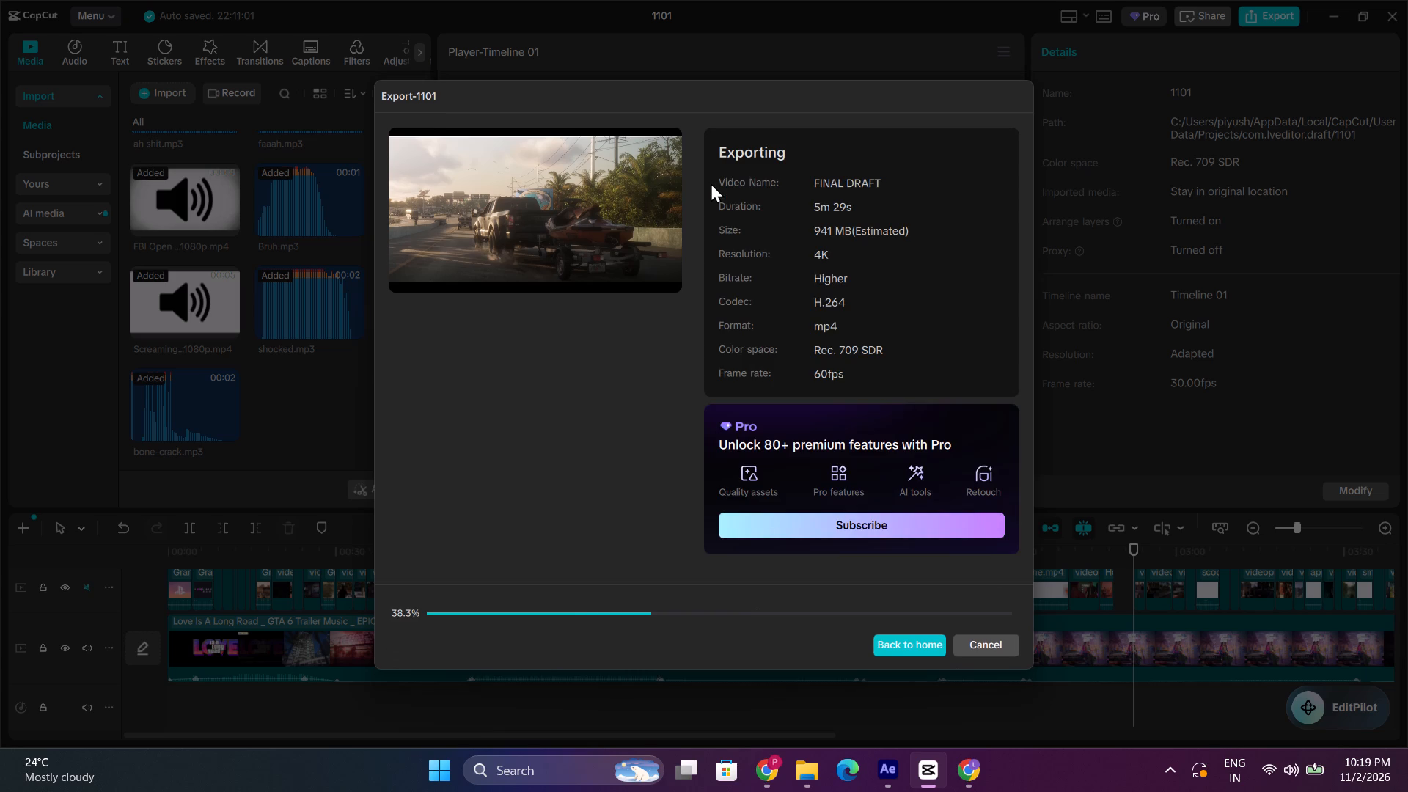
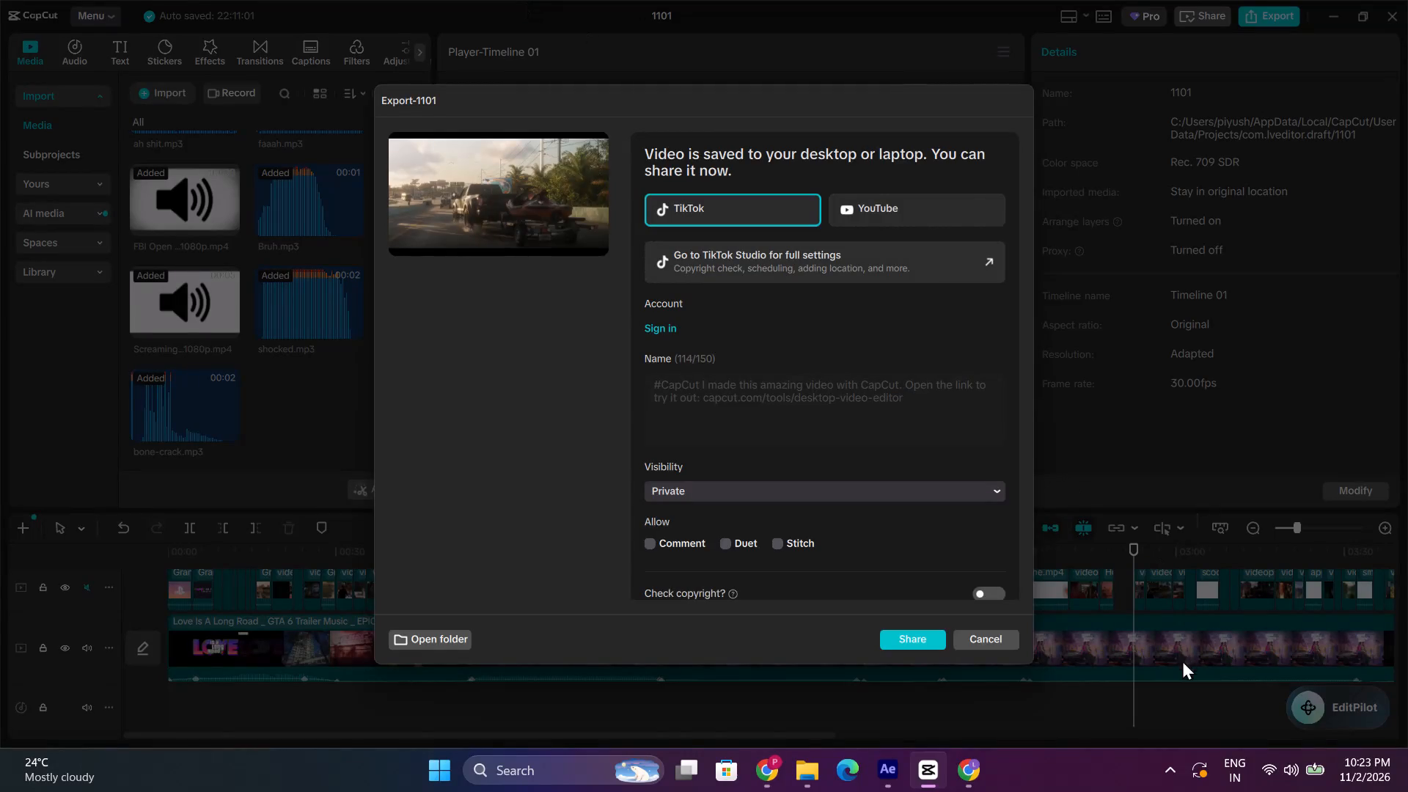
Close the finished export dialog without sharing the video.
click(1002, 642)
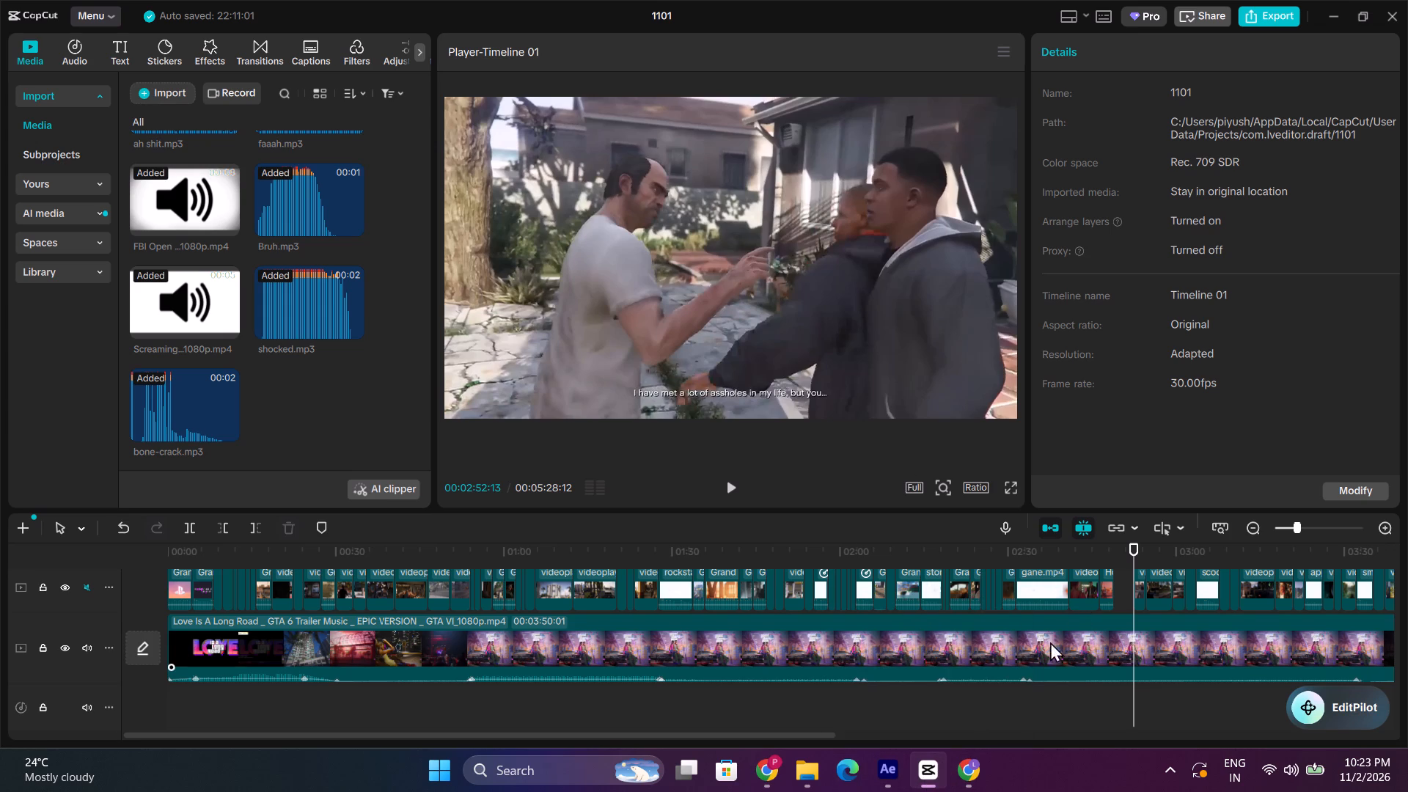
Switch to After Effects and start a new empty project in place of the open ggtaaa 6 project.
click(899, 791)
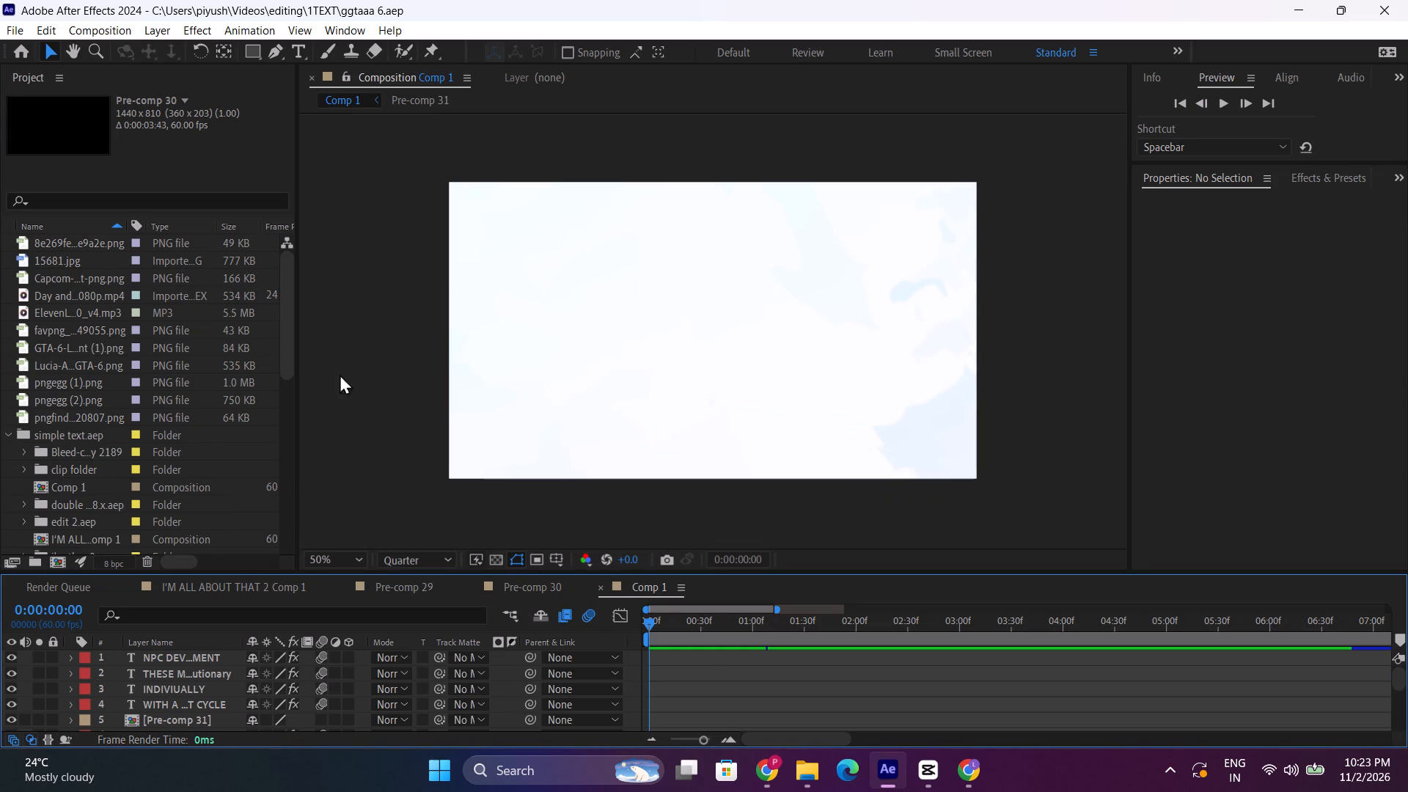
click(13, 32)
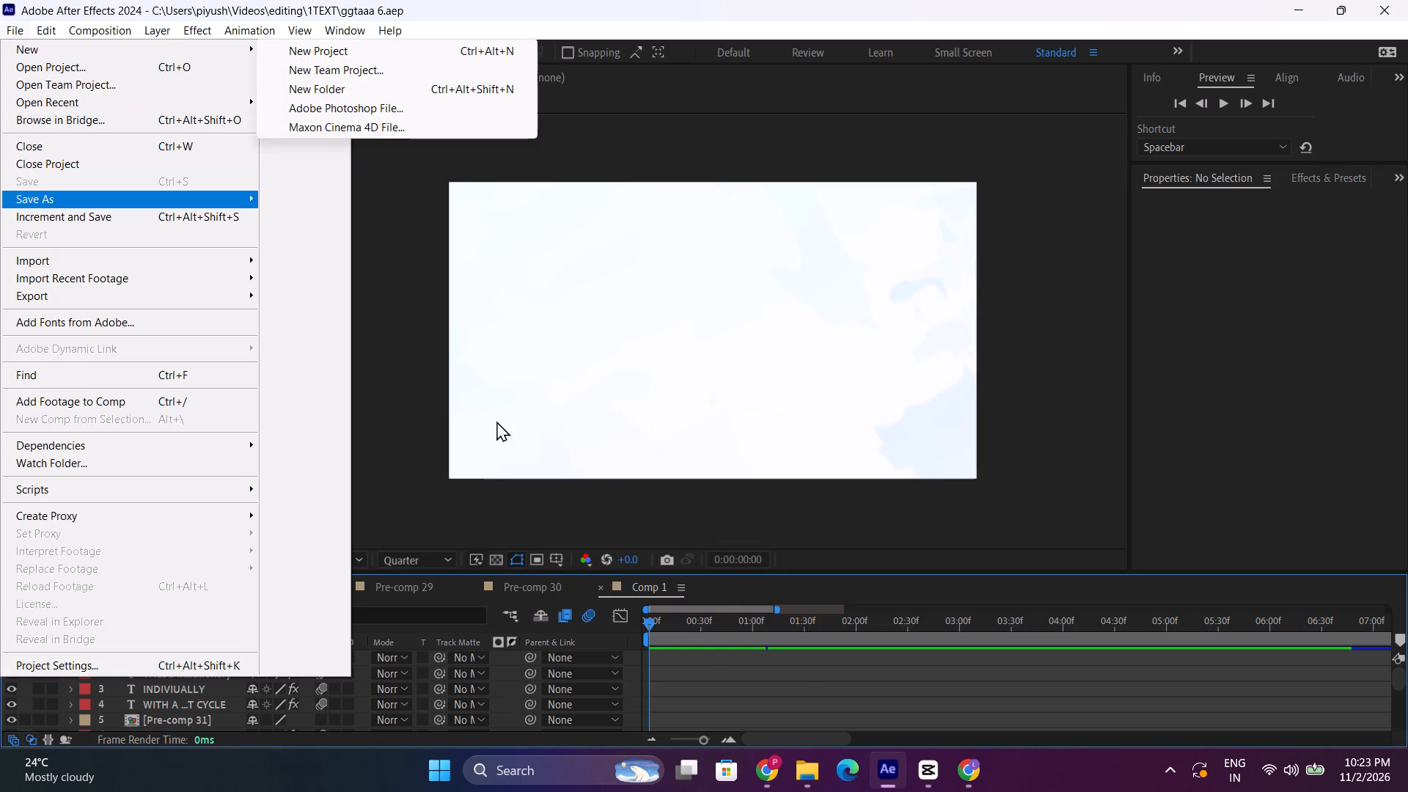
drag(667, 619, 559, 616)
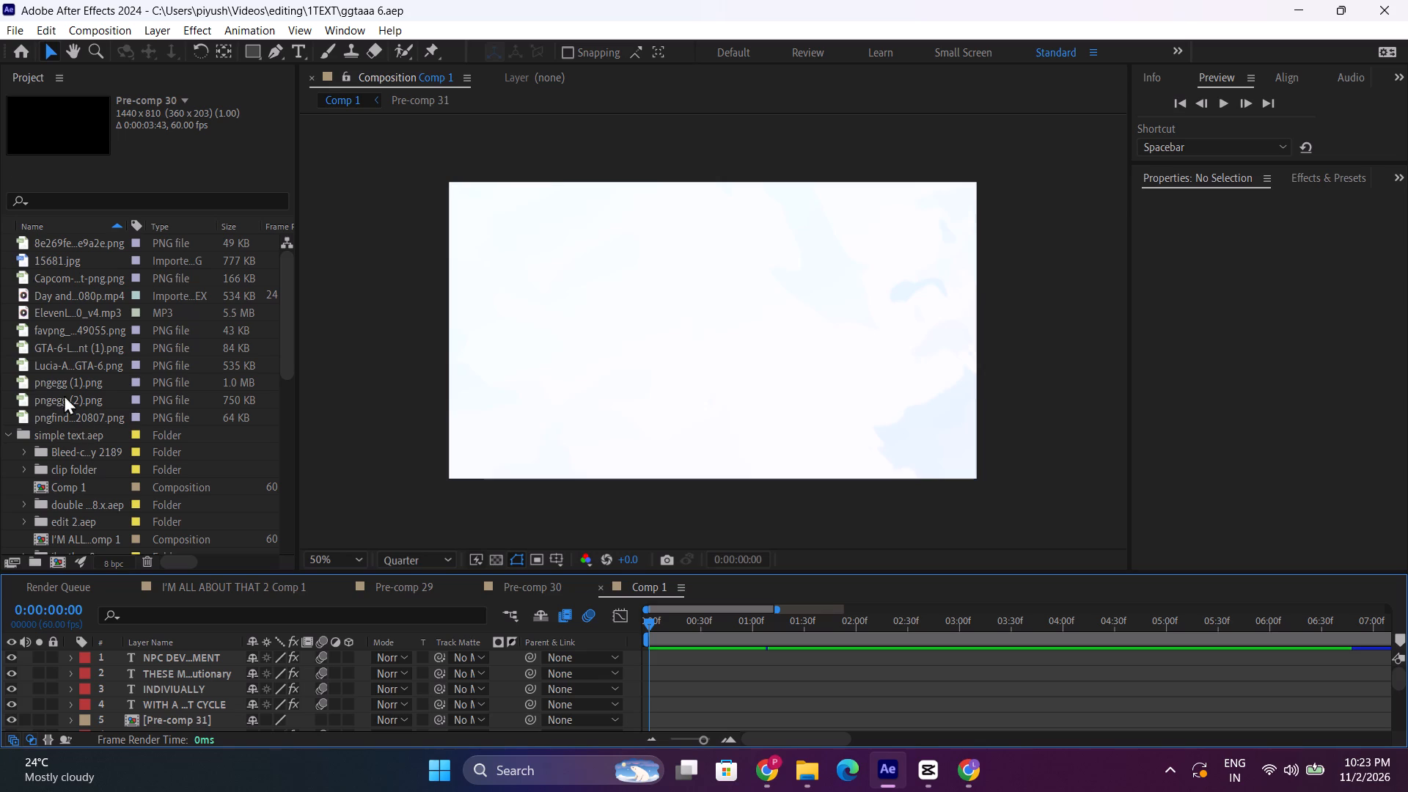
click(1, 29)
click(18, 47)
click(317, 45)
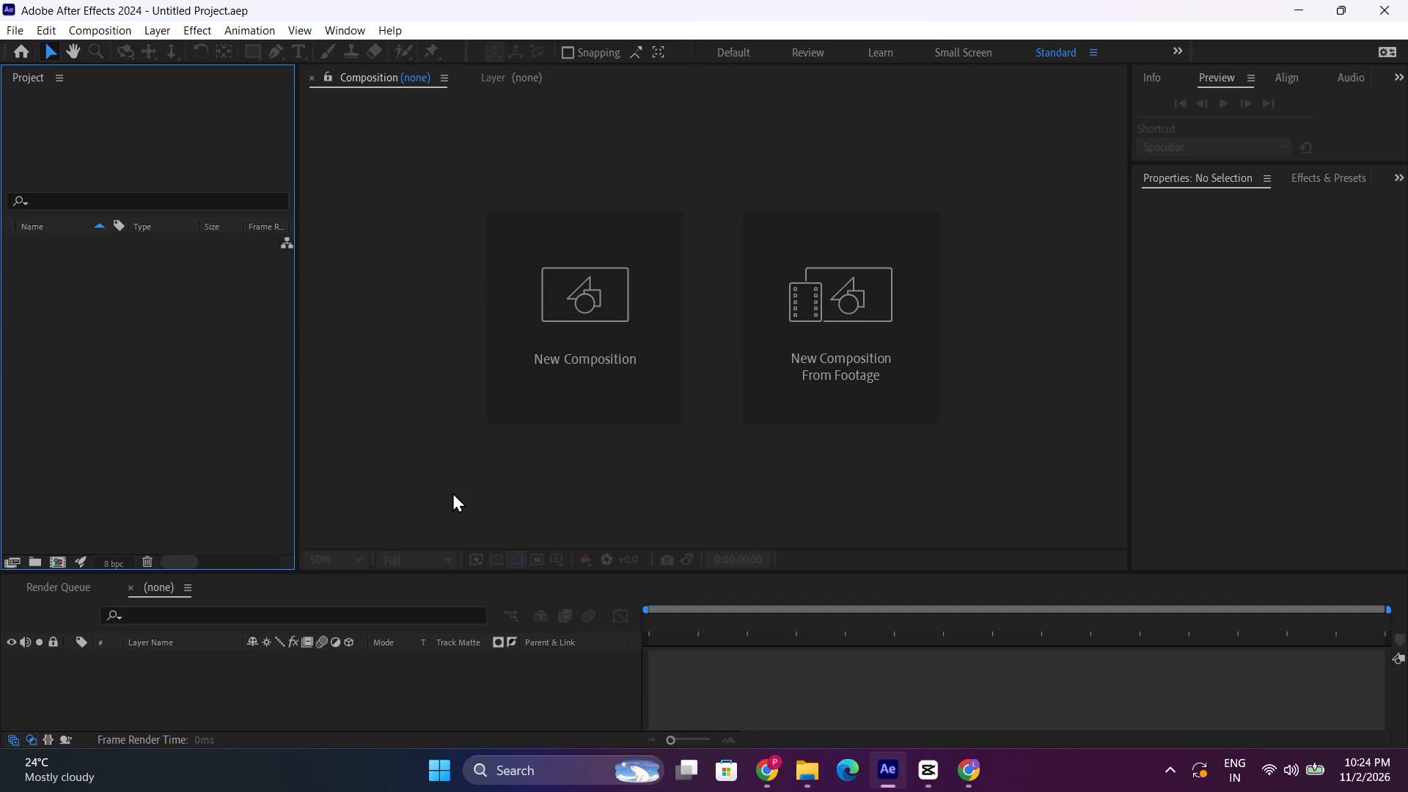
Import the FINAL DRAFT video from the Twixtors folder and create a new composition from it.
double_click(174, 467)
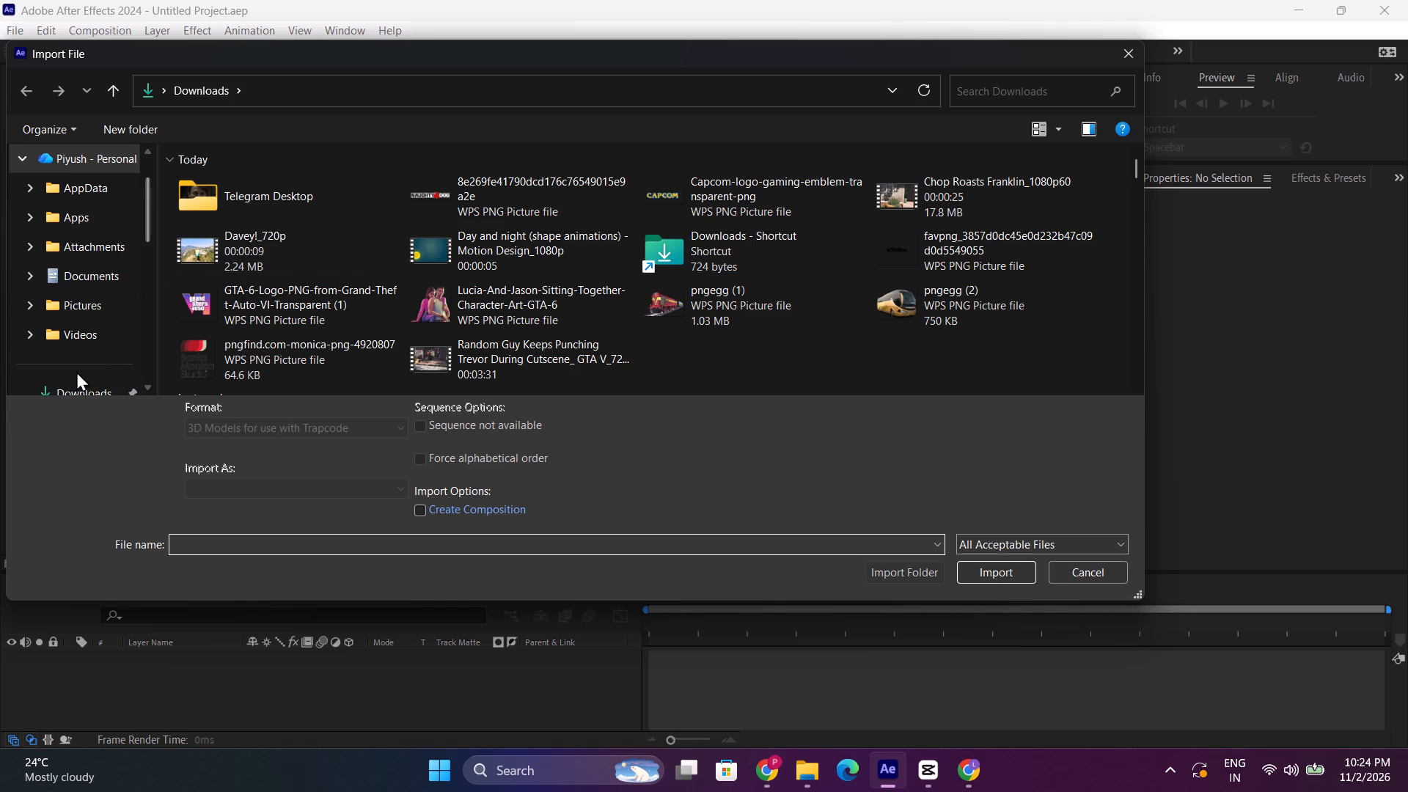
scroll(94, 336, down, 2)
click(85, 336)
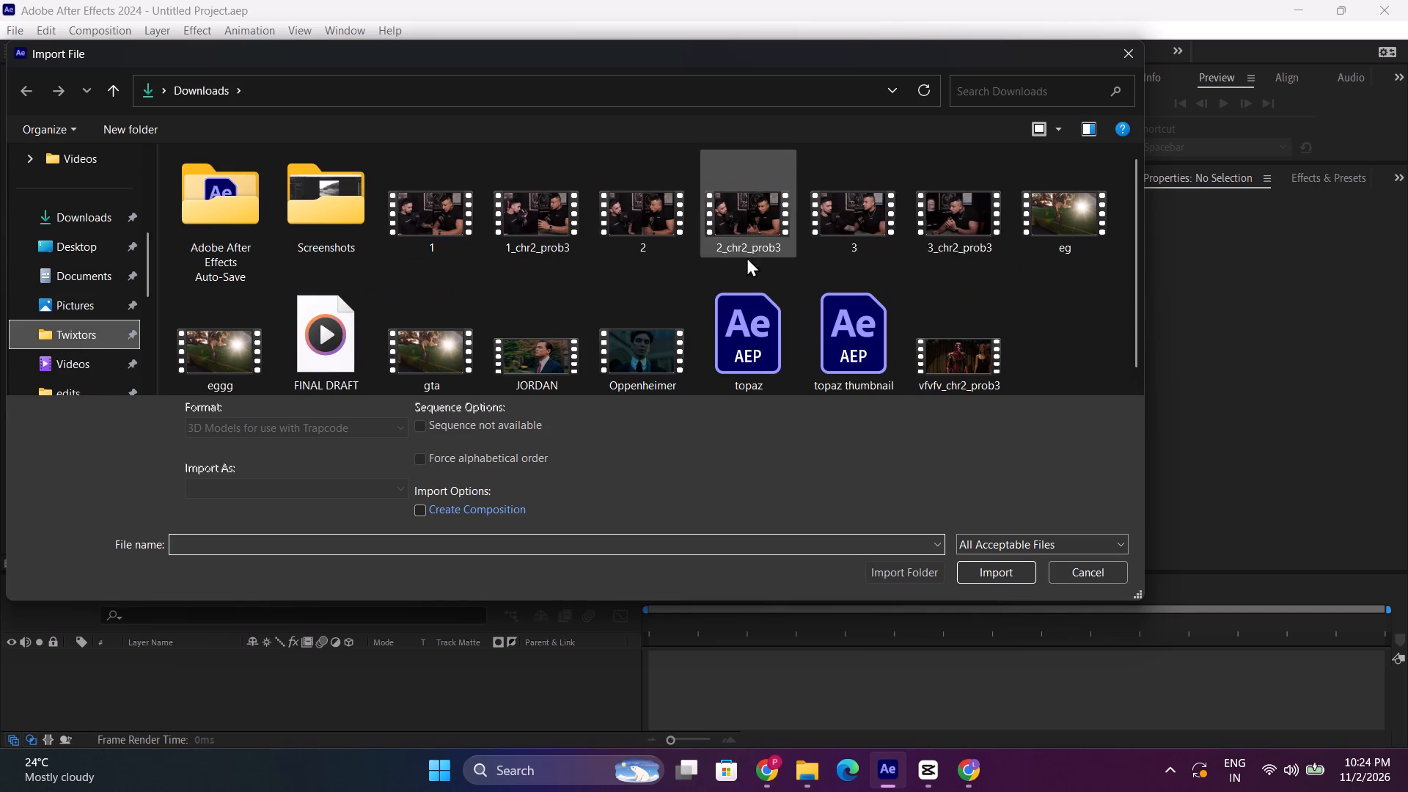
click(277, 327)
double_click(305, 318)
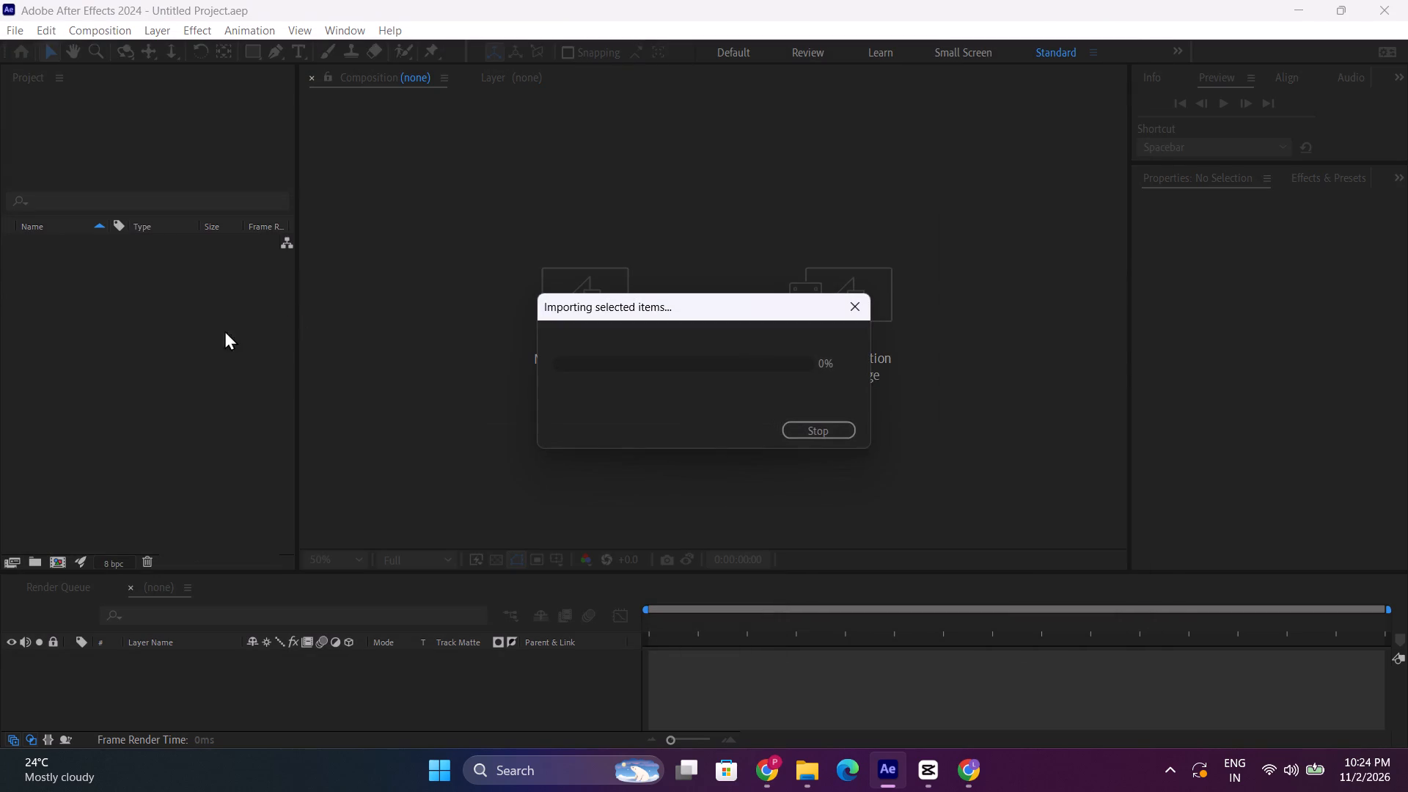
drag(59, 249, 261, 684)
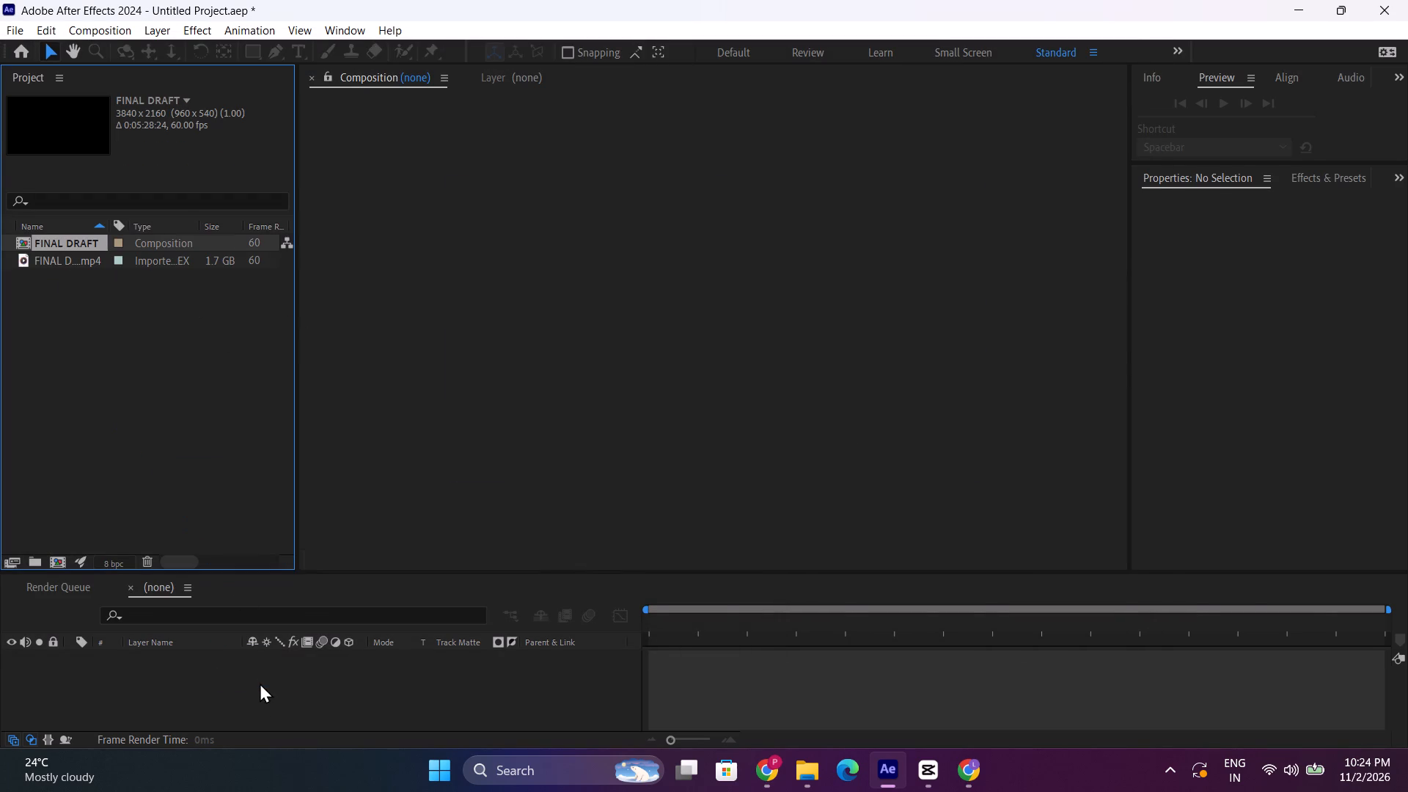
Set the FINAL DRAFT composition's preview resolution to Full.
scroll(684, 381, up, 1)
scroll(653, 446, down, 1)
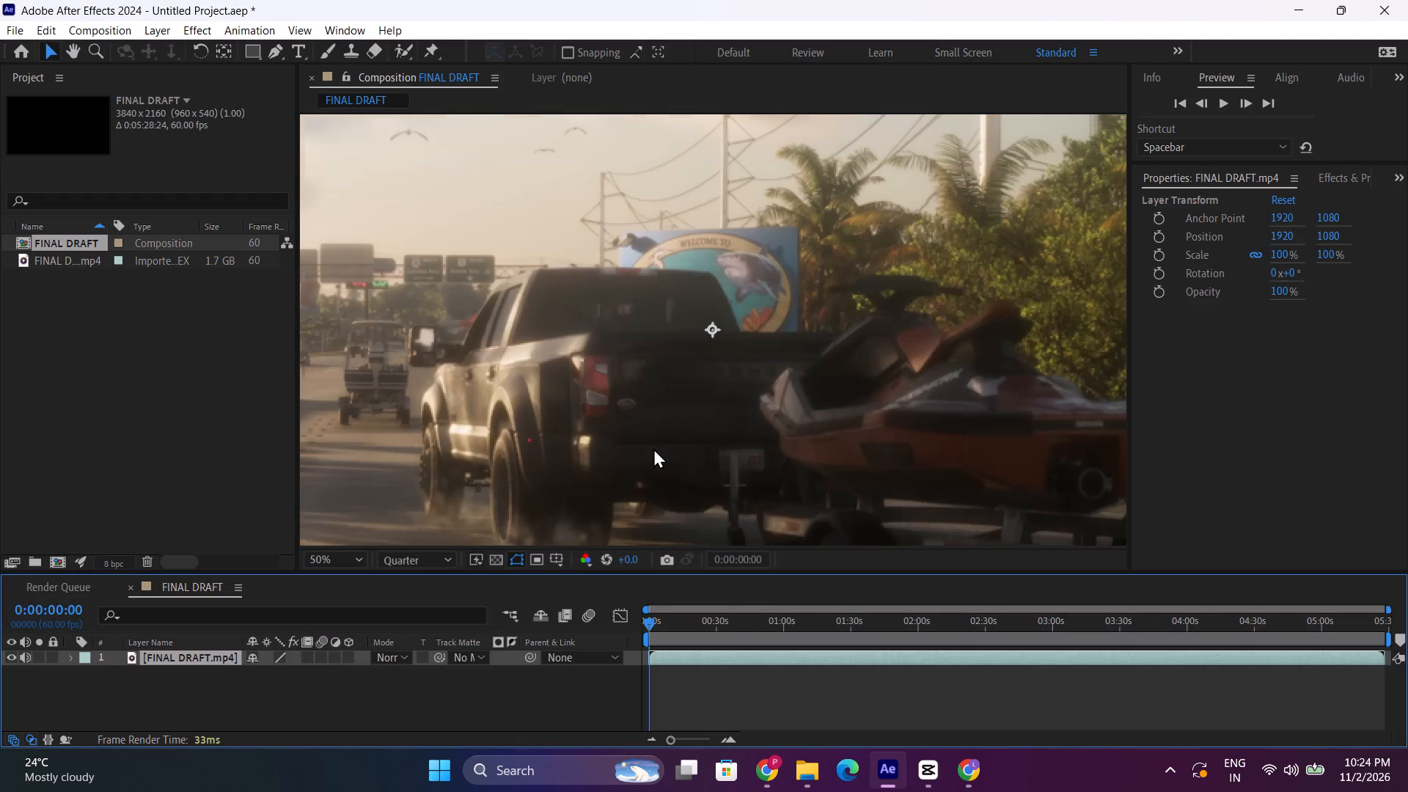
click(433, 560)
click(434, 595)
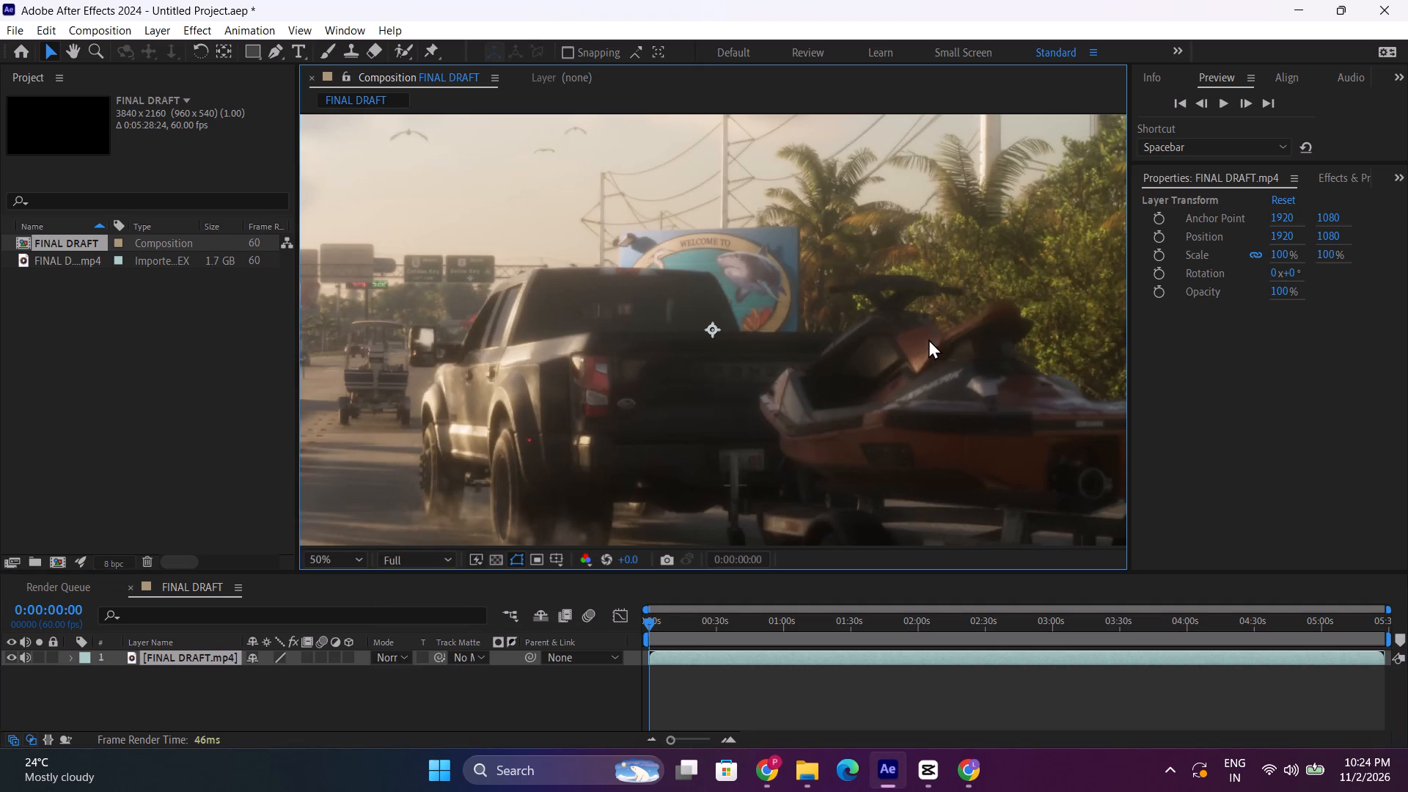
scroll(928, 339, down, 2)
scroll(964, 309, up, 1)
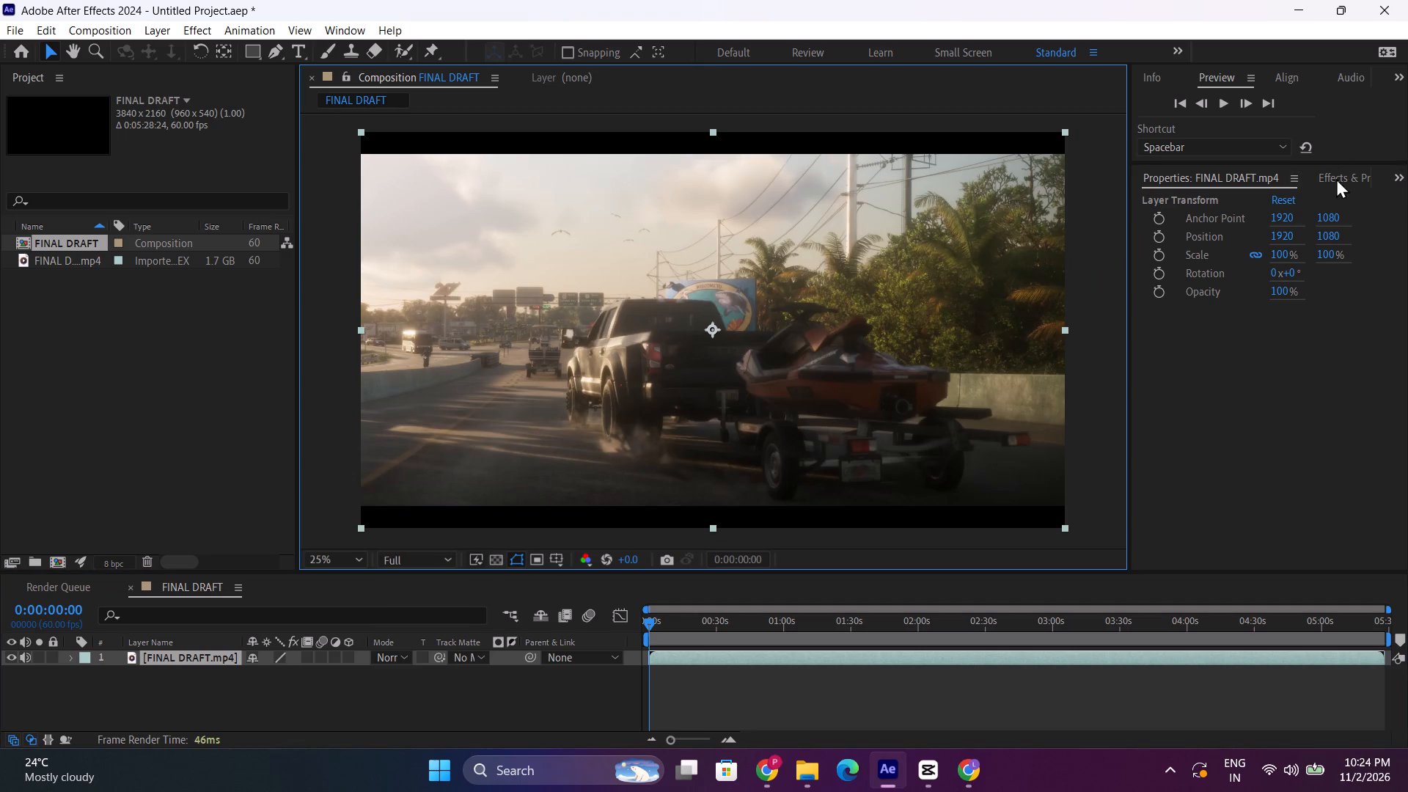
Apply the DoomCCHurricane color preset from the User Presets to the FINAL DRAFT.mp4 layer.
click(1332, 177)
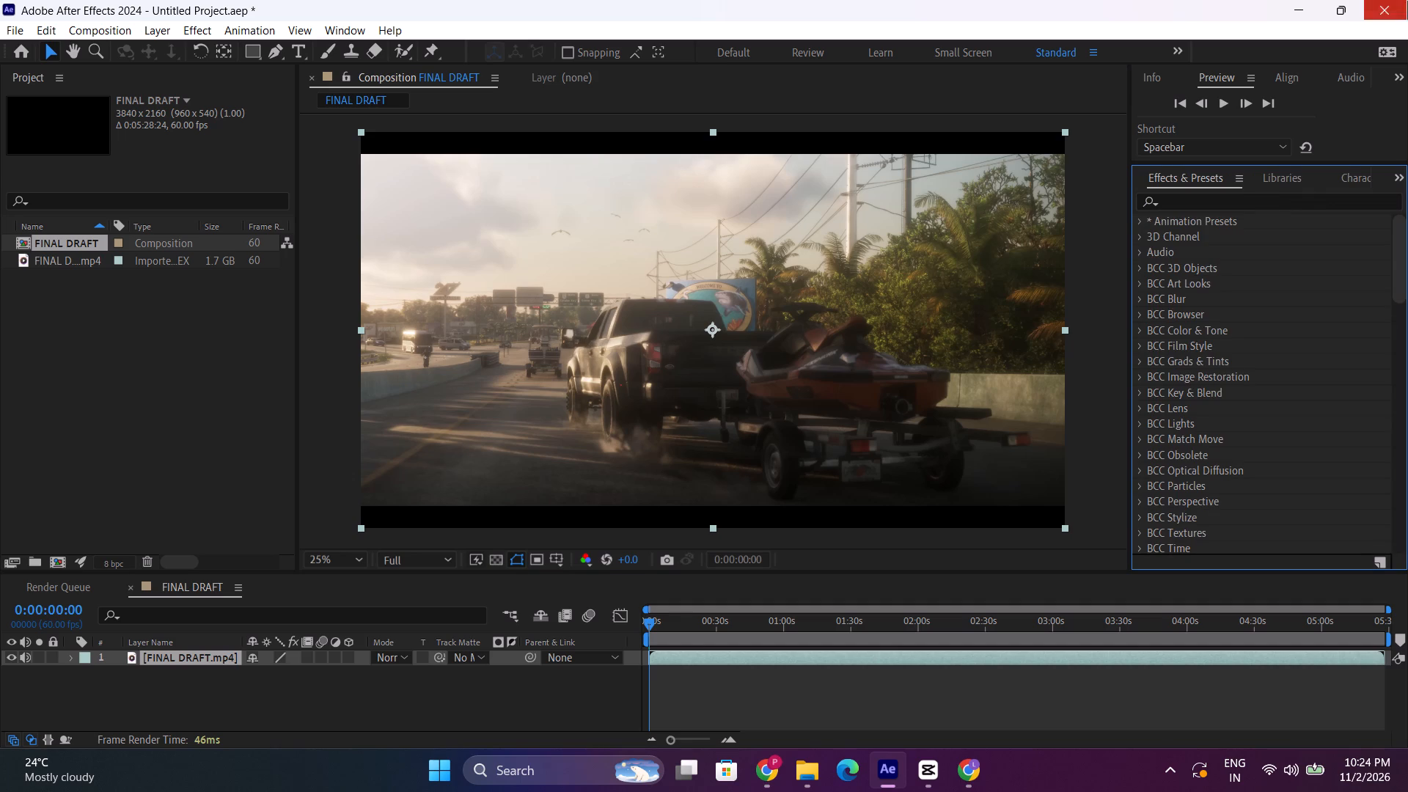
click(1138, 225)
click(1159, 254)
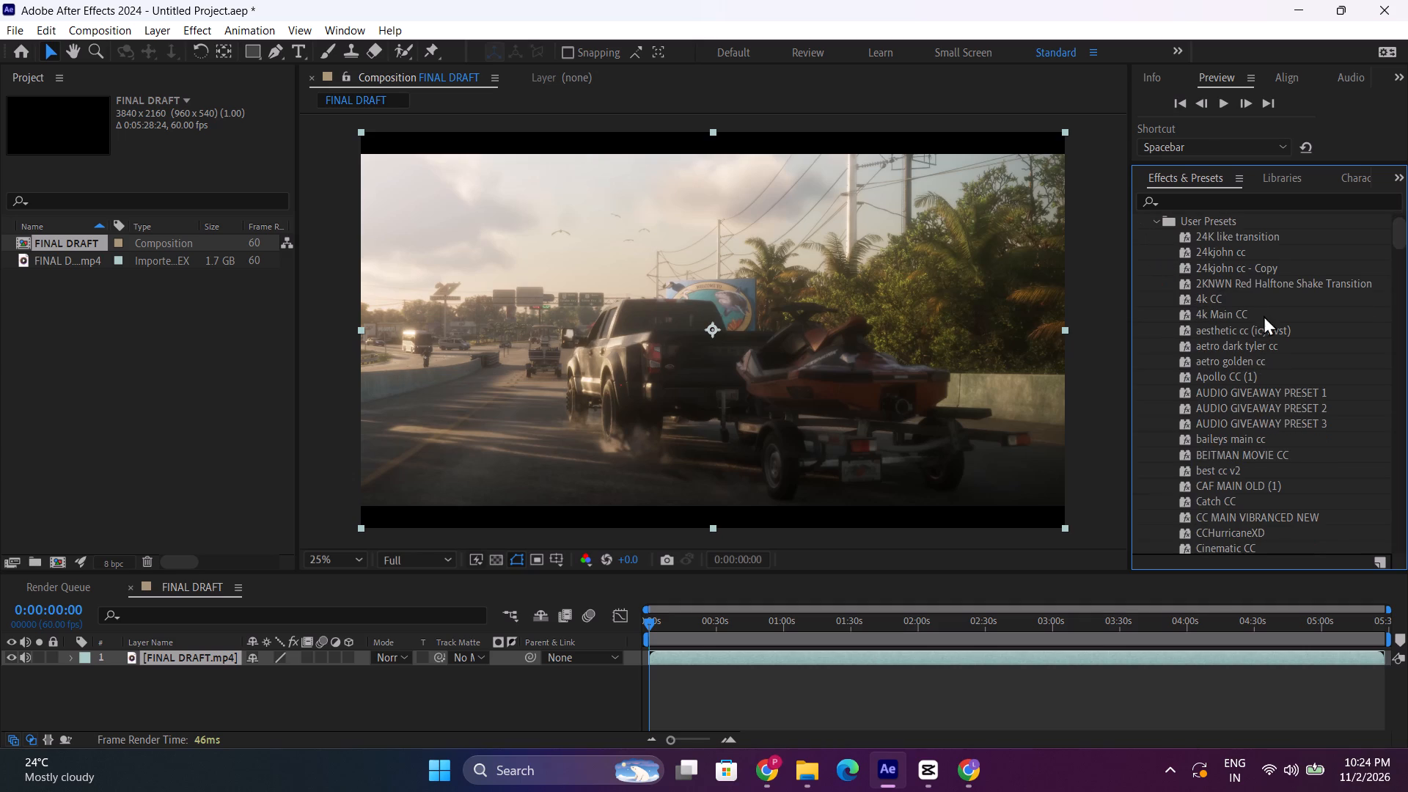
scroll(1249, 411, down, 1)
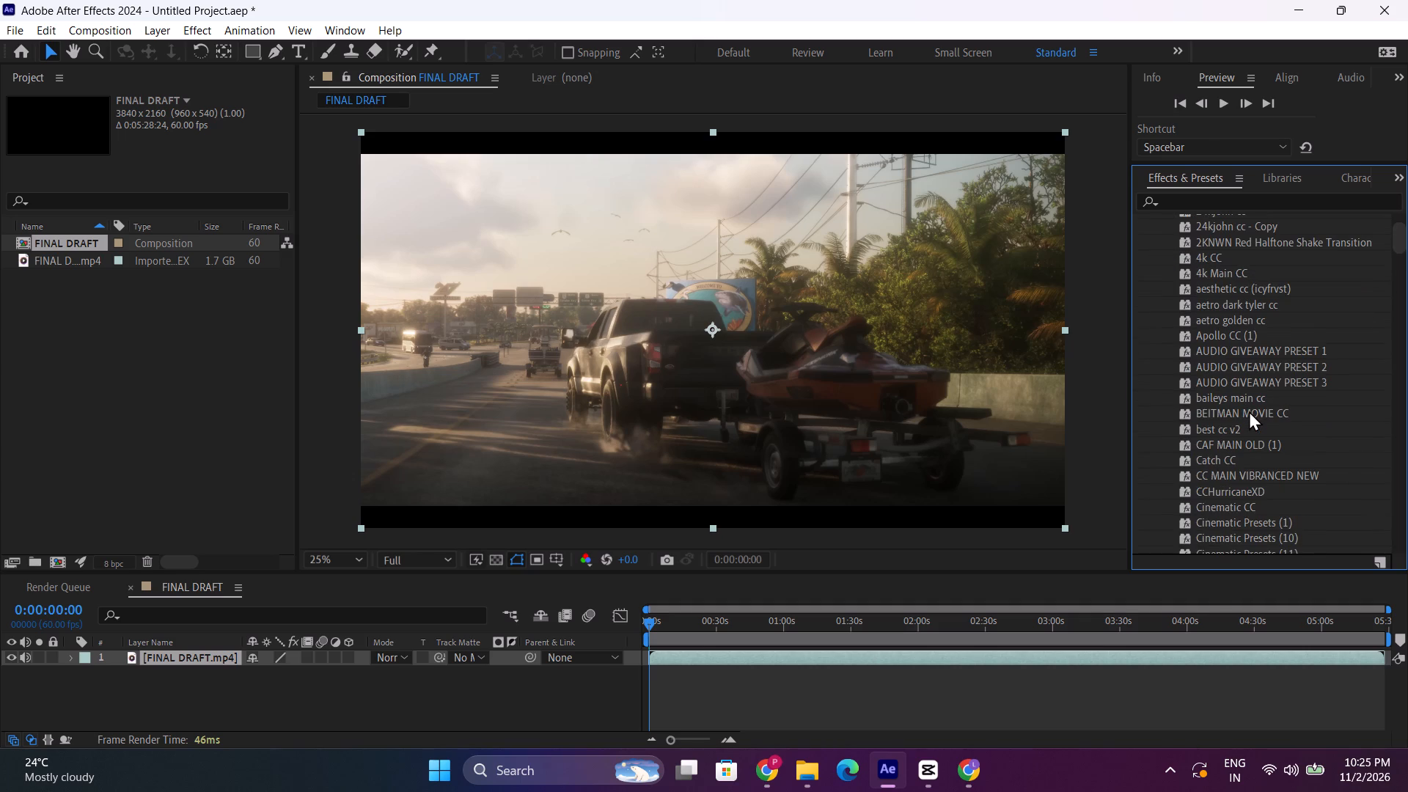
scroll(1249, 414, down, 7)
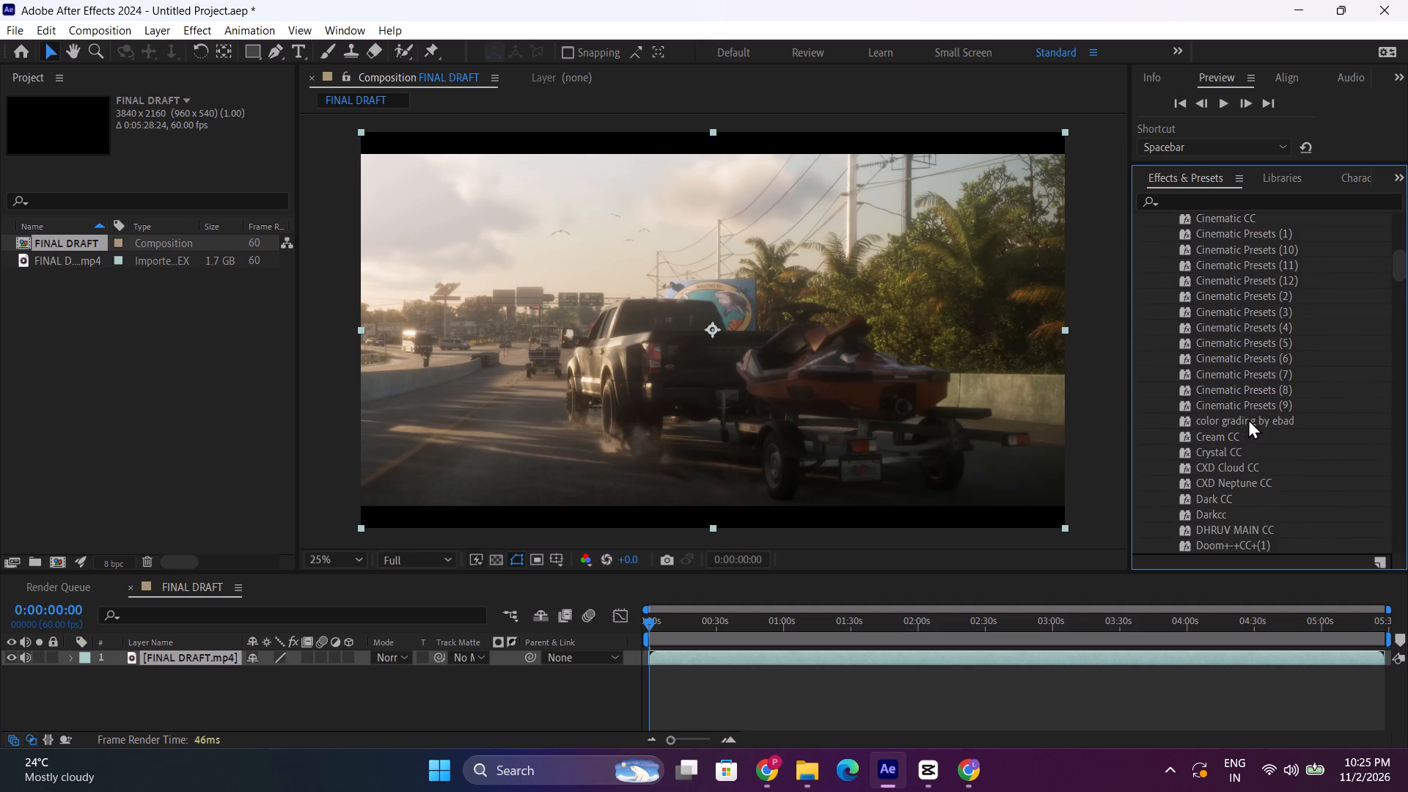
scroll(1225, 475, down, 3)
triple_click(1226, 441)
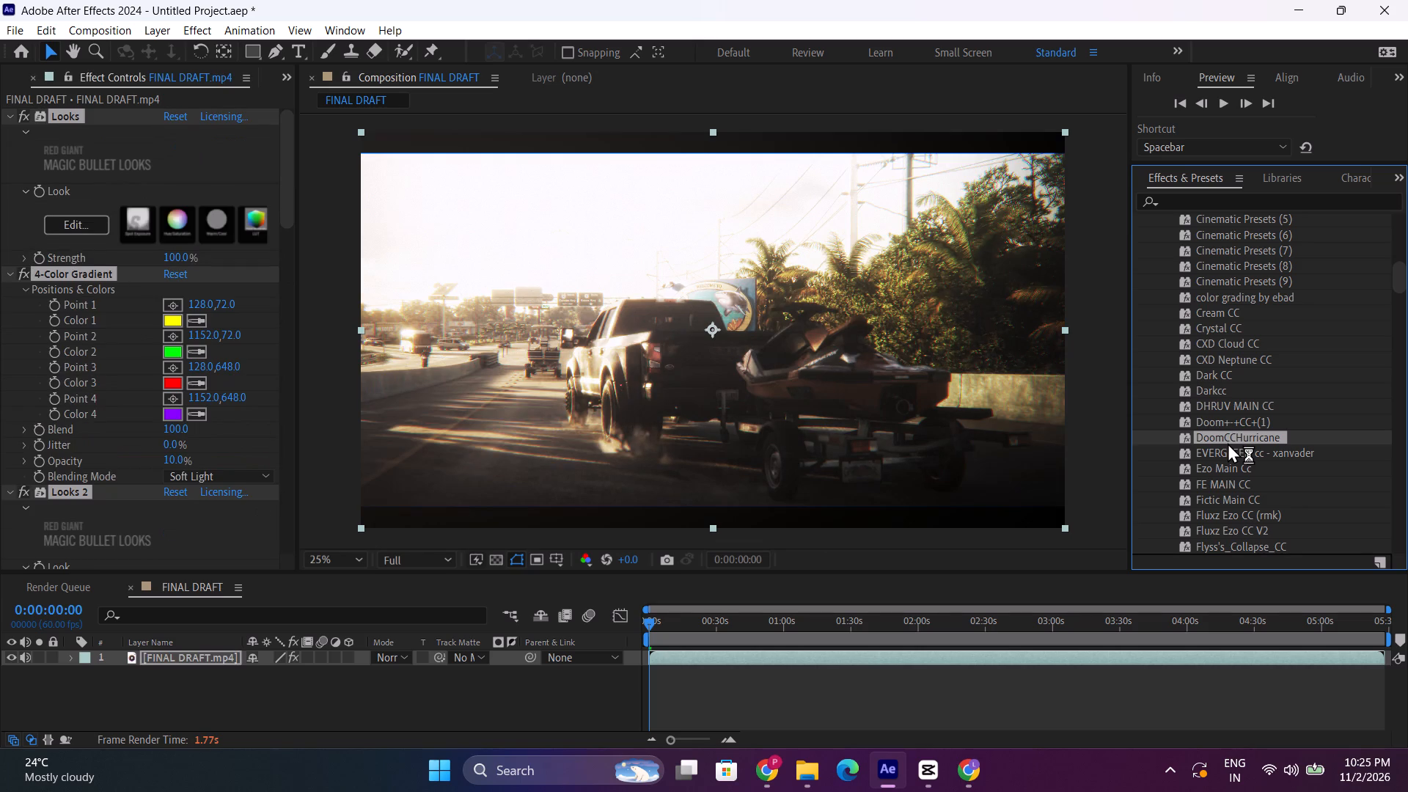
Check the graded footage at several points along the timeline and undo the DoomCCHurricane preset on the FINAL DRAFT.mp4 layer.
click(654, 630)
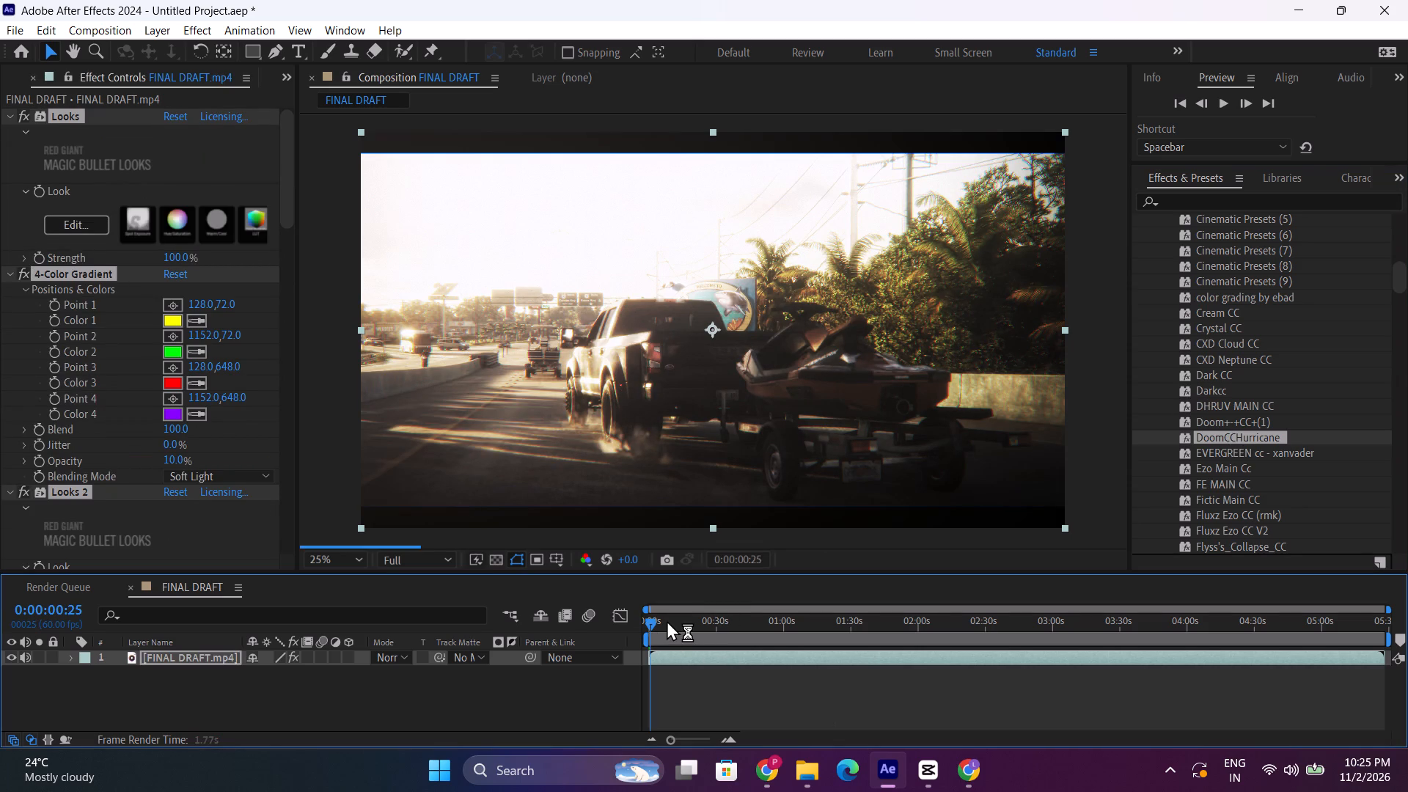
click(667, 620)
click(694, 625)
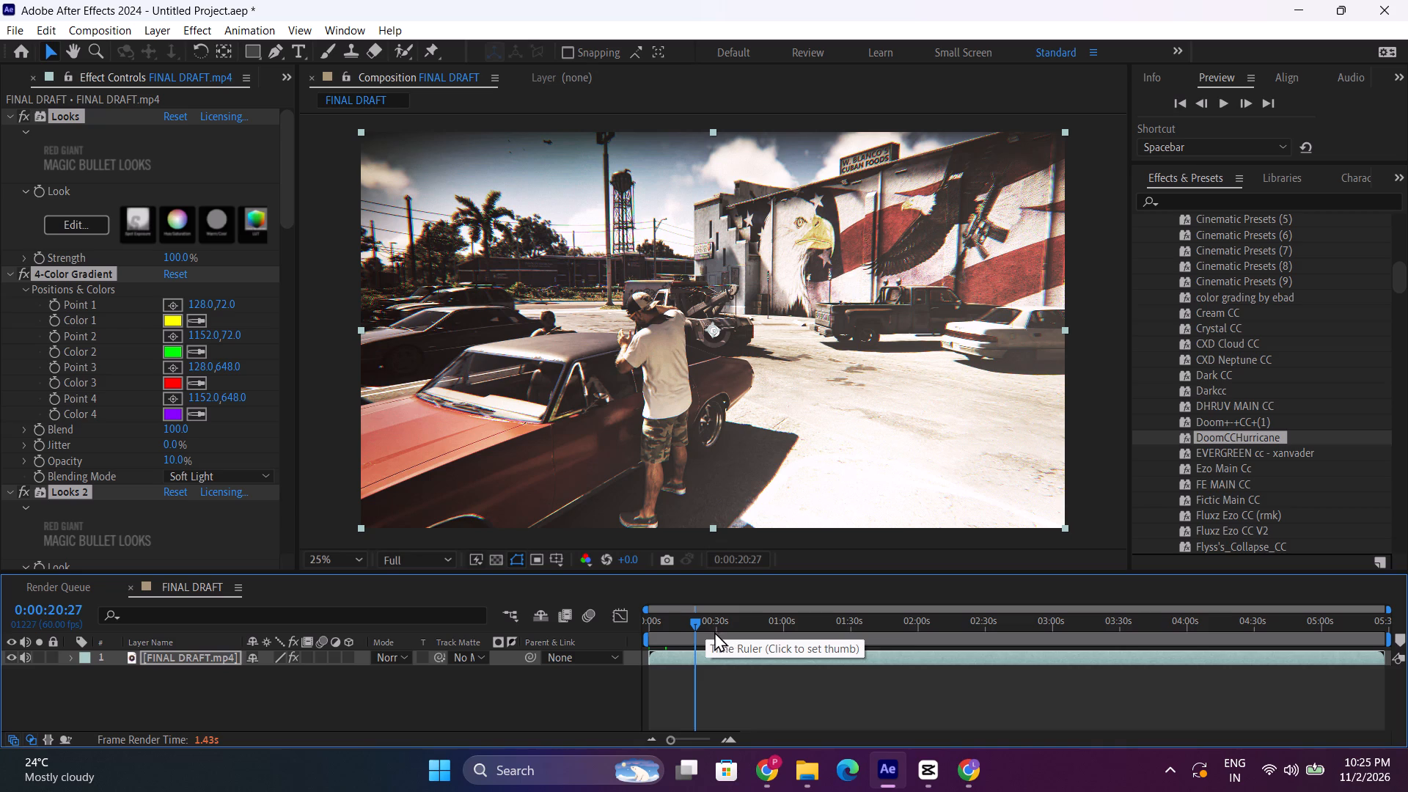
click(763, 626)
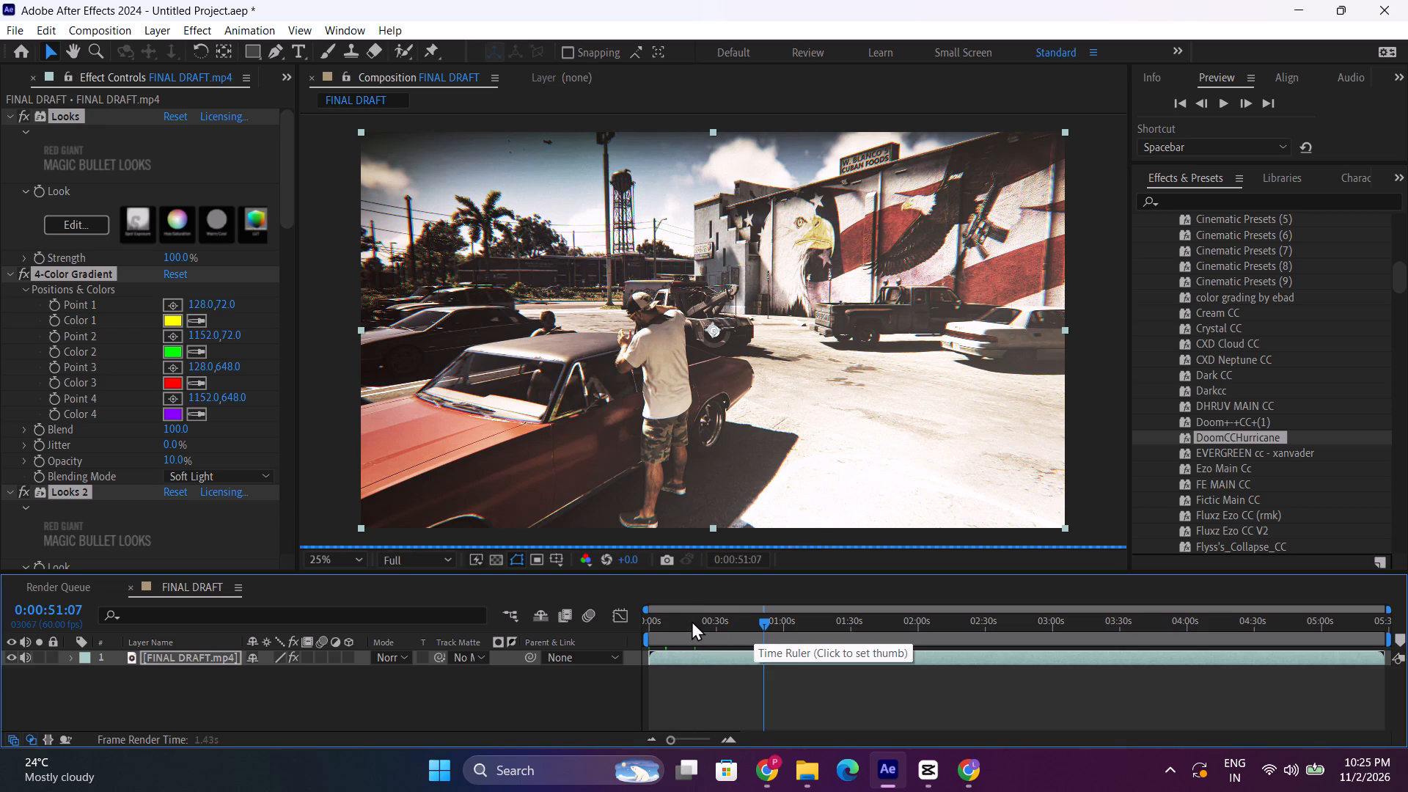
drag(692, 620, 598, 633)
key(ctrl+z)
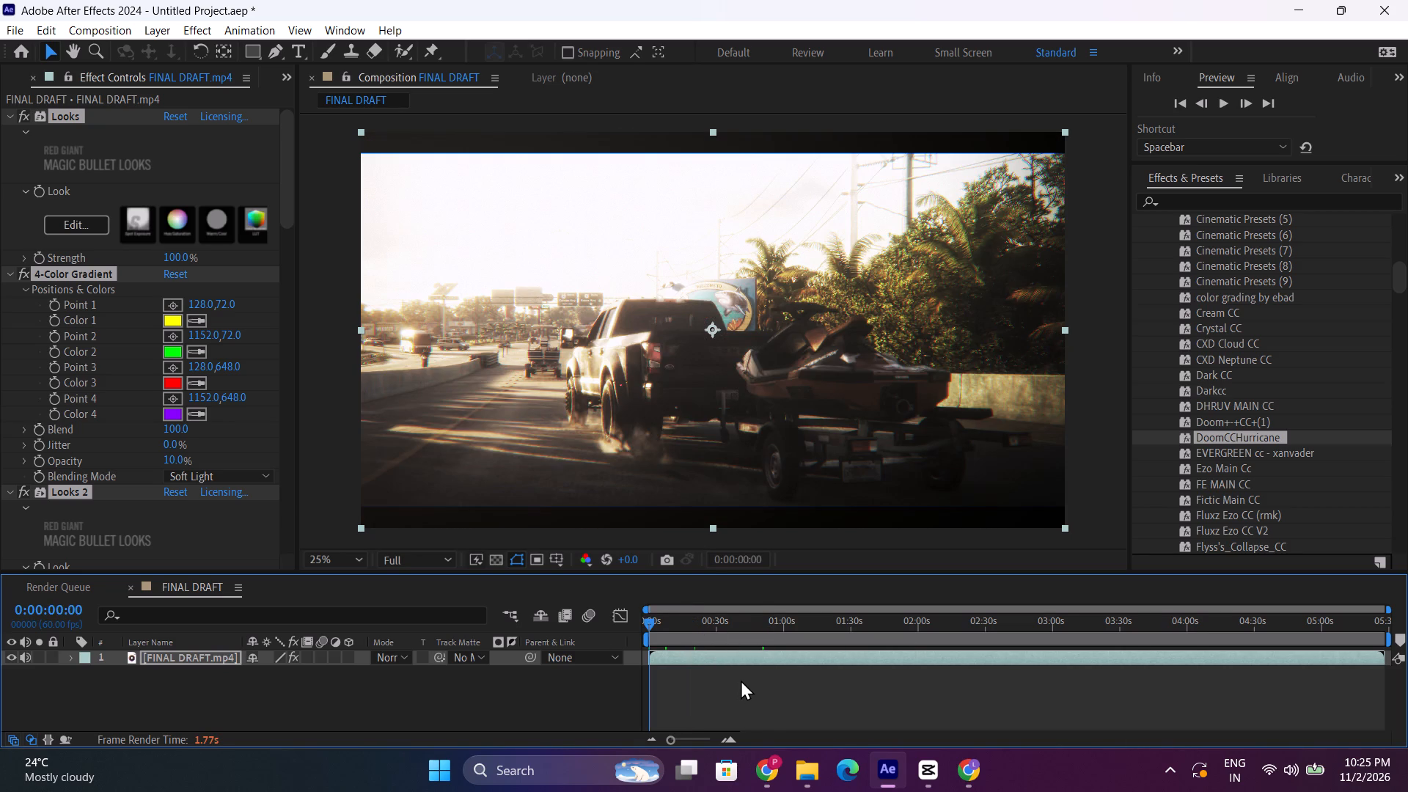
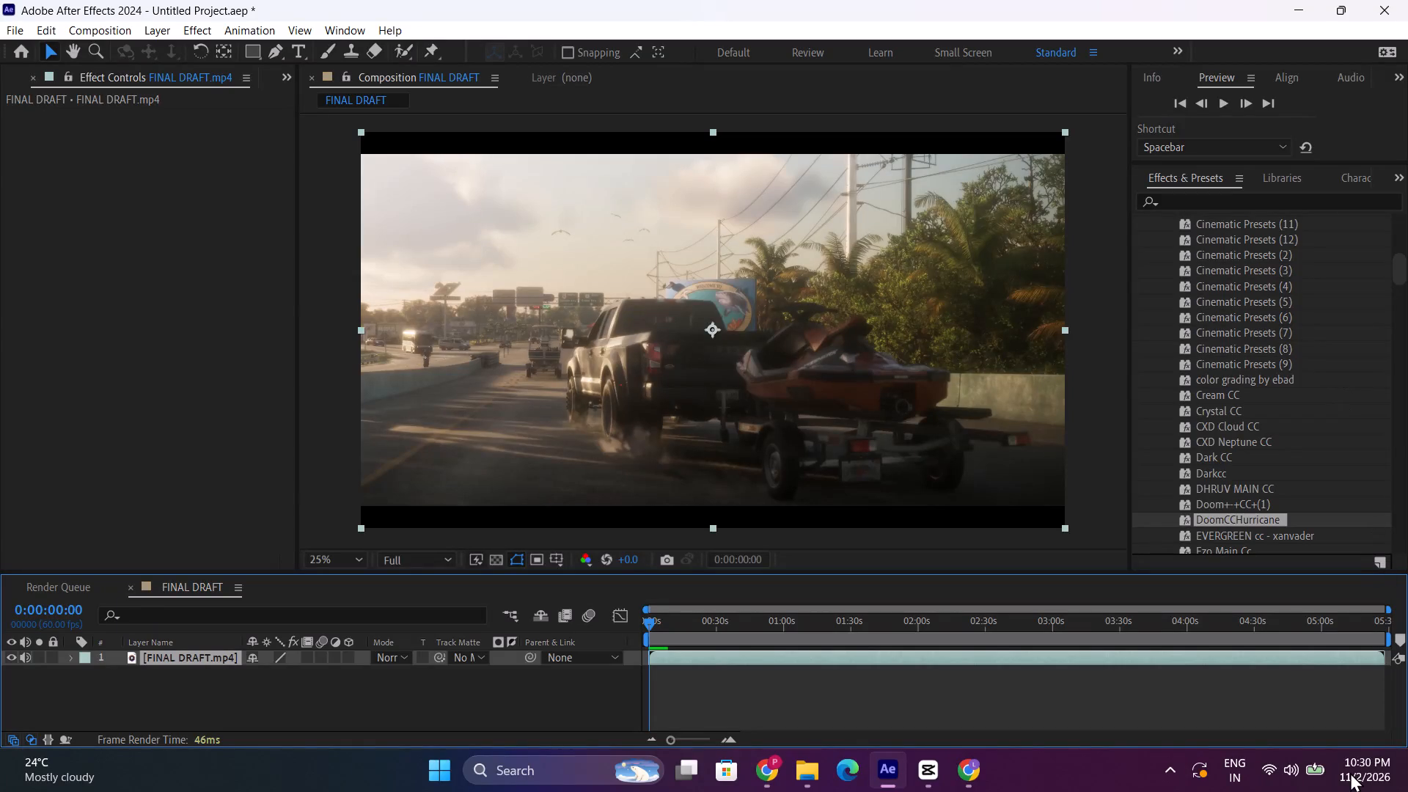
Minimise After Effects and CapCut, close the YouTube Studio browser window, and launch Telegram Desktop from the desktop.
click(1299, 0)
click(1327, 7)
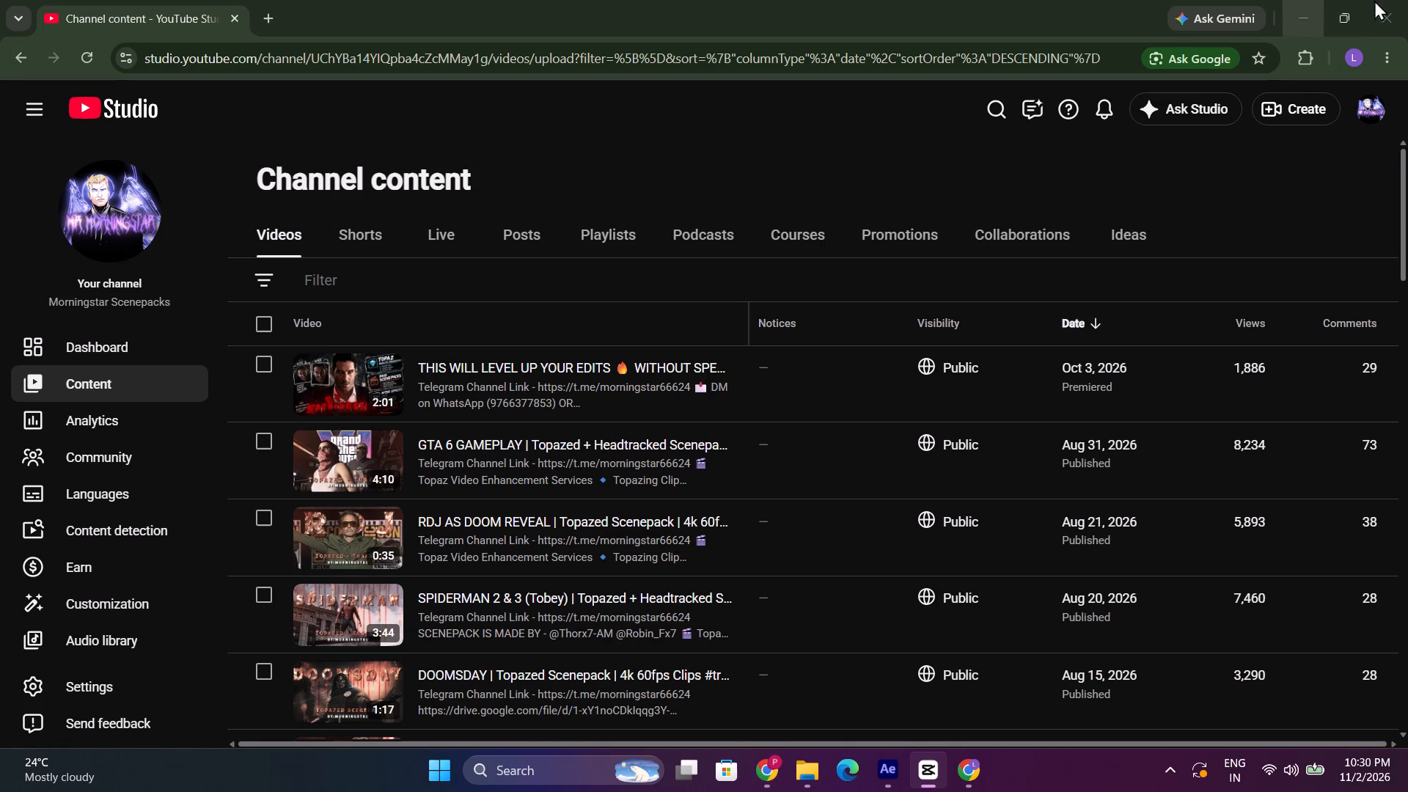
click(1397, 0)
double_click(122, 138)
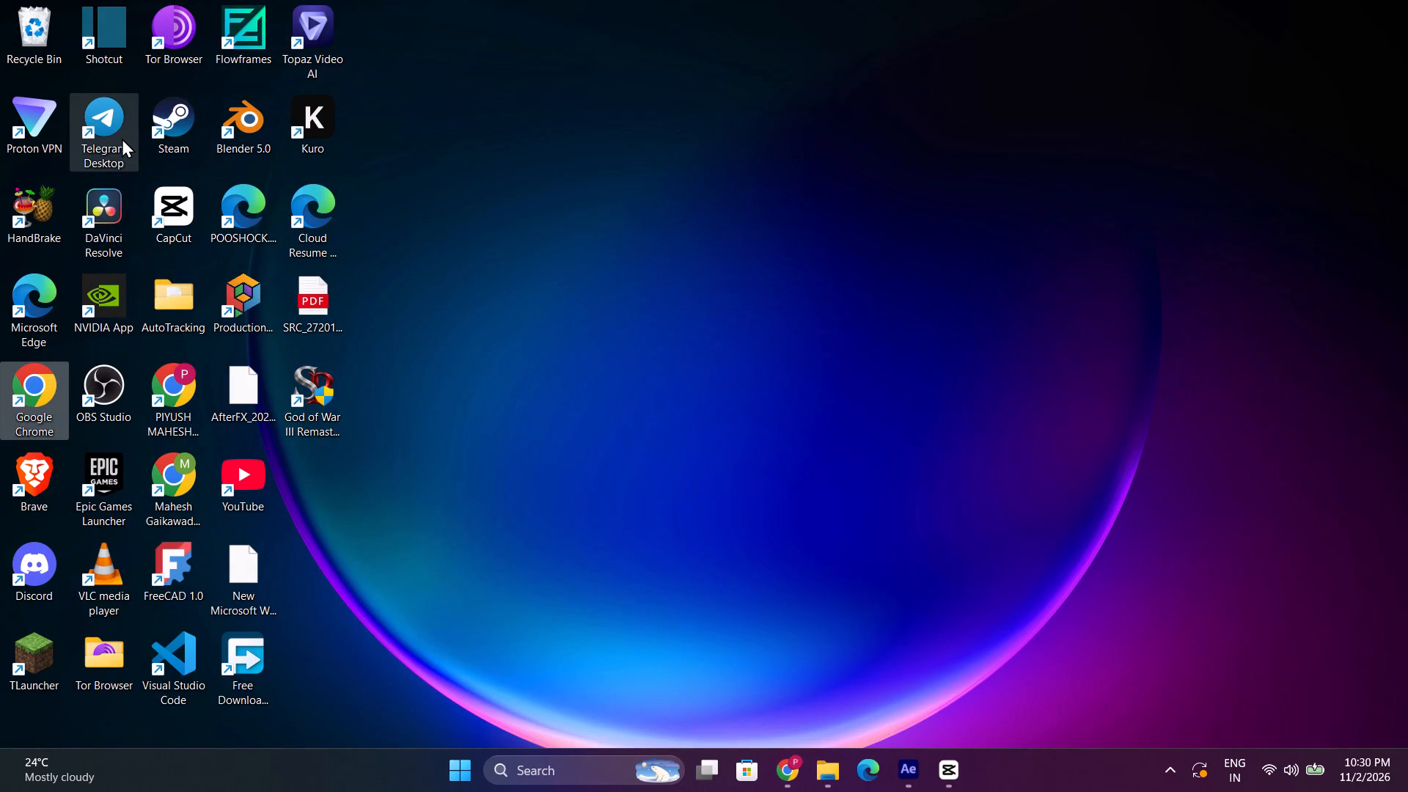